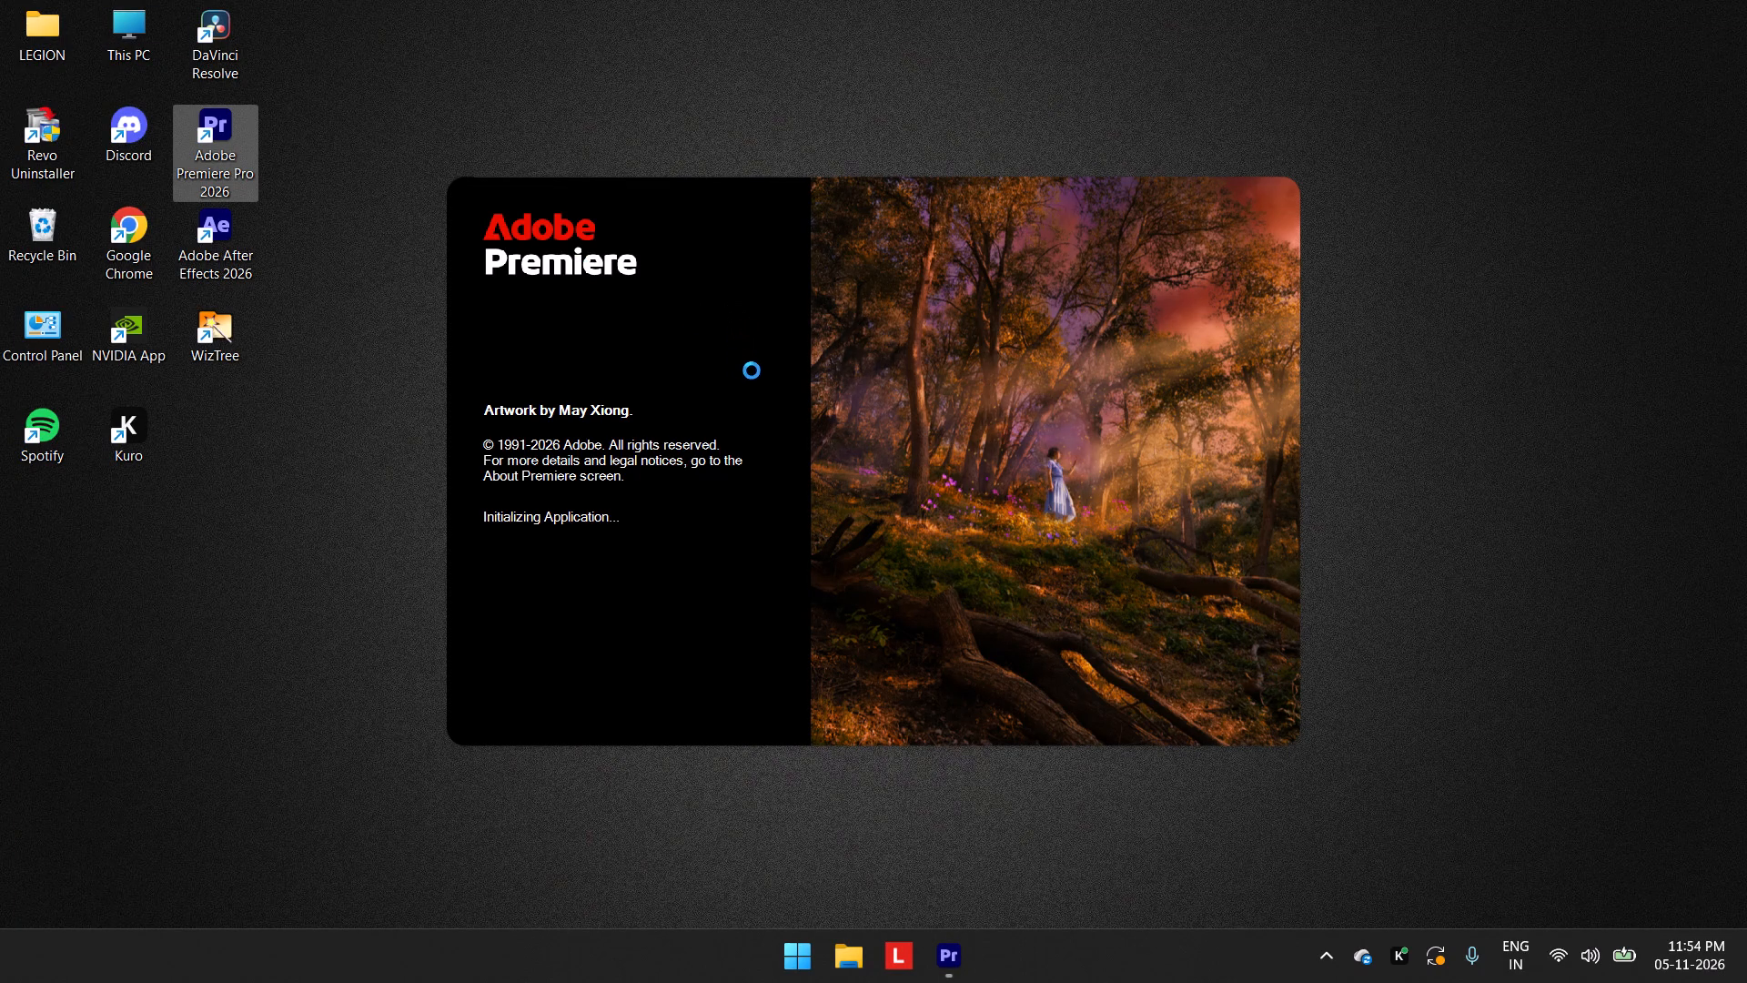
Set the display brightness to a little under two thirds of its range in the system quick settings.
left_click(1589, 953)
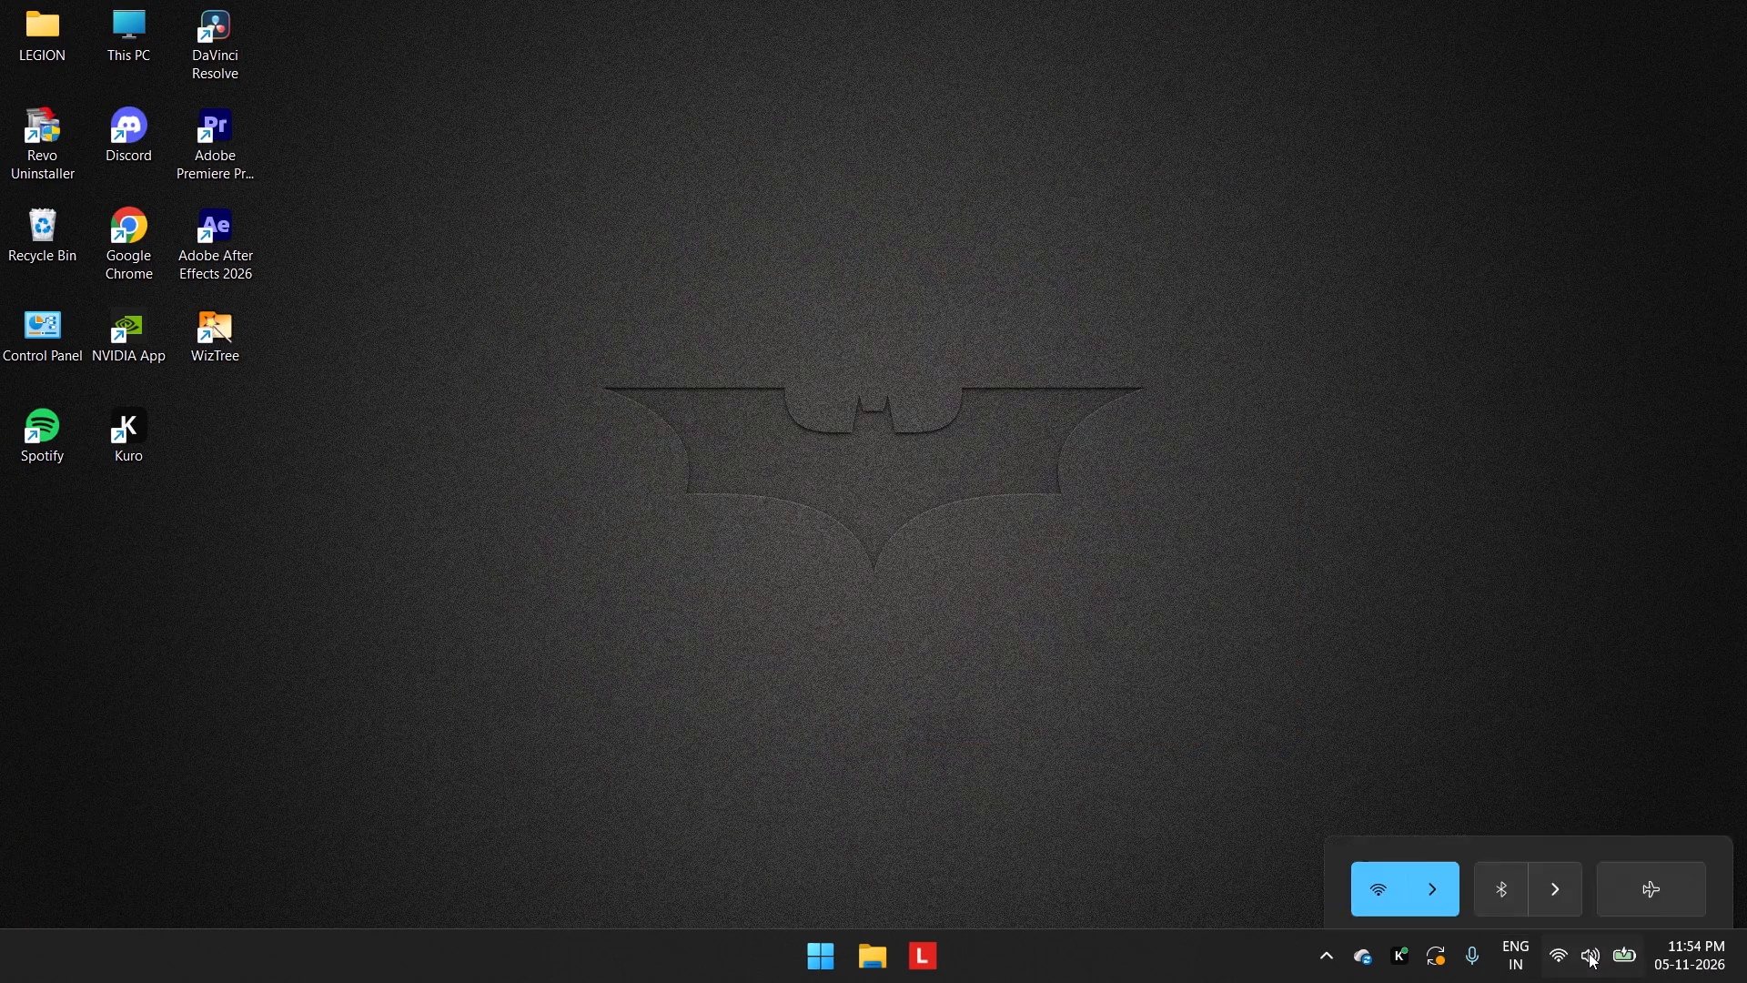
left_click(1562, 756)
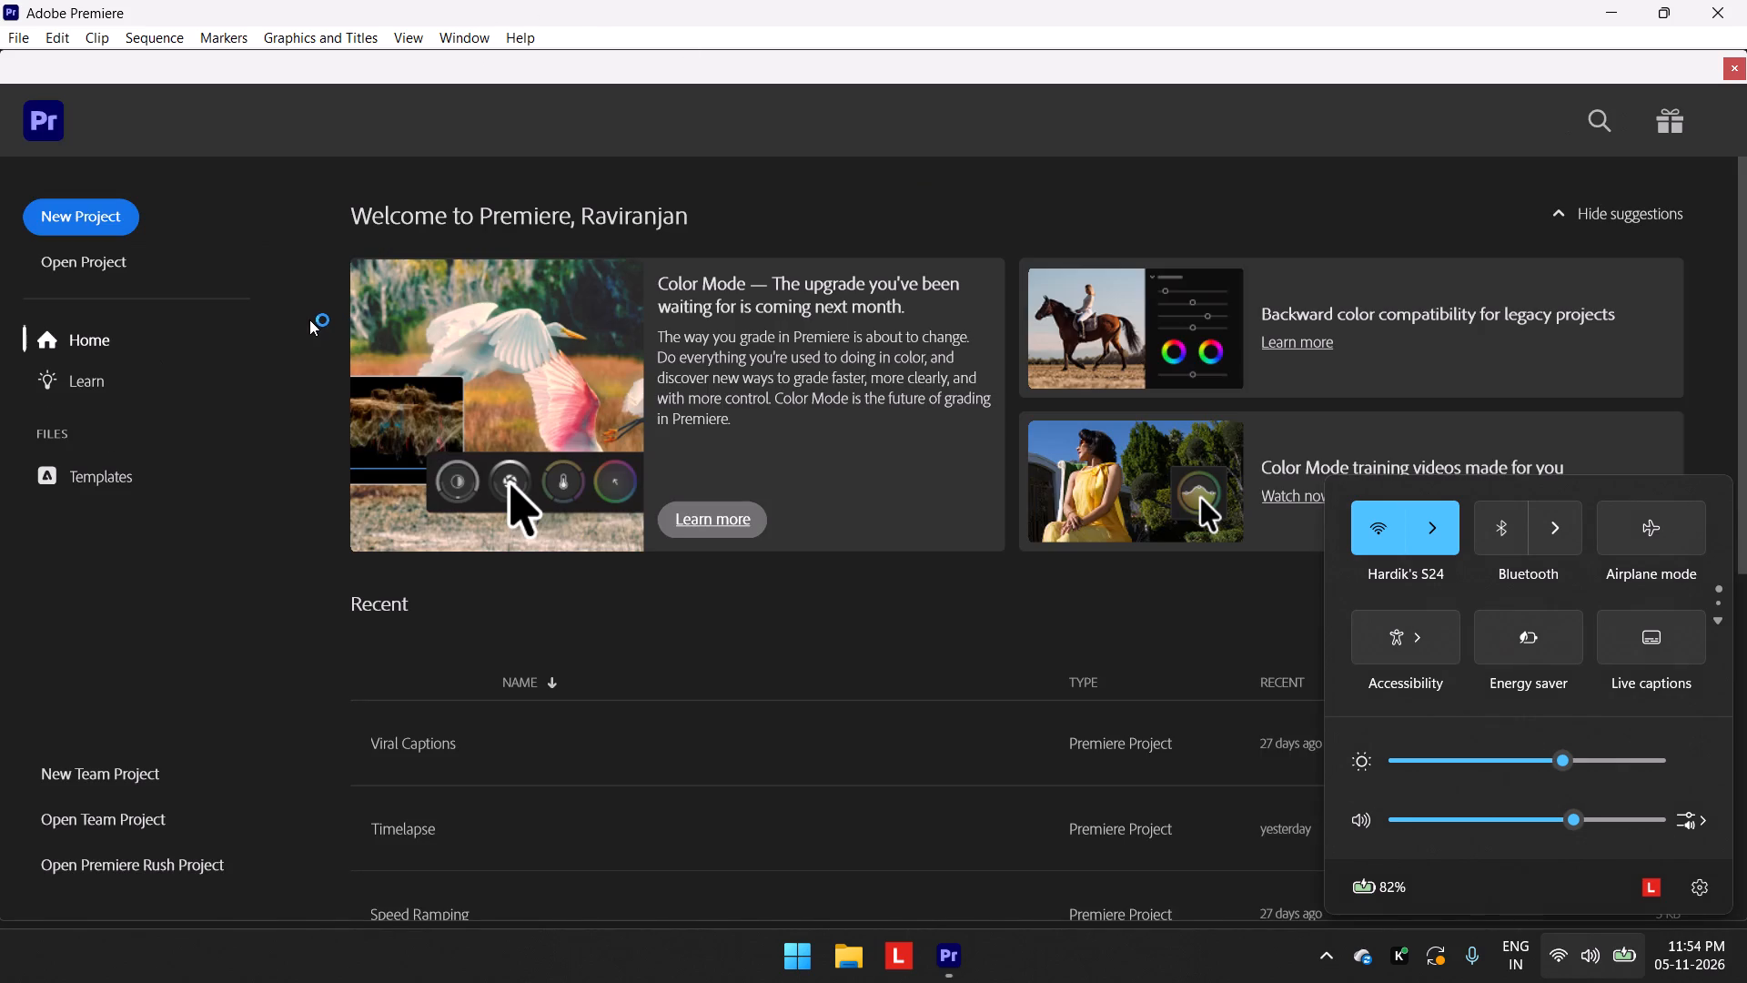
Switch to Adobe Premiere and start setting up a new project.
left_click(115, 215)
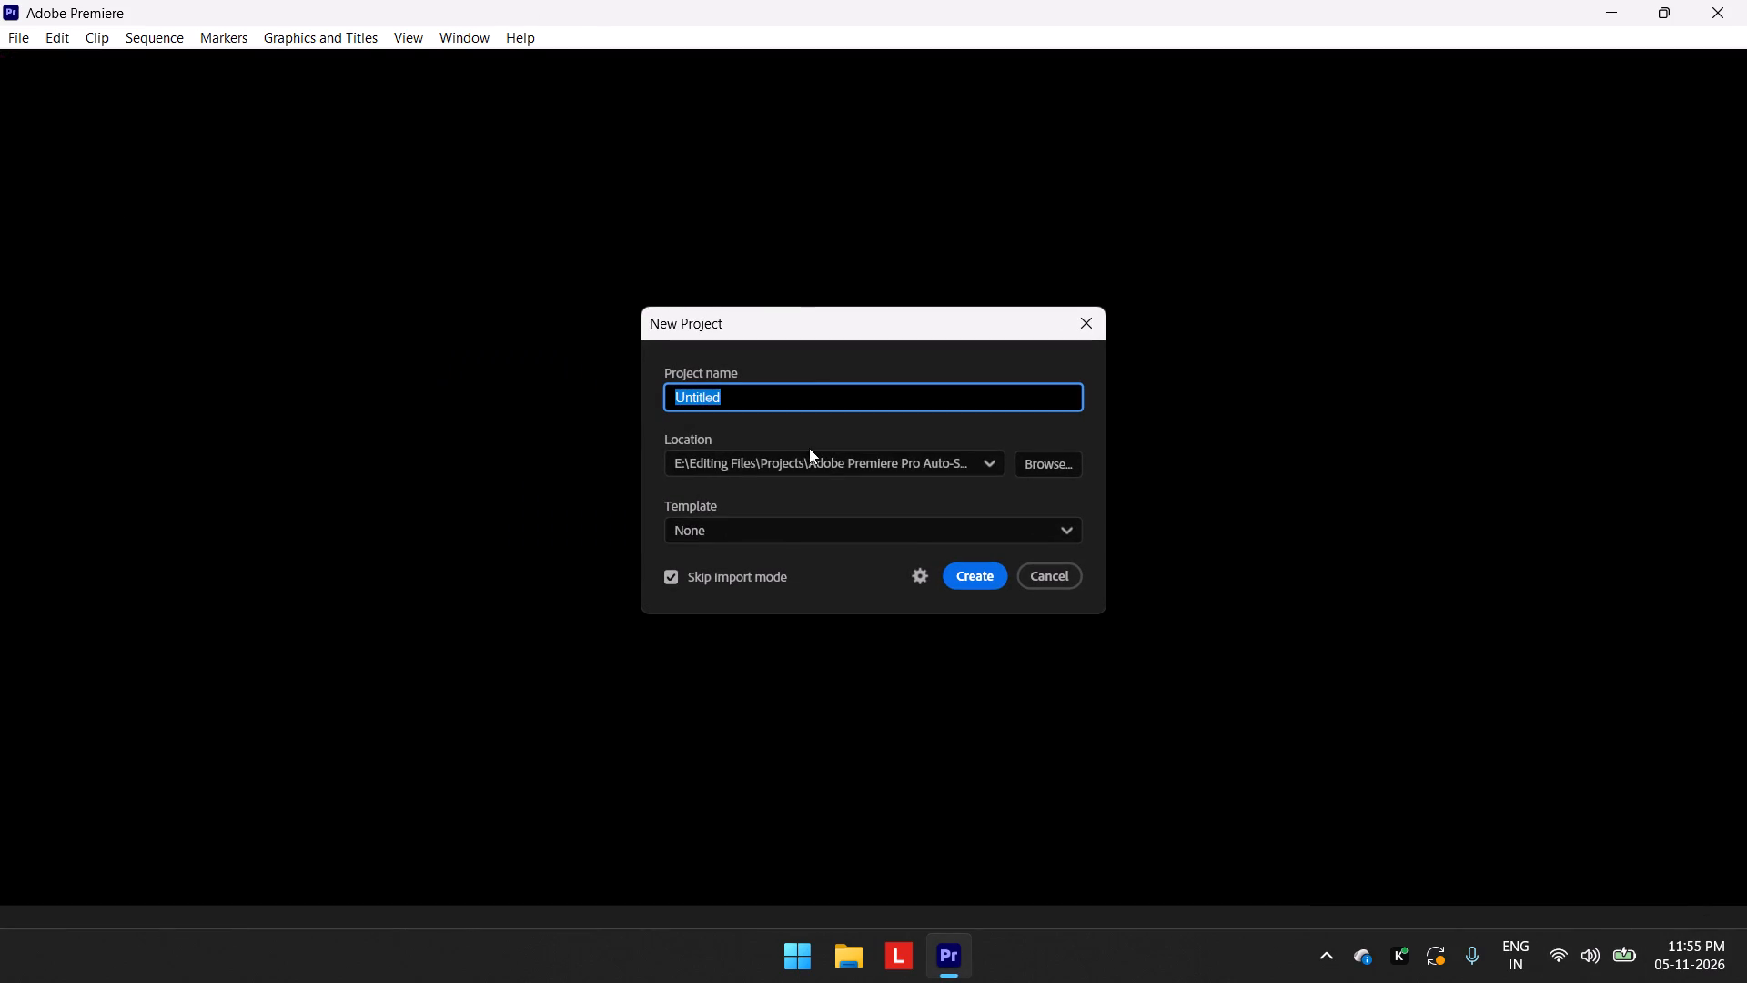
Dismiss the new project setup without creating a project.
left_click(1746, 0)
left_click(1706, 19)
left_click(1037, 573)
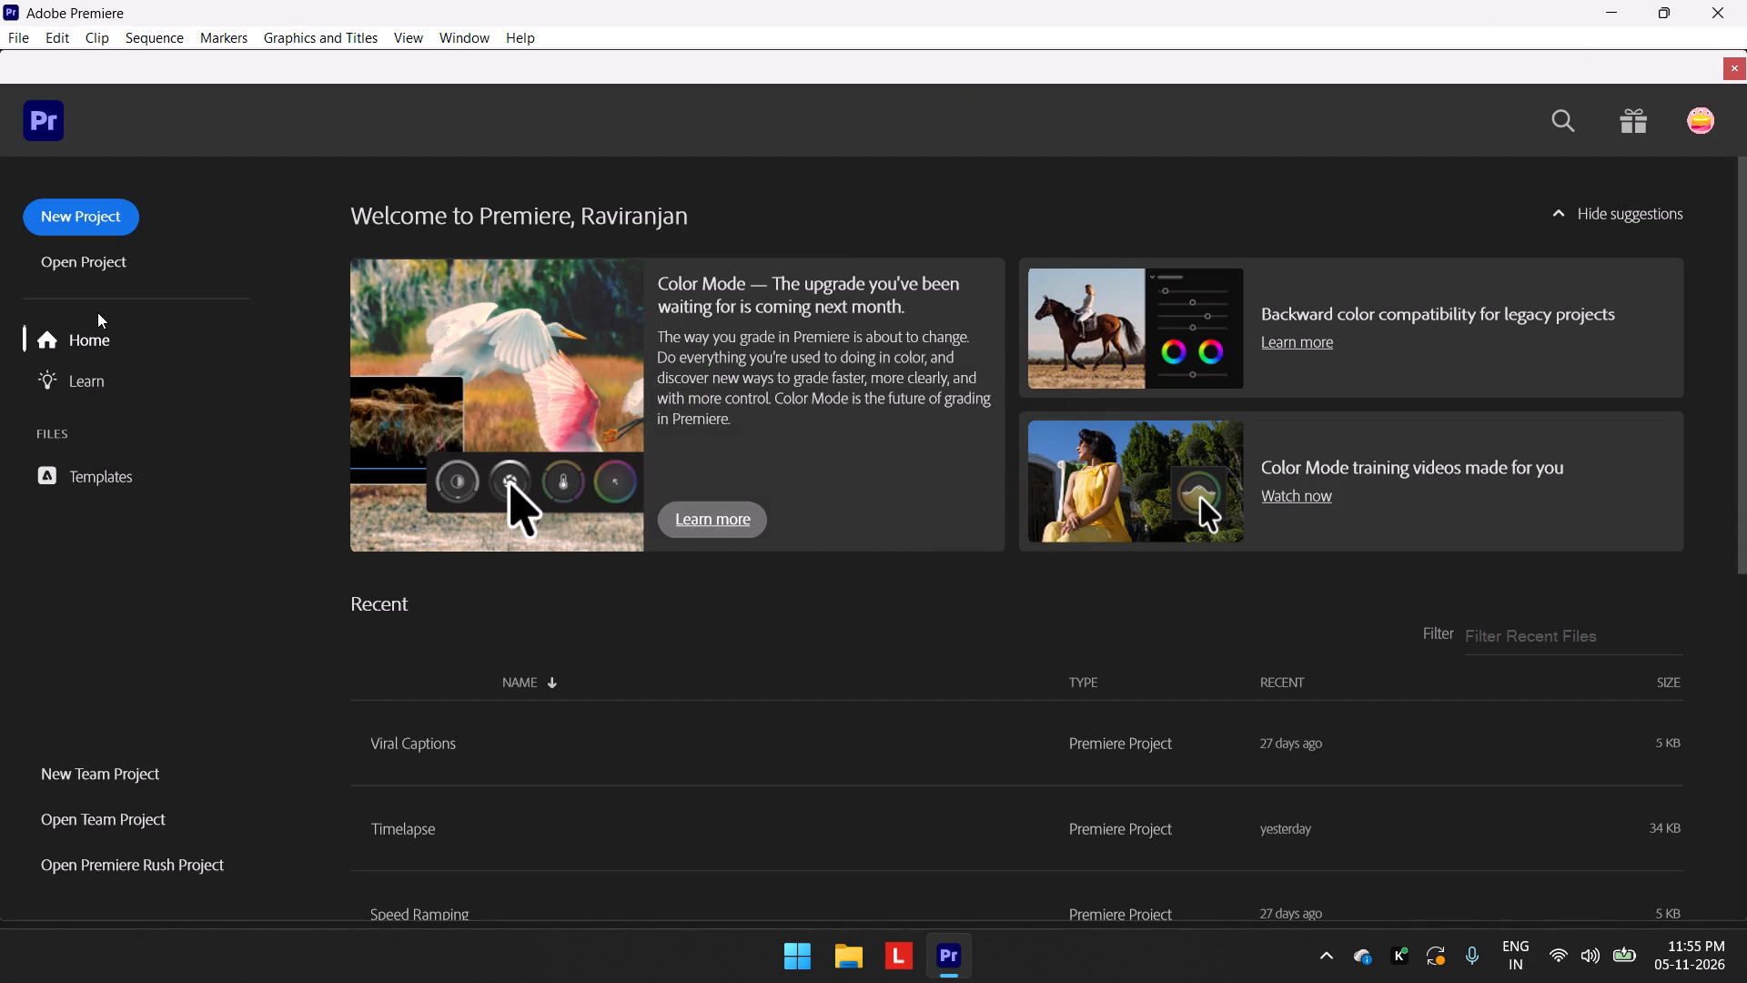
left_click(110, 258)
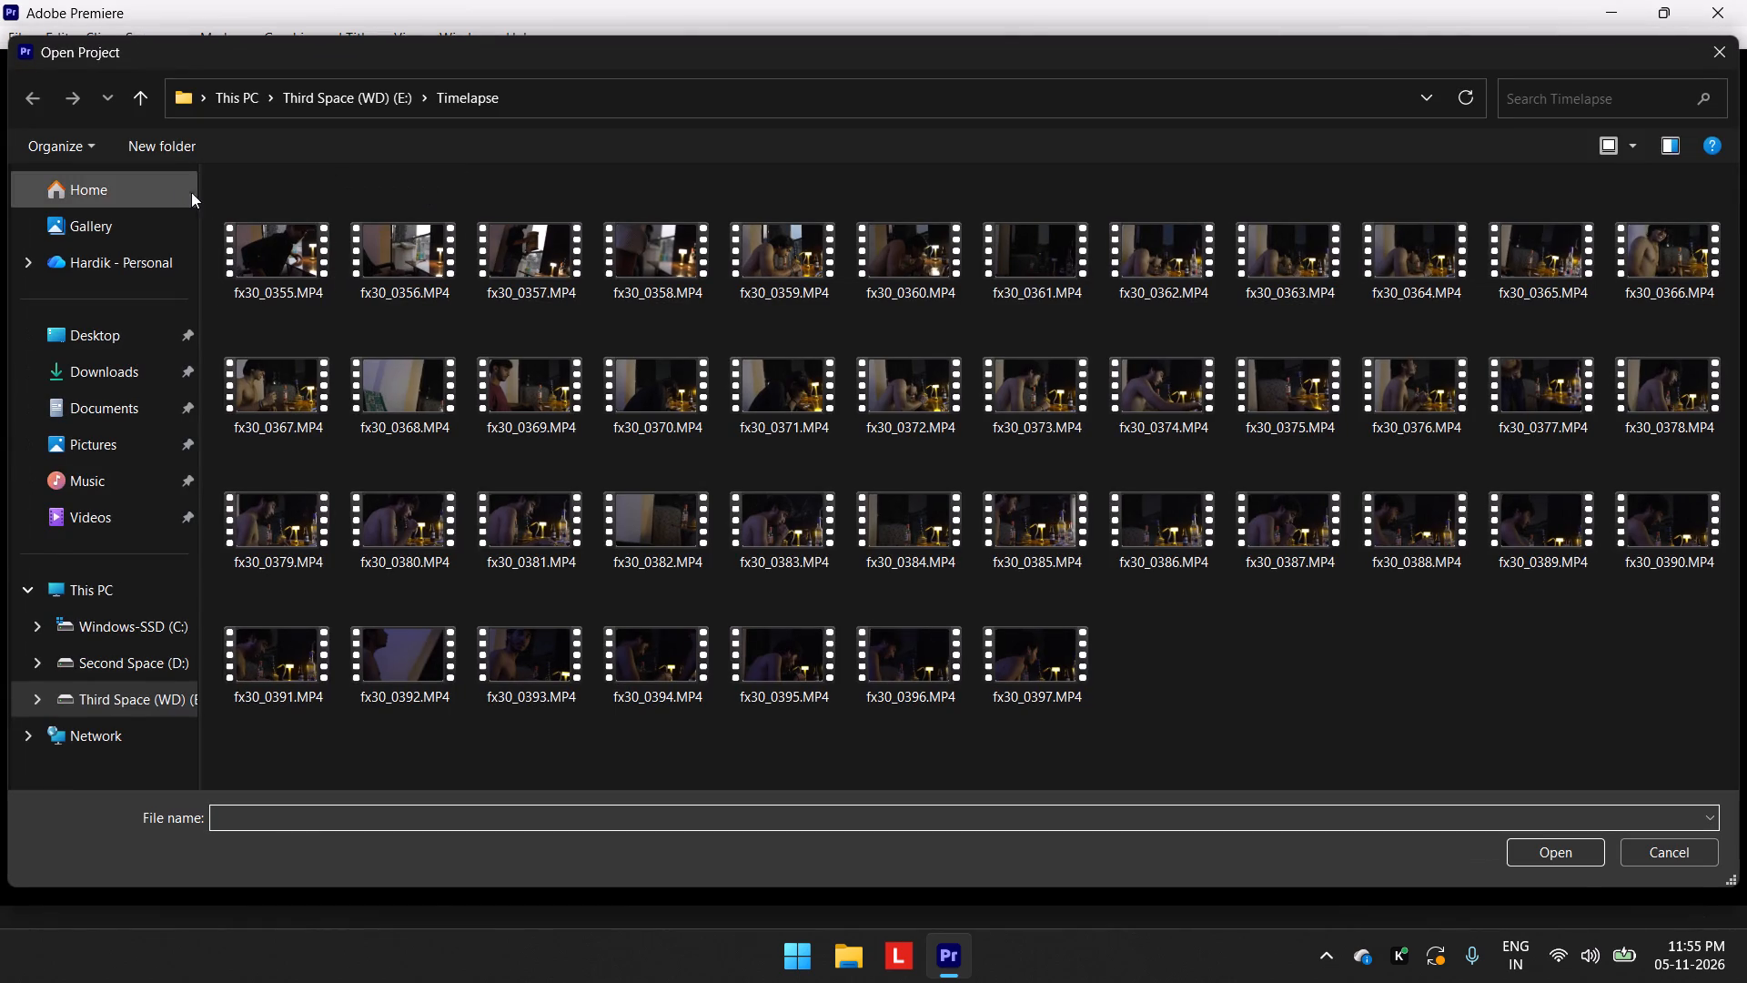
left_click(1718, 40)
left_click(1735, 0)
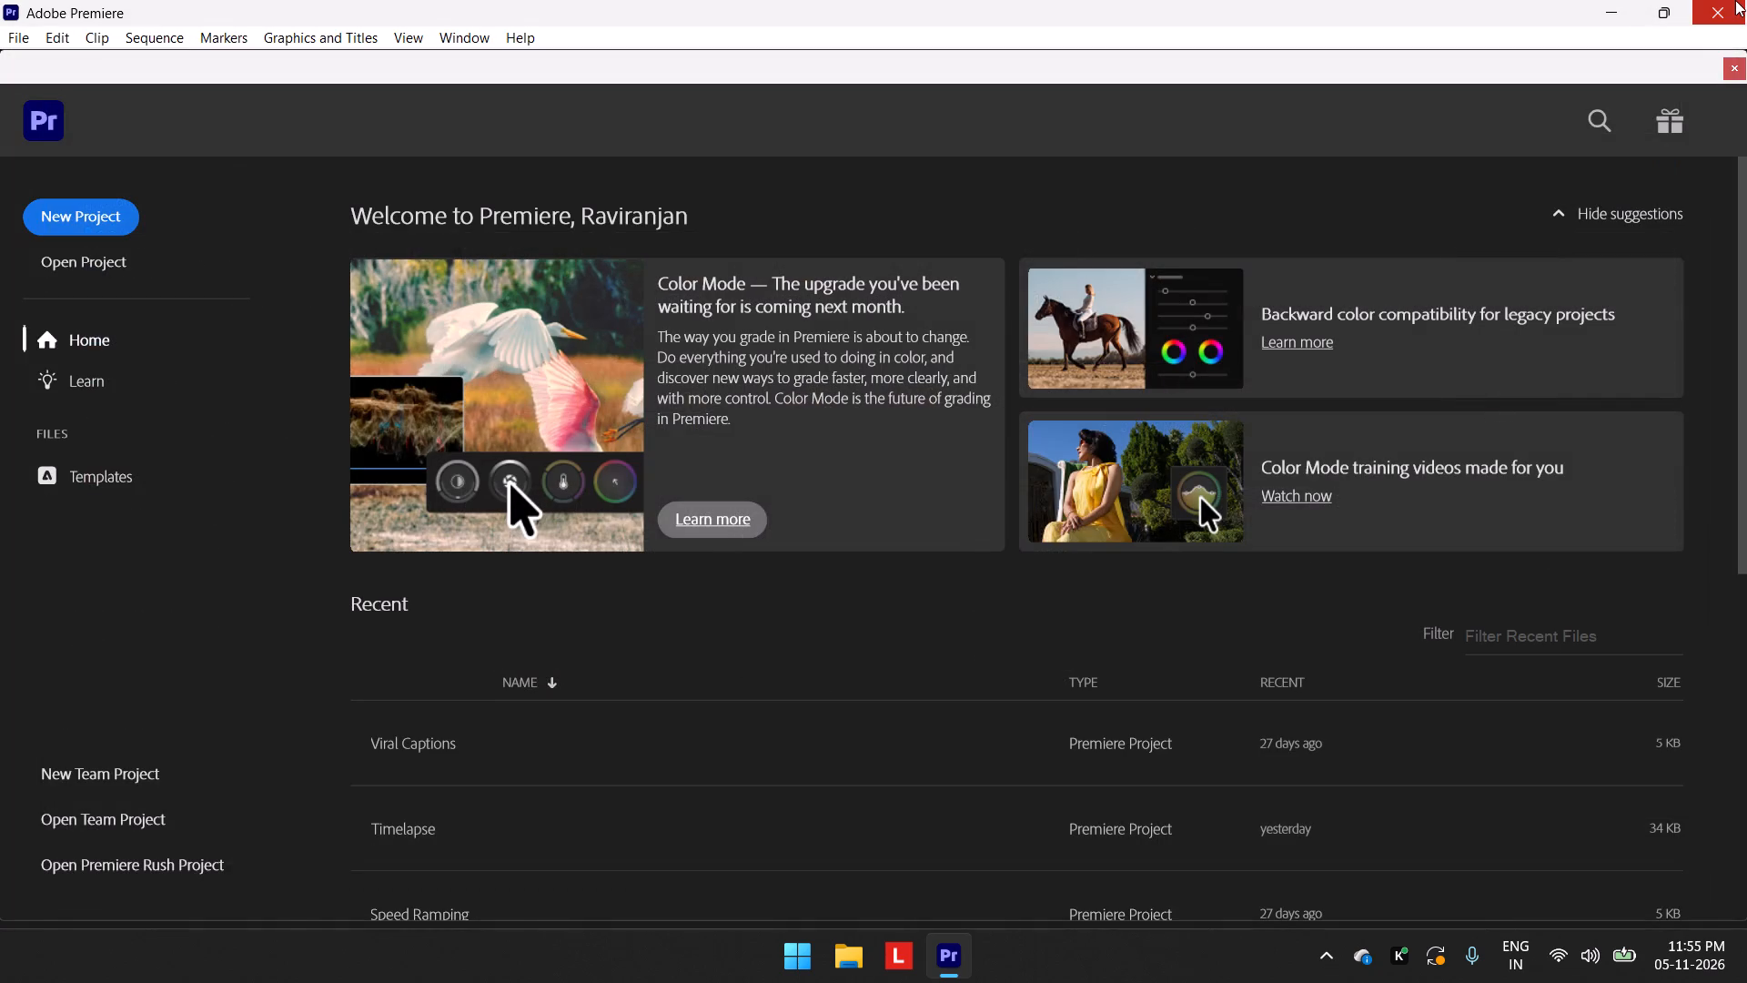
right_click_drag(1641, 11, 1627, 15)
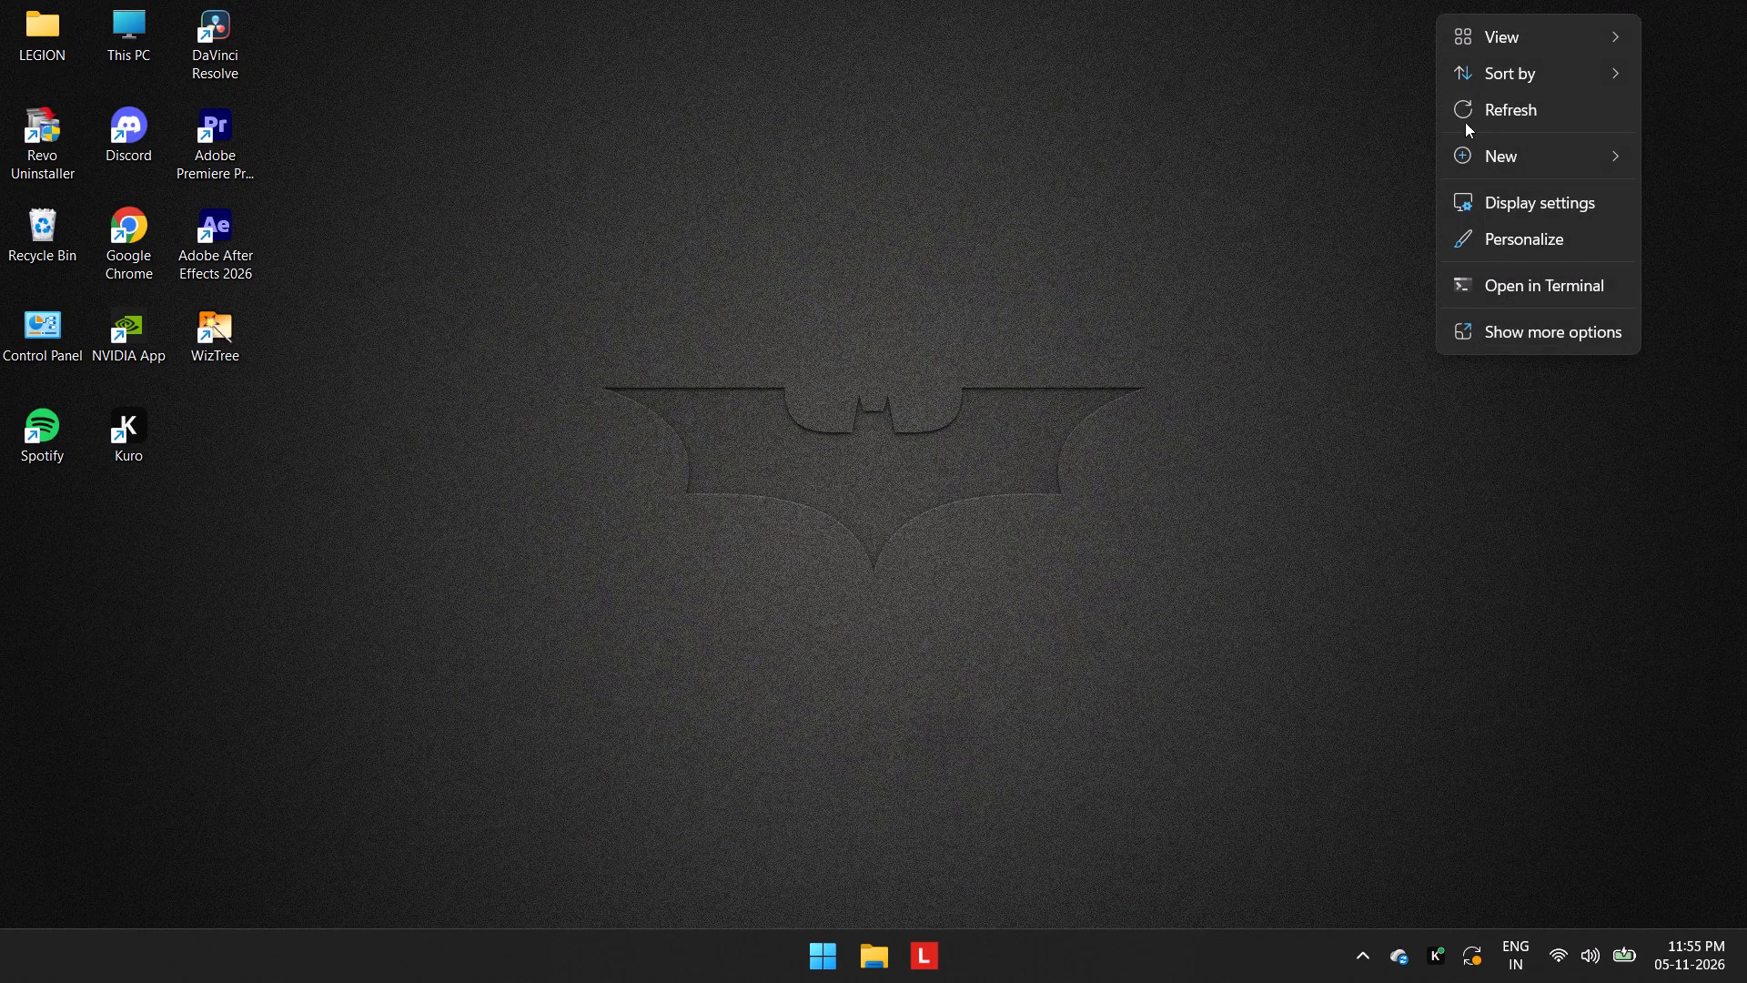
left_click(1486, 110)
Launch Adobe Premiere from the desktop and open the recent project Chase.
double_click(238, 147)
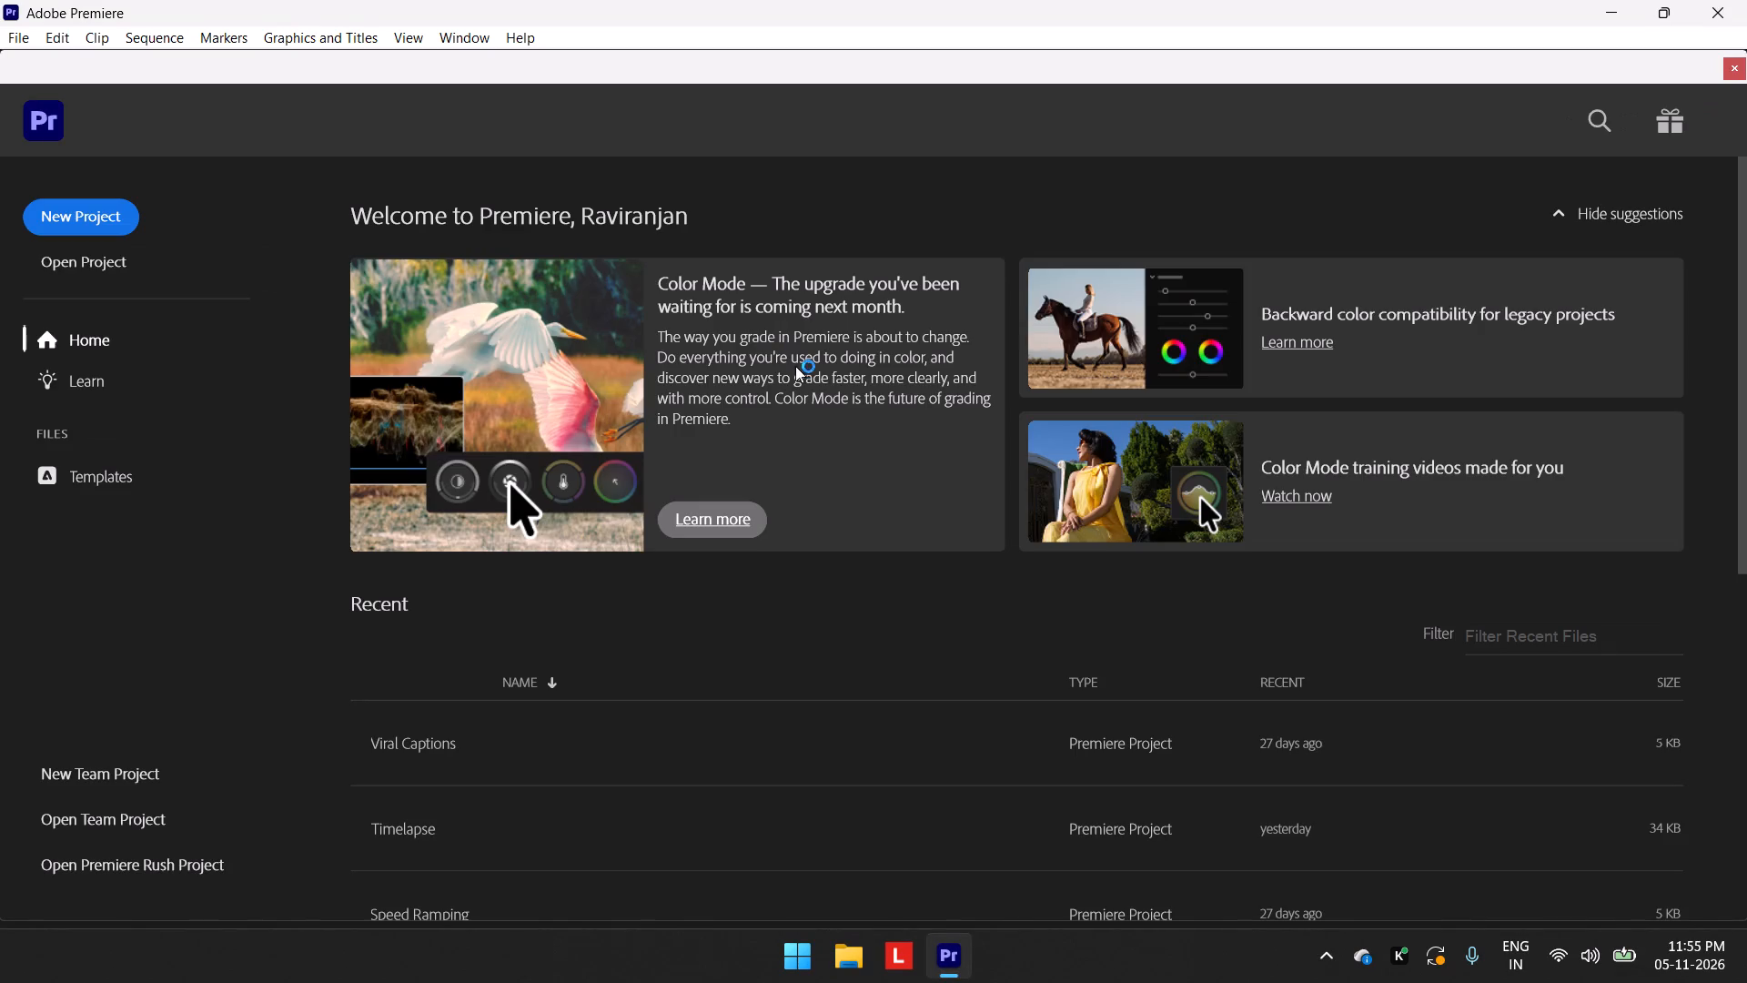
scroll(767, 720, "down", 10)
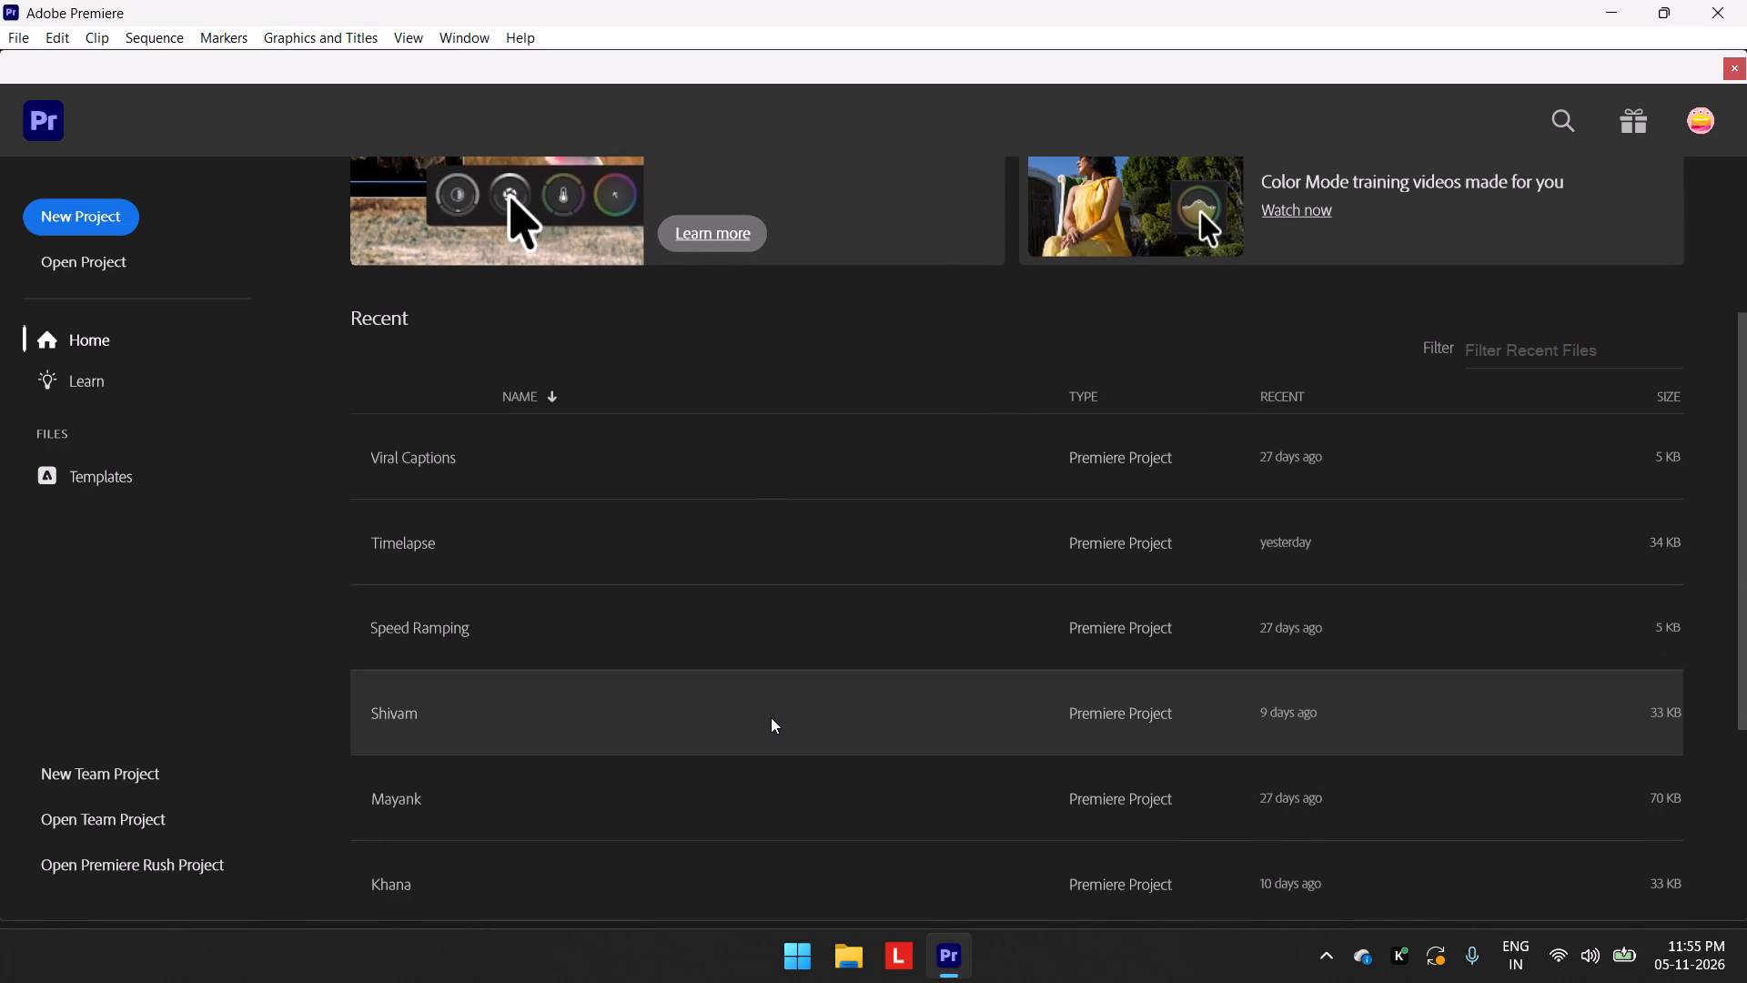
scroll(771, 717, "down", 14)
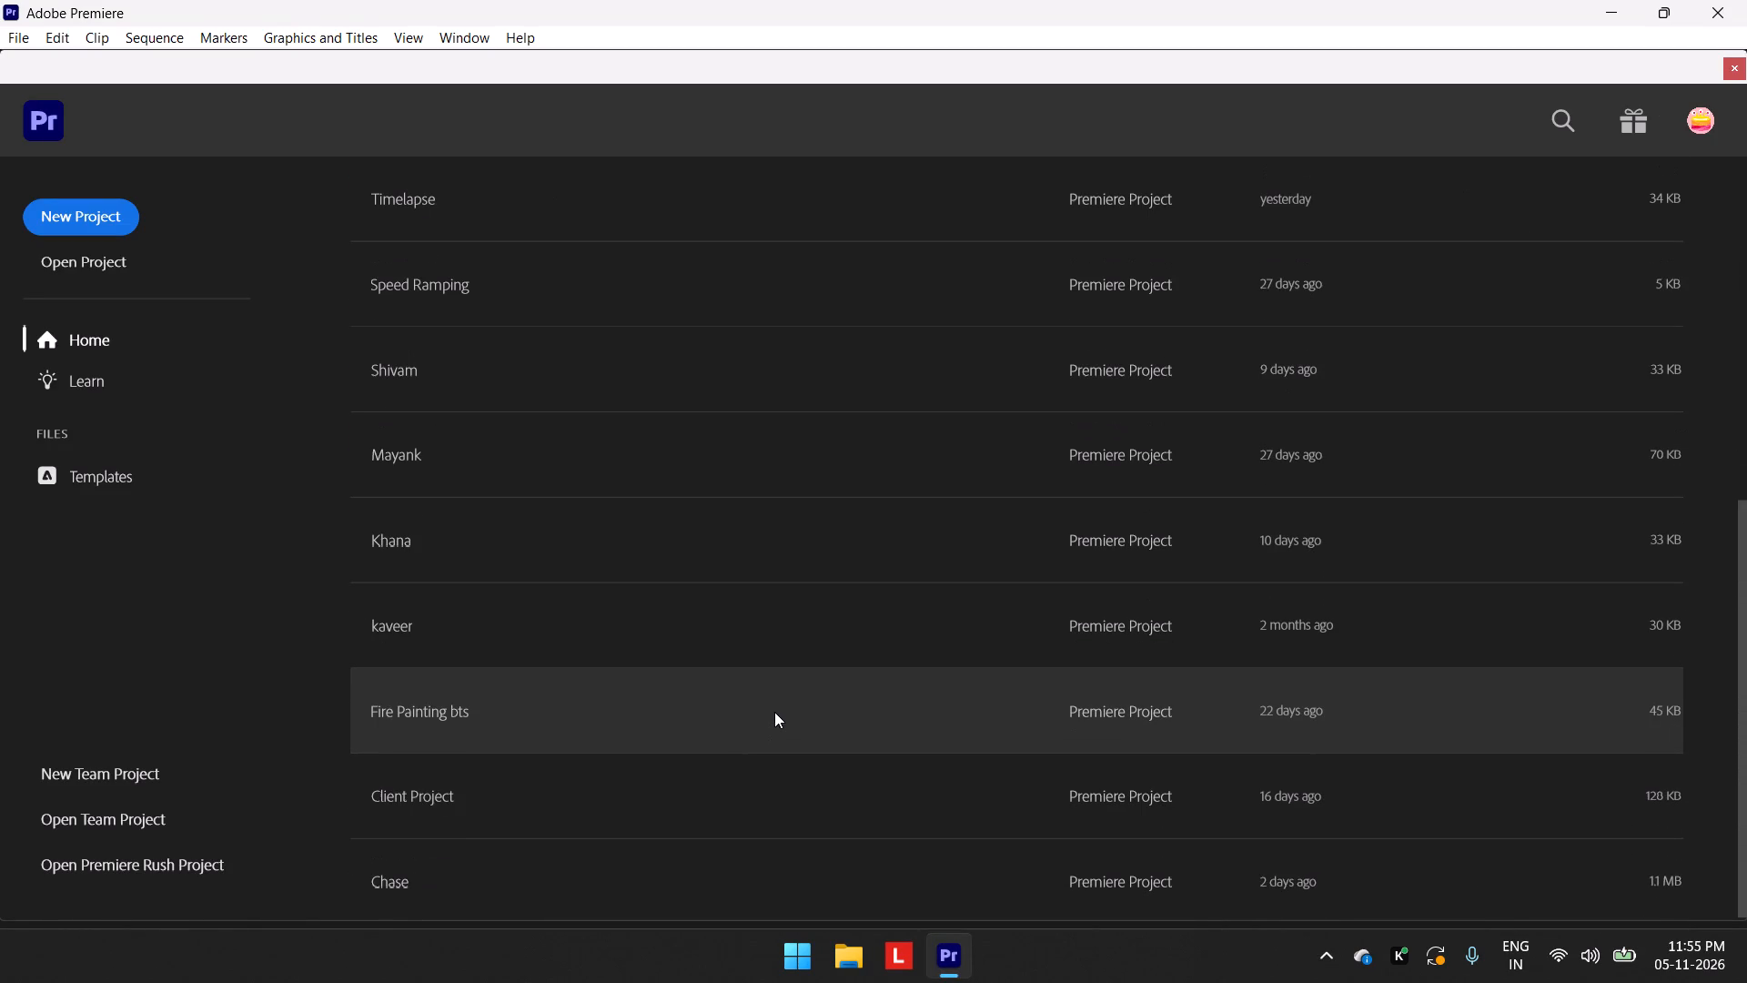
scroll(774, 712, "down", 4)
left_click(623, 877)
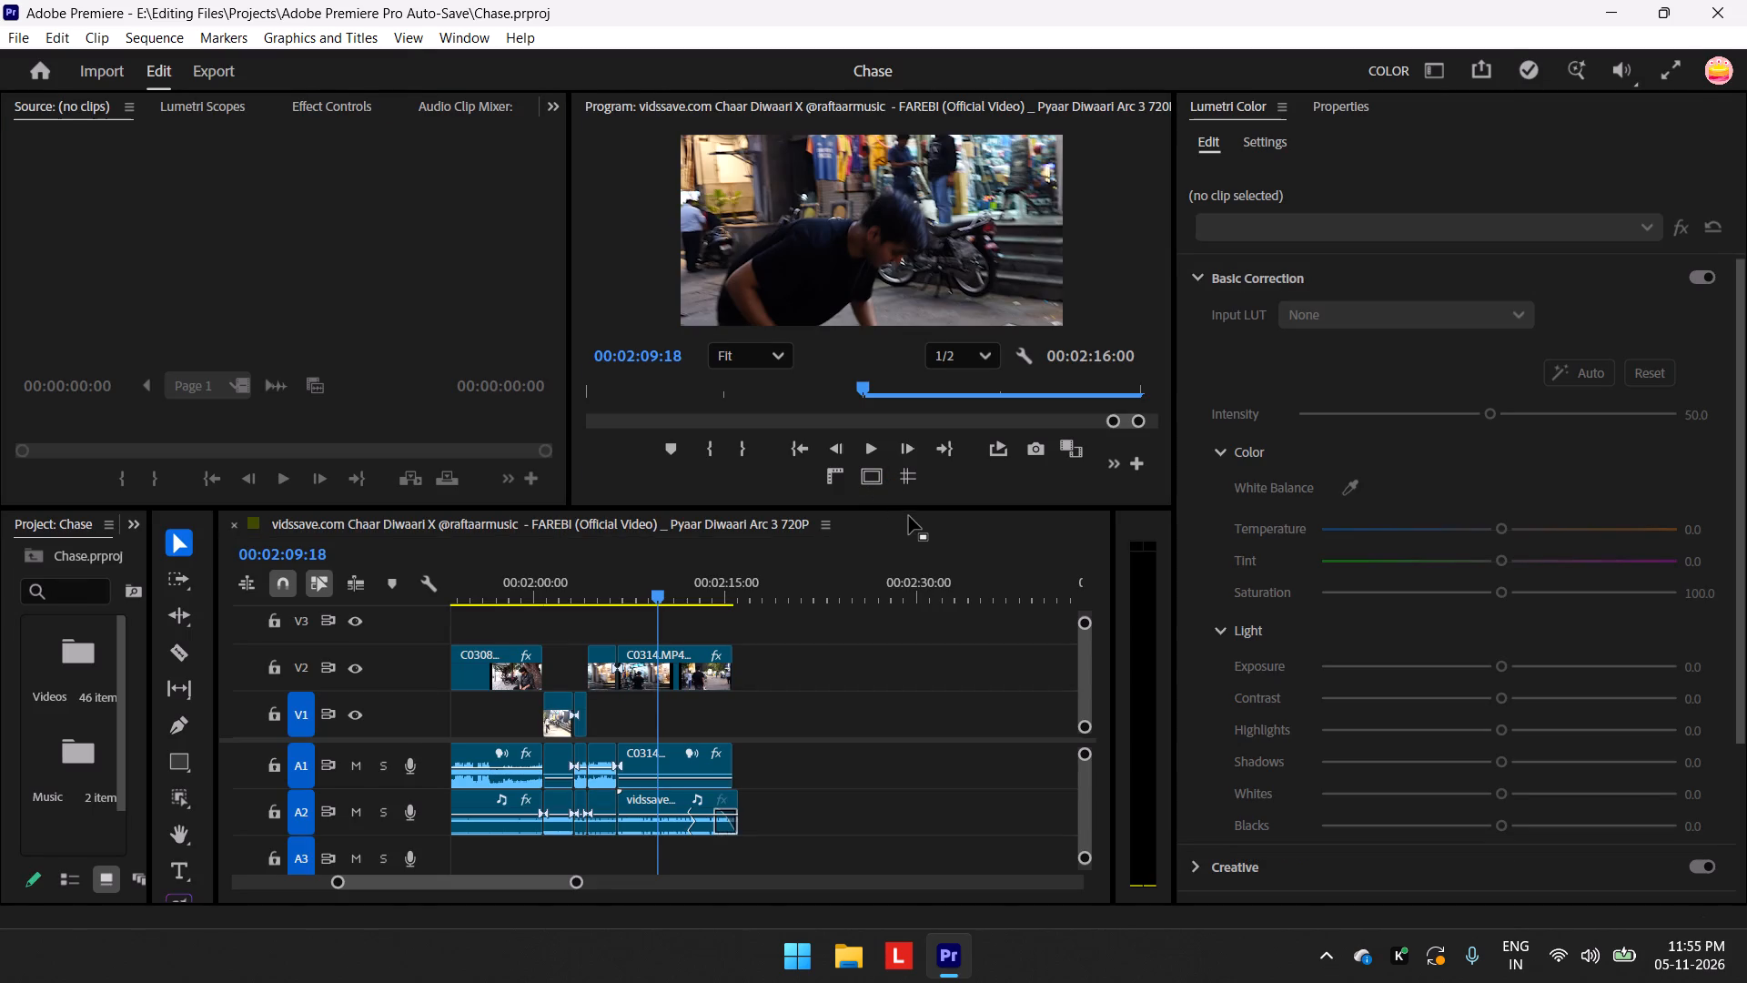
Move the playhead back to the very start of the Chase sequence, at 00:00:00:00.
left_click_drag(657, 595, 373, 652)
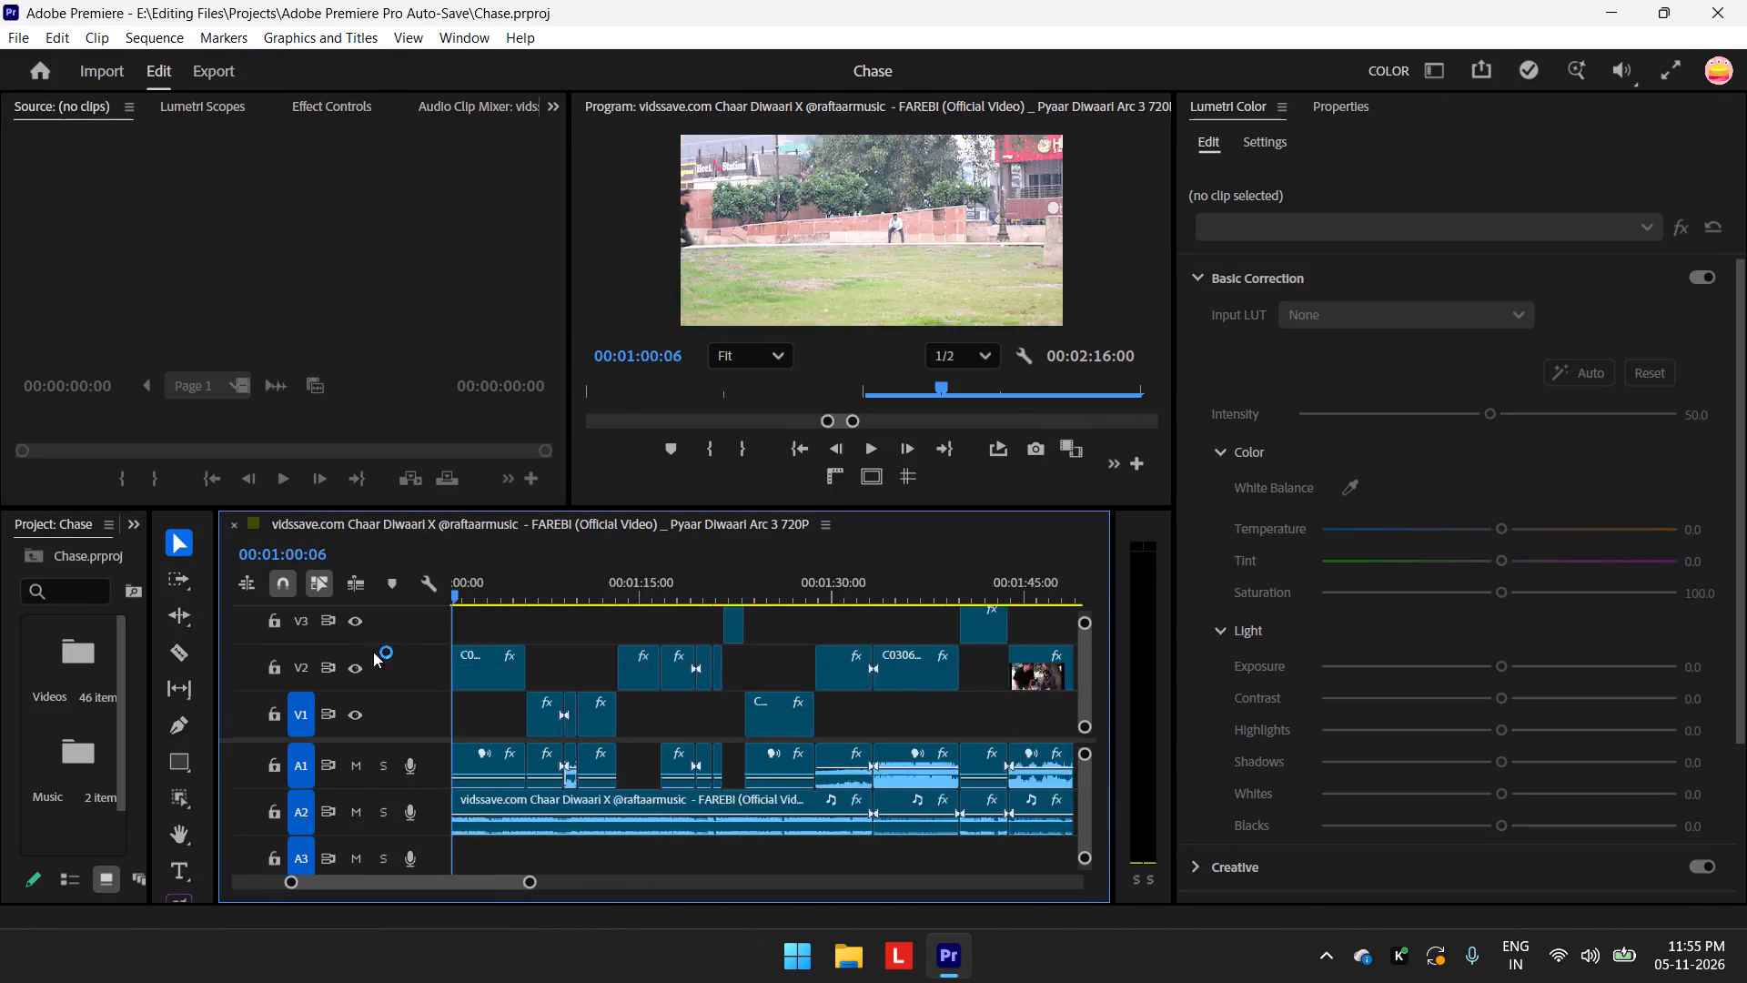
left_click_drag(373, 652, 214, 705)
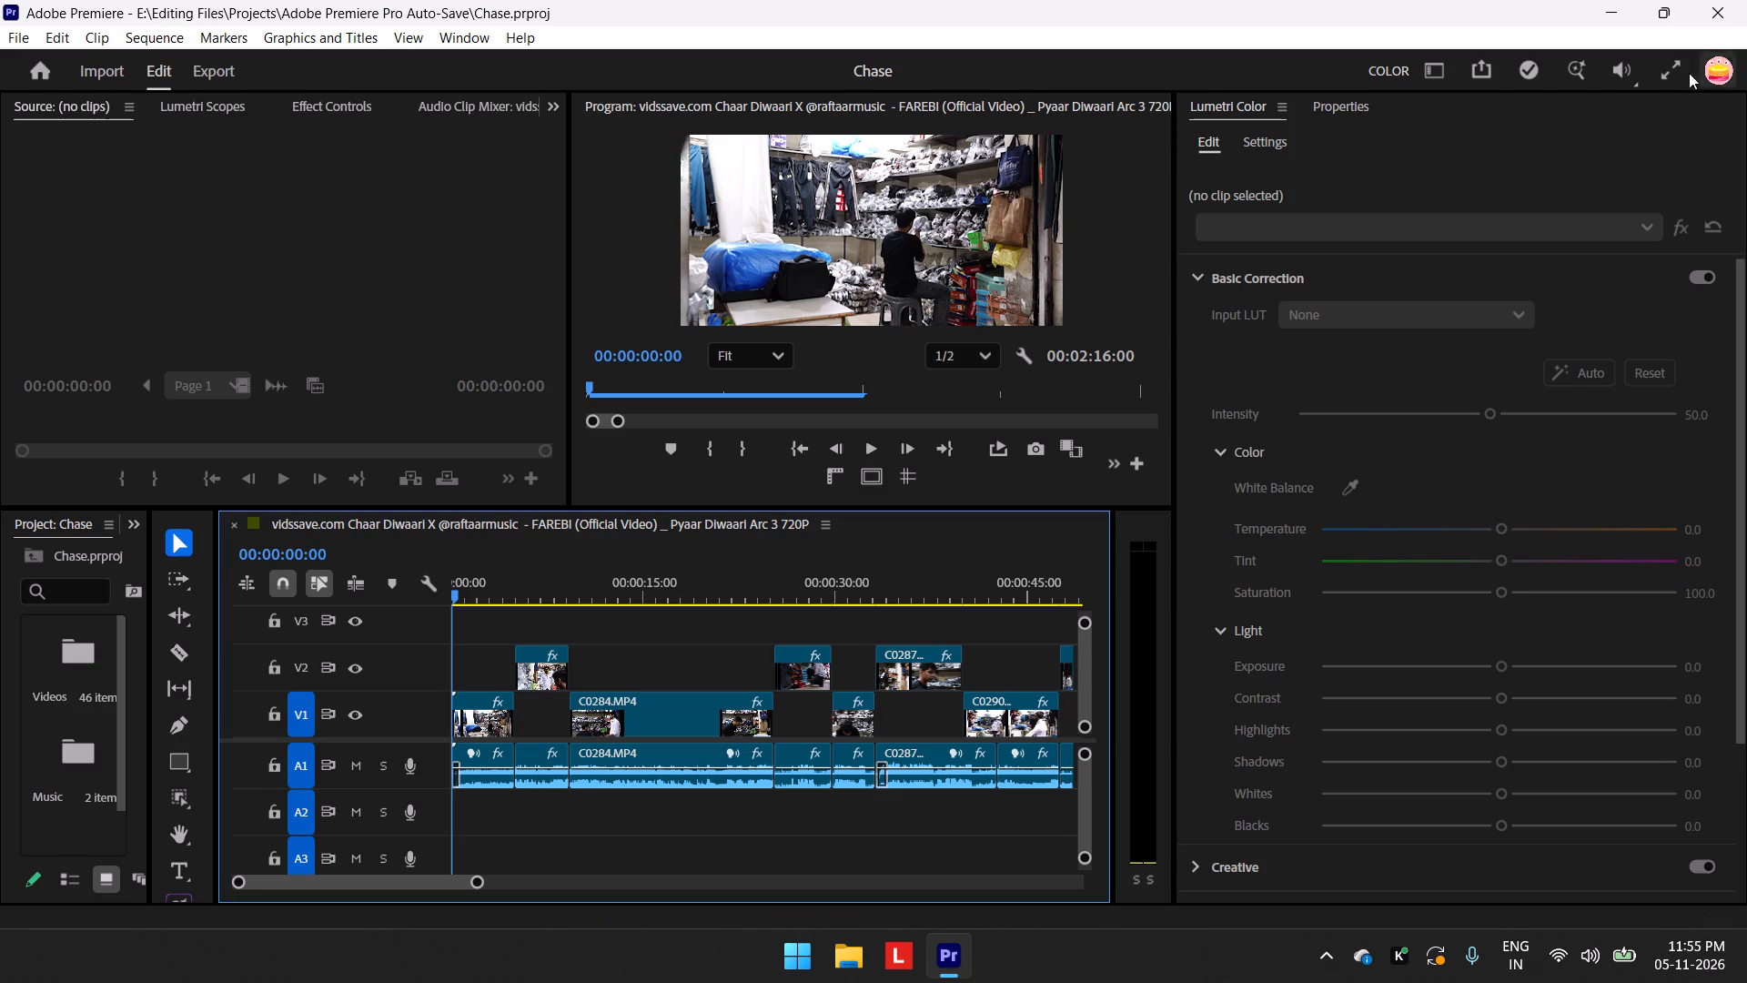
Minimize the Premiere window and launch Google Chrome from the desktop.
left_click(1599, 0)
double_click(121, 228)
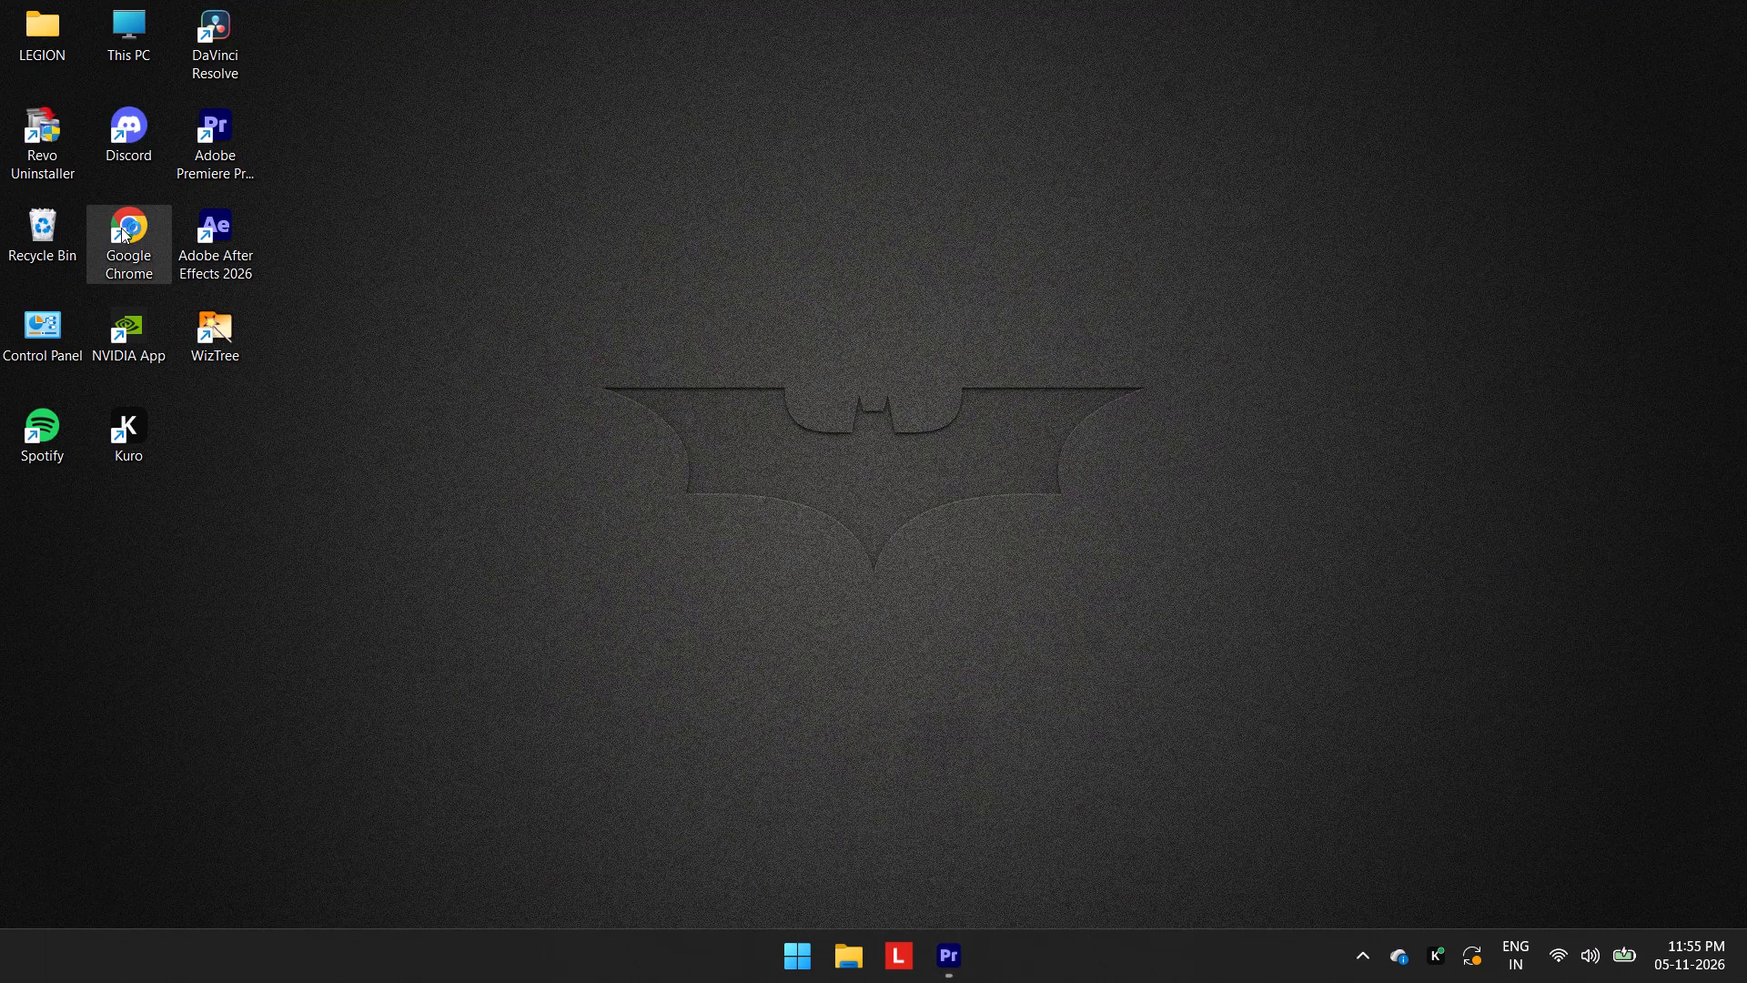
left_click(920, 572)
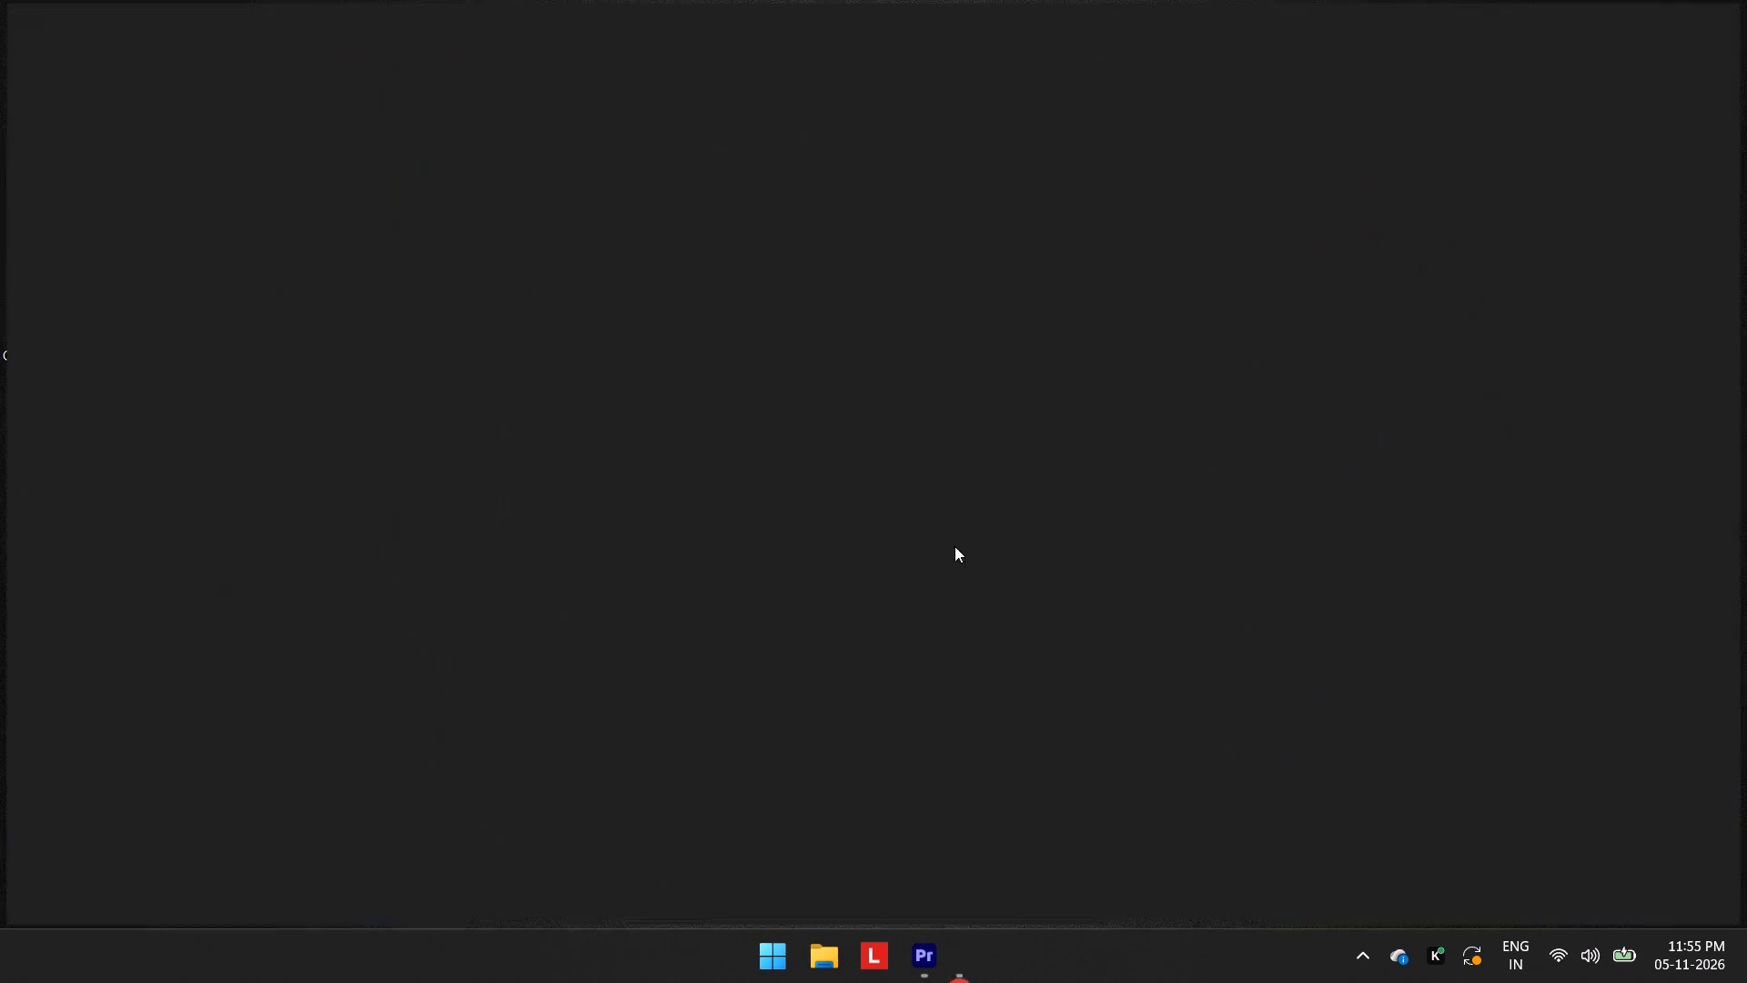
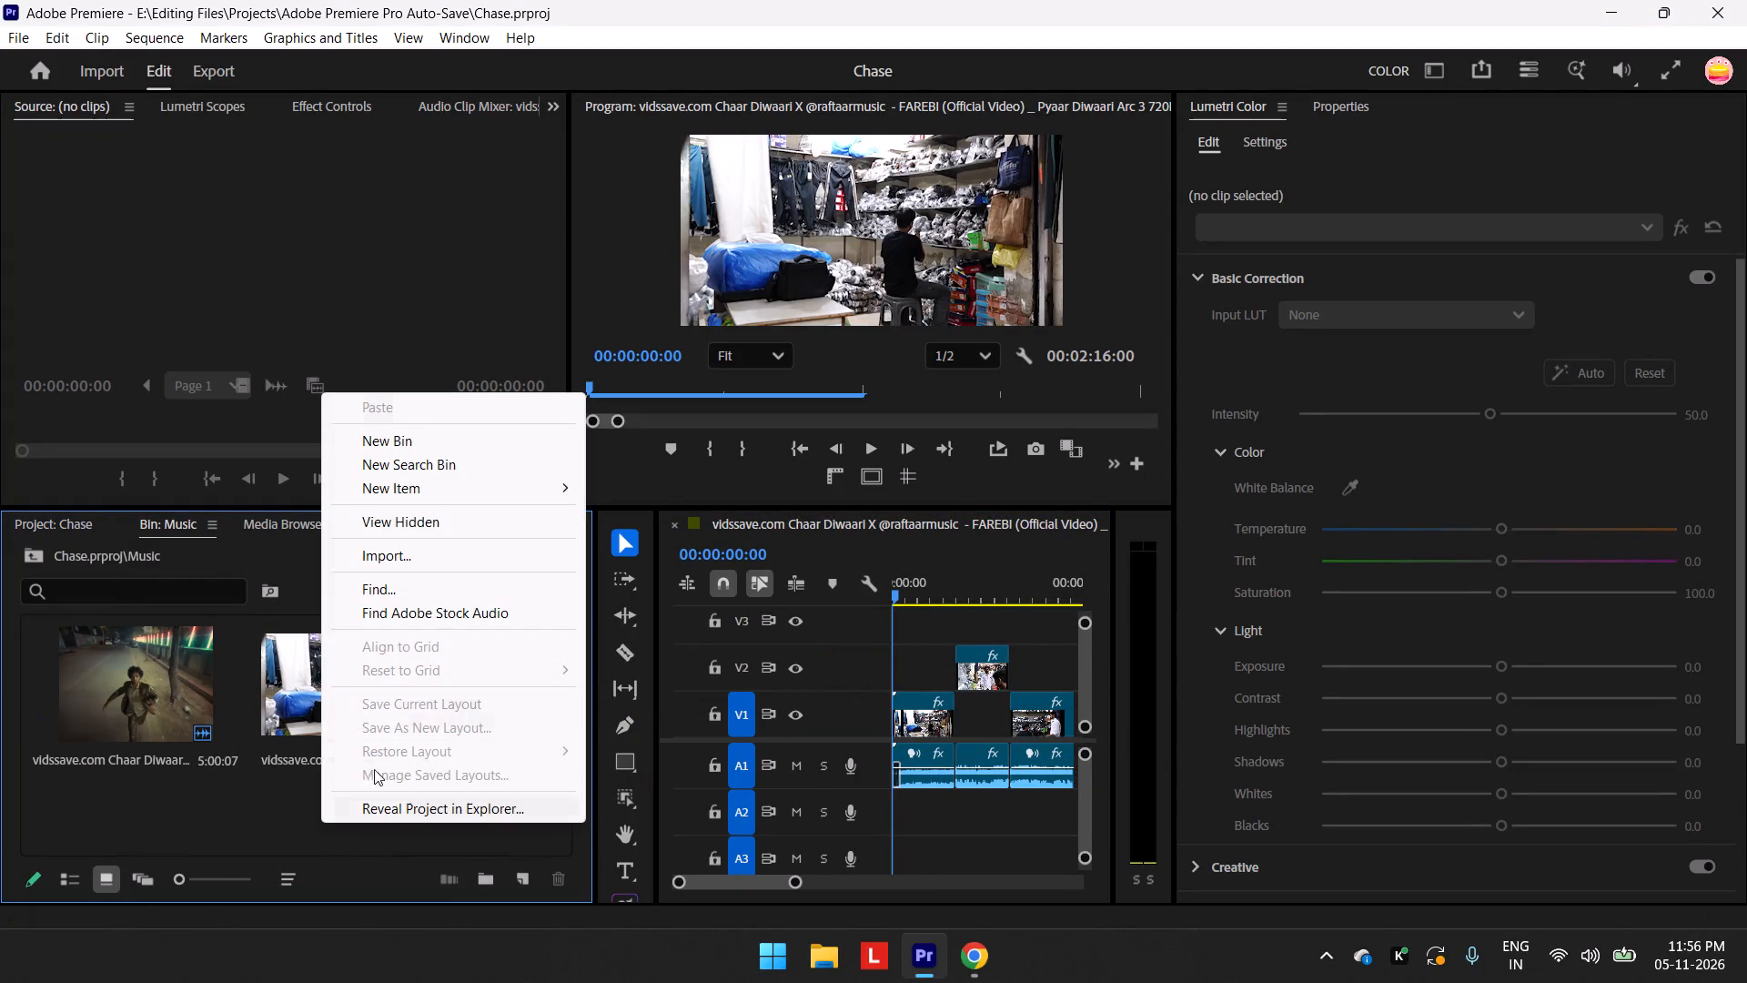
Open the media import file browser for the Music bin of the Chase project.
left_click(446, 554)
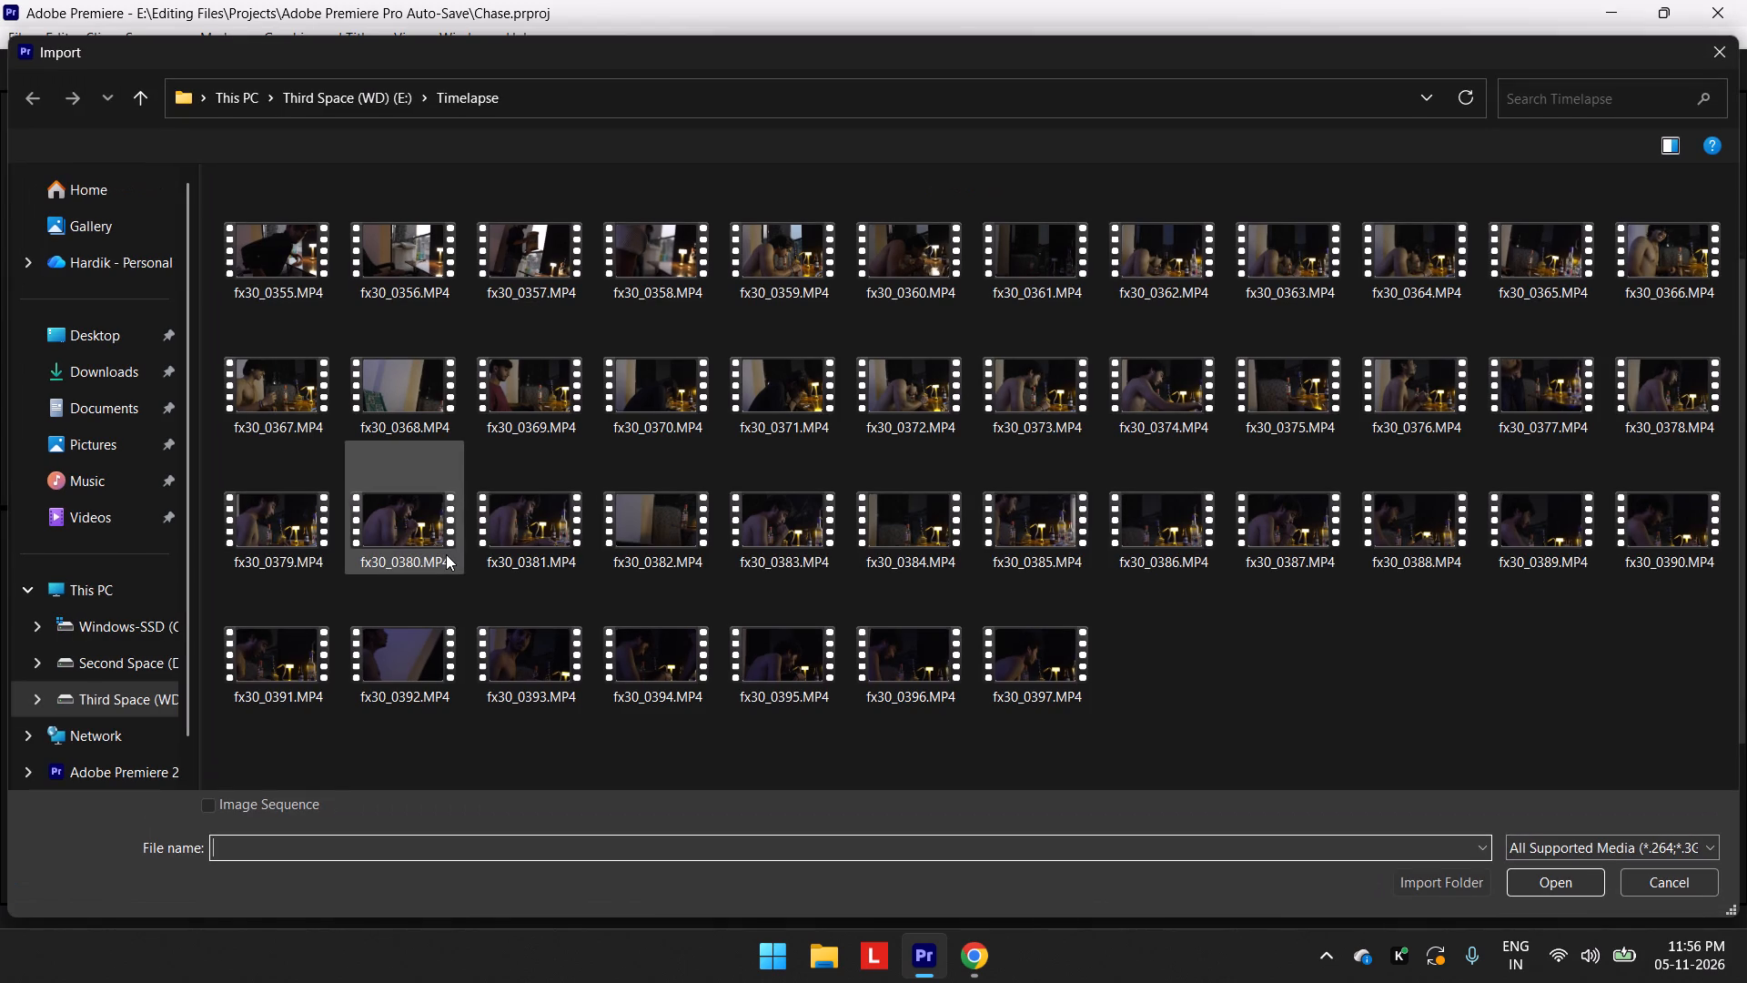
Look through the Timelapse folder and the Downloads folder on the Third Space (E:) drive for media to import.
scroll(683, 539, "up", 5)
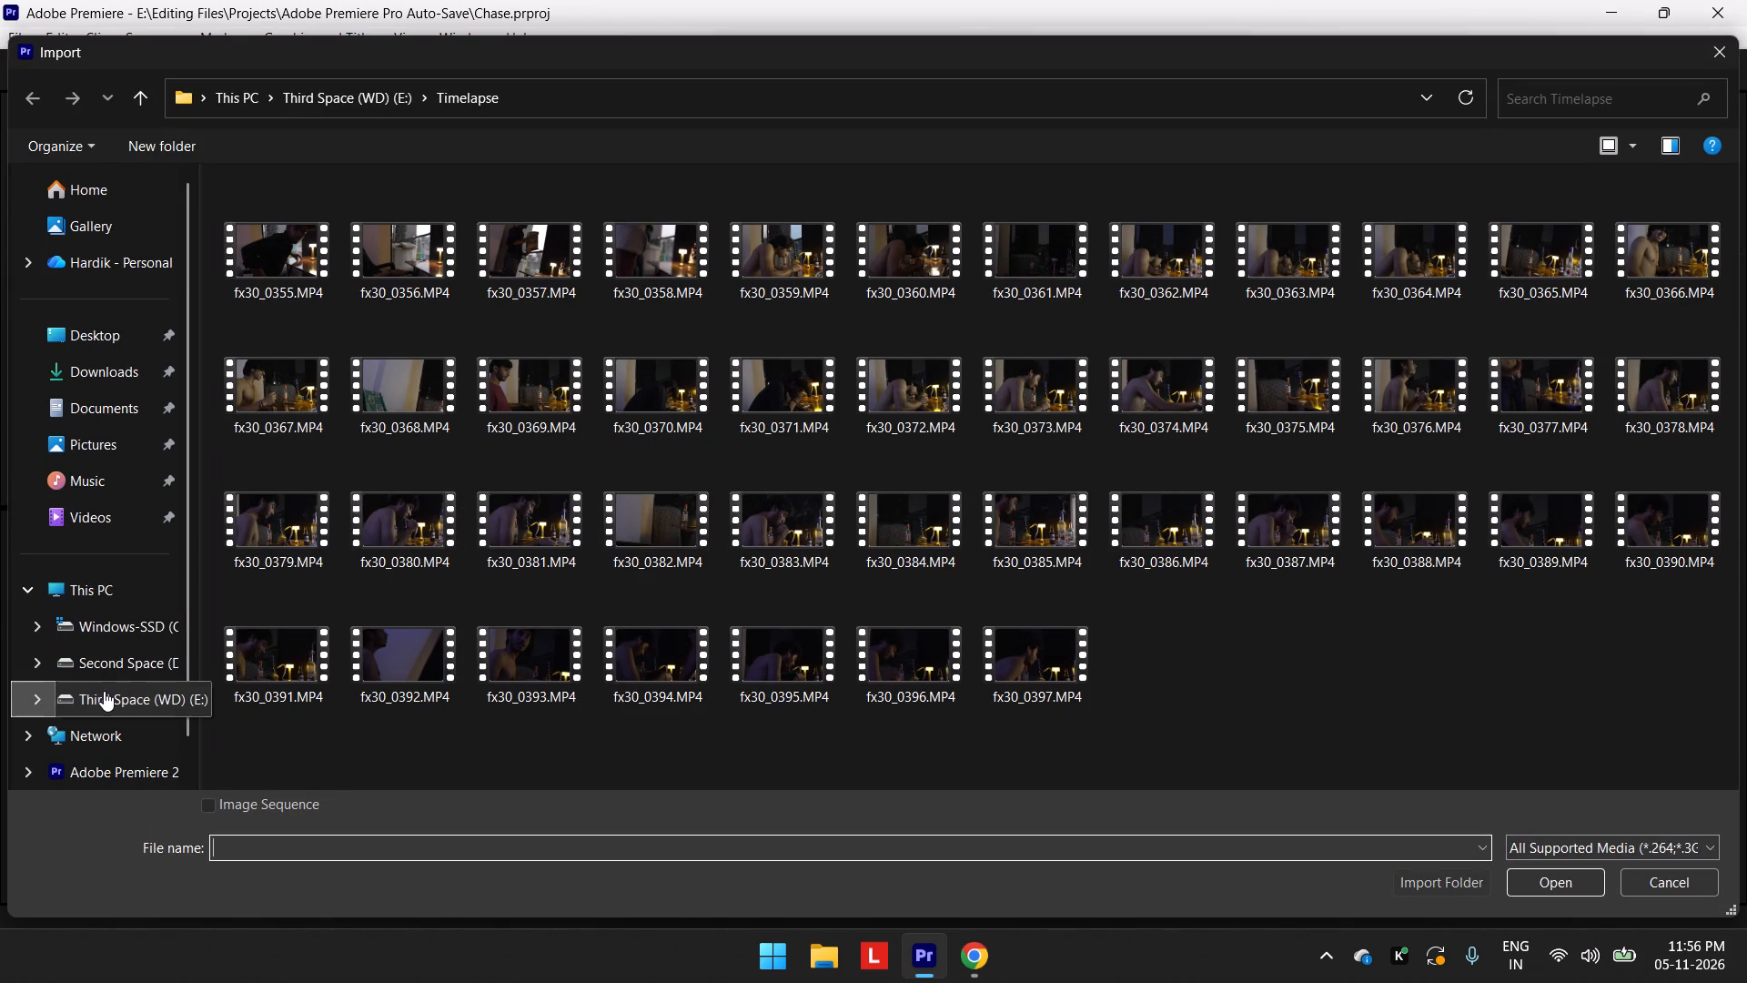
left_click(104, 691)
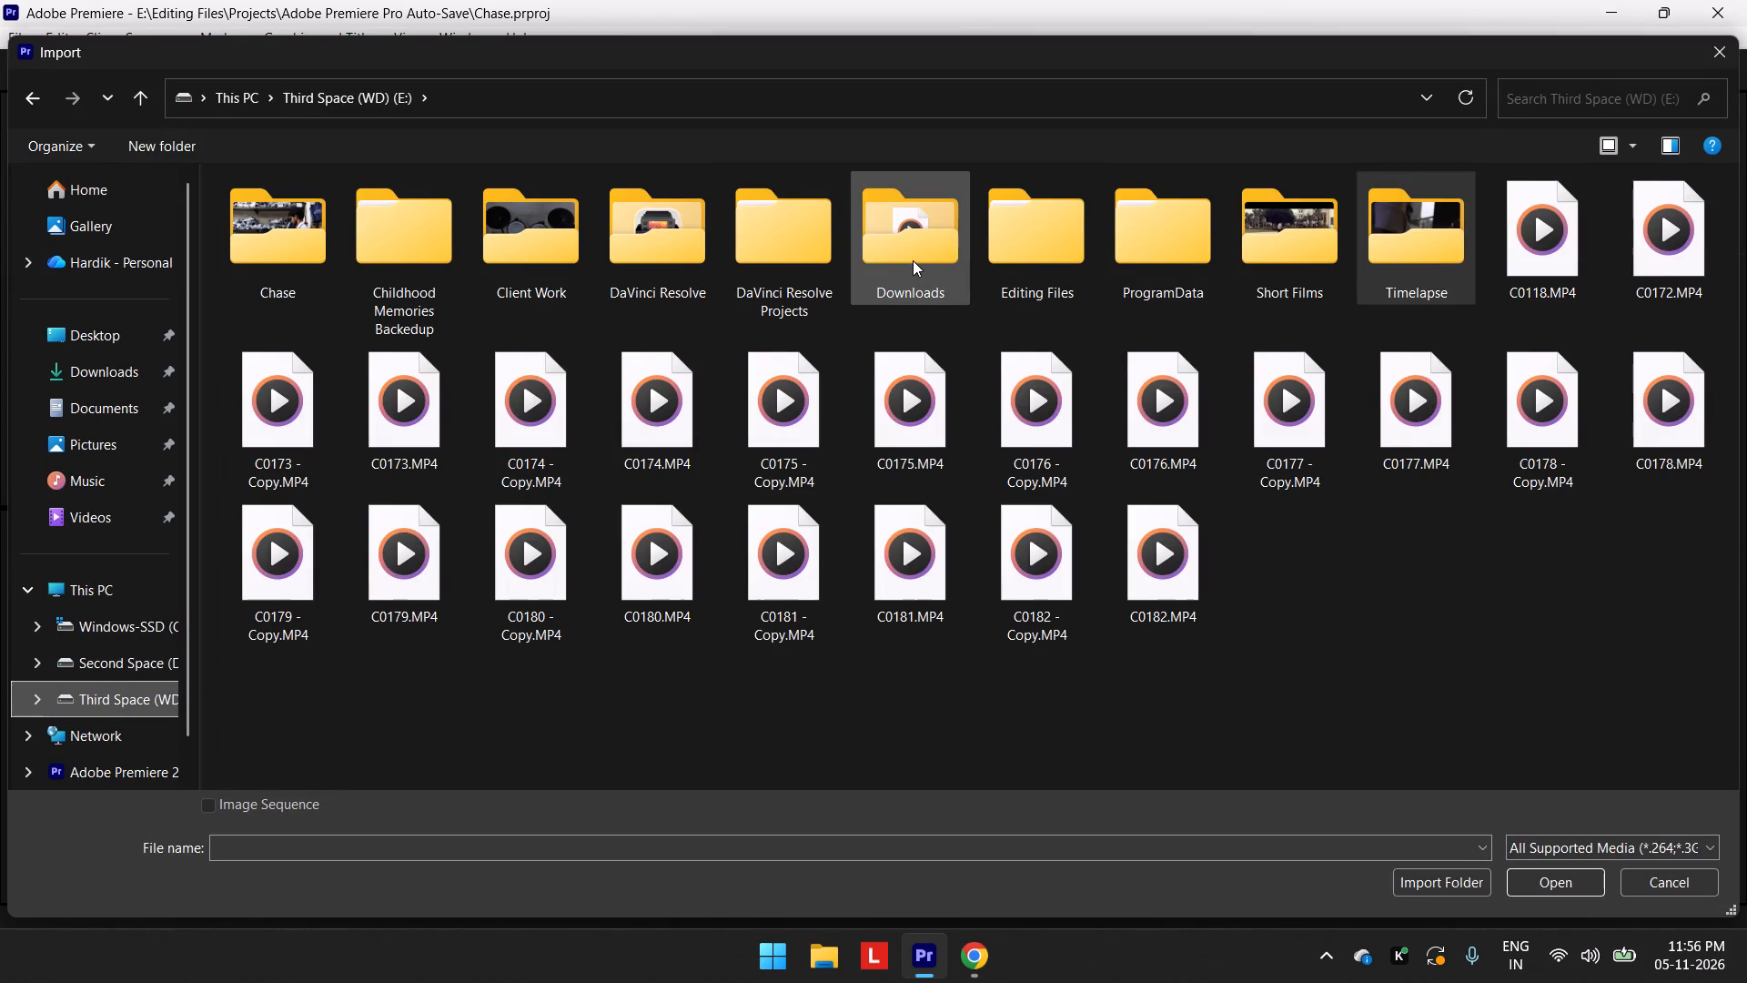
double_click(913, 260)
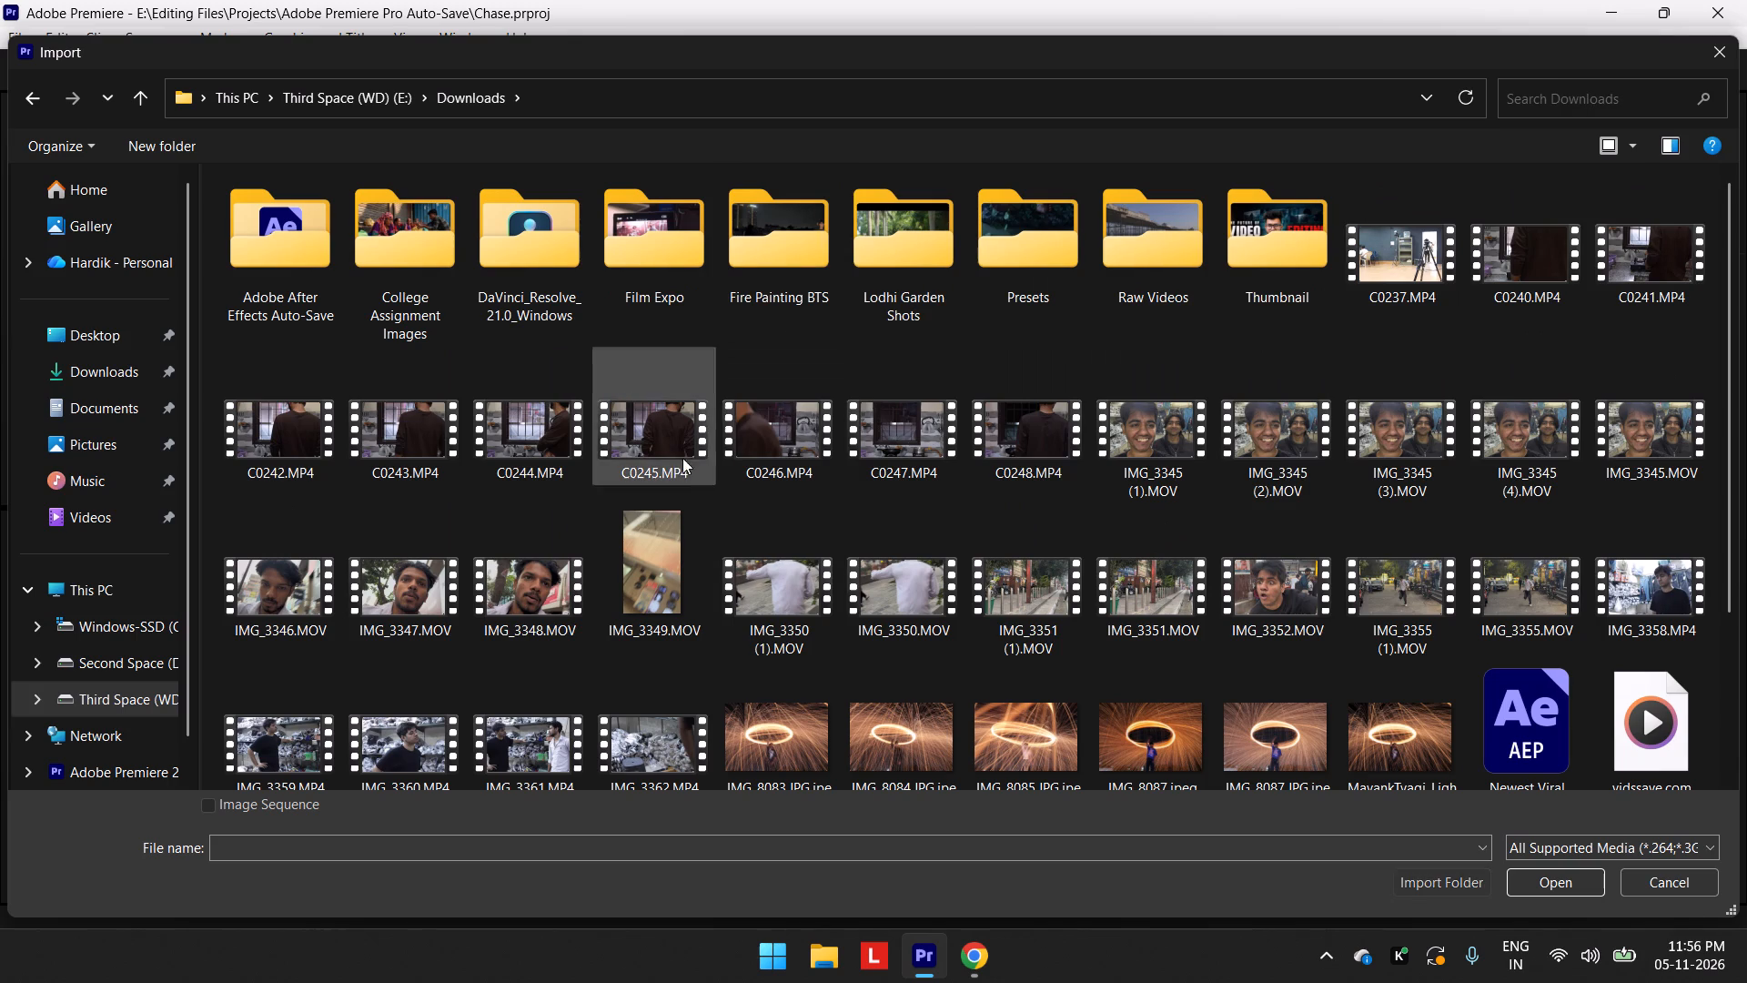
scroll(1048, 663, "down", 6)
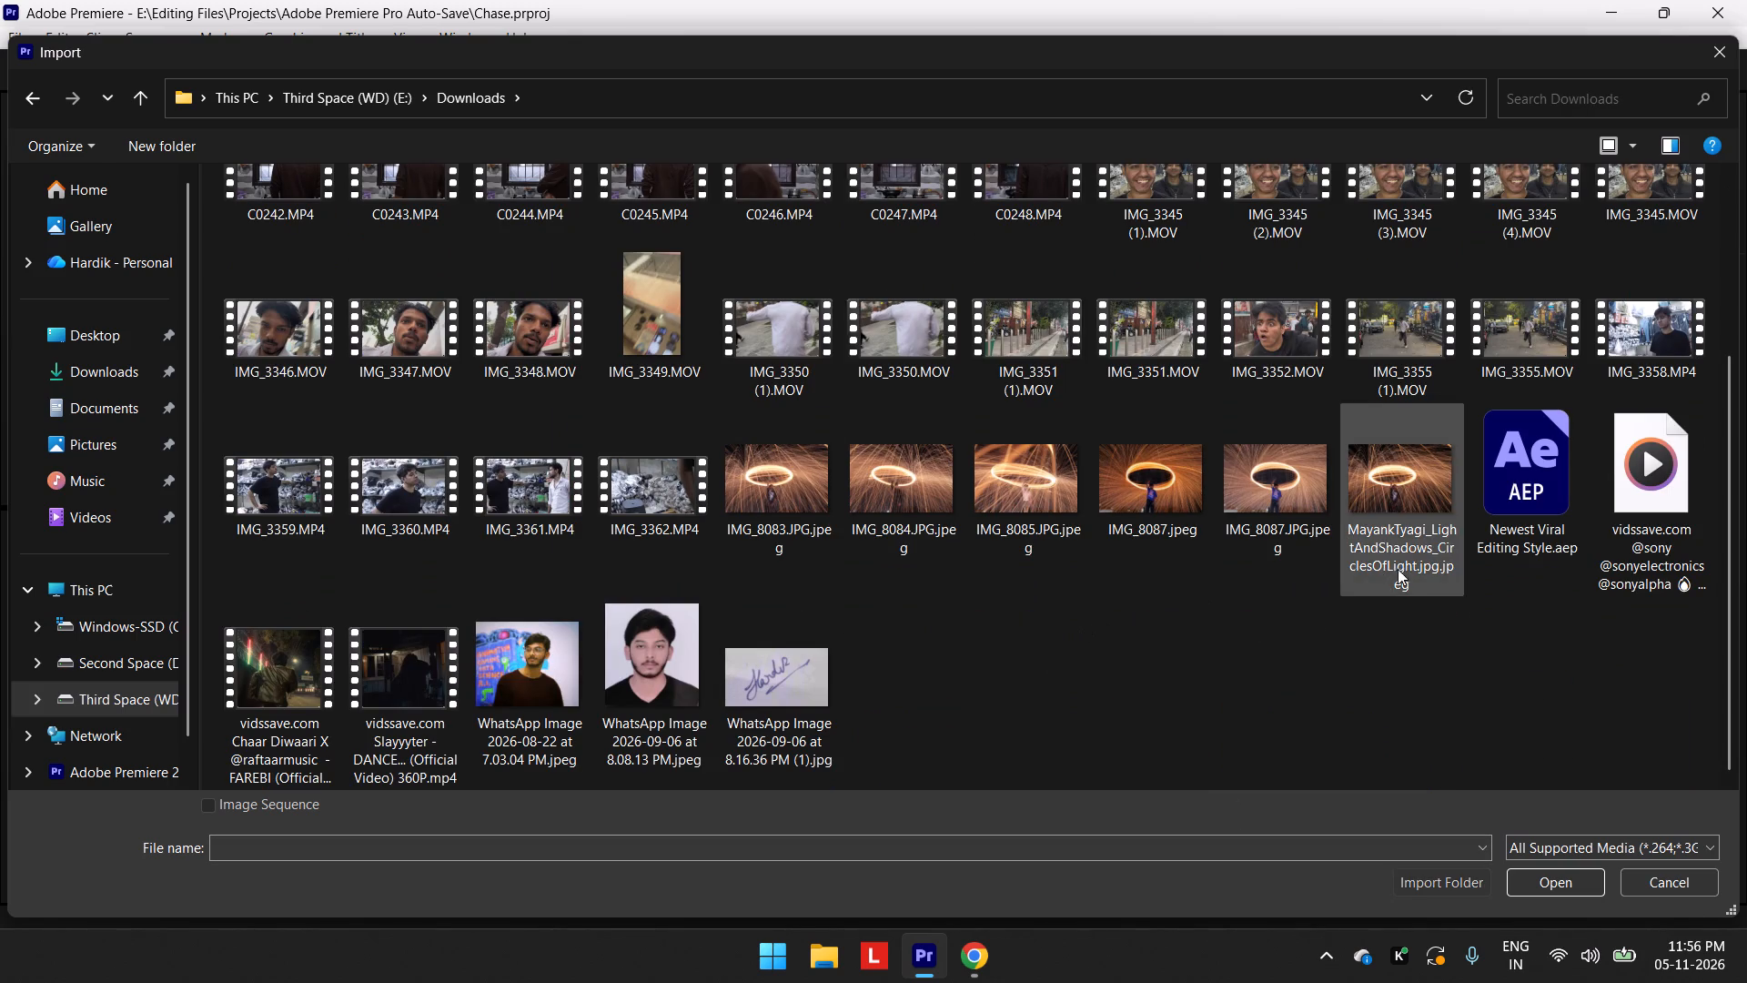
scroll(940, 491, "up", 4)
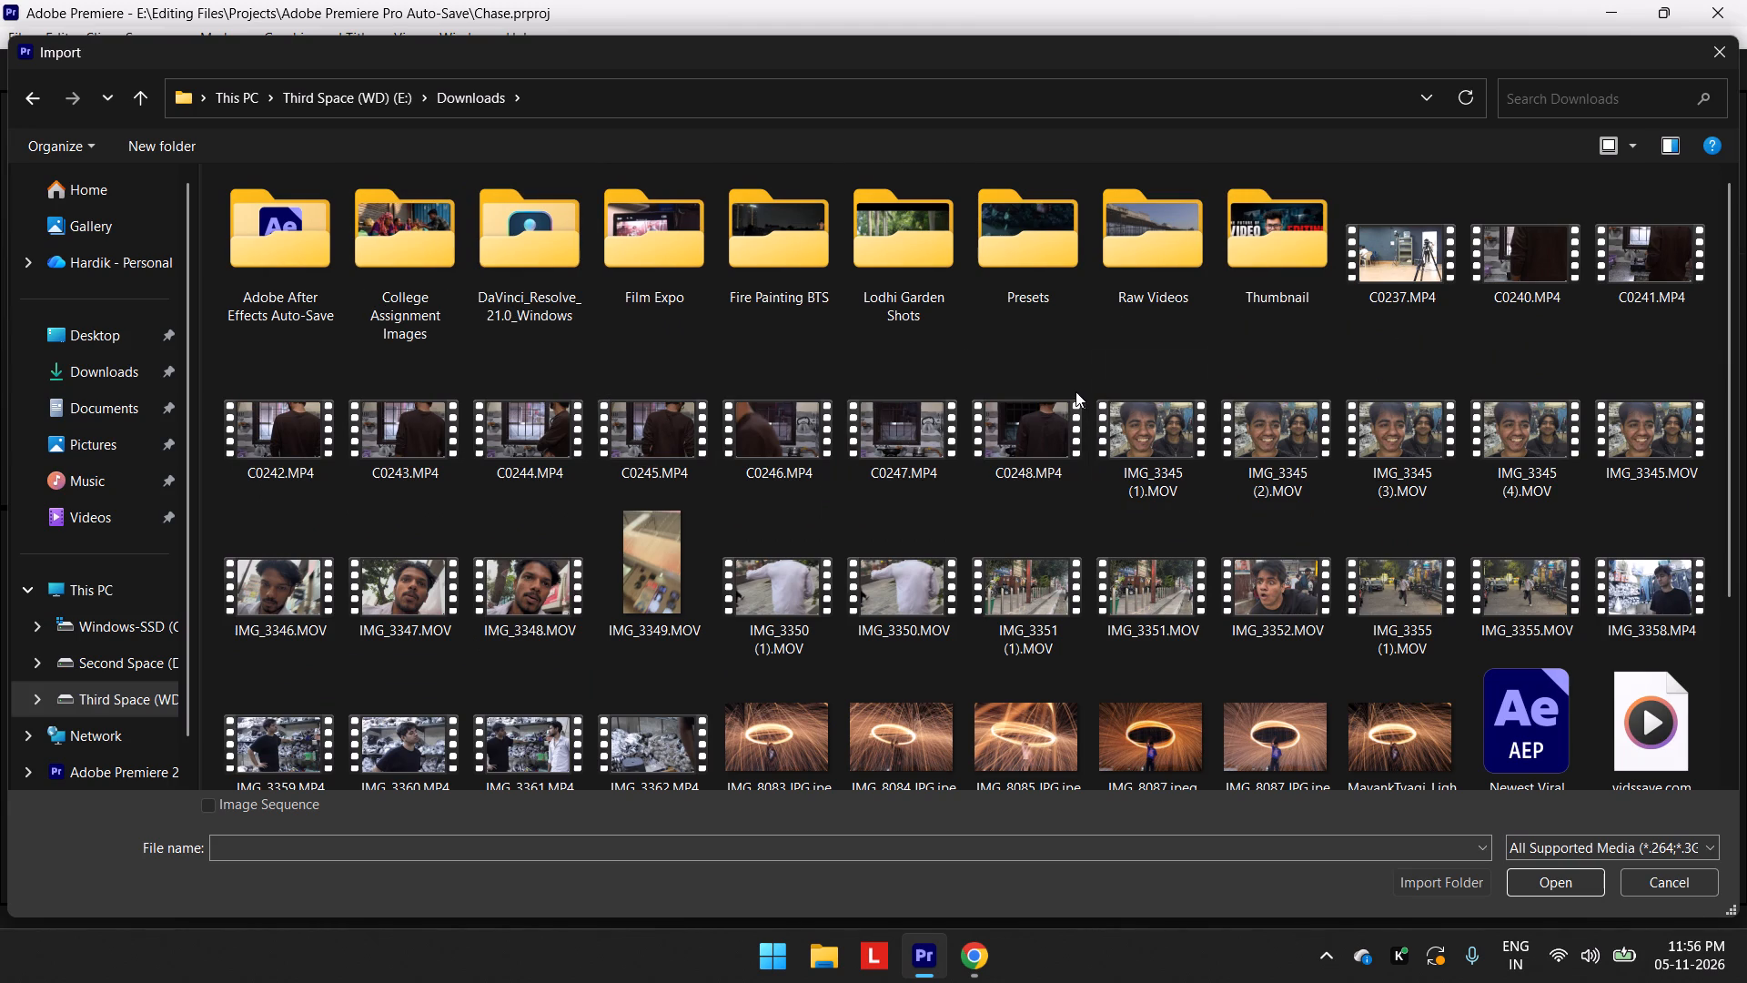
scroll(1539, 532, "down", 1)
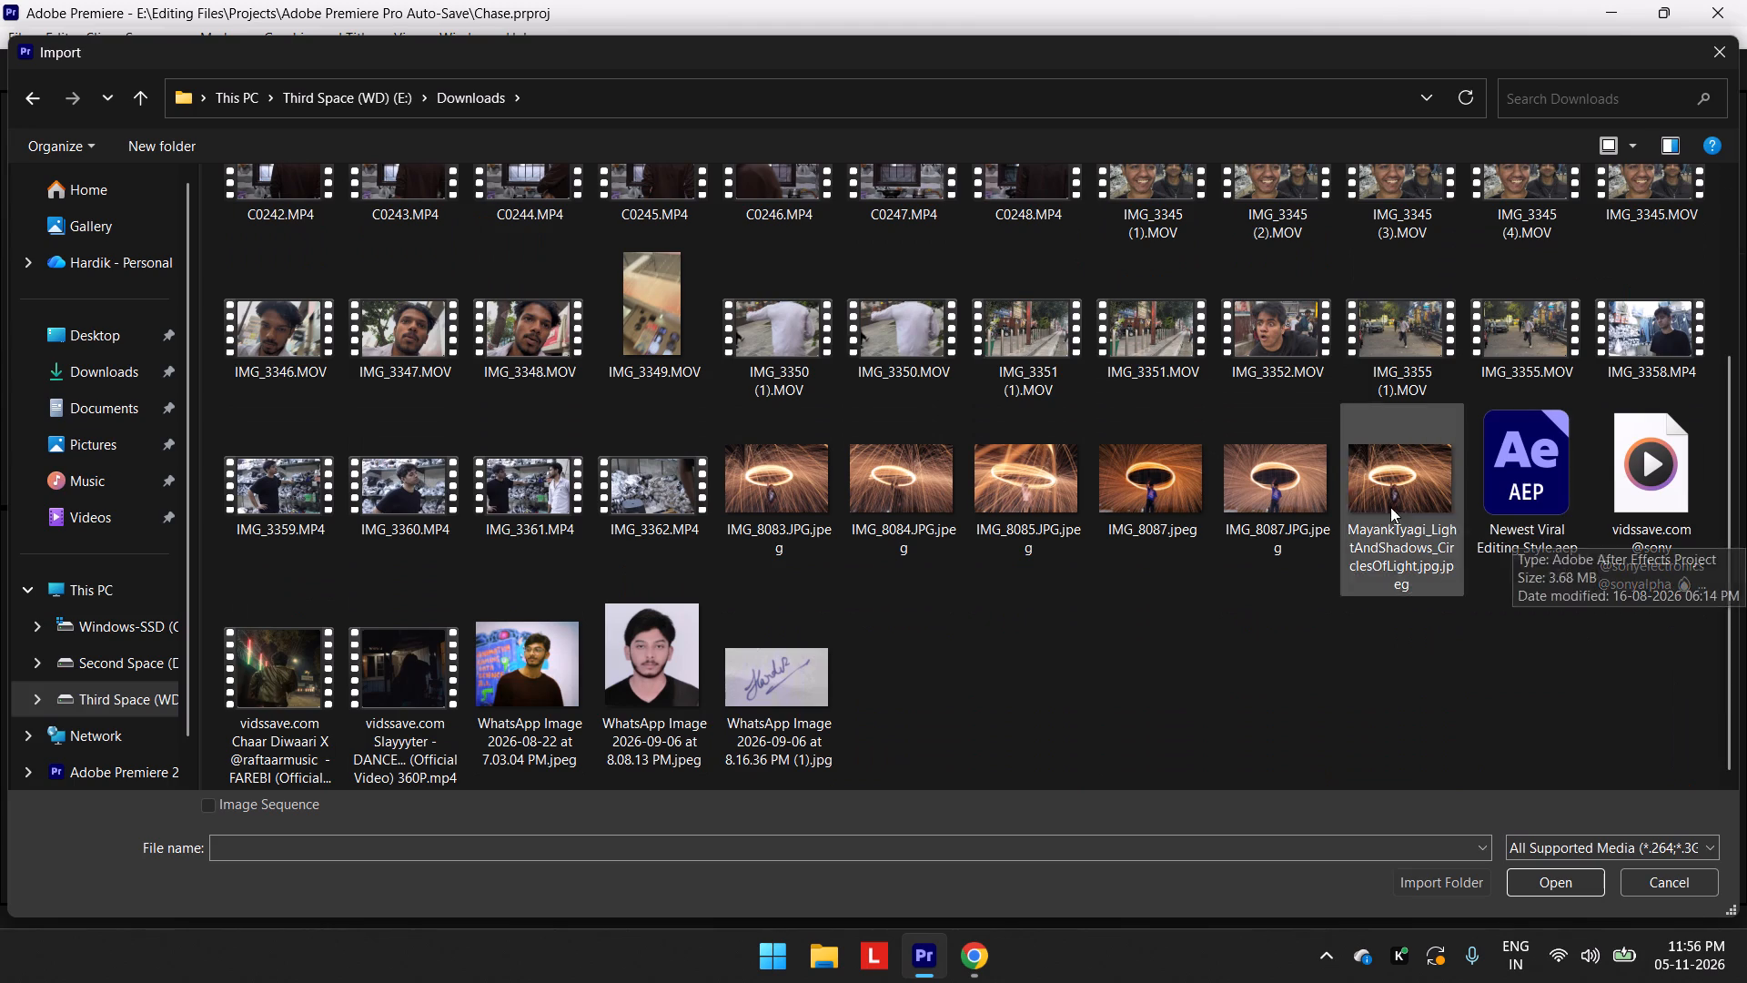
Delete the four photos DSC09435.JPG to DSC09438.JPG from the Chase folder on the Third Space (E:) drive.
left_click(123, 694)
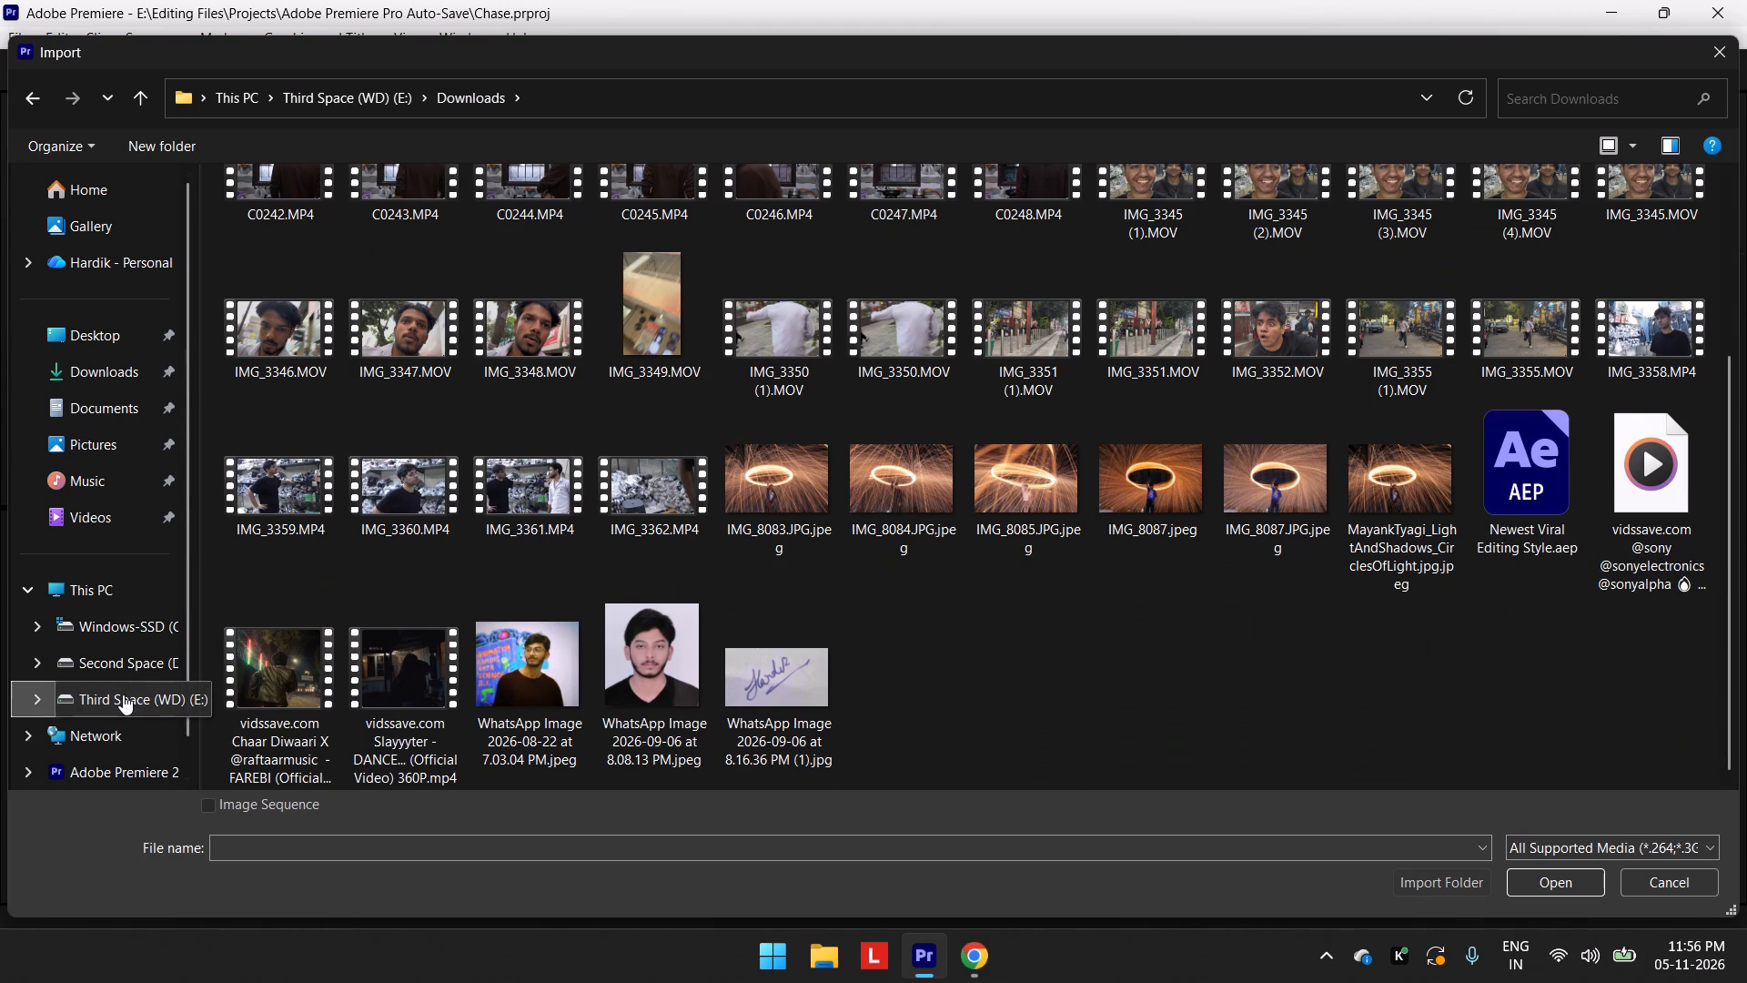
double_click(300, 245)
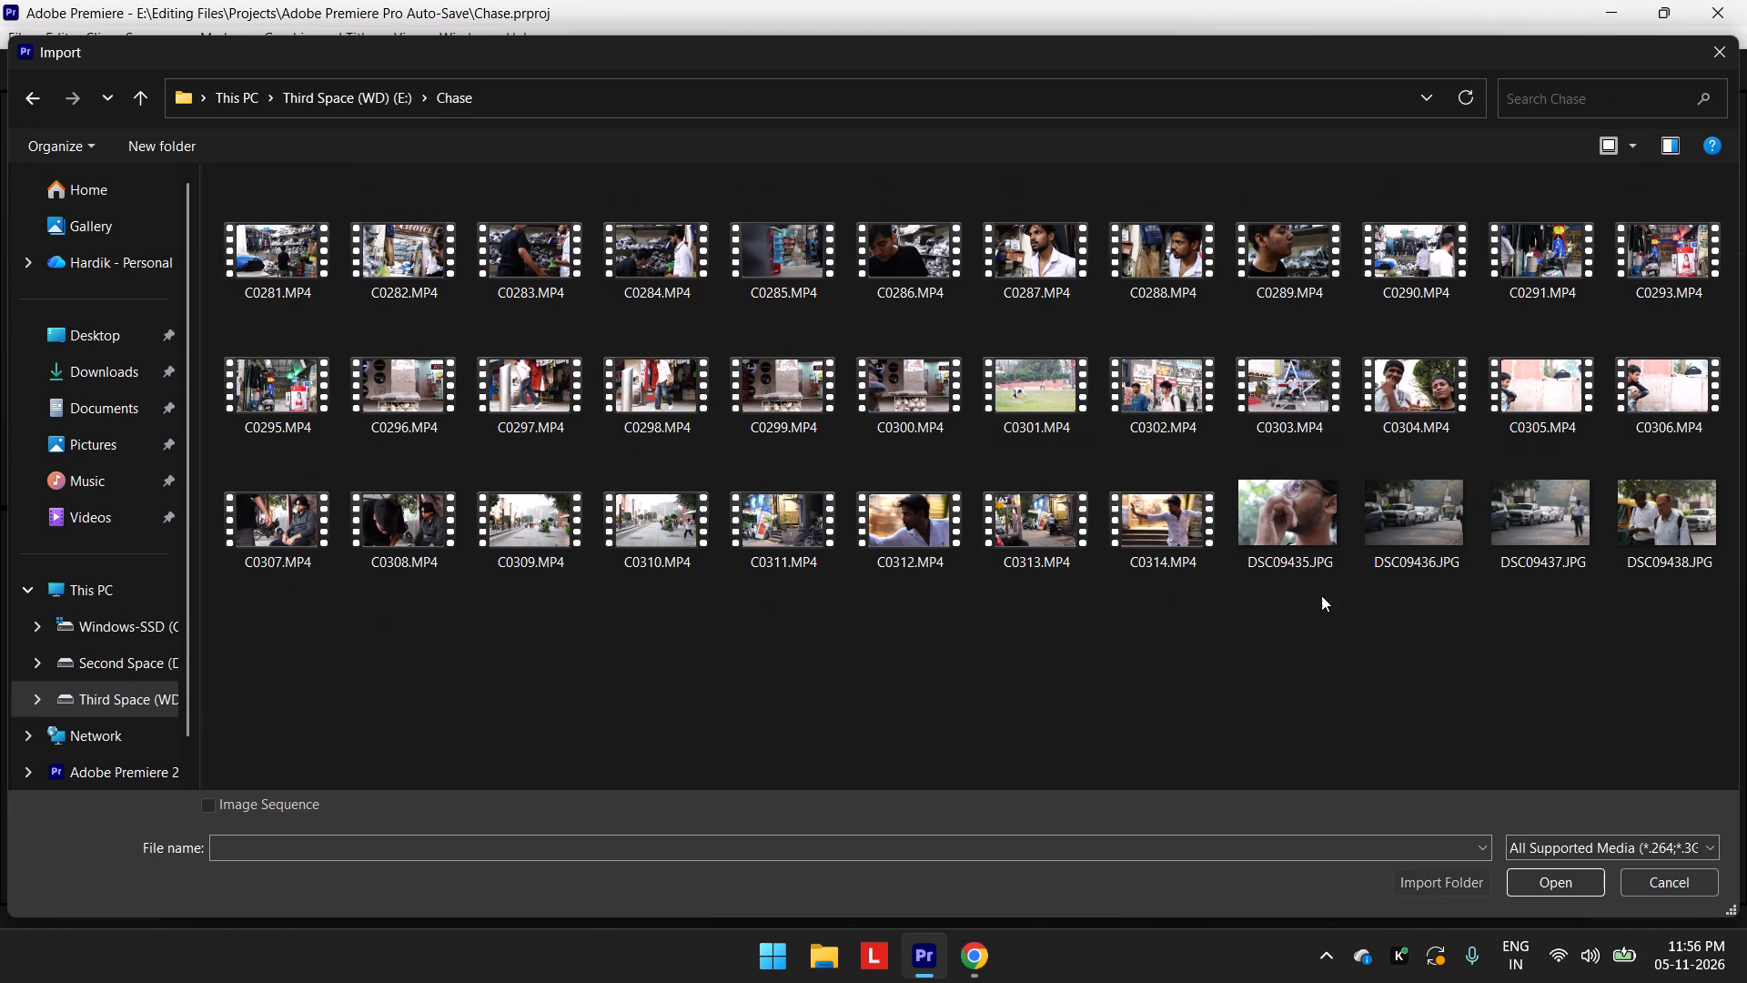
left_click_drag(1303, 623, 1651, 496)
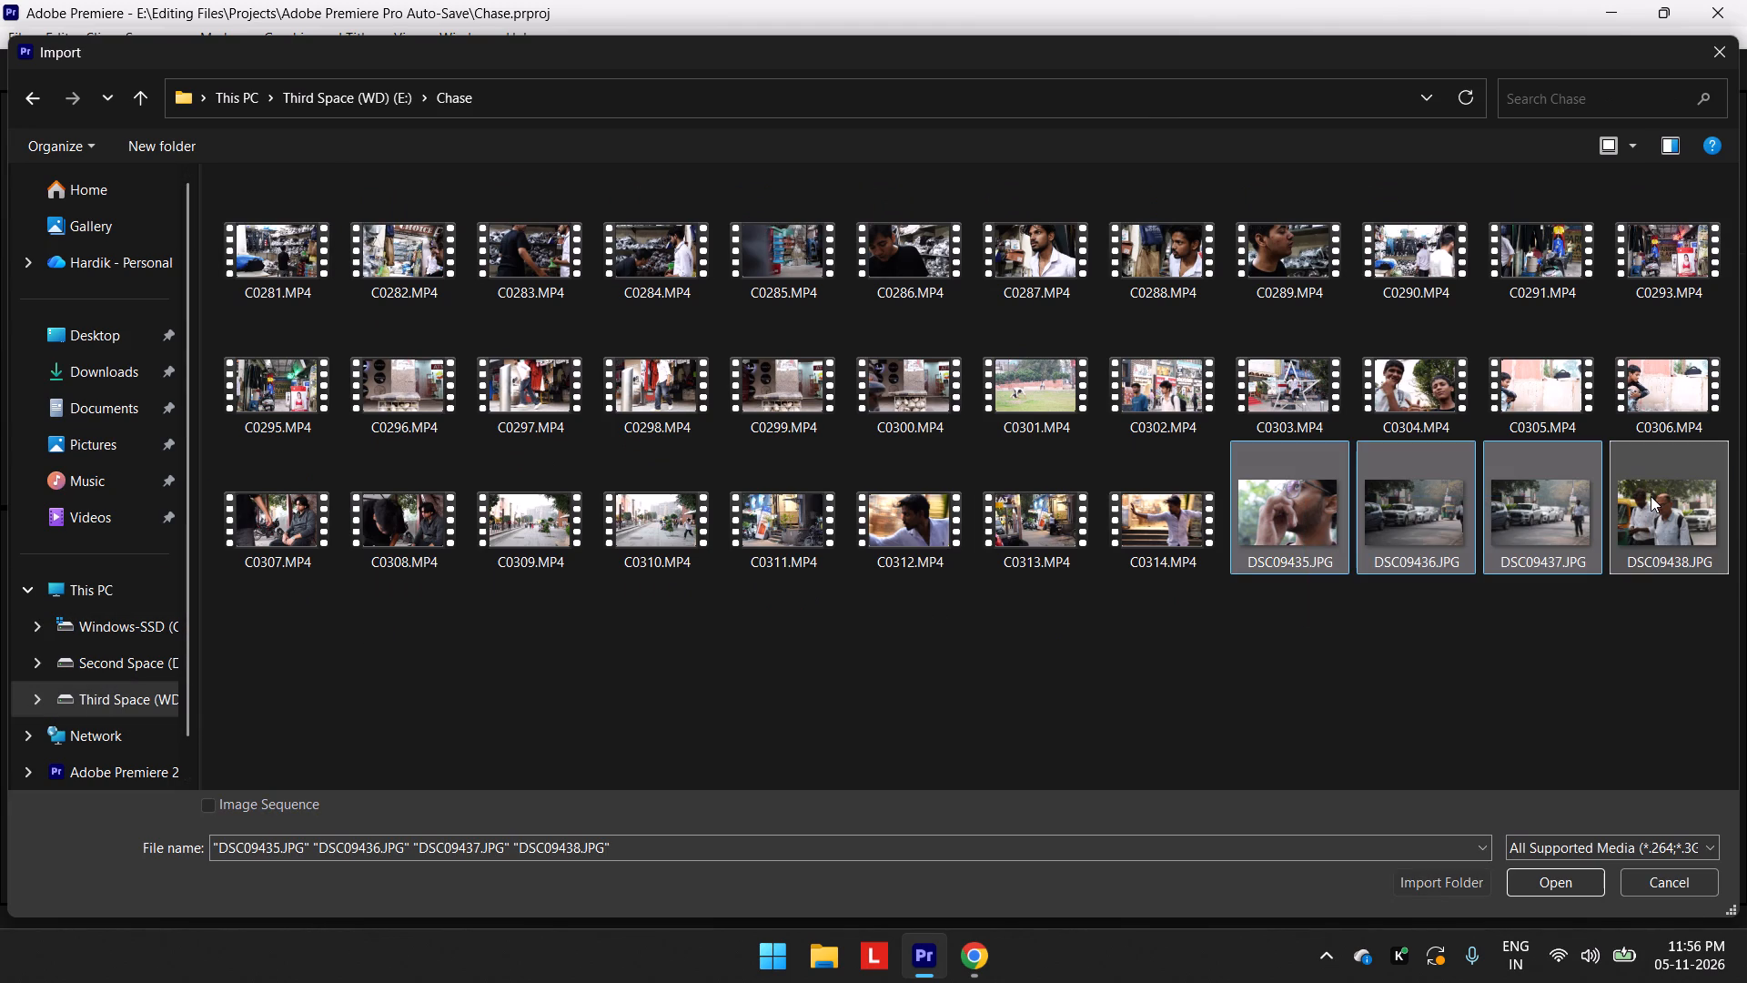
key("Delete")
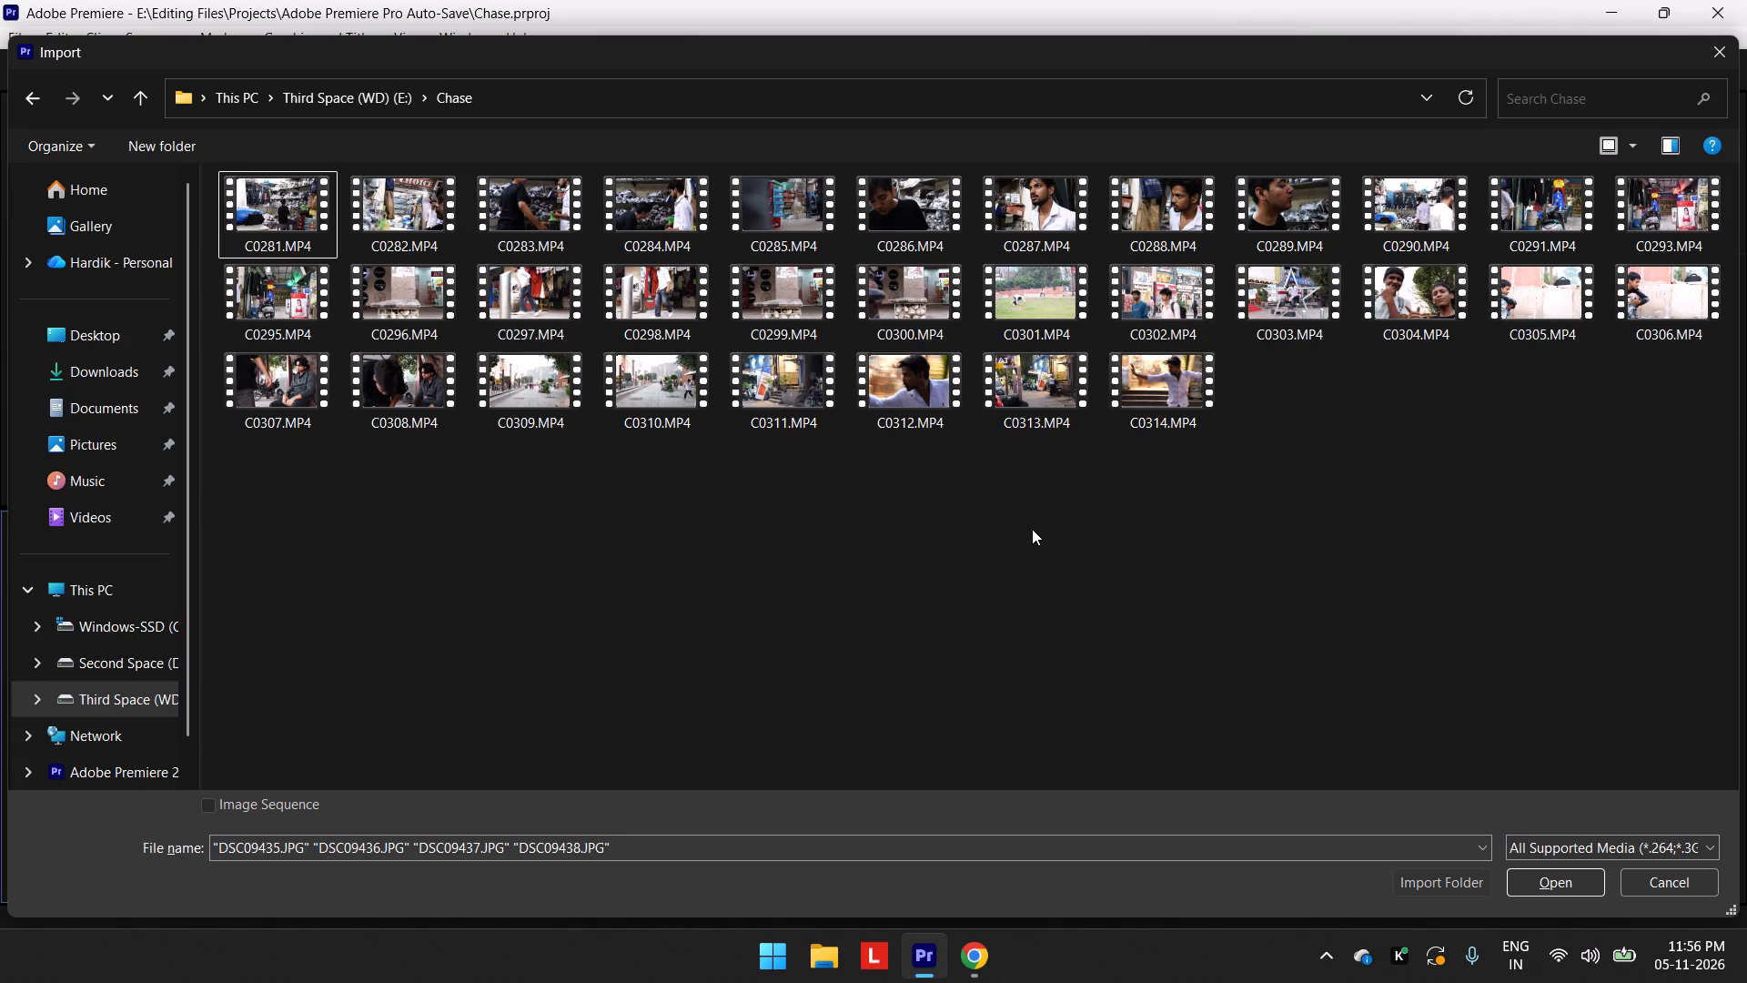
Browse the Downloads folder on the Third Space (E:) drive and open its Film Expo subfolder to examine the clips.
left_click(99, 700)
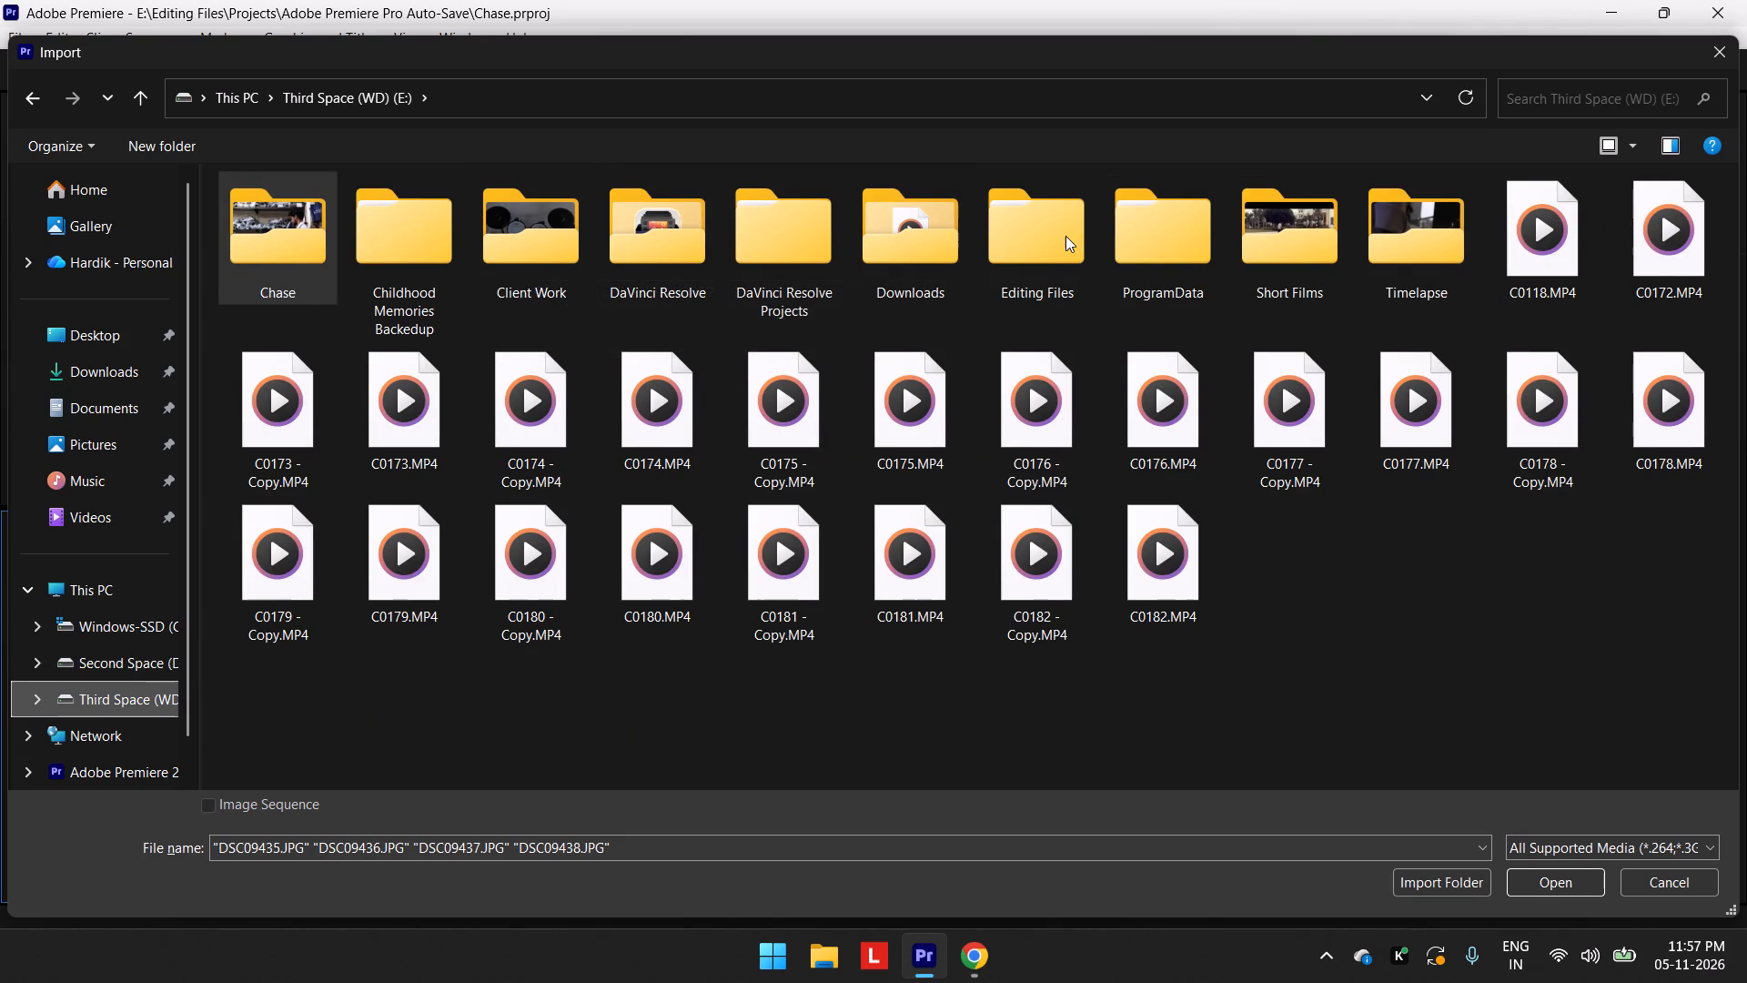
double_click(941, 262)
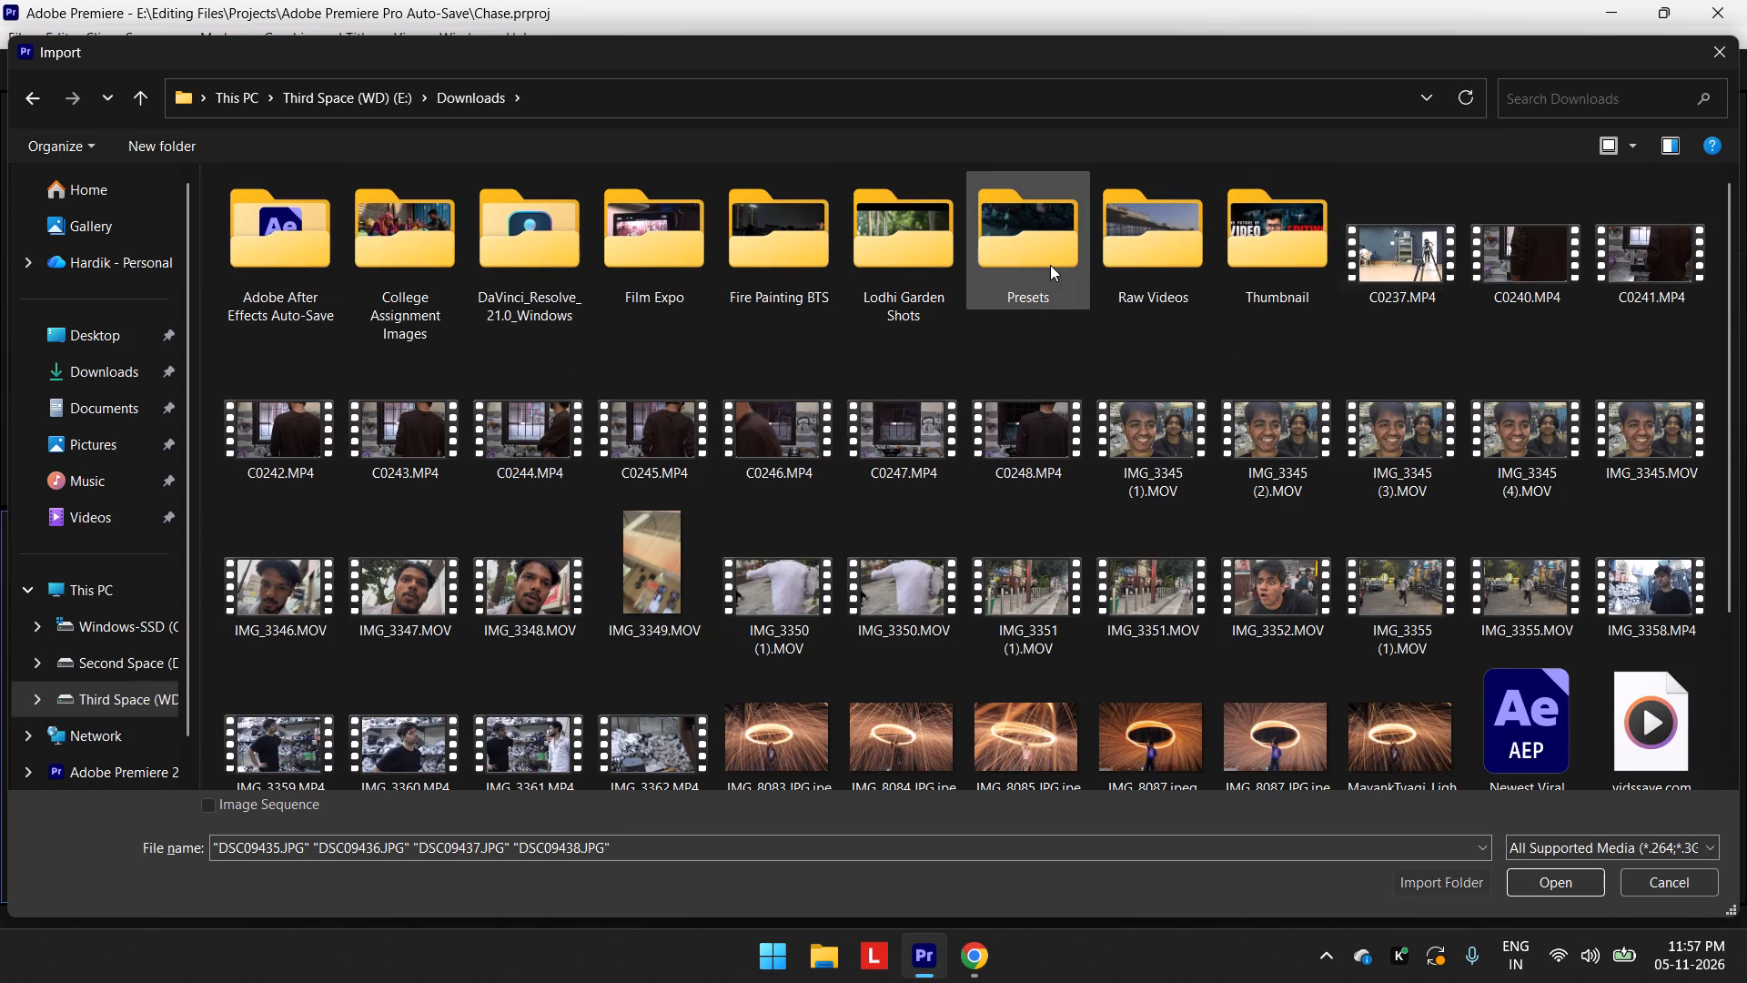
scroll(1178, 513, "down", 6)
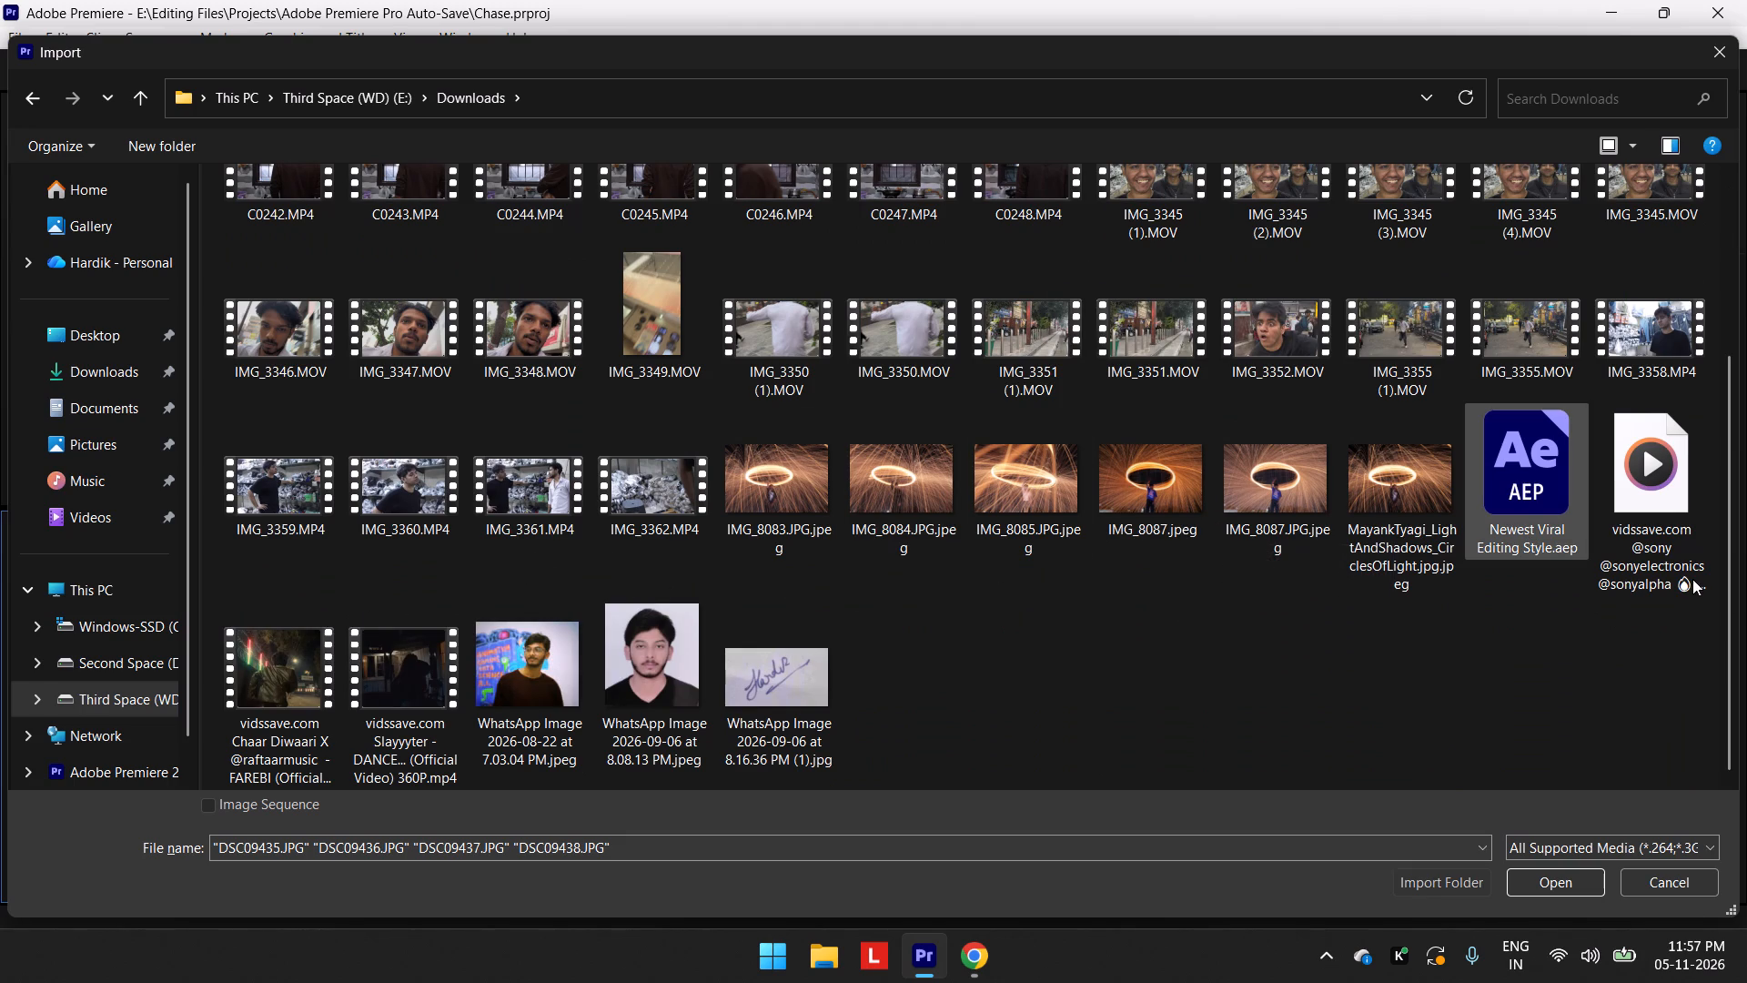
scroll(1032, 404, "up", 1)
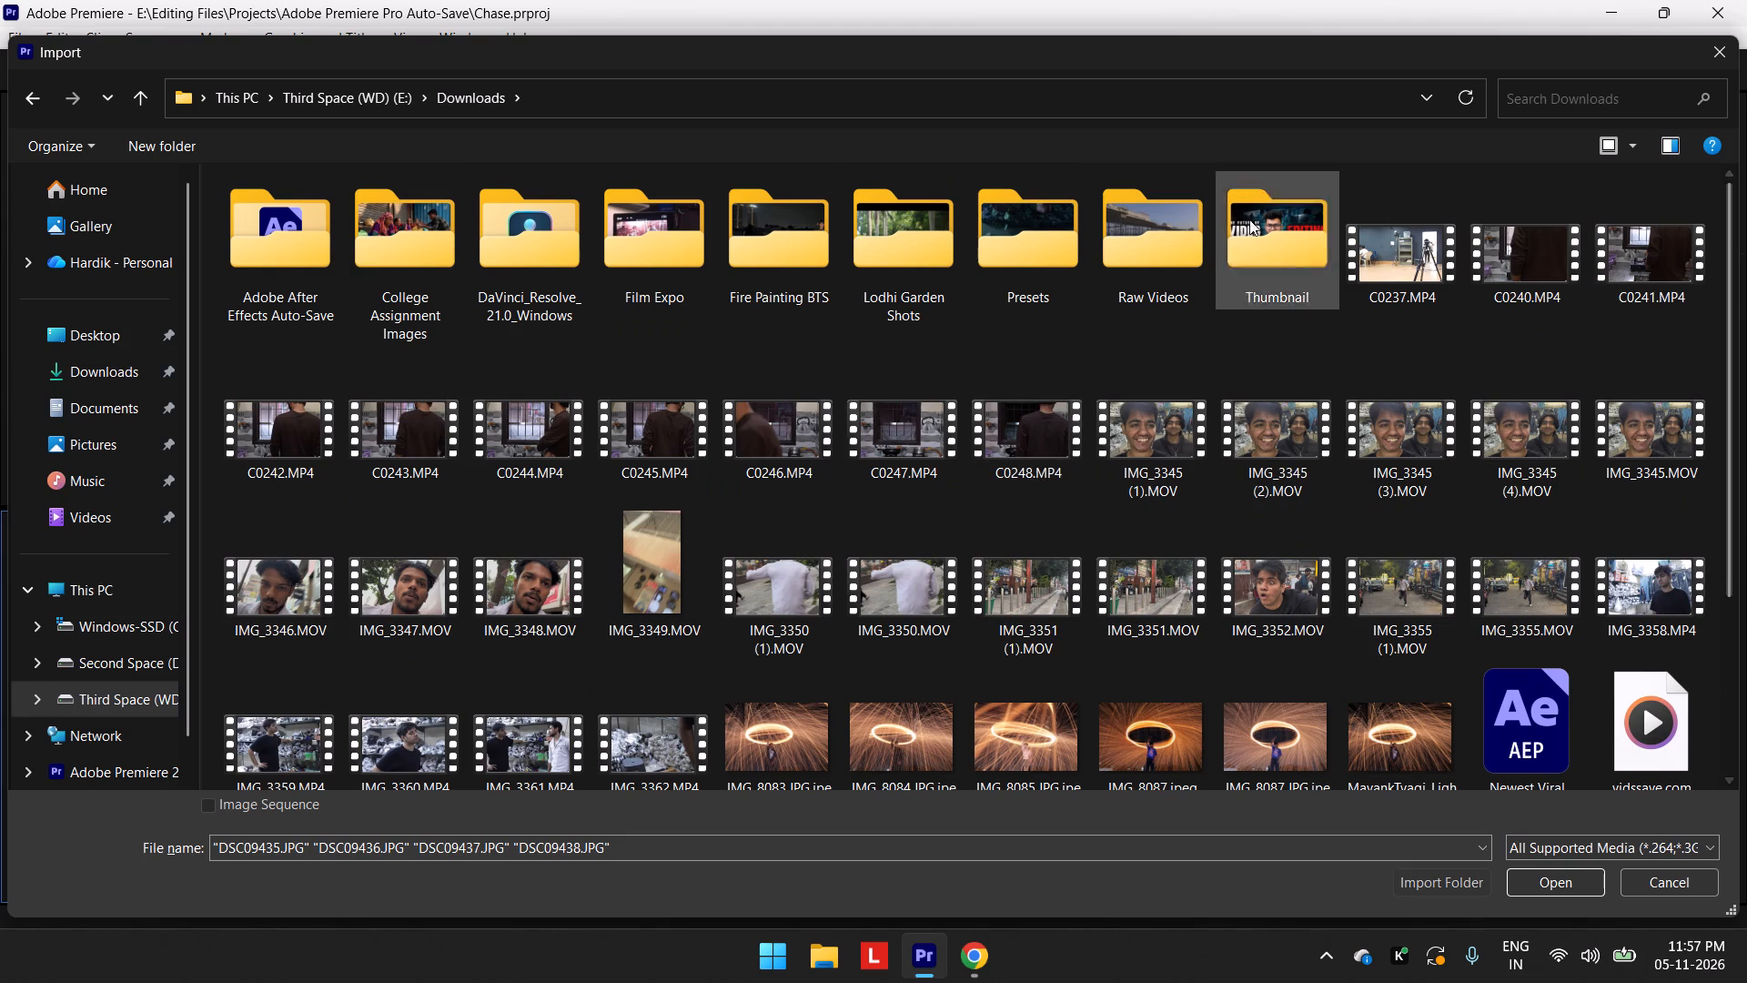
double_click(699, 257)
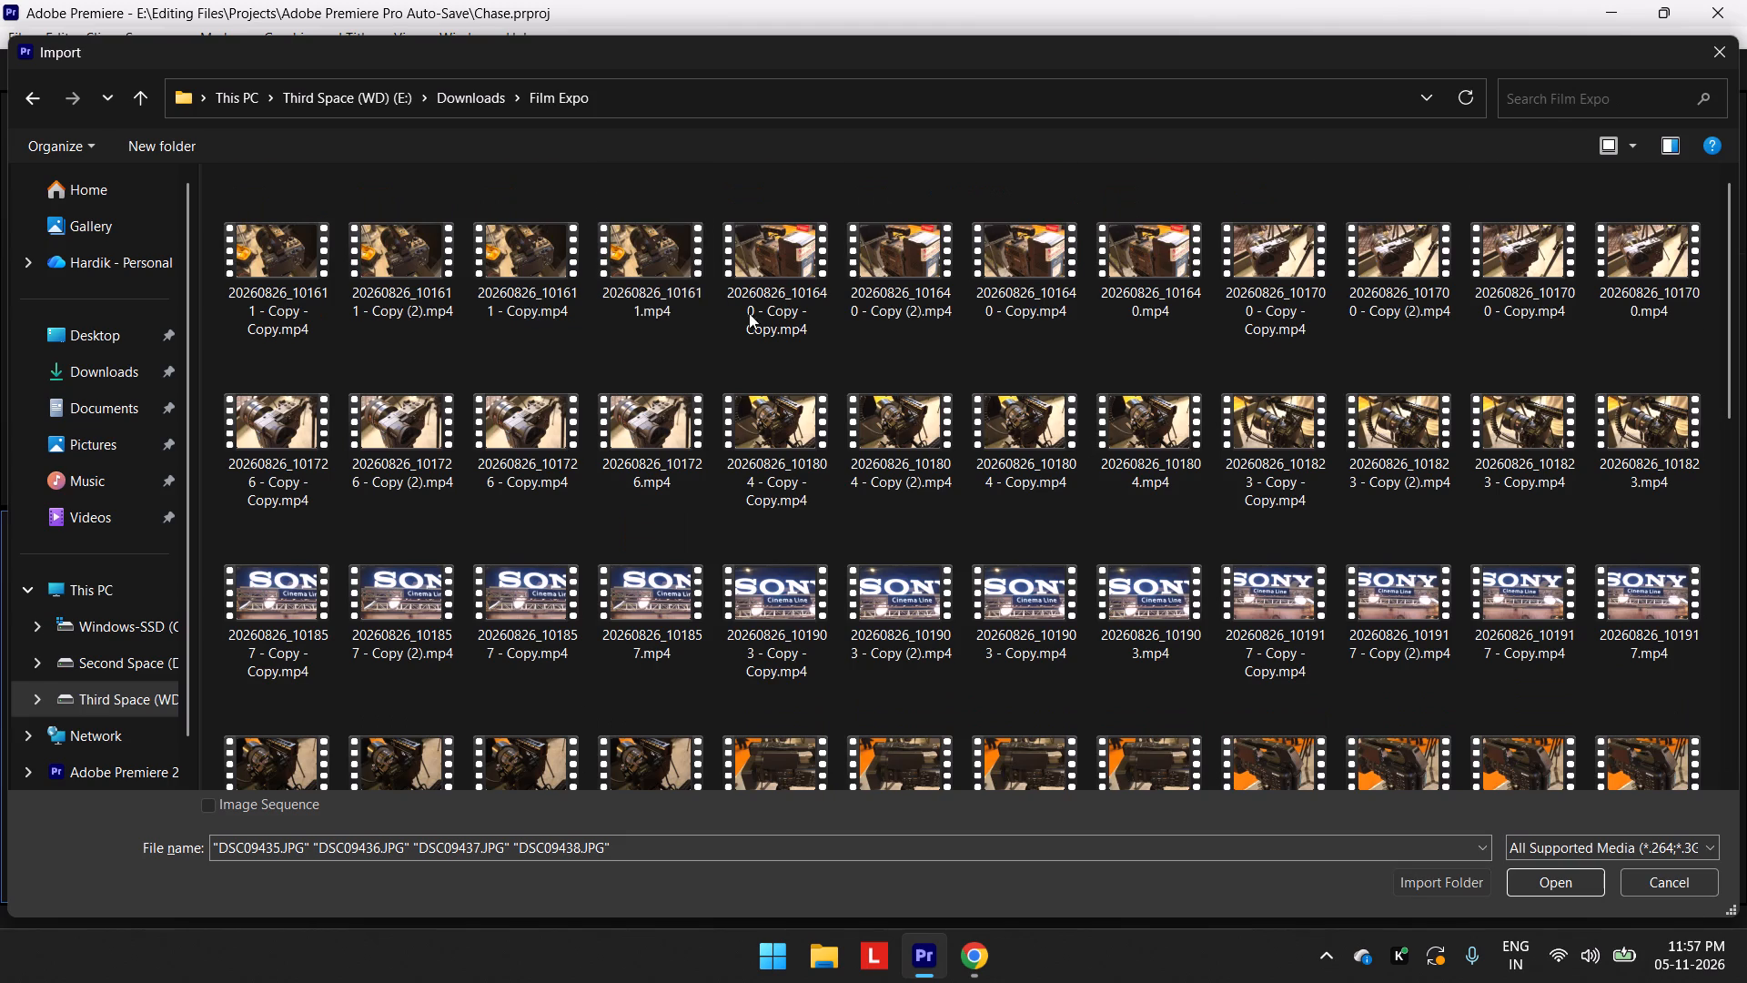
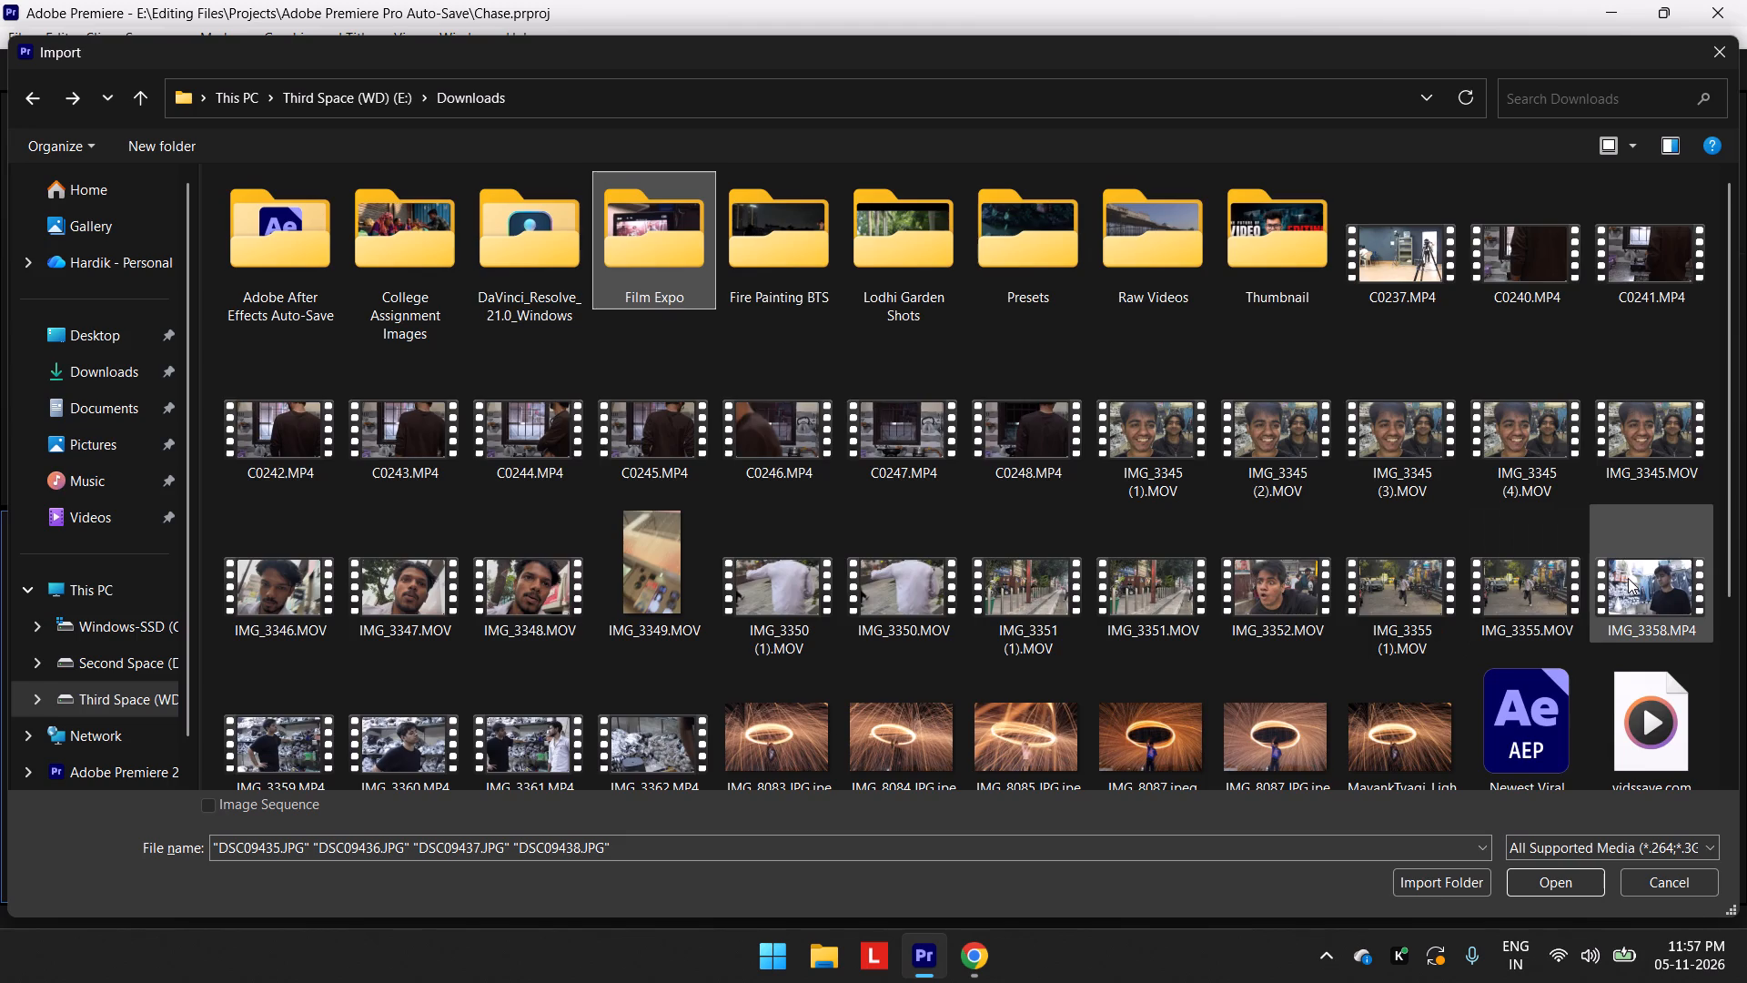
Look through the clips and images in the Downloads folder on the Third Space (E:) drive for footage to import.
scroll(1620, 606, "down", 2)
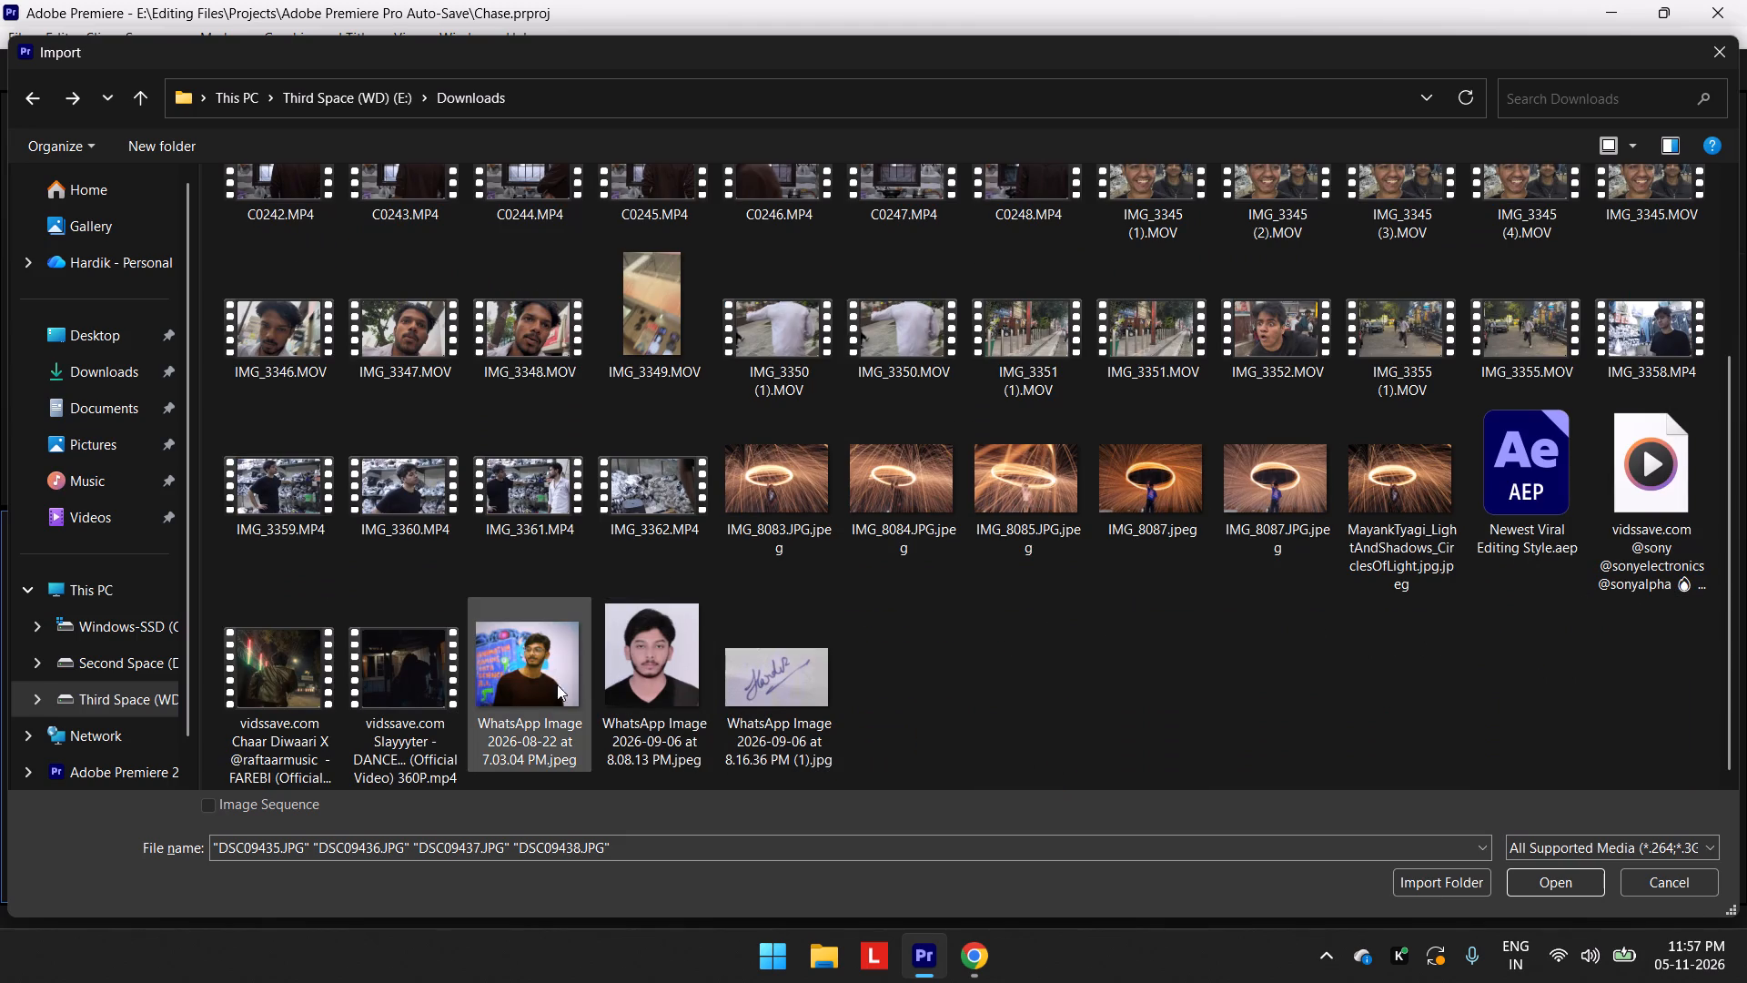
left_click(1065, 665)
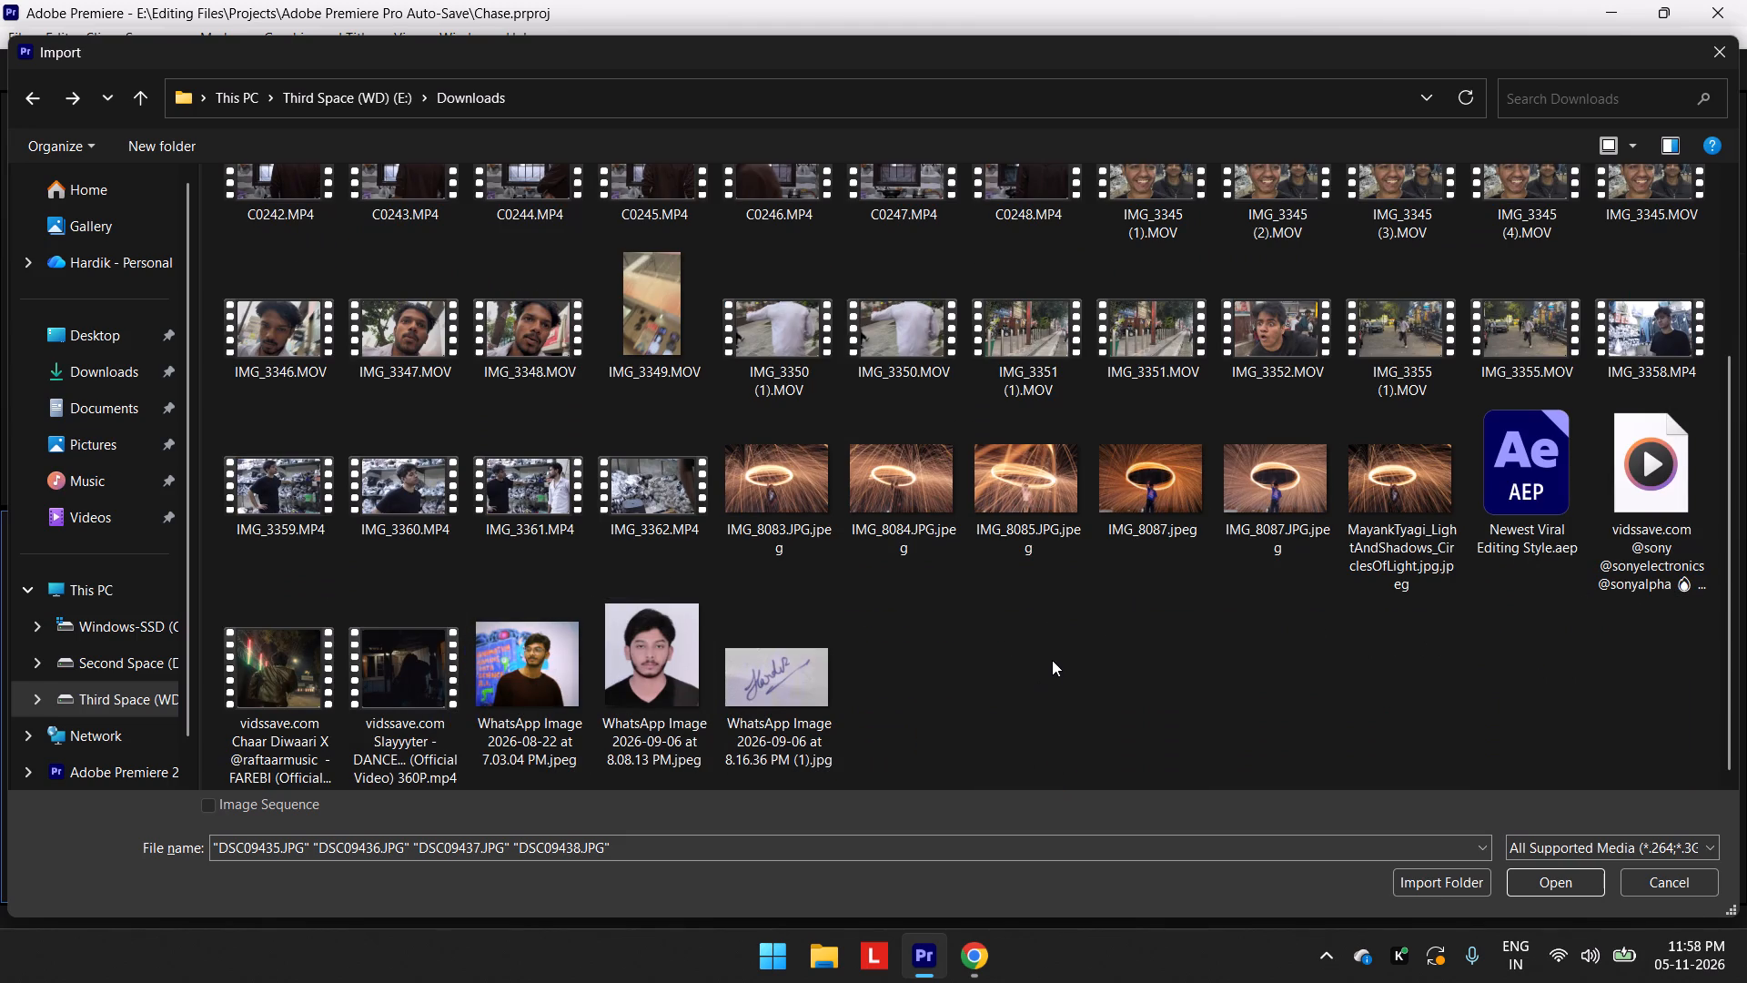
scroll(1051, 660, "up", 1)
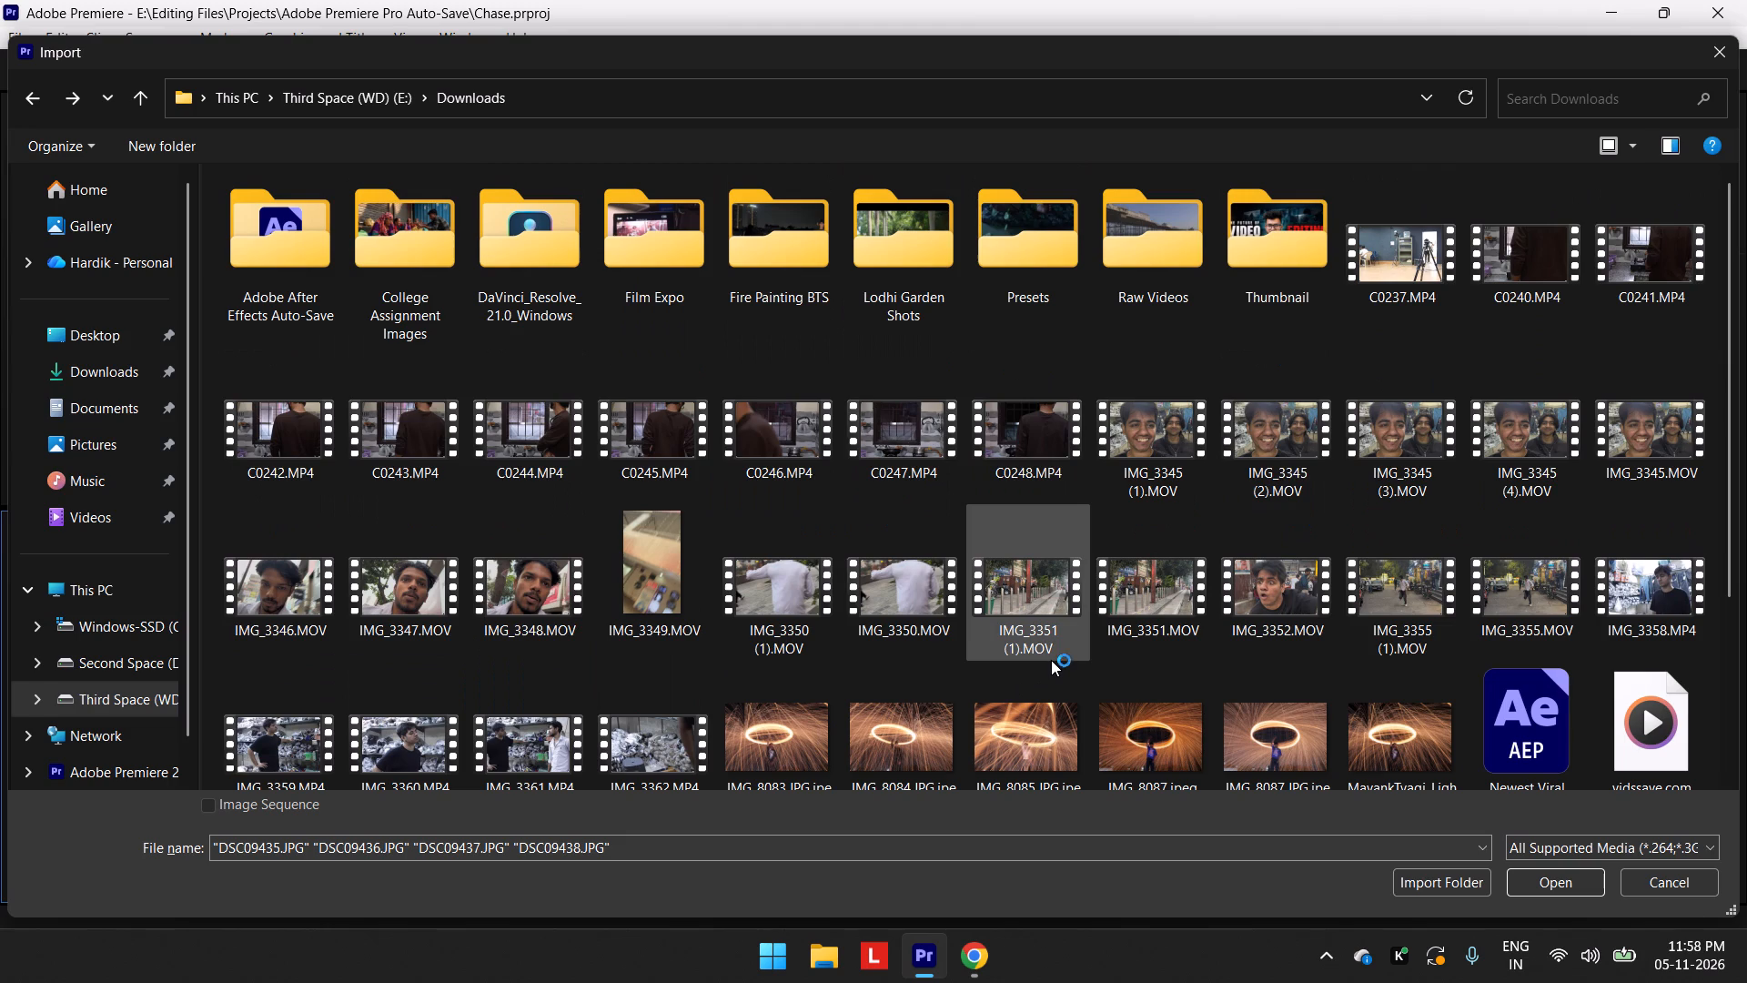
scroll(1080, 654, "down", 2)
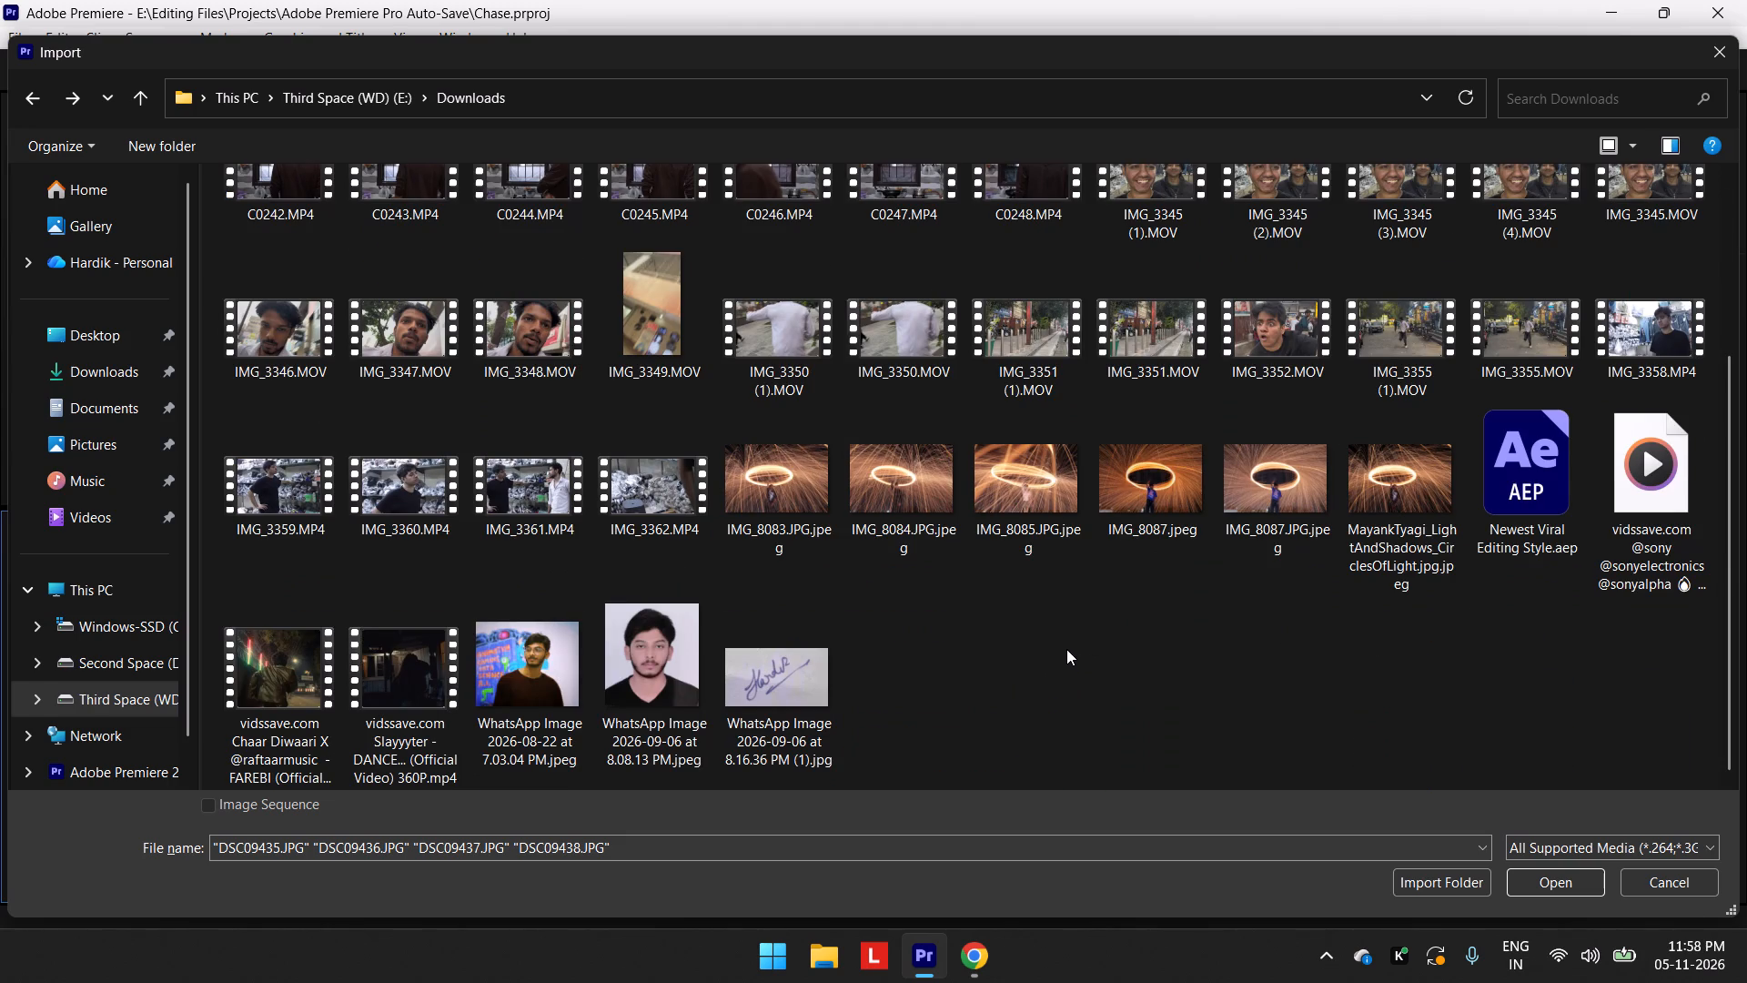
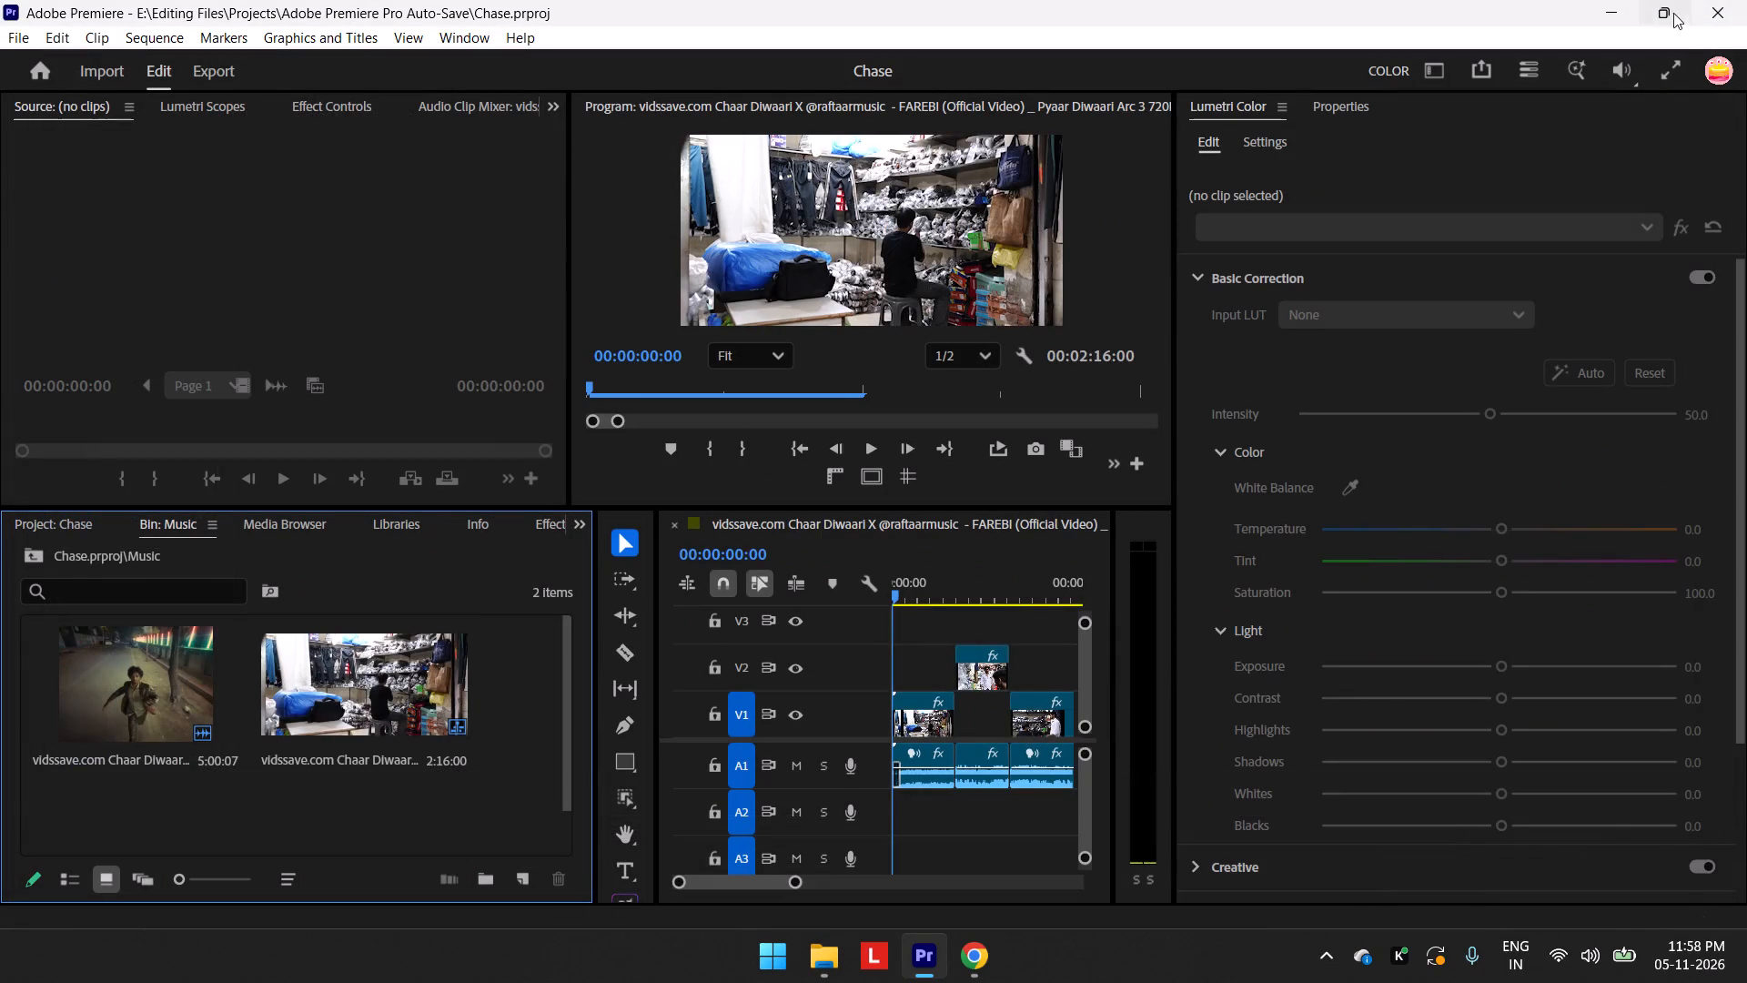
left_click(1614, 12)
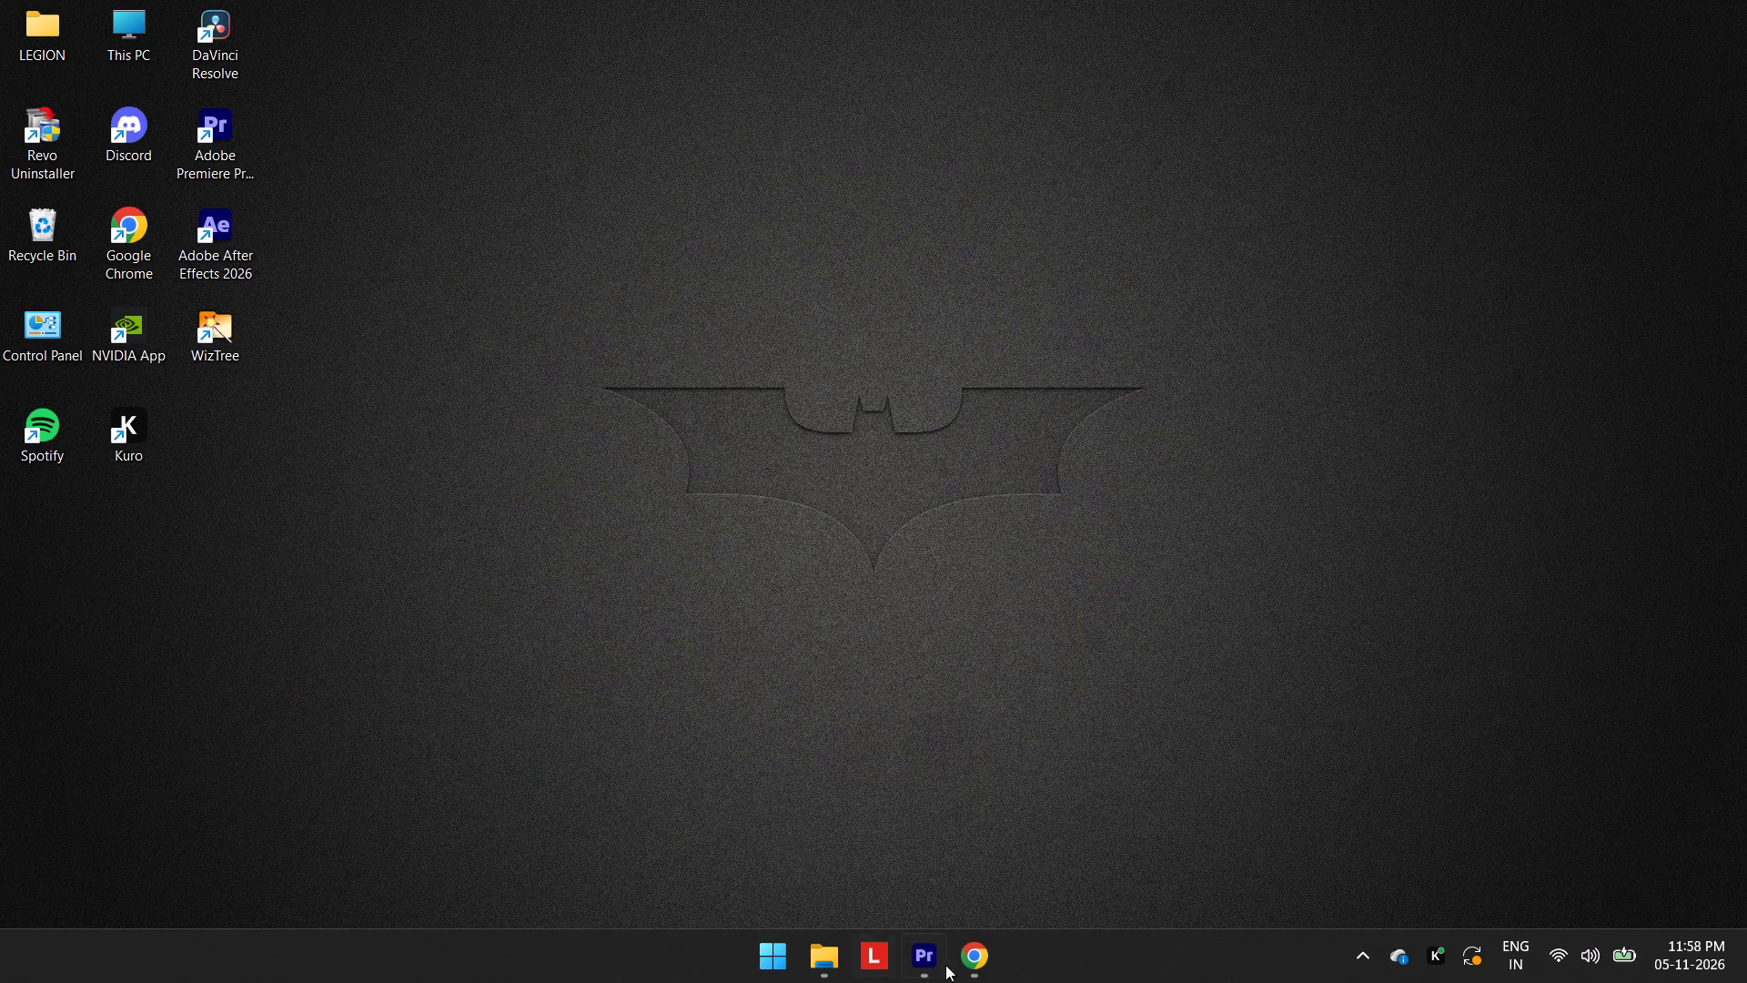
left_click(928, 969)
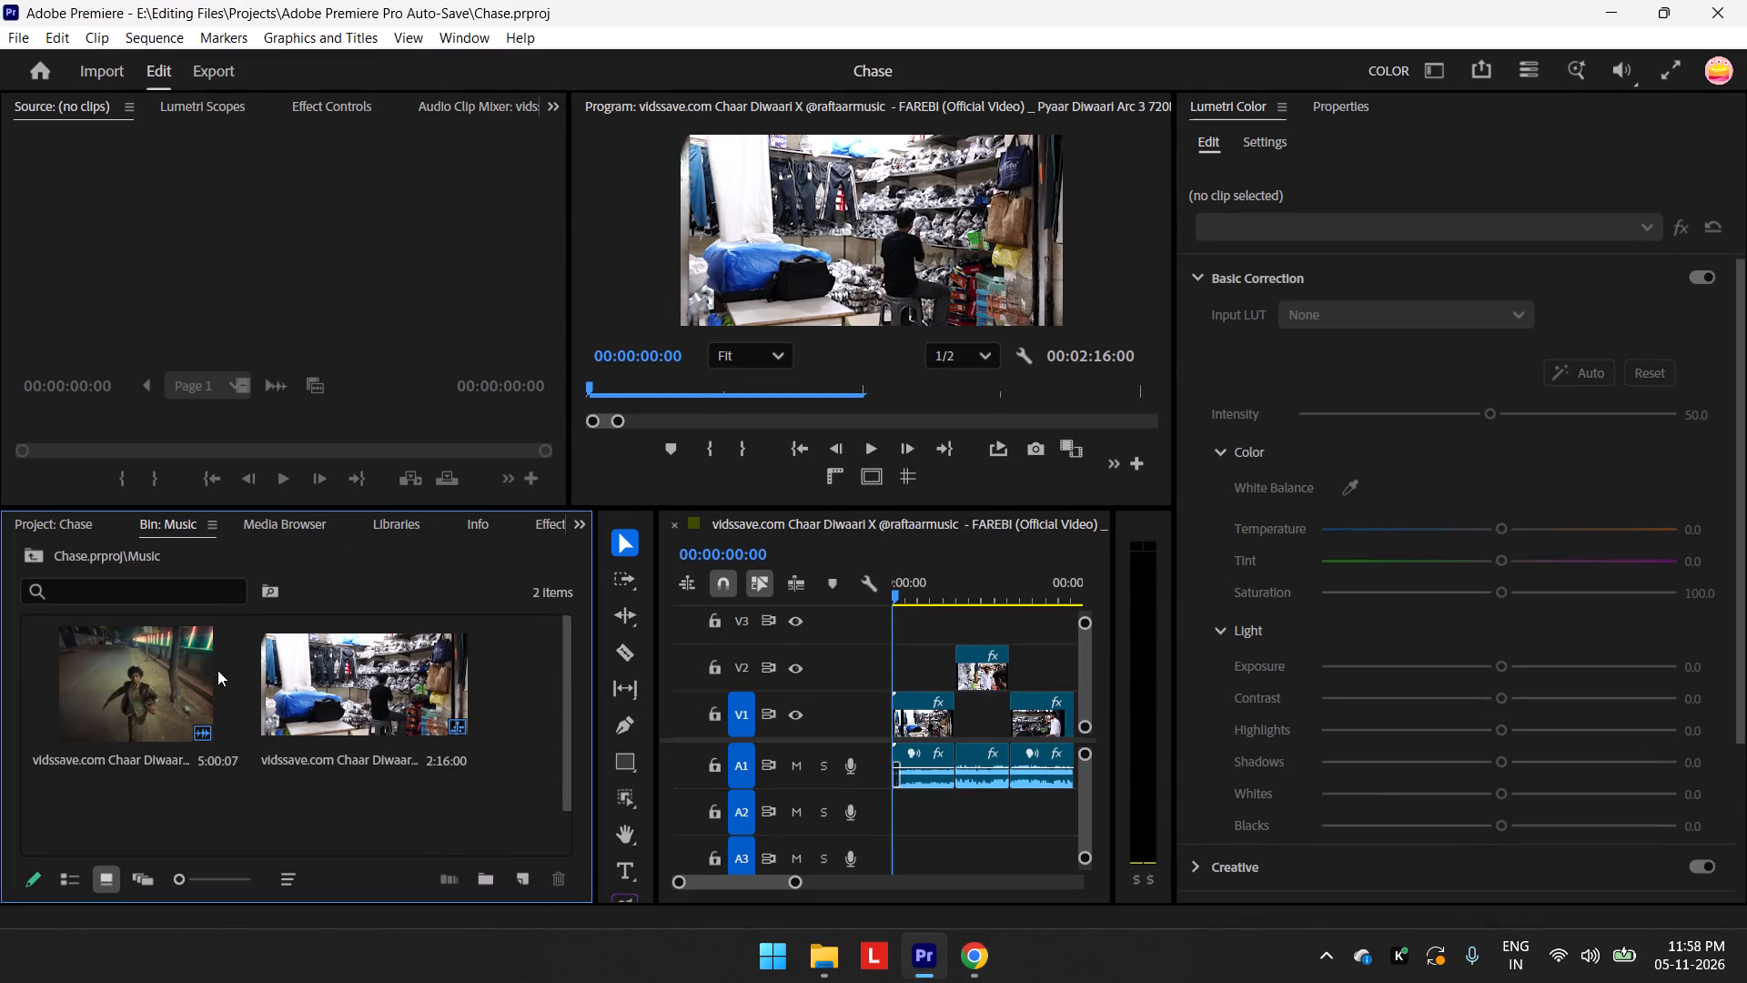
Start importing media into the Music bin of the Chase project.
right_click(437, 835)
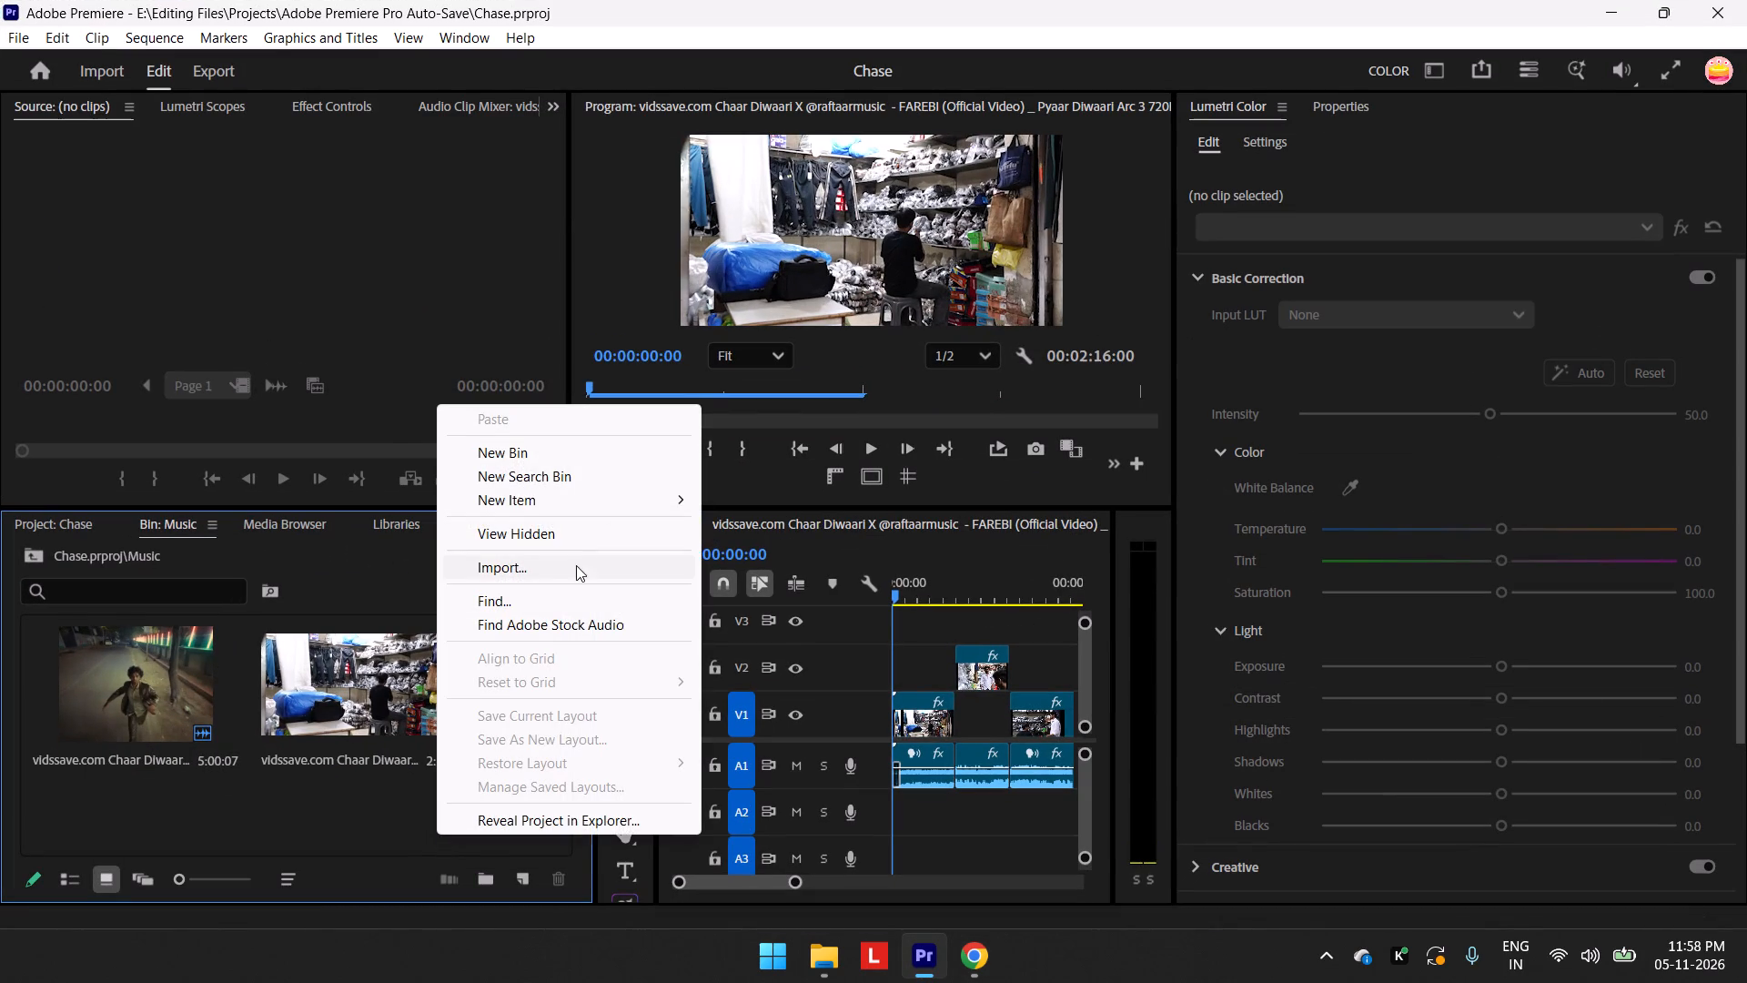
Open the import browser for the Music bin and look through the Downloads folder on the Third Space (E:) drive for media to import.
left_click(575, 567)
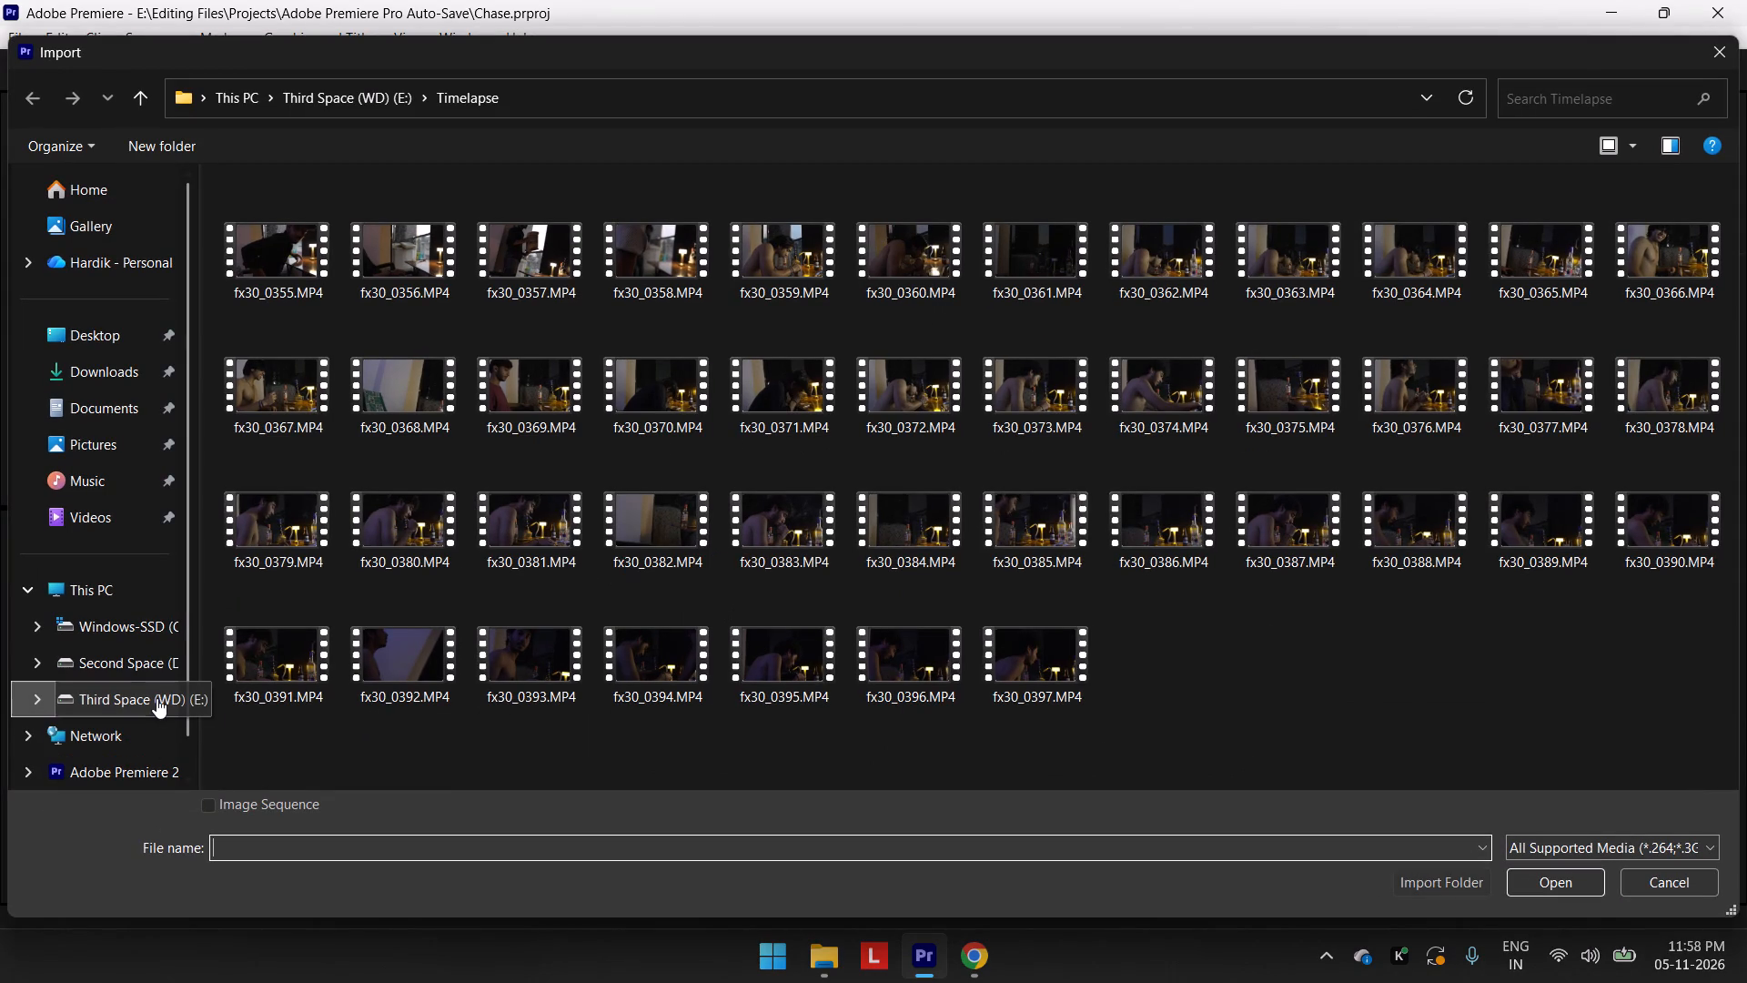
left_click(157, 698)
double_click(909, 258)
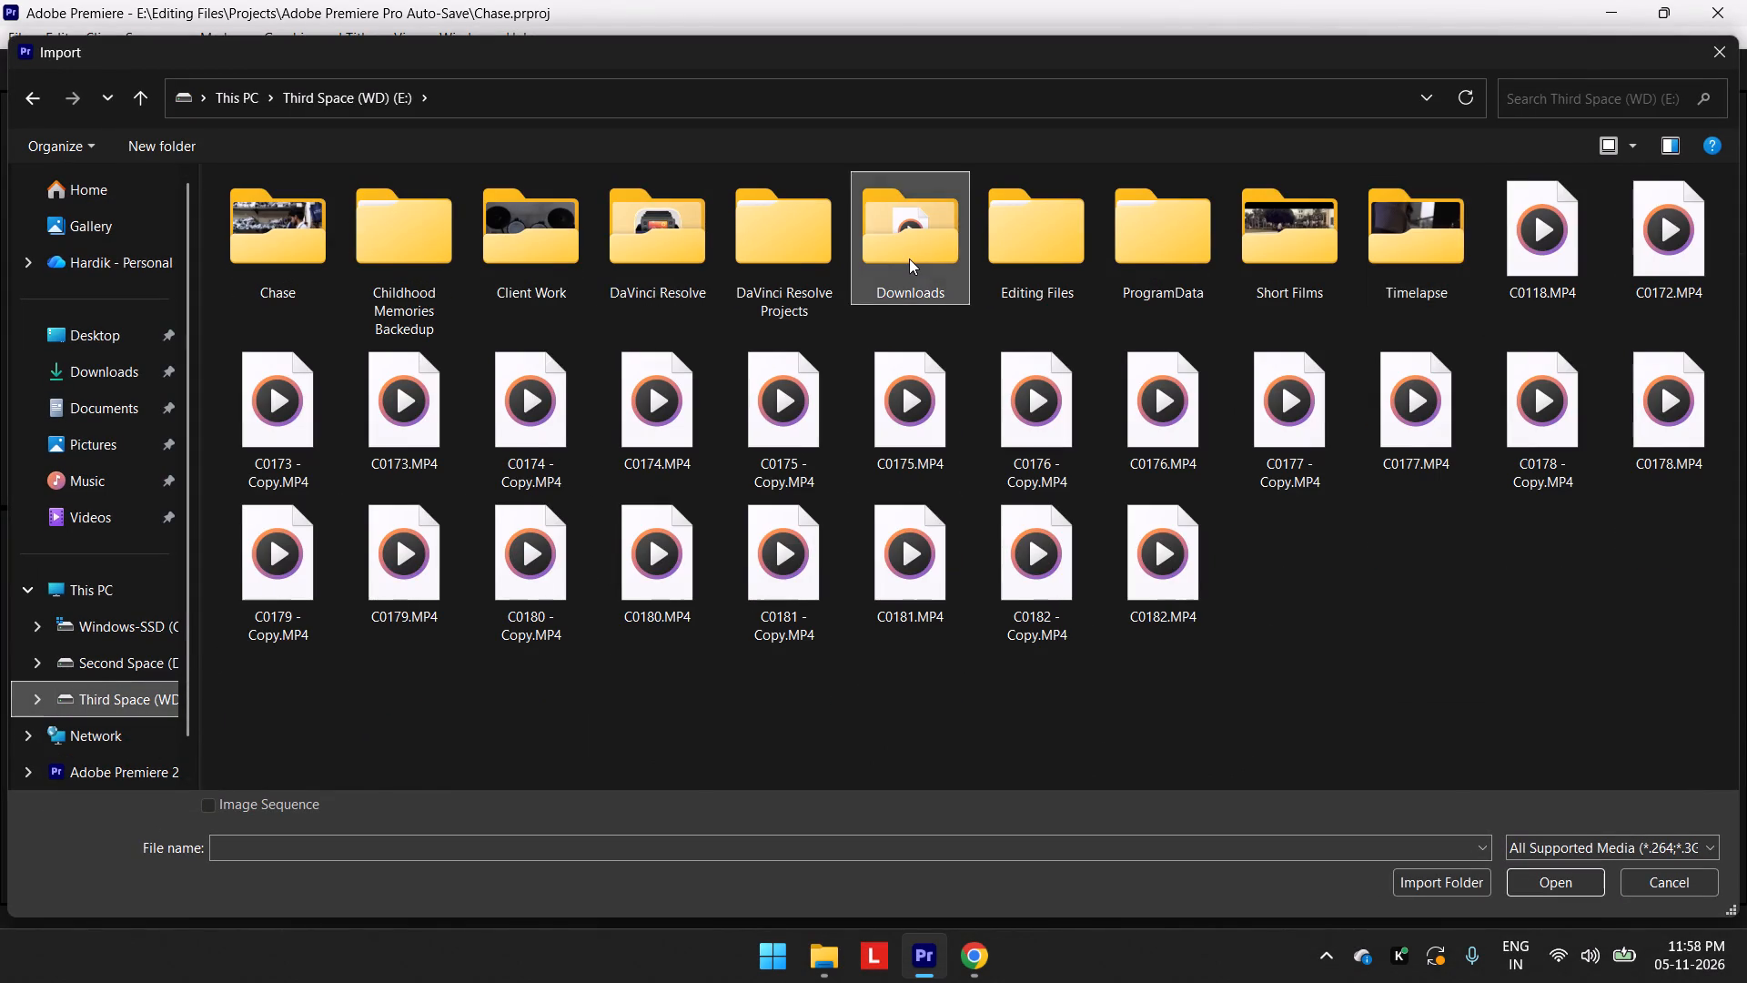
scroll(1549, 645, "down", 5)
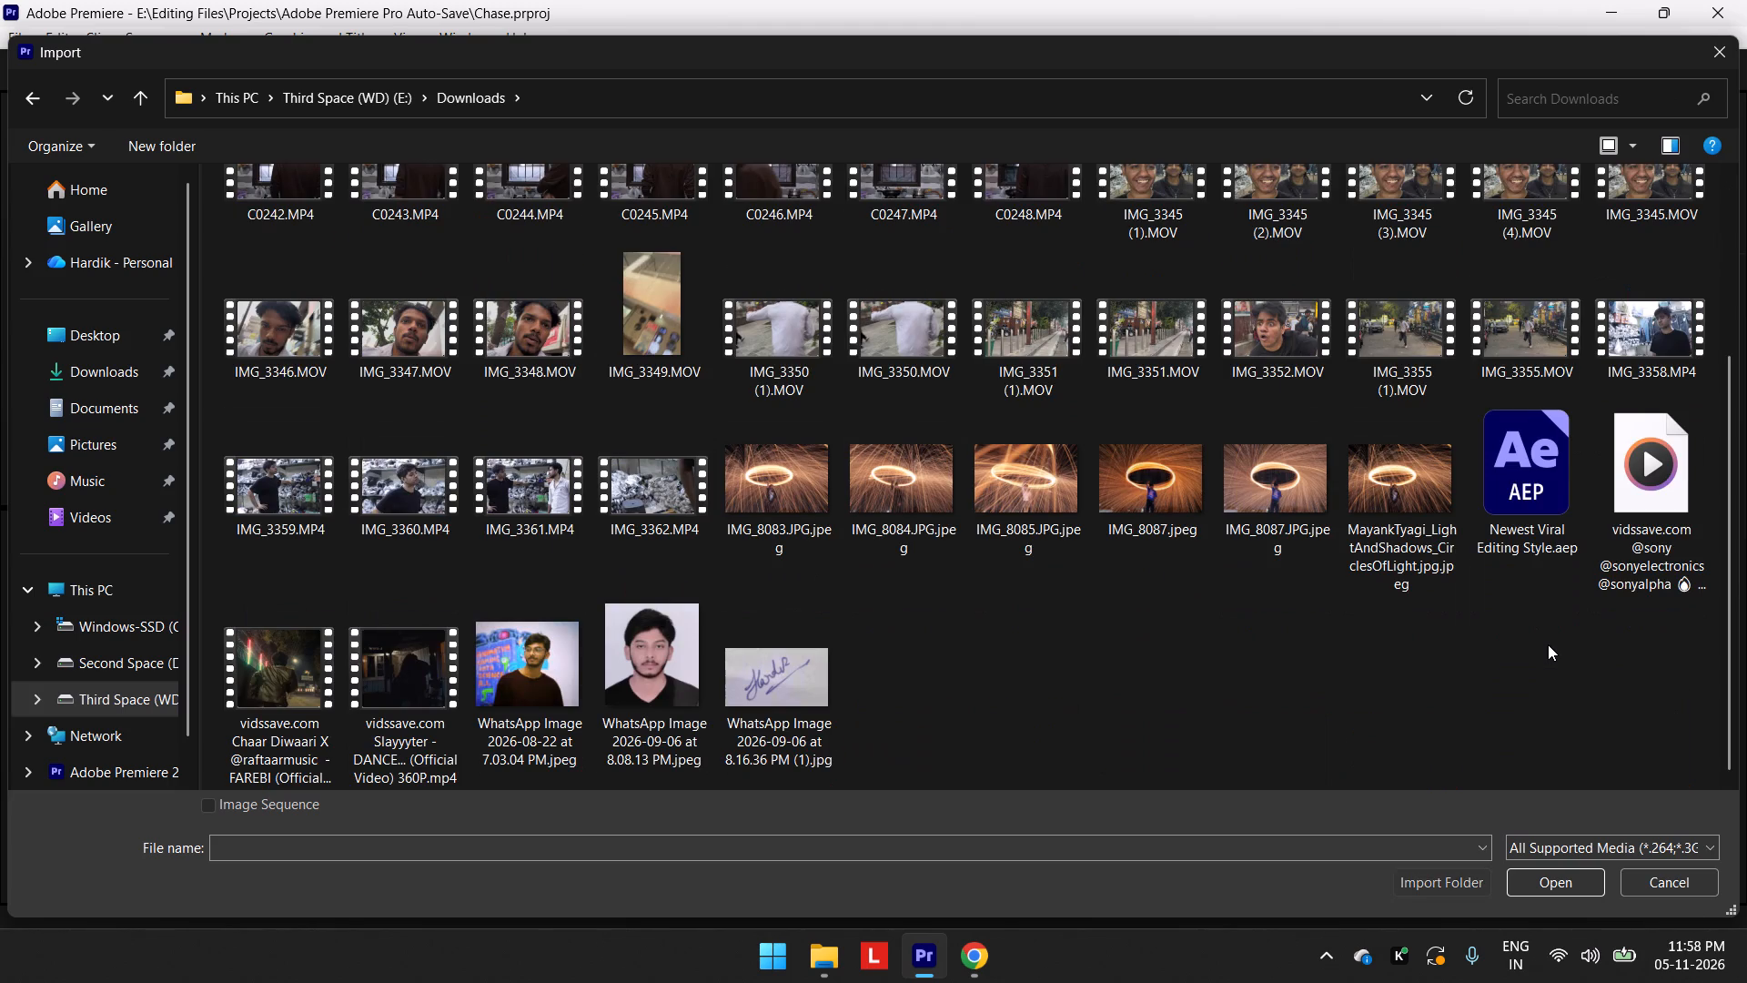
scroll(1370, 601, "up", 3)
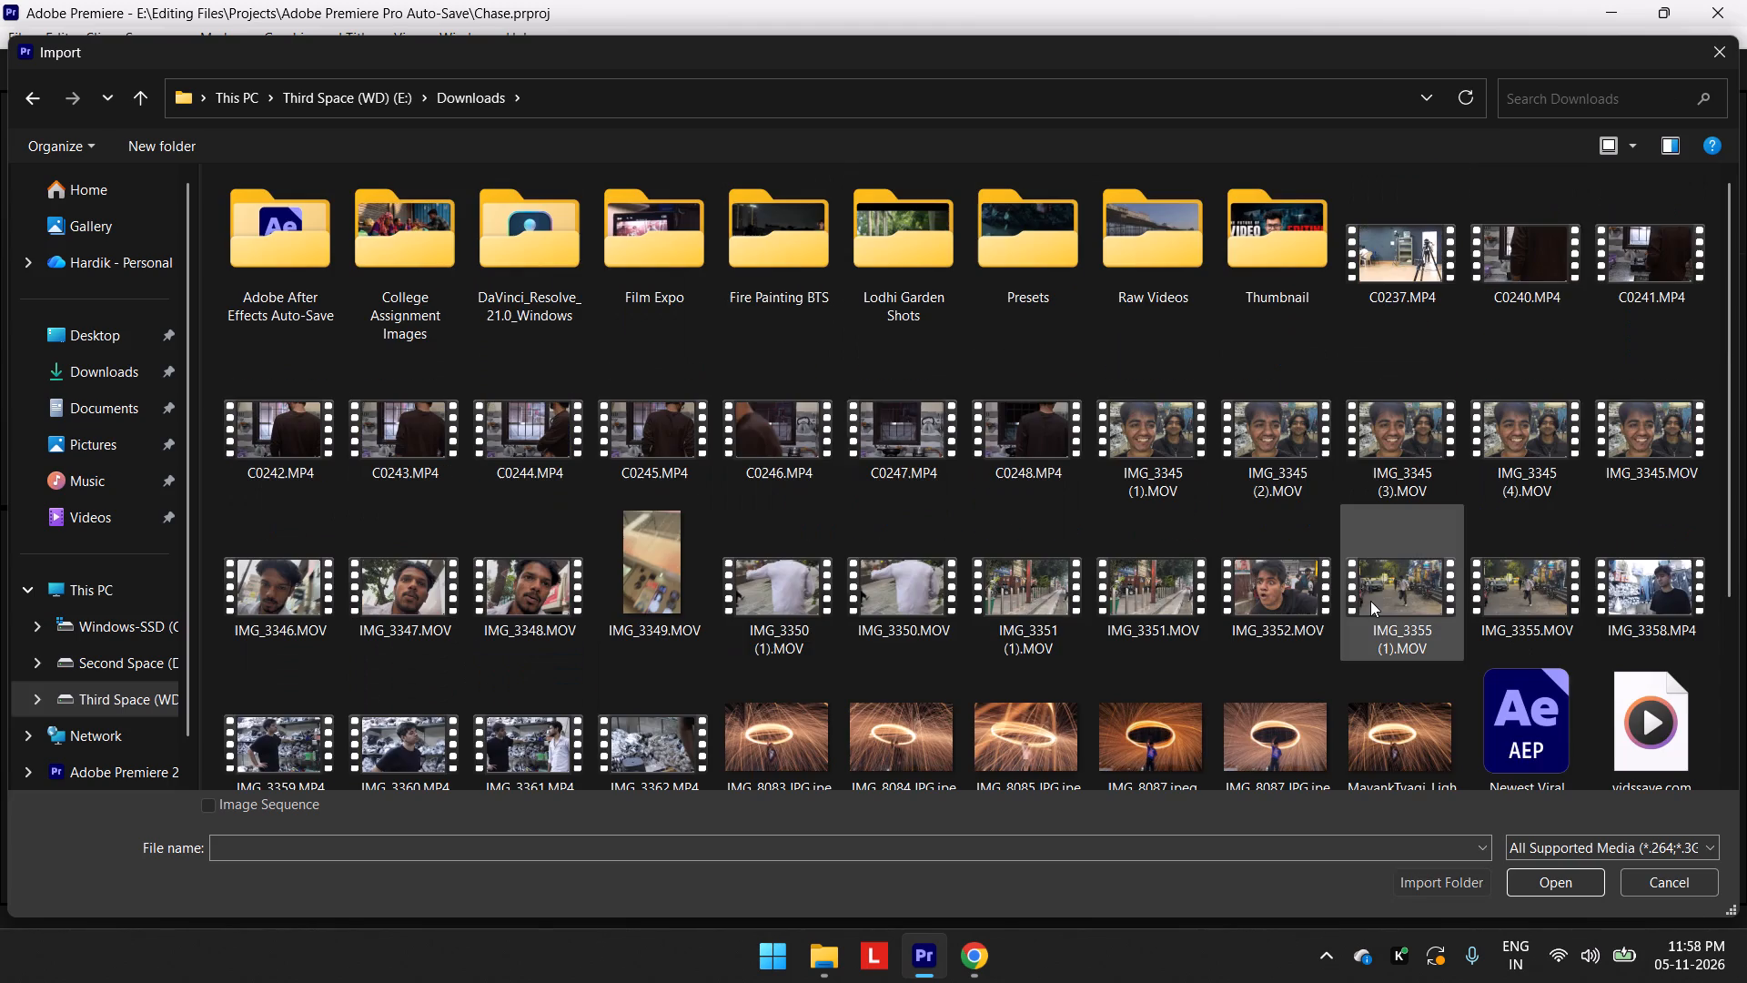
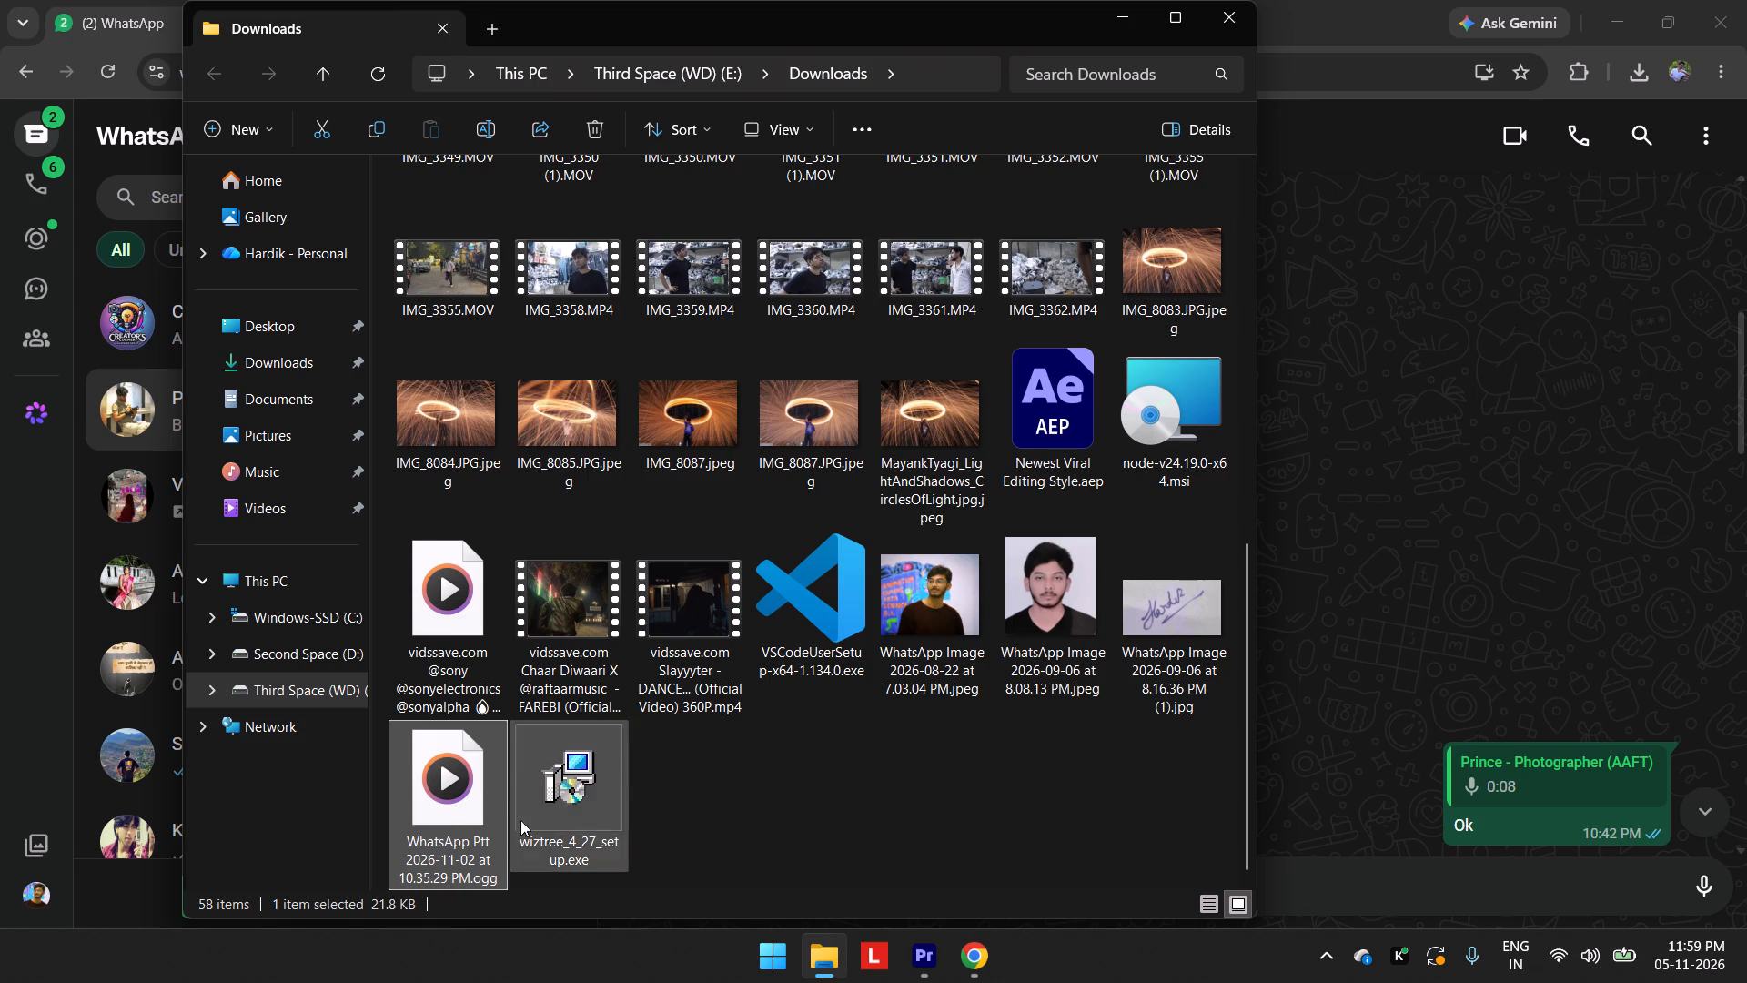
Open the voice recording WhatsApp Ptt 2026-11-02 at 10.35.29 PM.ogg with VLC media player, for this one time only.
double_click(458, 789)
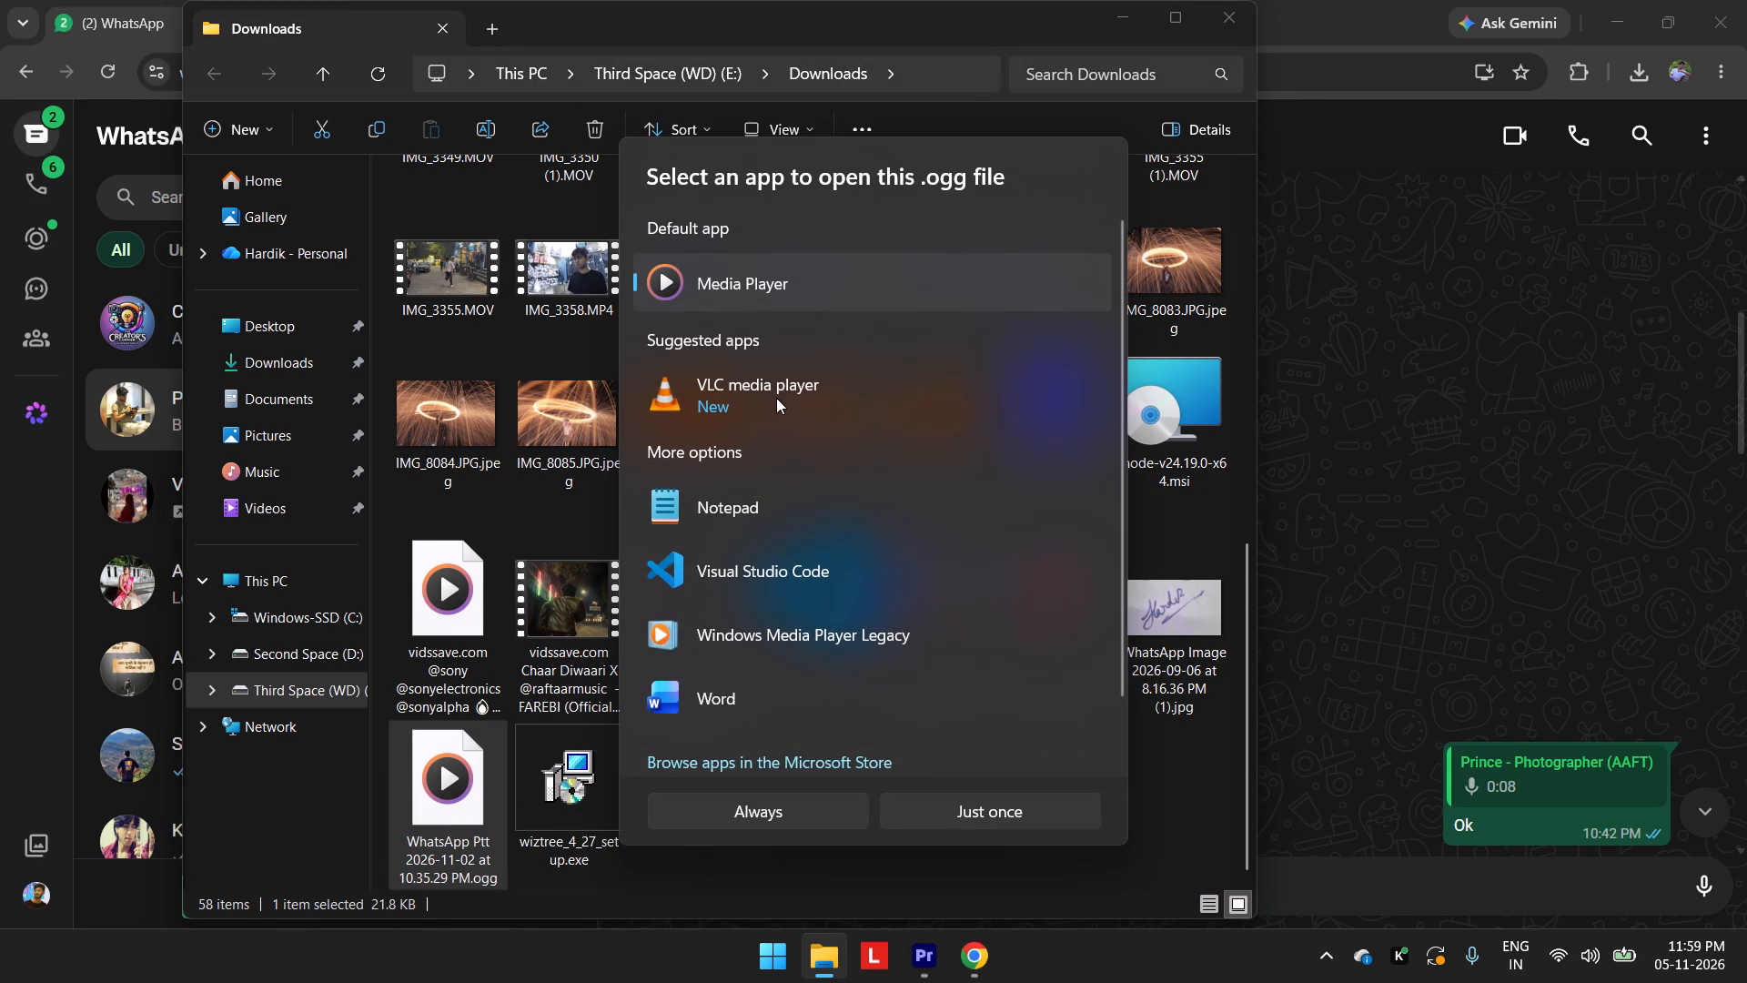
left_click(776, 398)
left_click(956, 815)
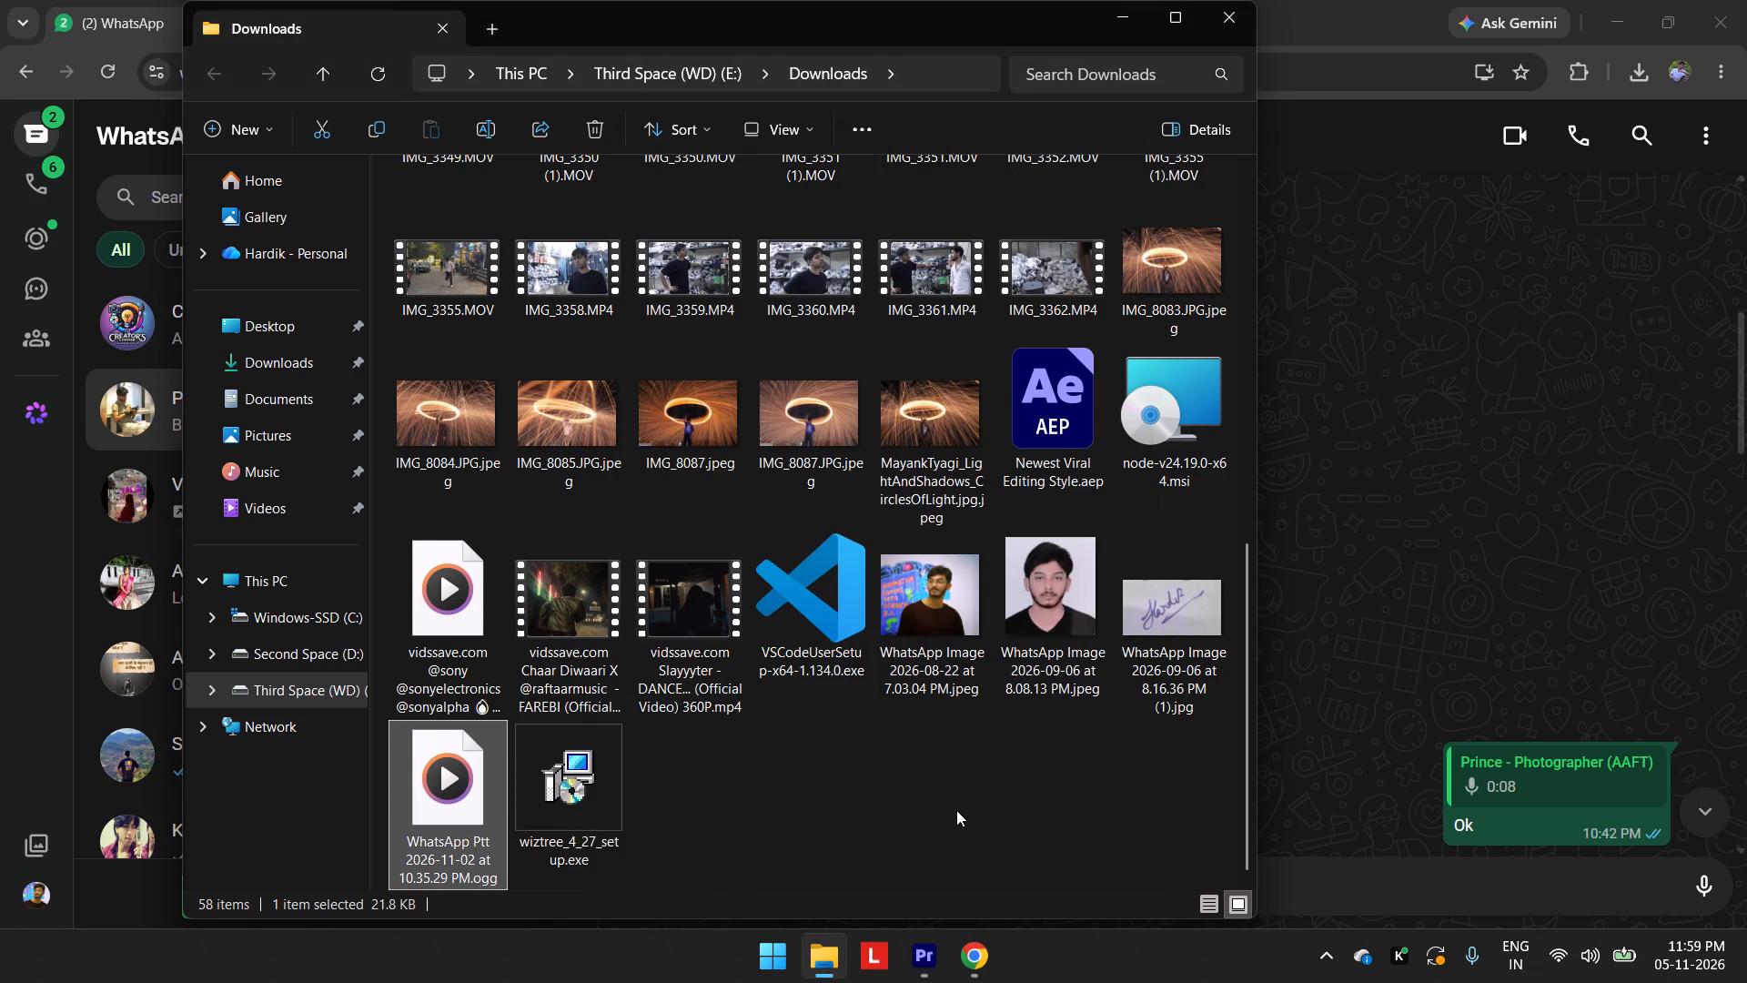
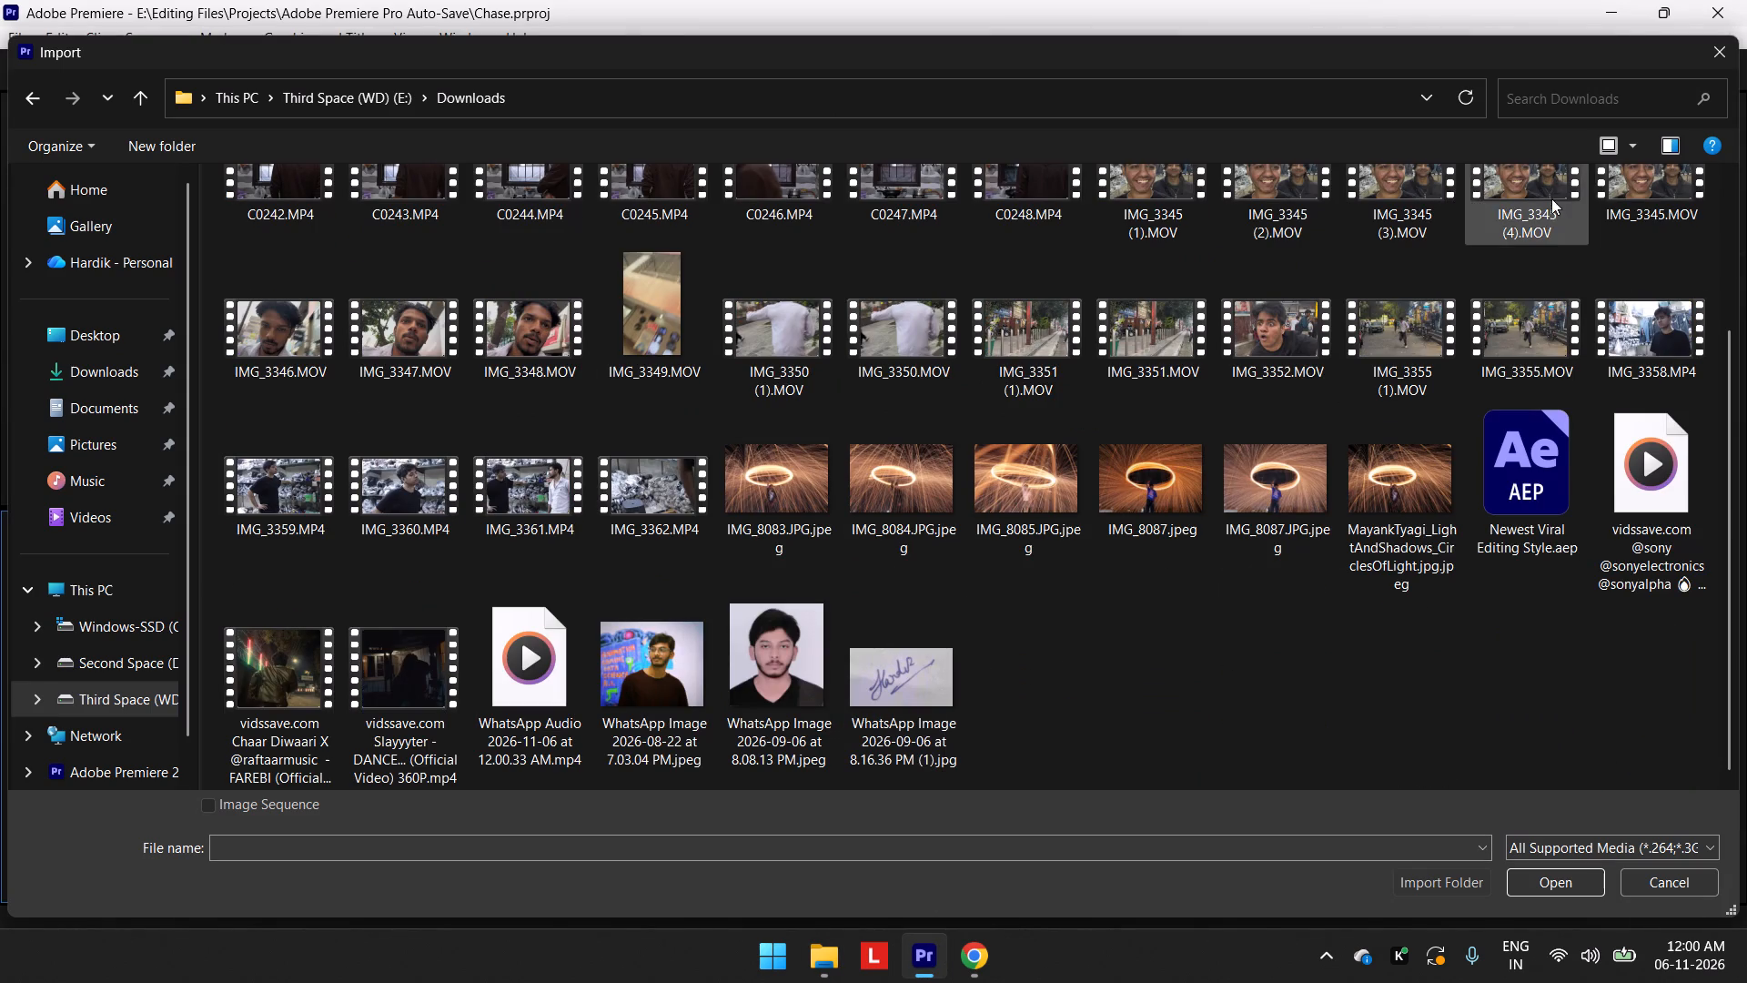
Import "WhatsApp Audio 2026-11-06 at 12.00.33 AM.mp4" from the Third Space (E:) Downloads folder into the Music bin.
left_click(1719, 46)
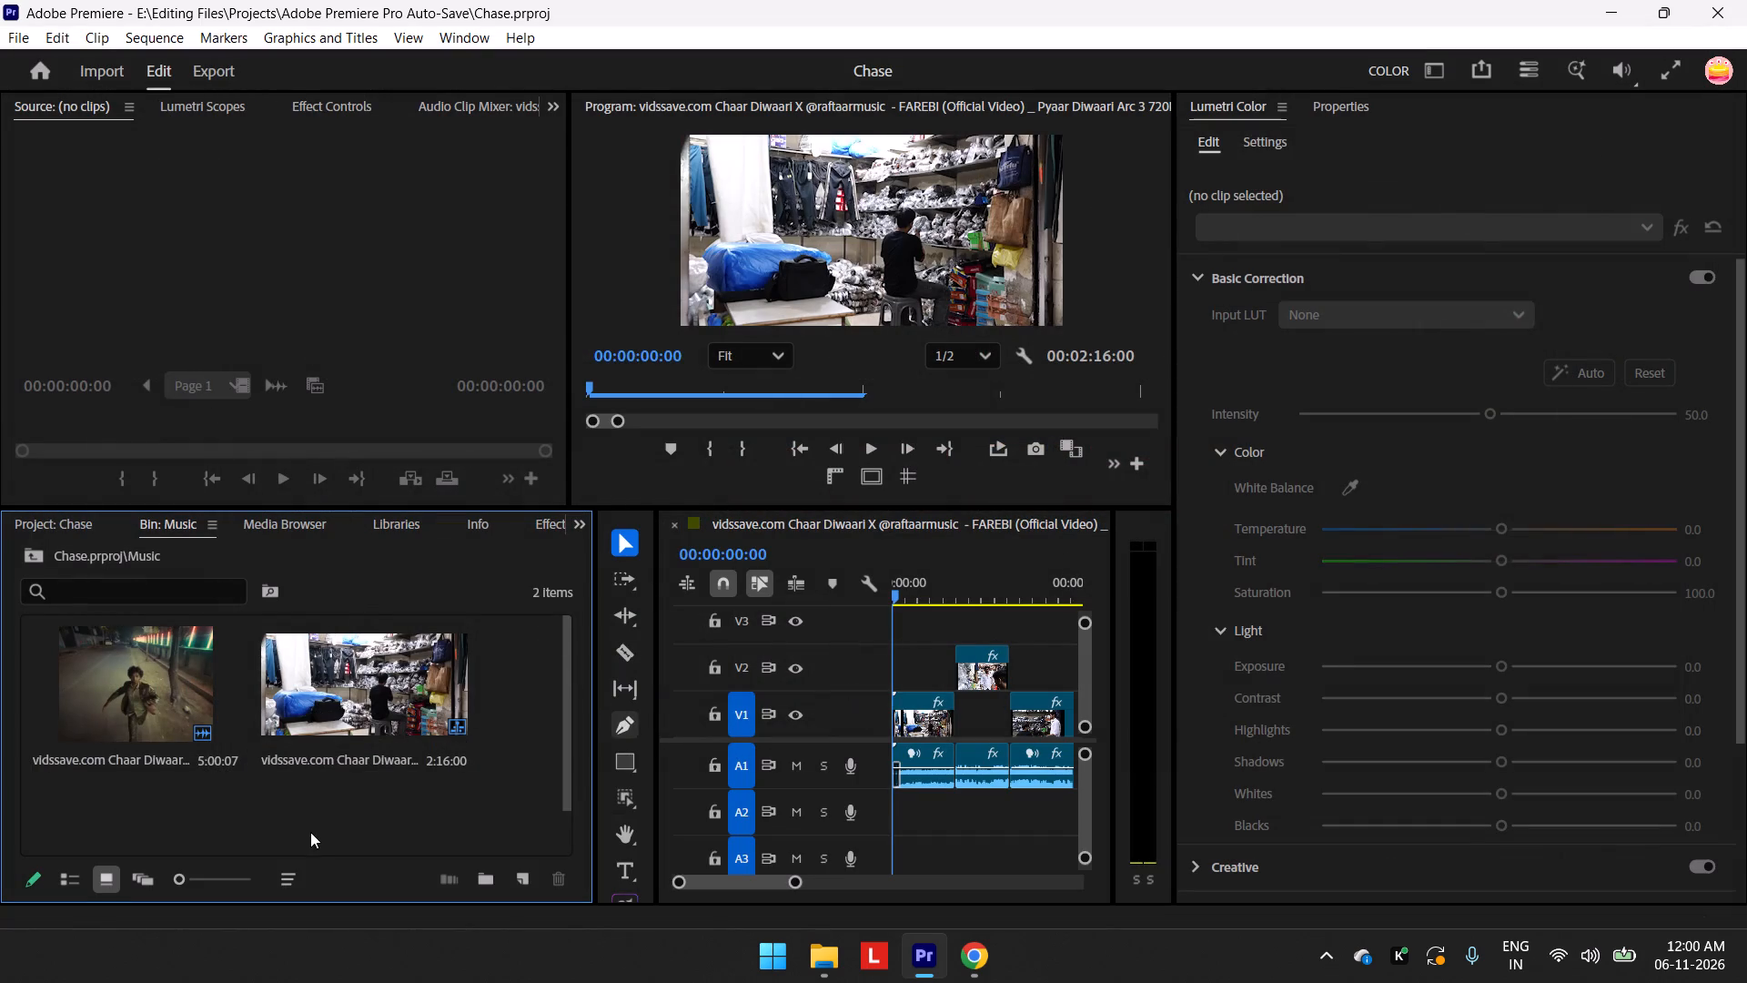
right_click(318, 825)
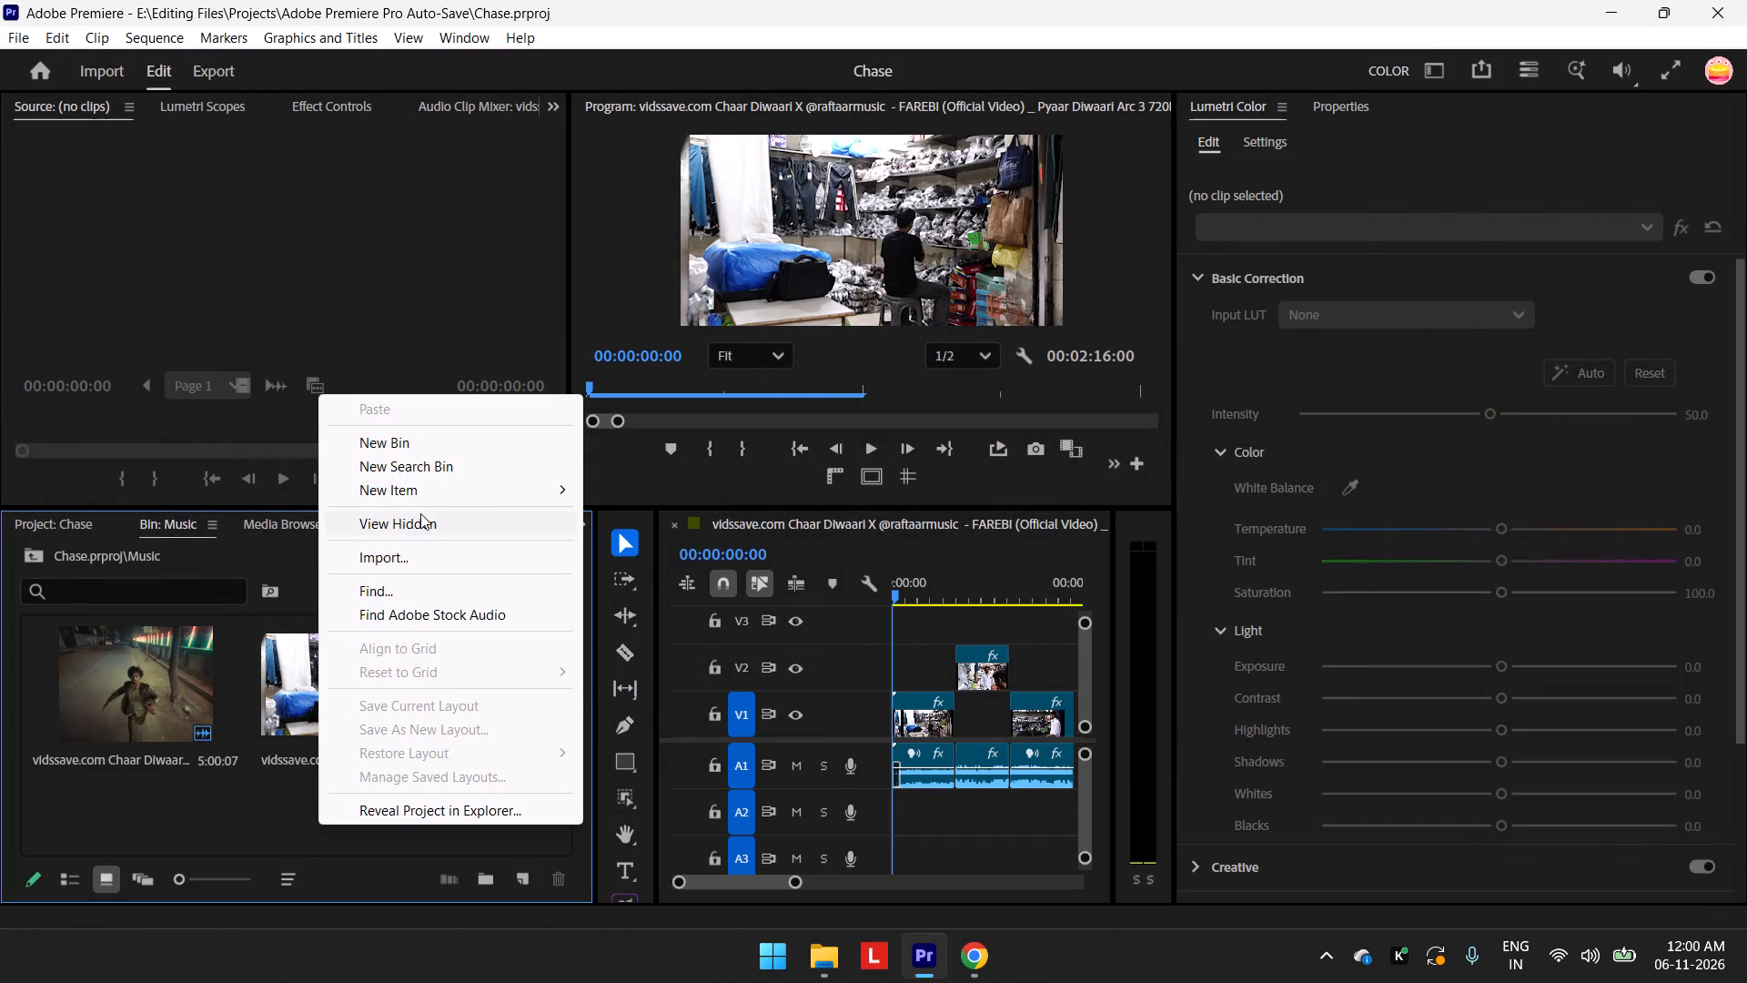
left_click(402, 559)
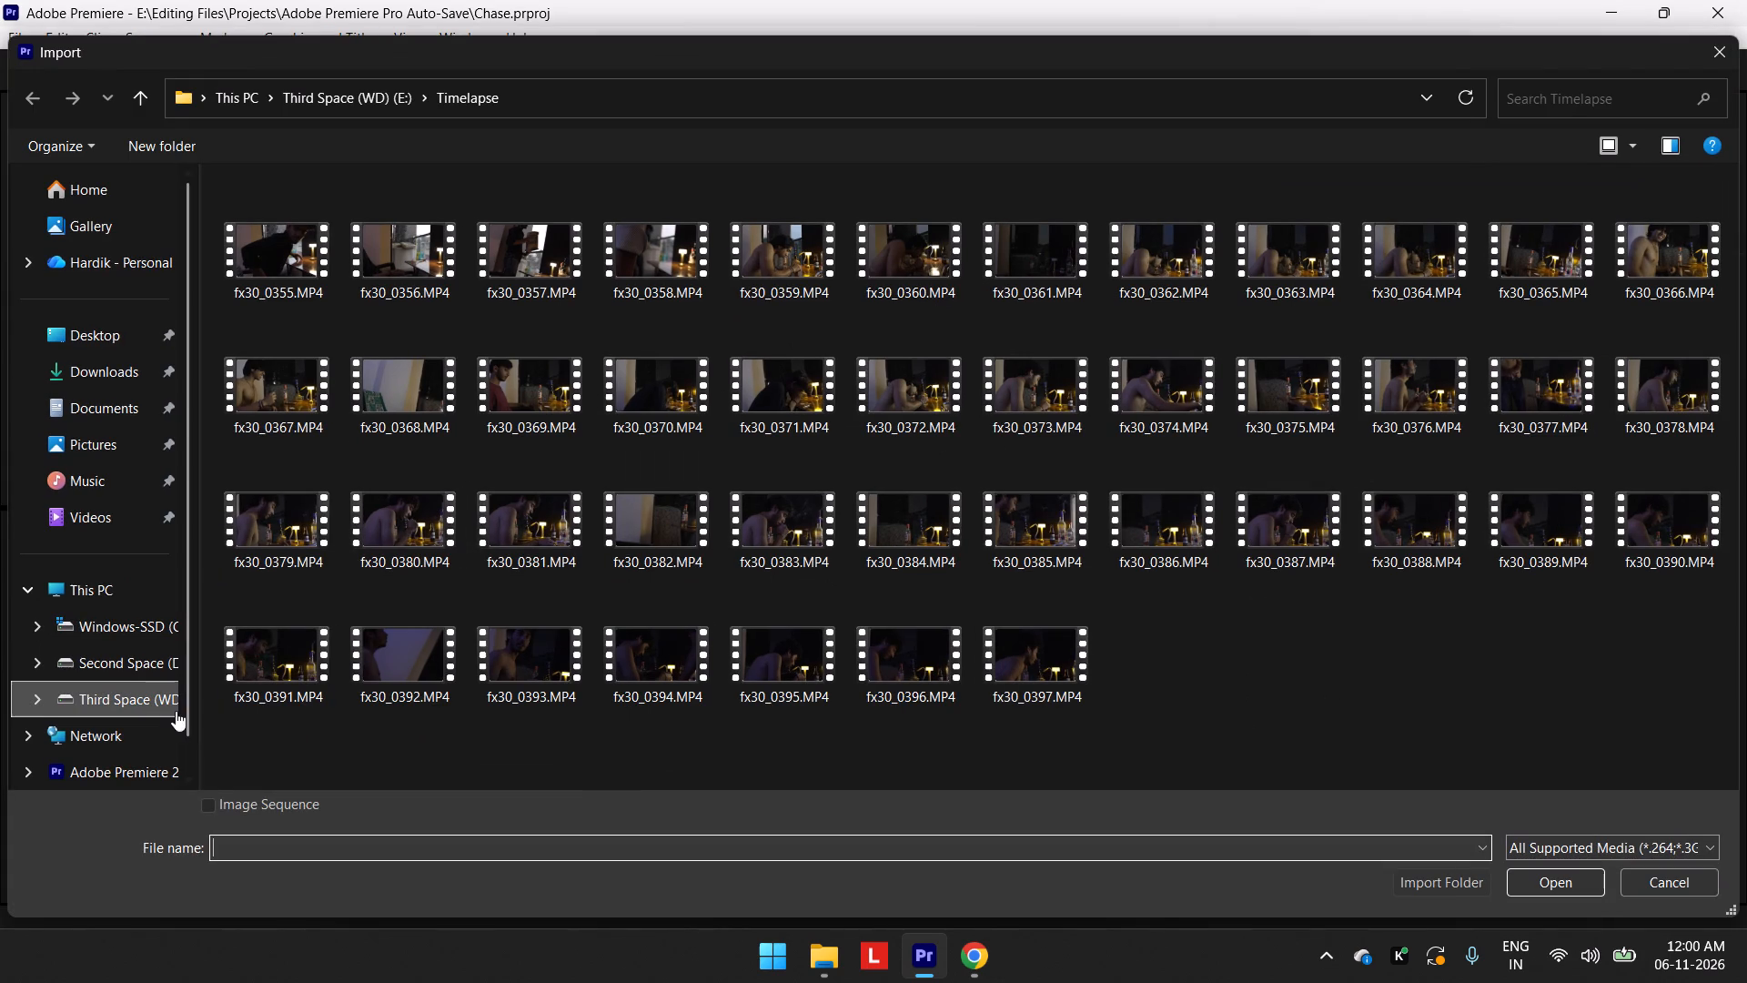
left_click(170, 707)
double_click(925, 221)
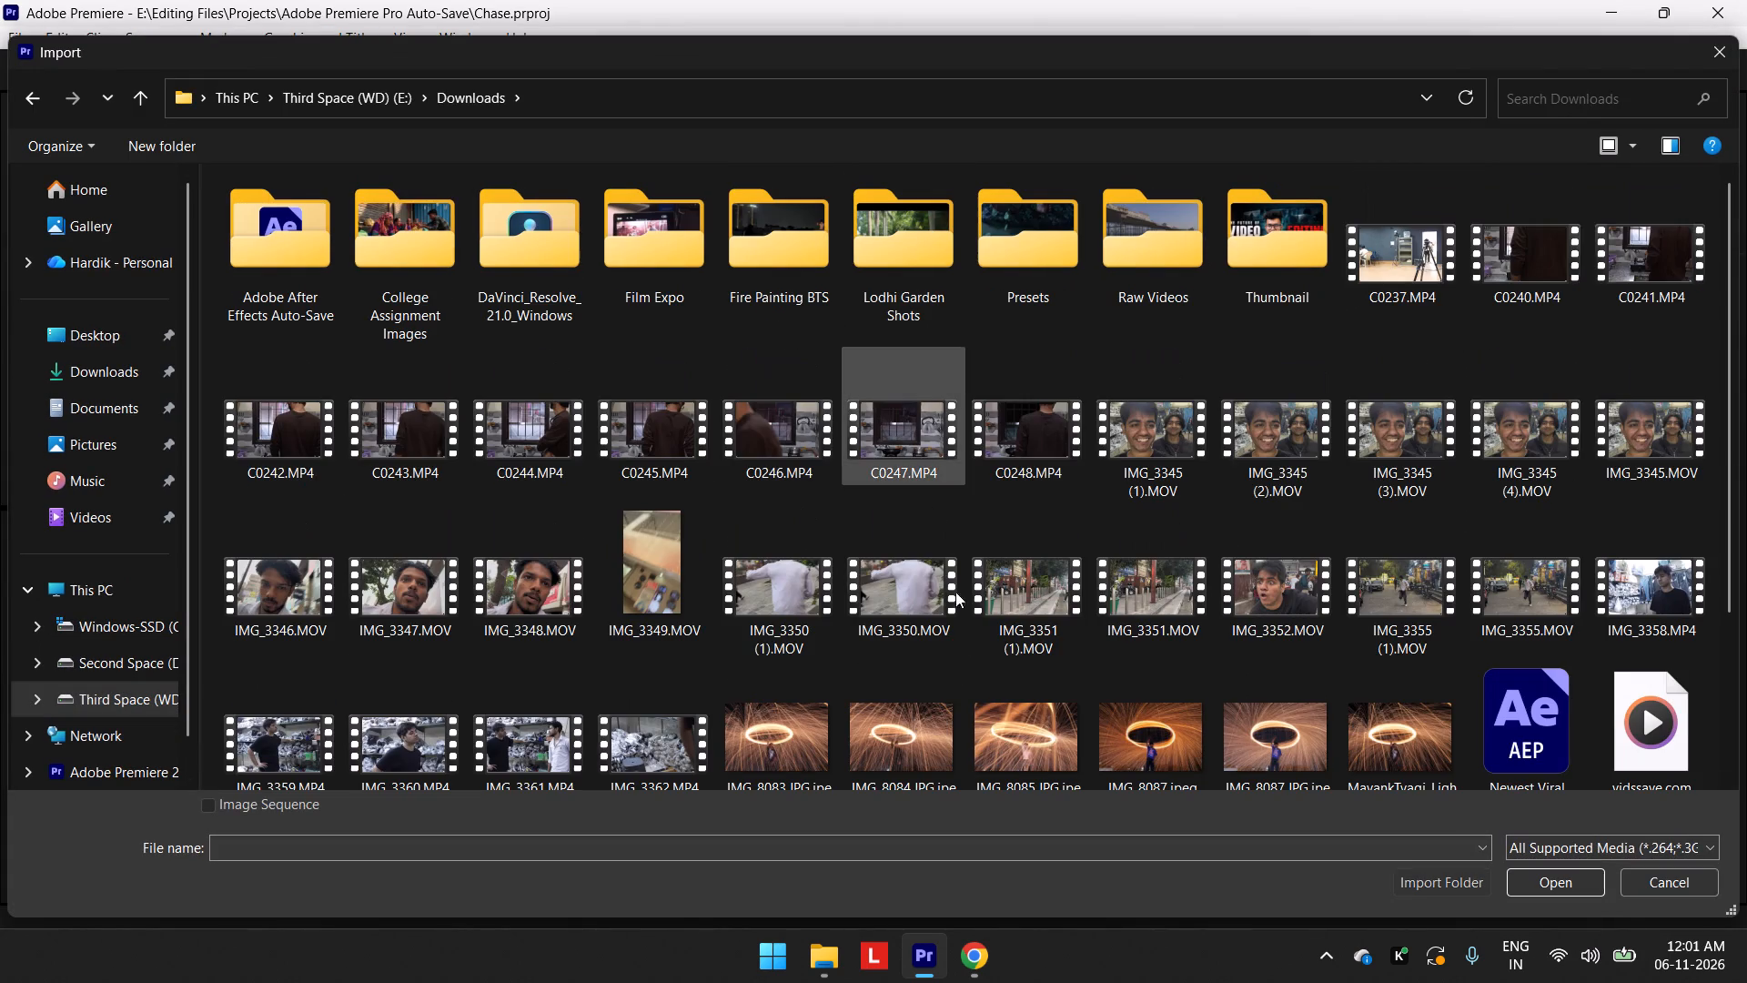
scroll(964, 637, "down", 6)
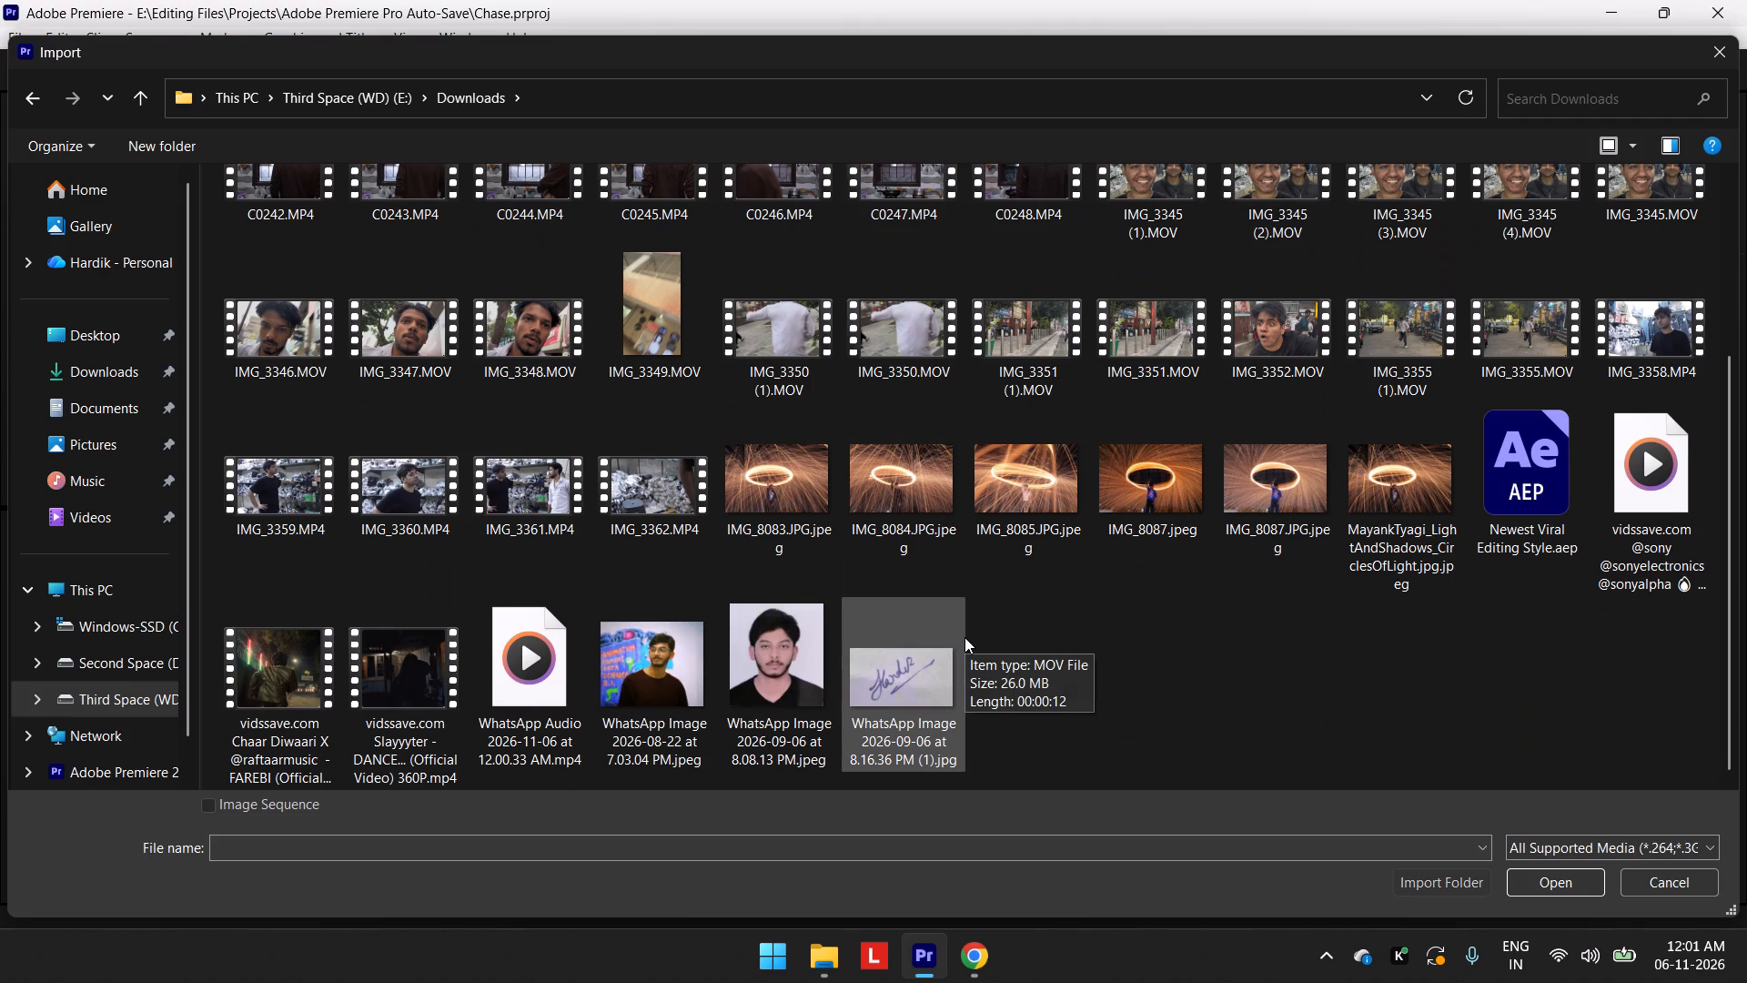
left_click(515, 669)
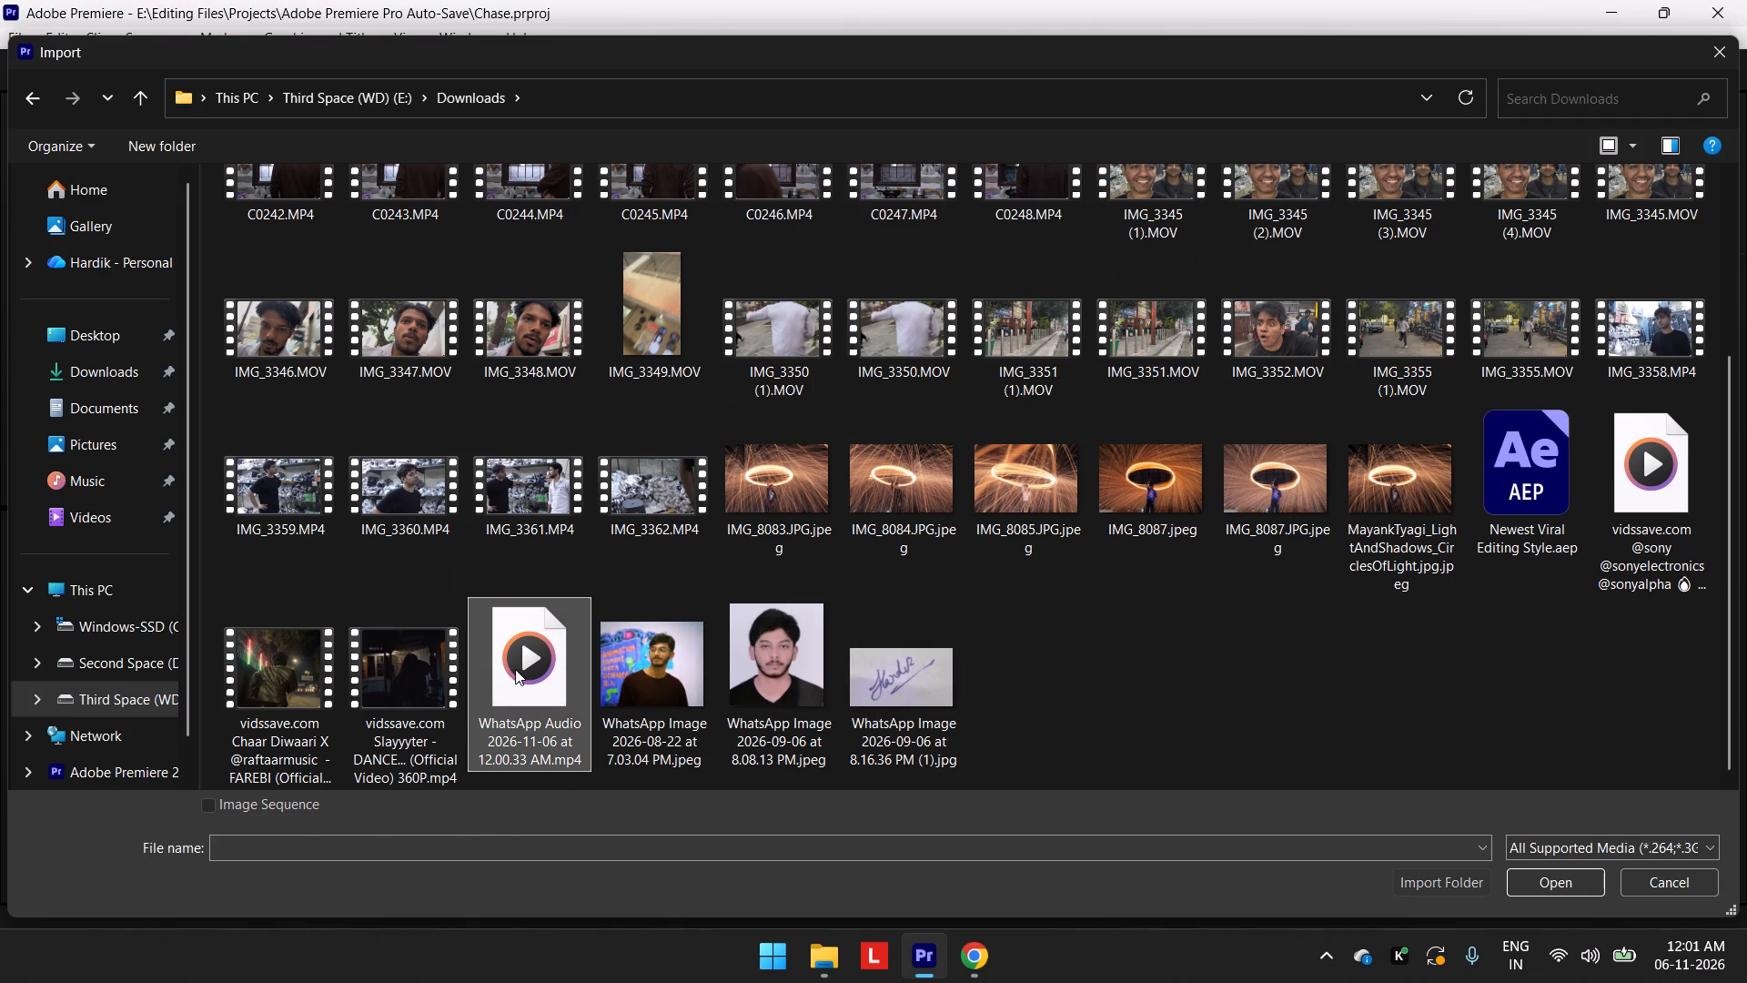
left_click(1519, 885)
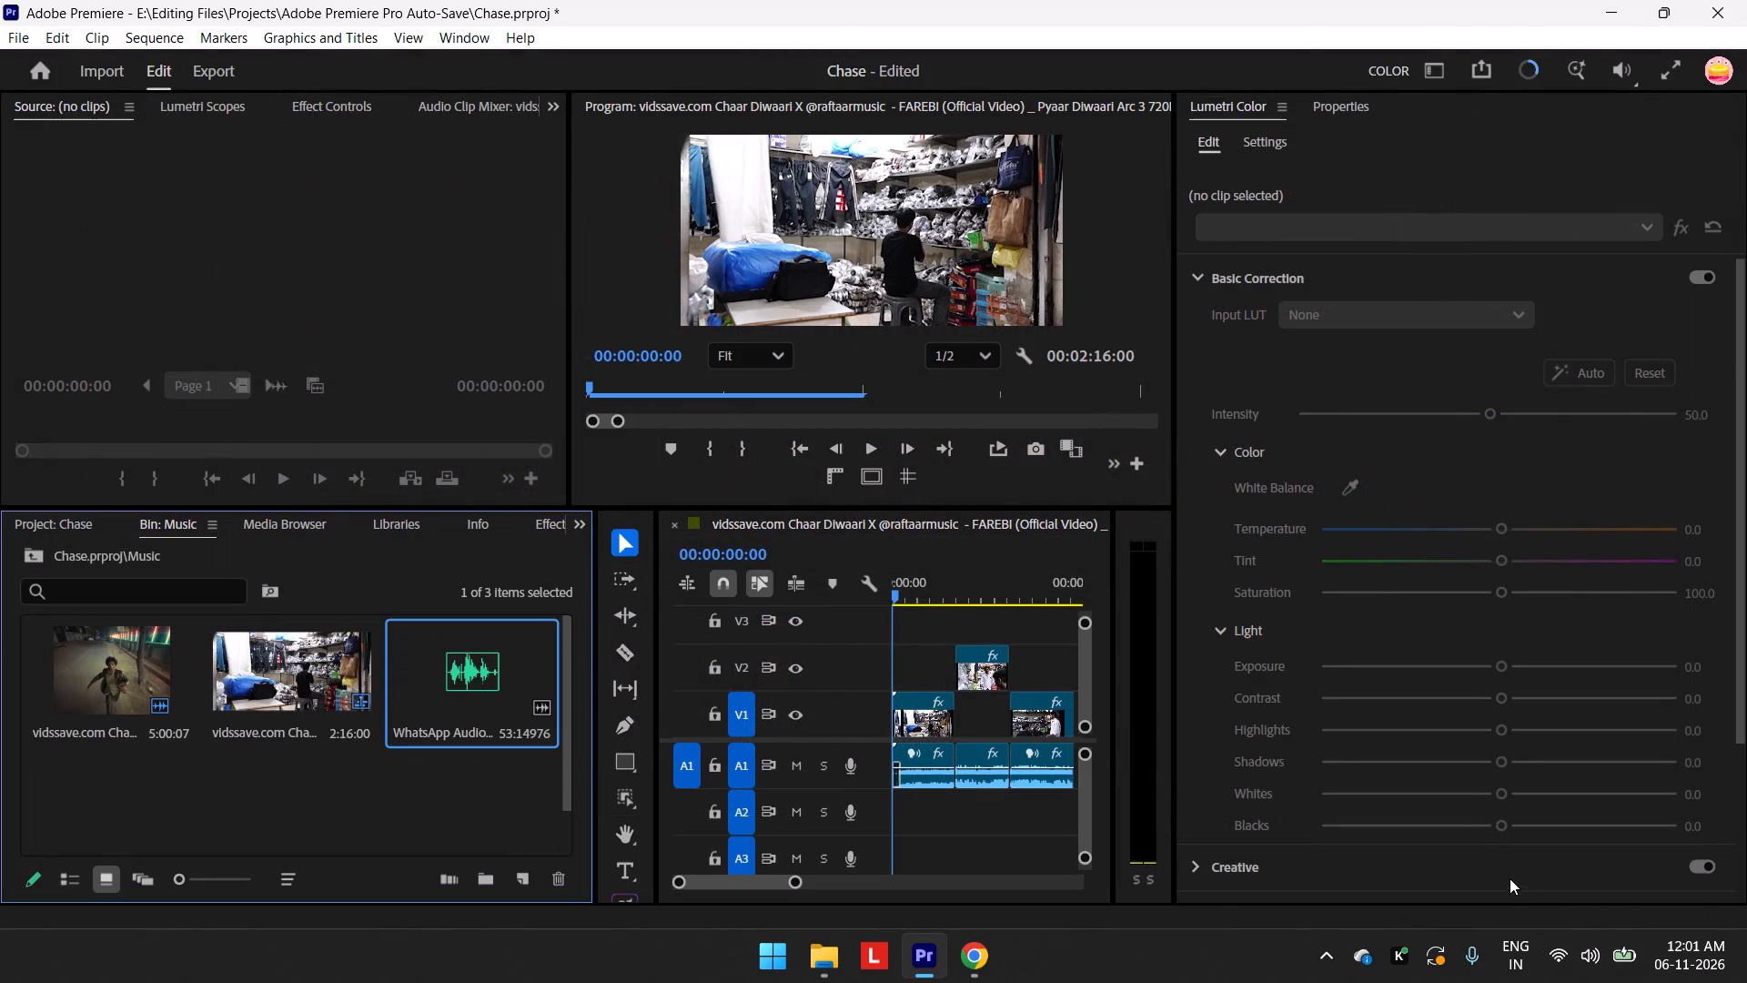
Open the imported WhatsApp audio in the Source Monitor and play its opening briefly from the start.
double_click(461, 705)
left_click_drag(231, 410, 0, 468)
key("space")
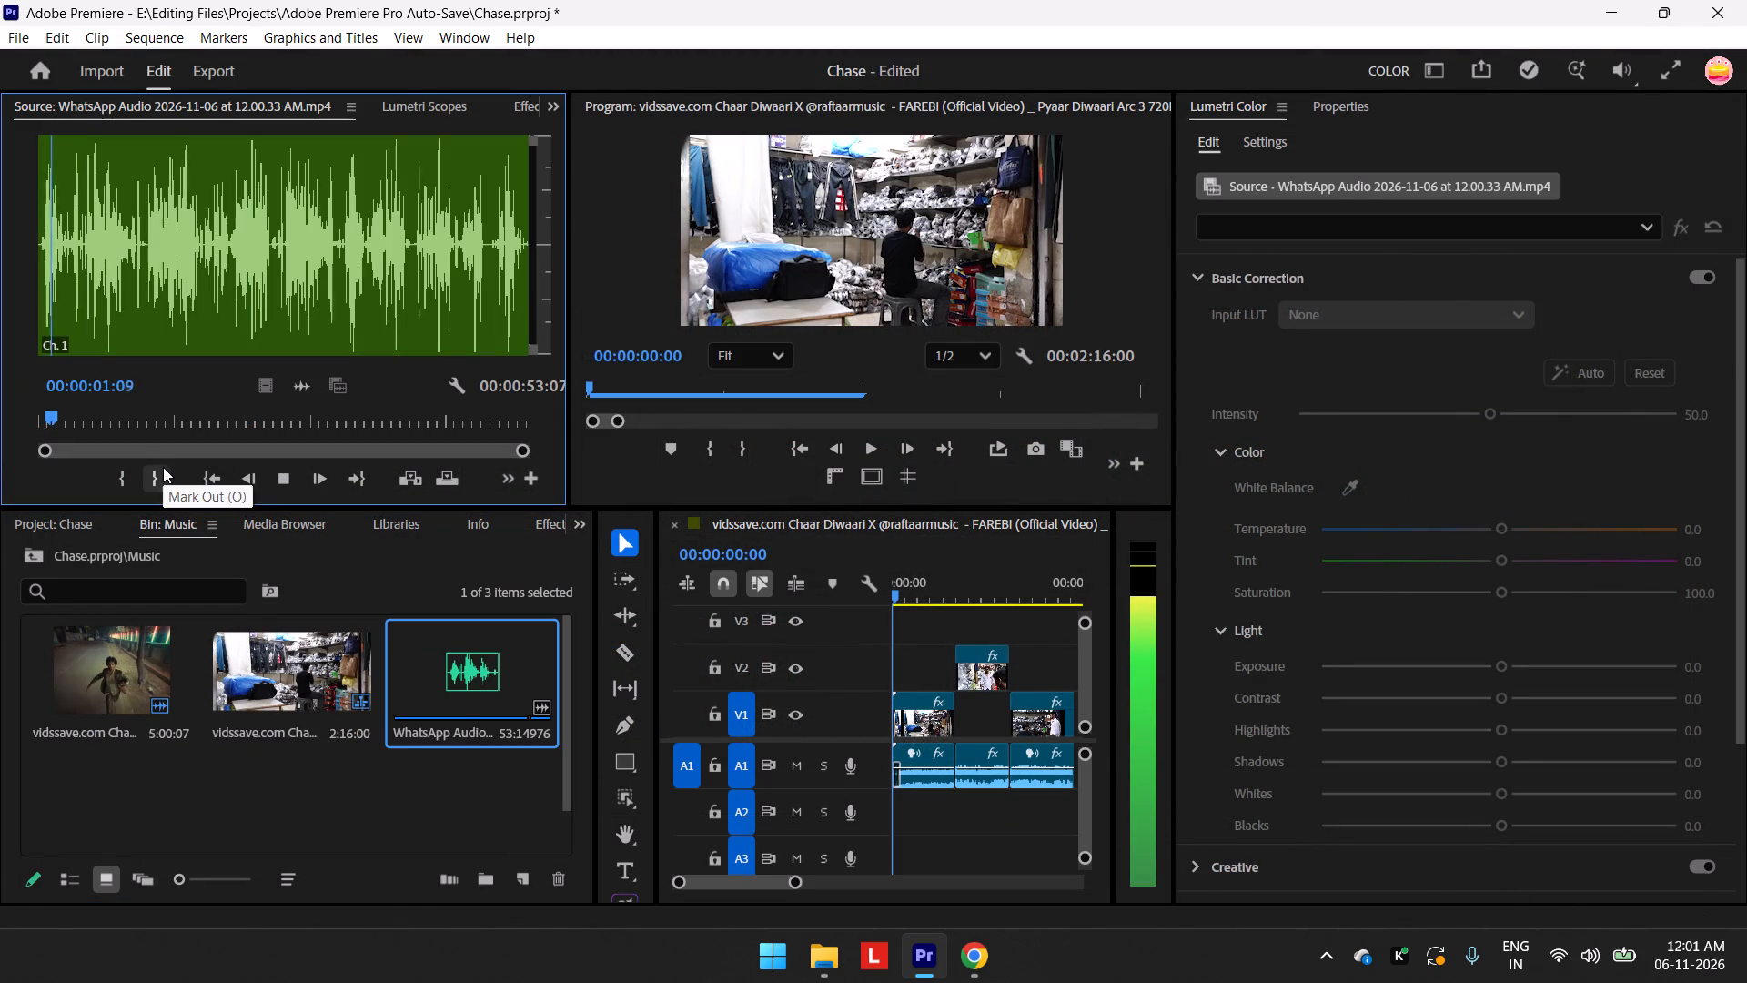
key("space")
Enlarge the timeline area by narrowing the Music bin beside it and reducing the height of the monitors above.
left_click_drag(656, 564, 54, 673)
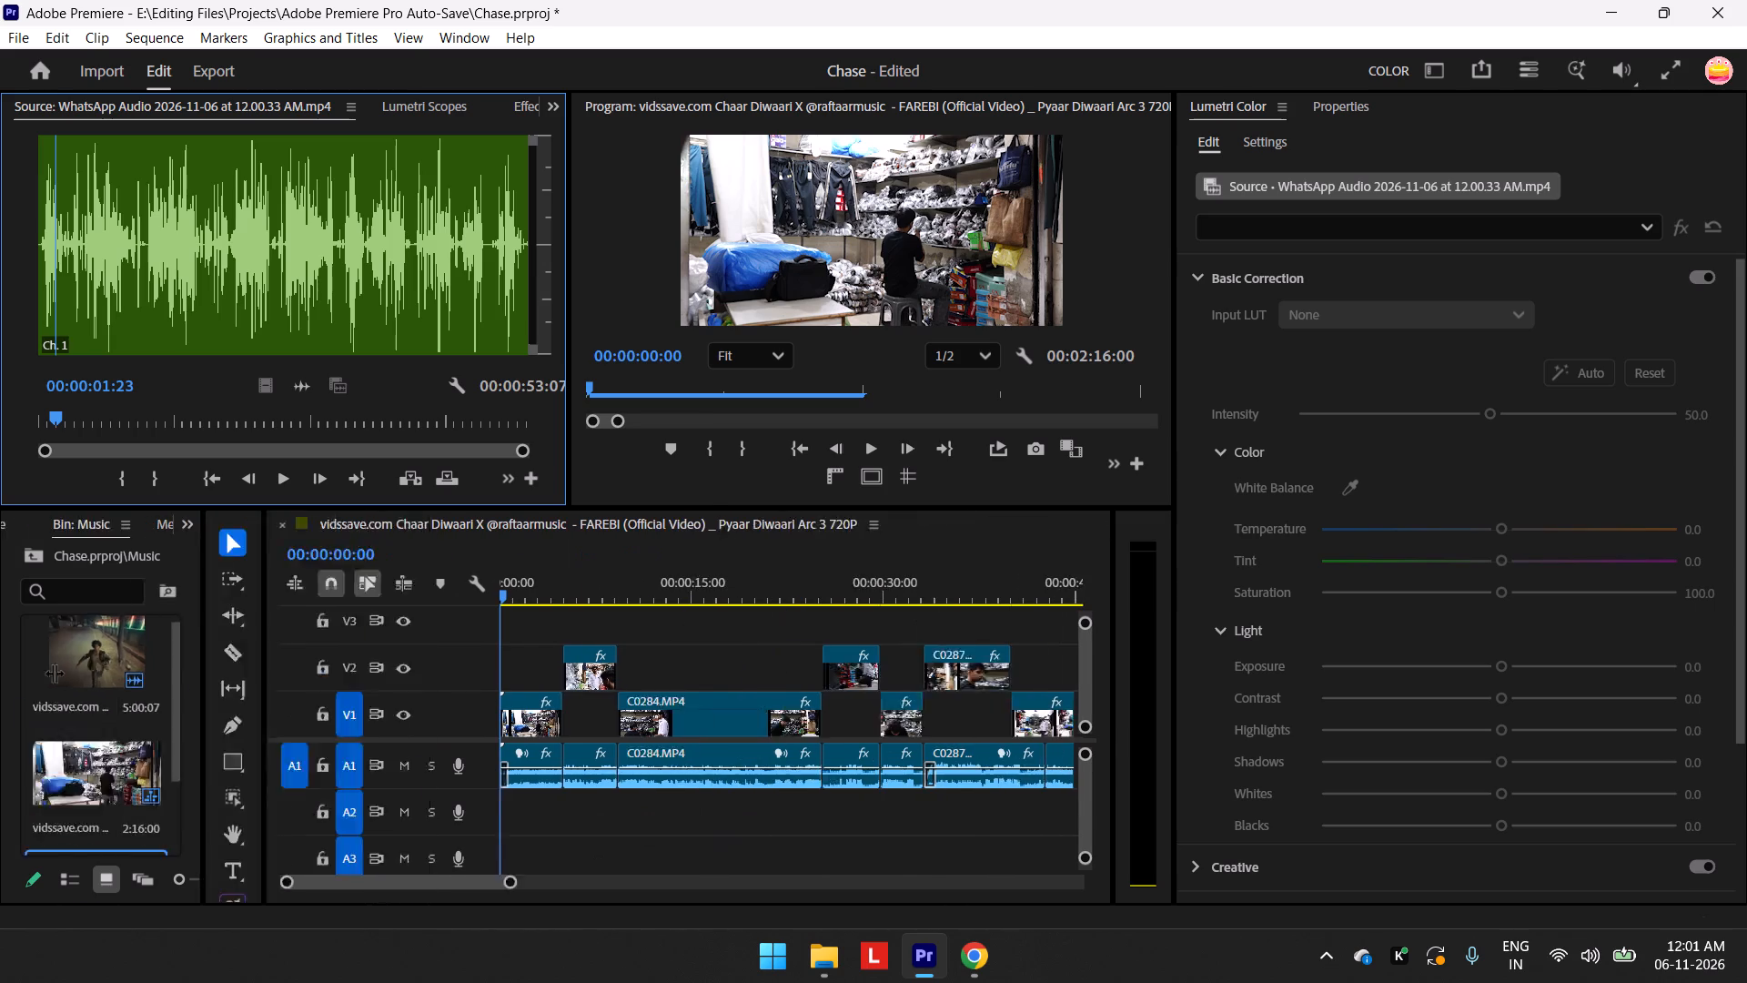
left_click_drag(54, 673, 42, 674)
left_click_drag(667, 506, 692, 380)
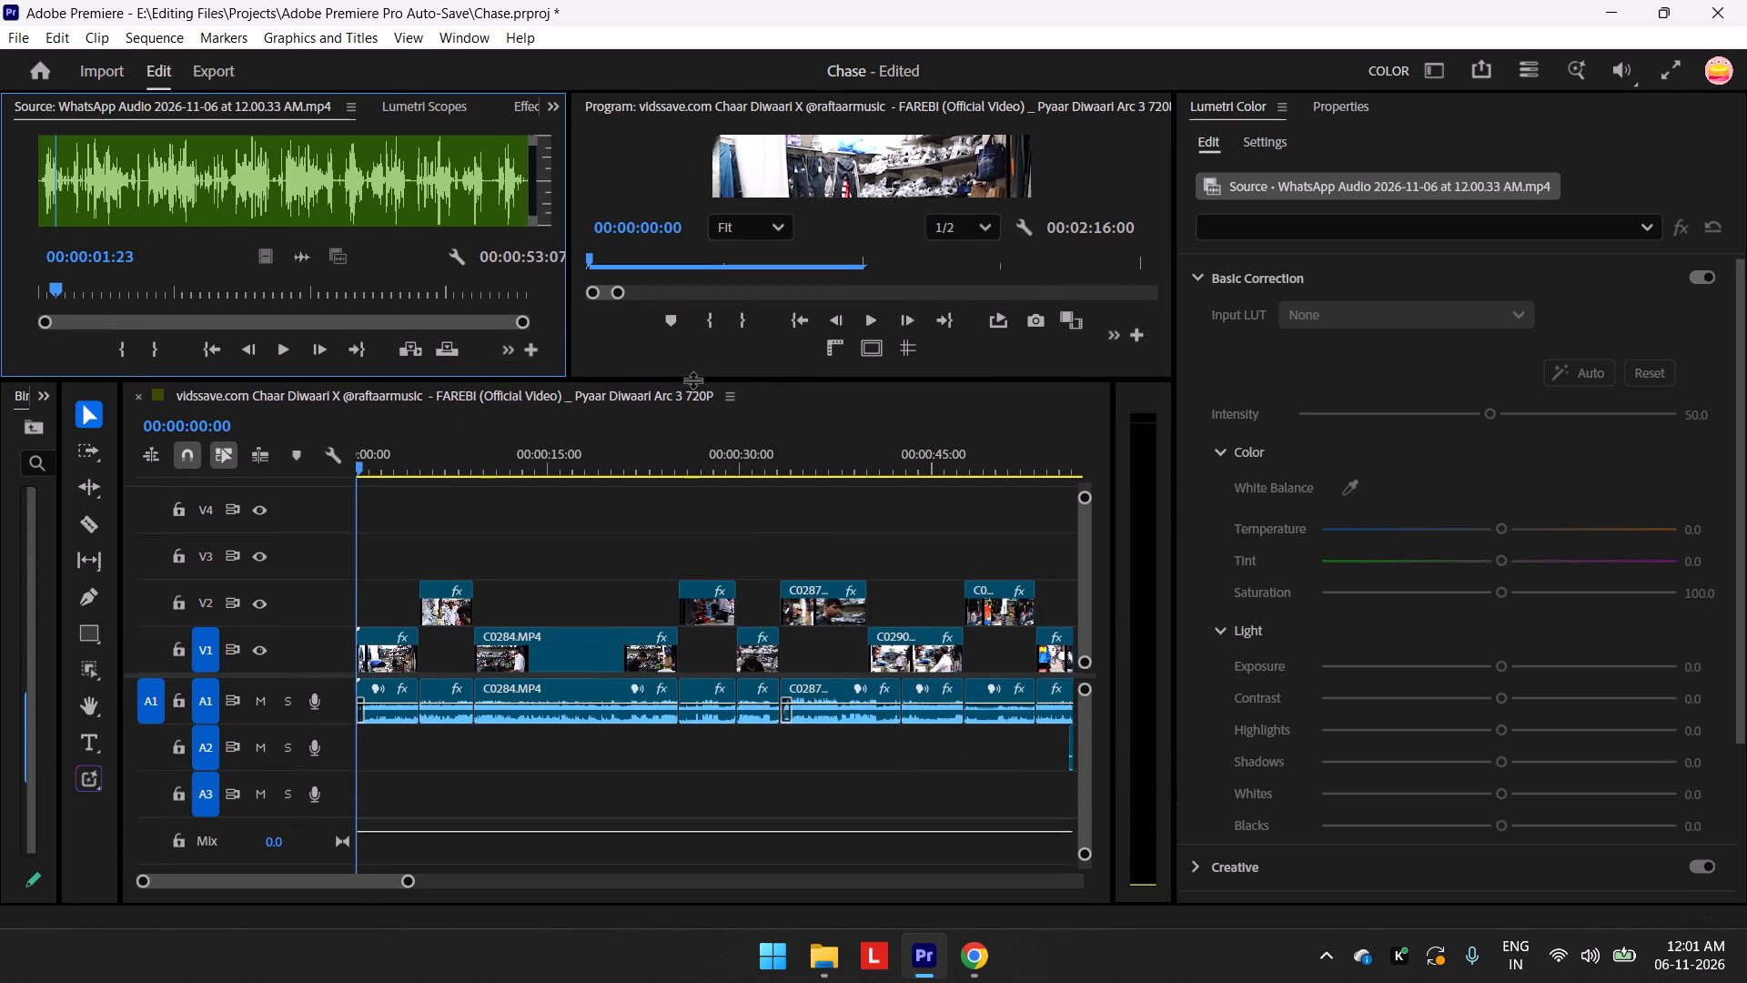
Give the timeline more height and listen to the WhatsApp audio clip in the Source Monitor.
left_click_drag(692, 380, 702, 340)
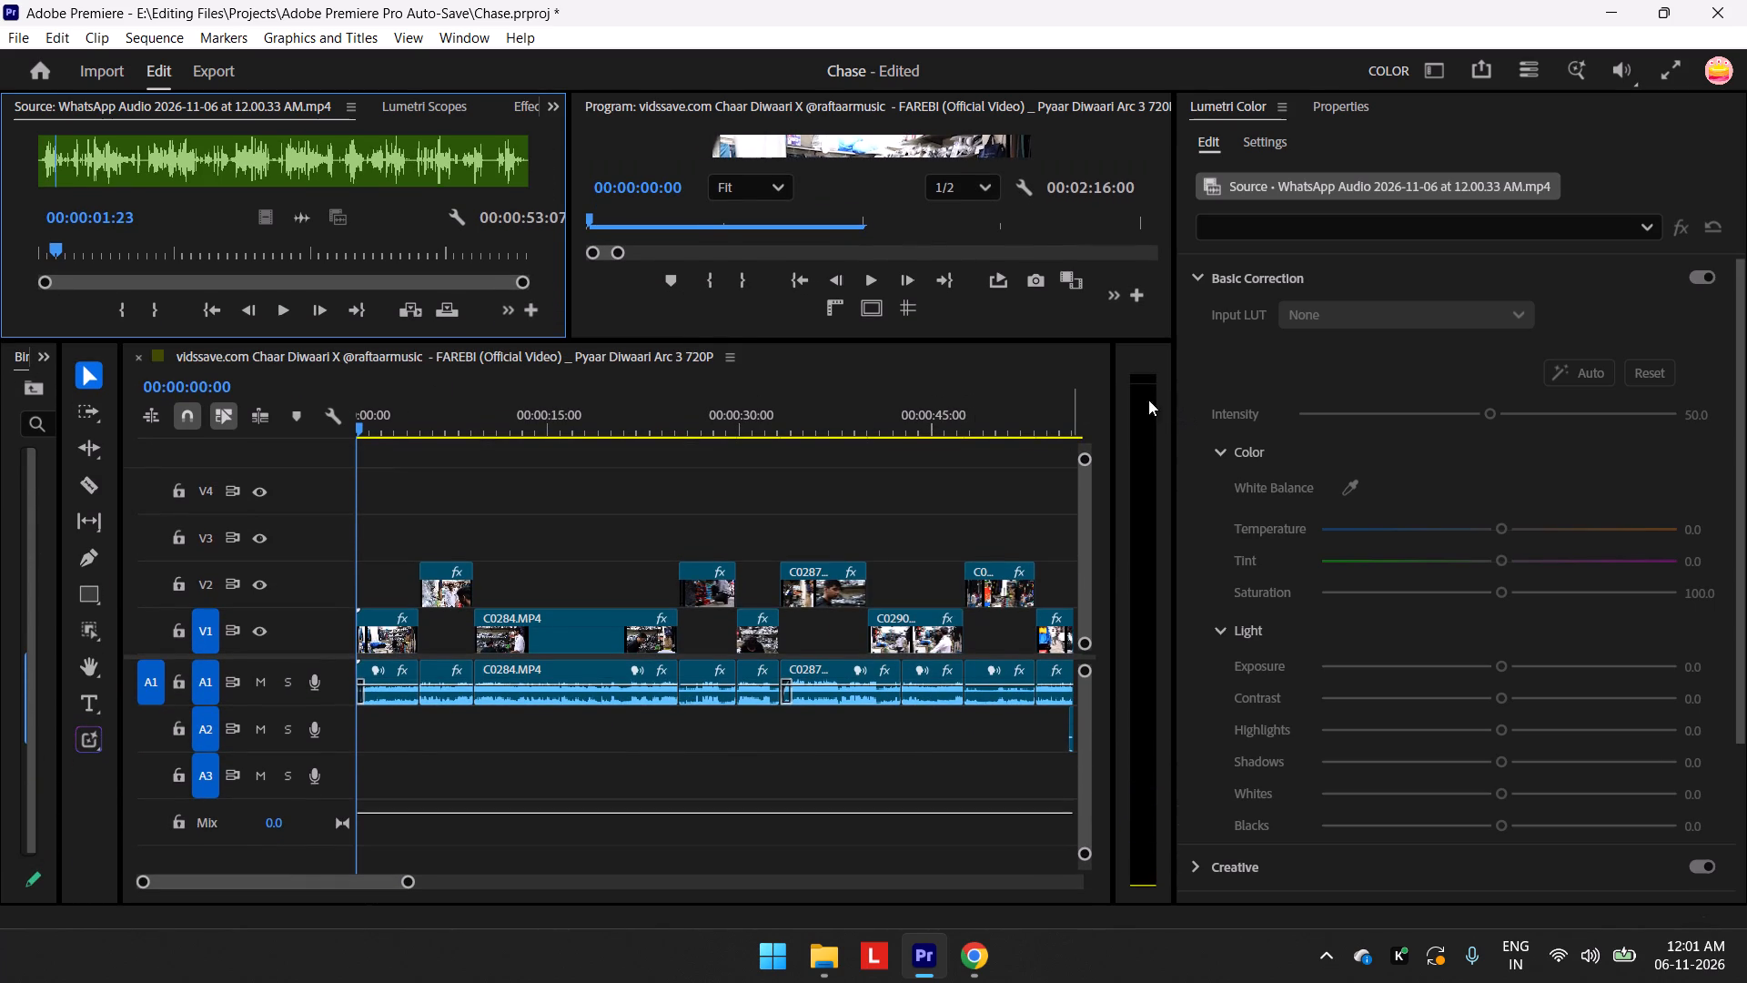
key("space")
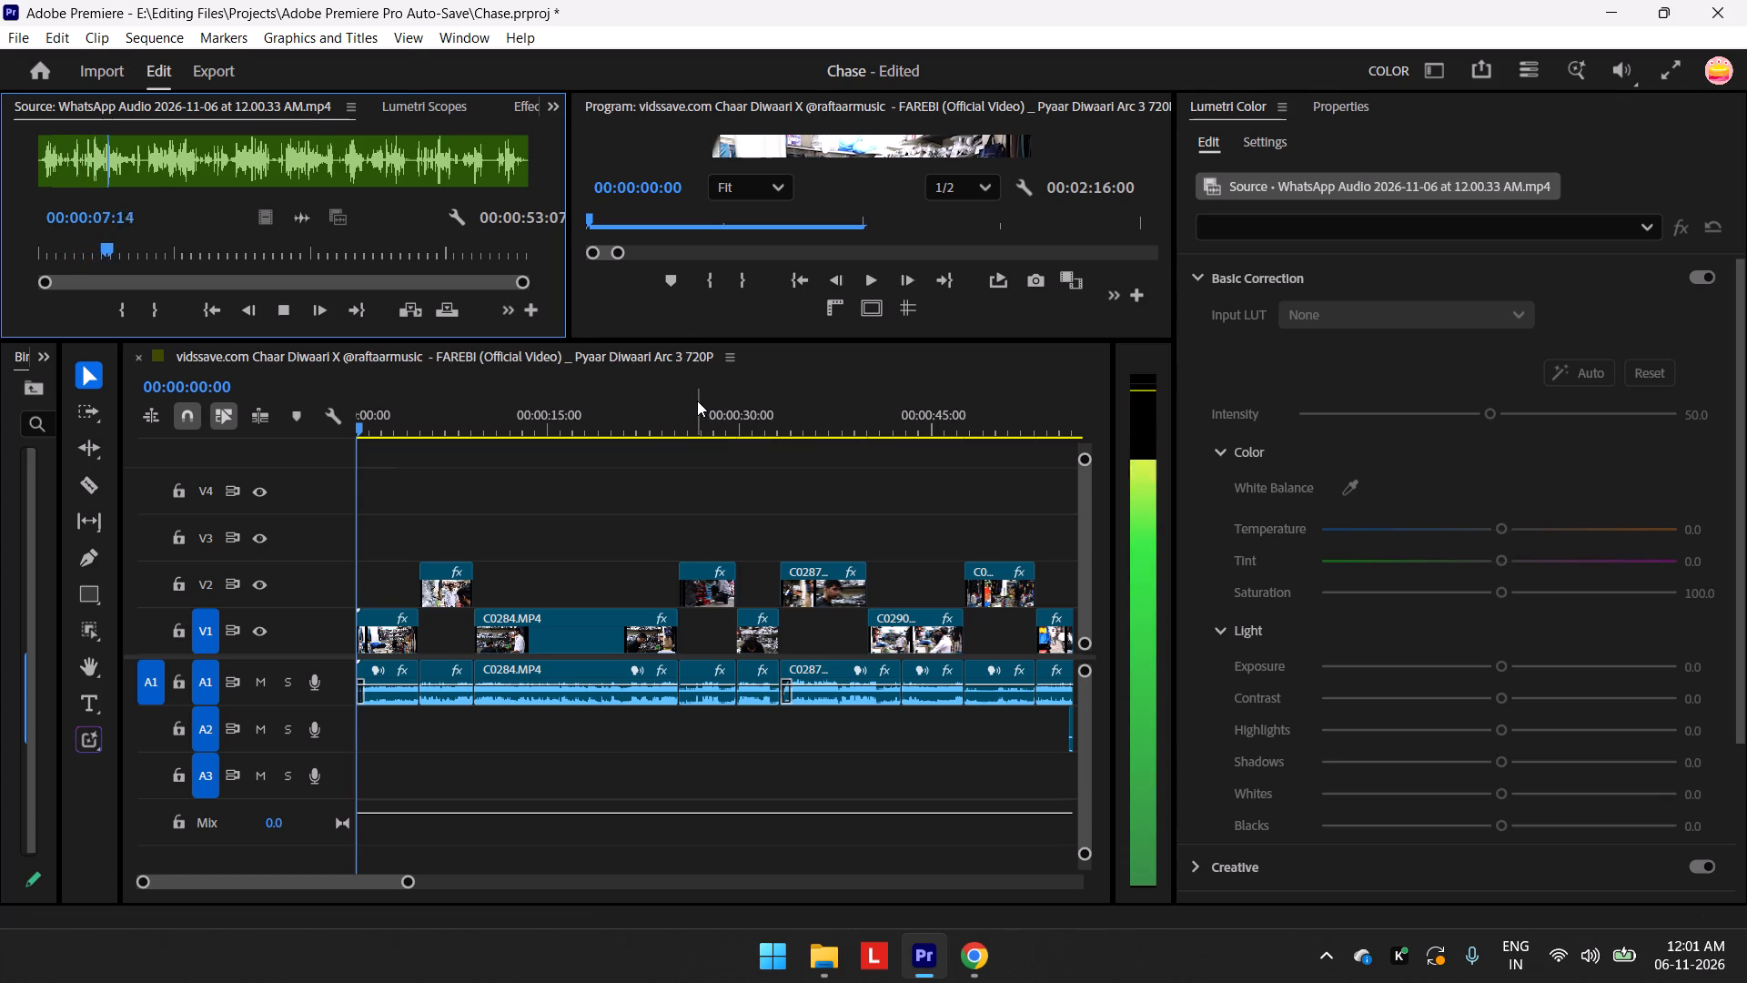
key("space")
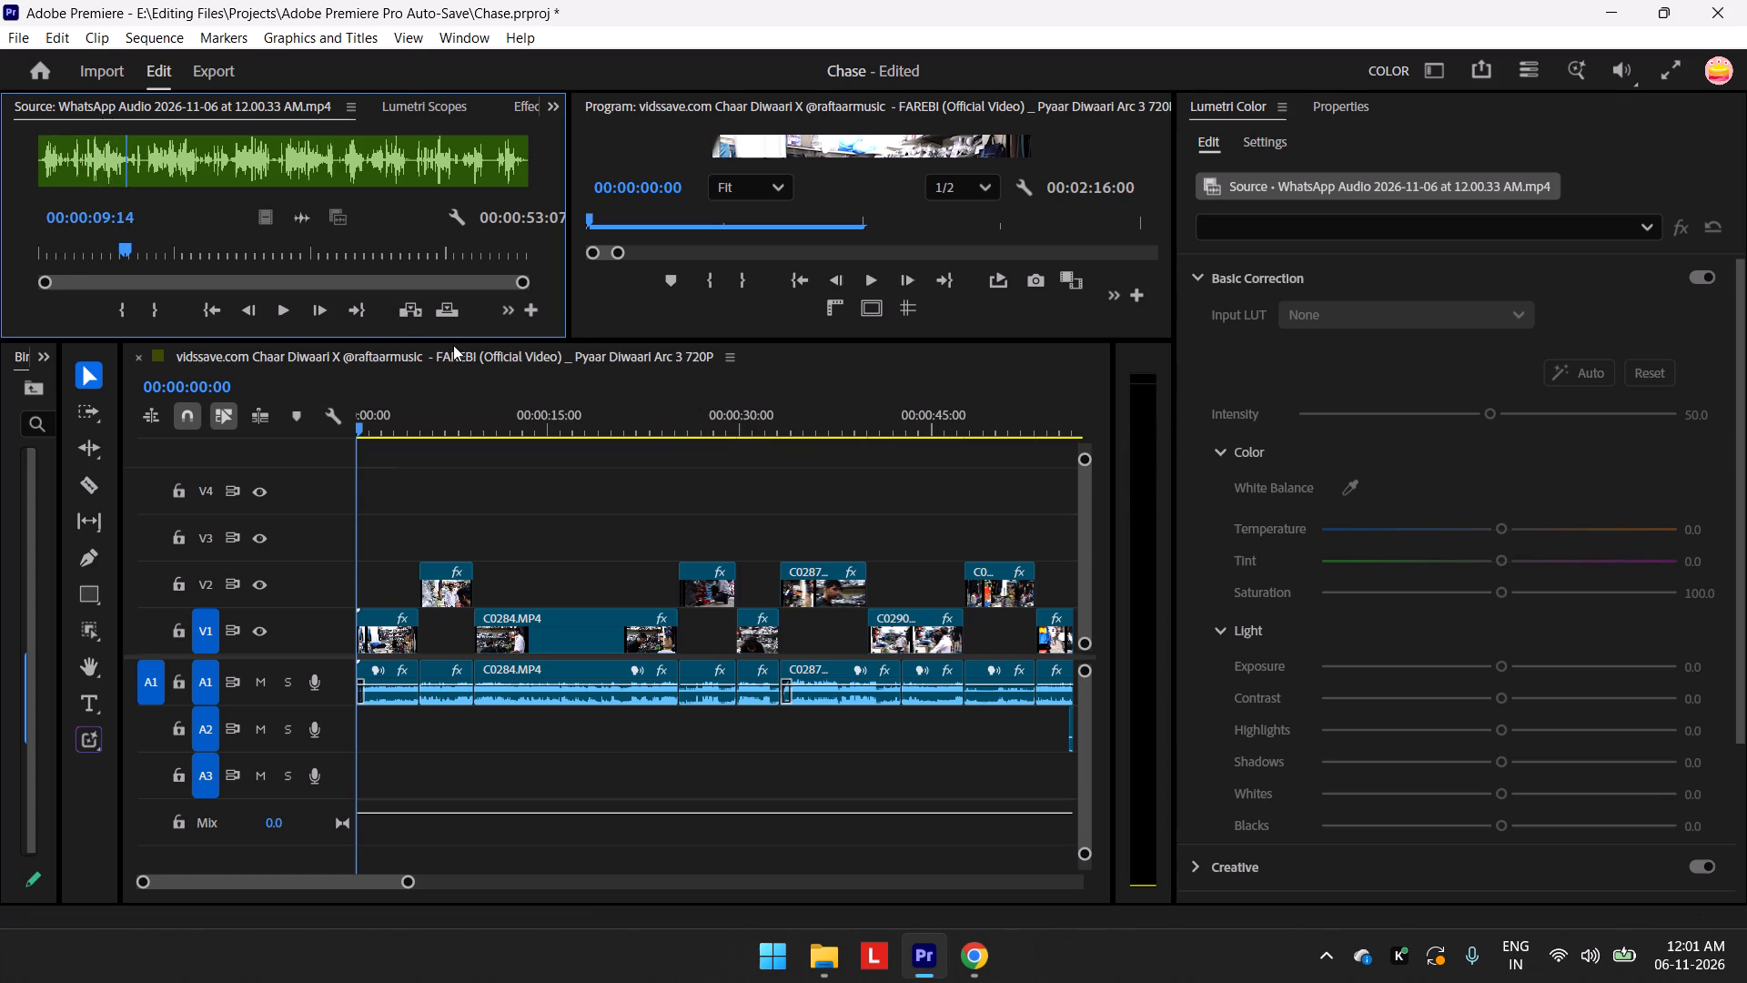
Enlarge the monitors above the timeline and place the WhatsApp recording's audio on track A3 at the sequence start.
left_click_drag(462, 340, 448, 414)
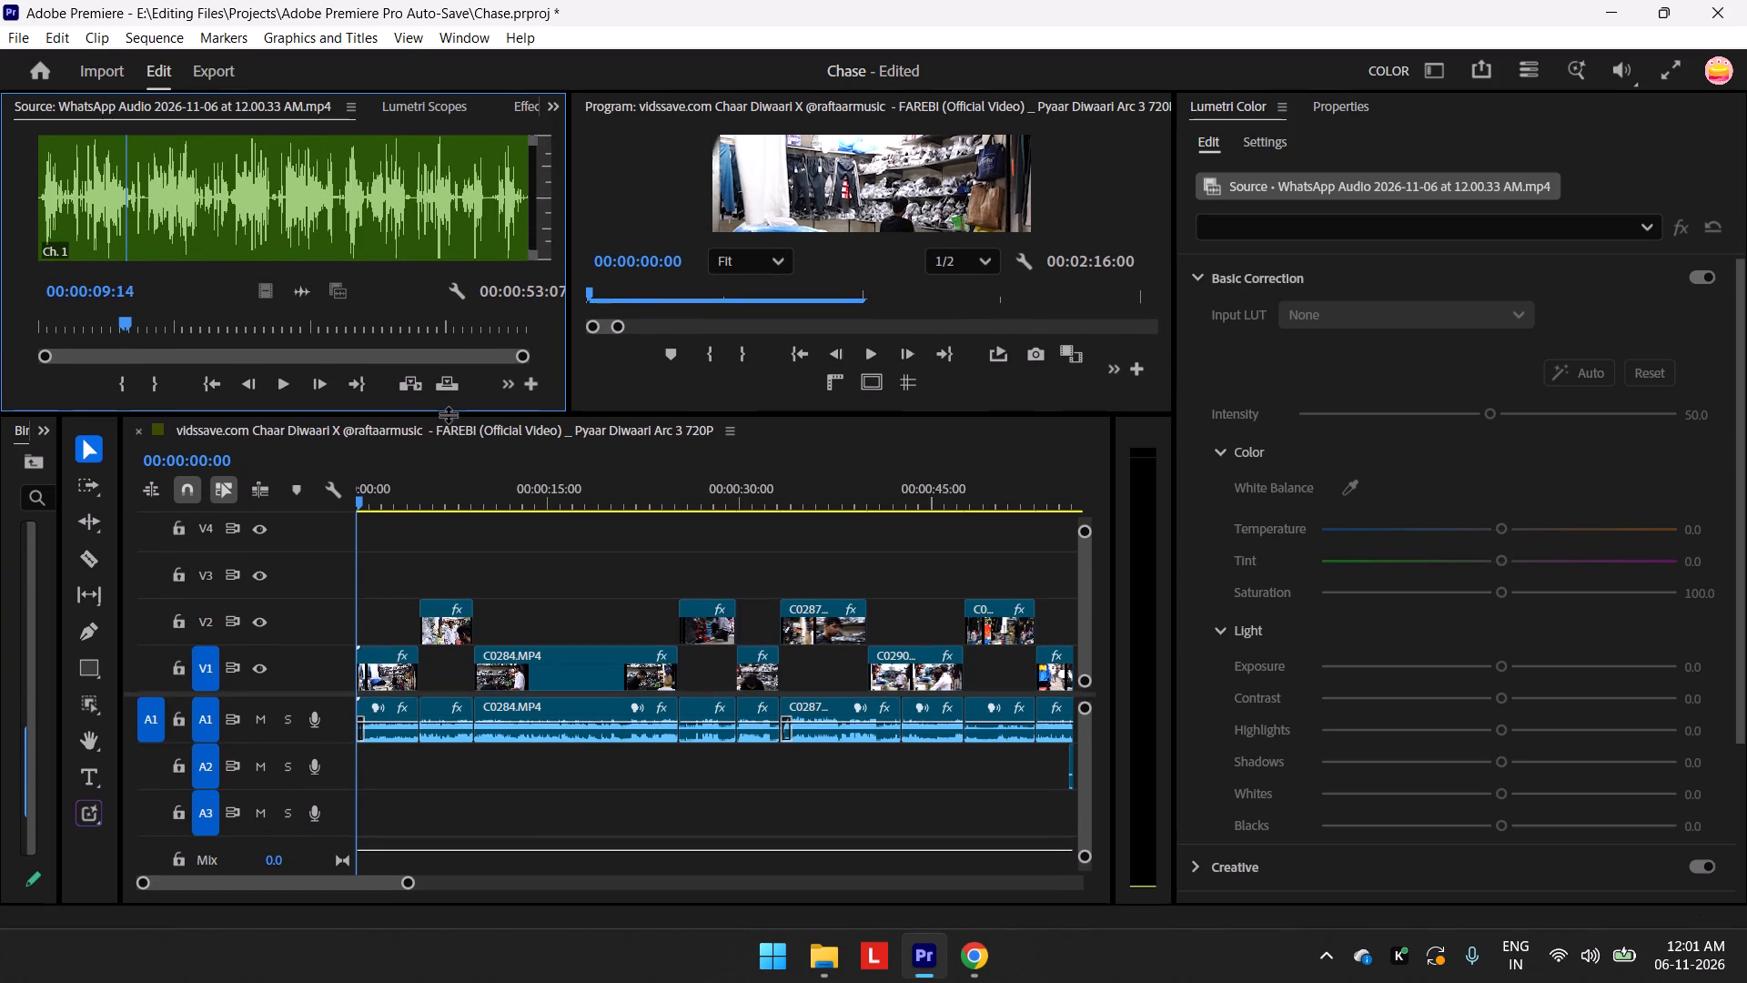
left_click_drag(448, 414, 446, 421)
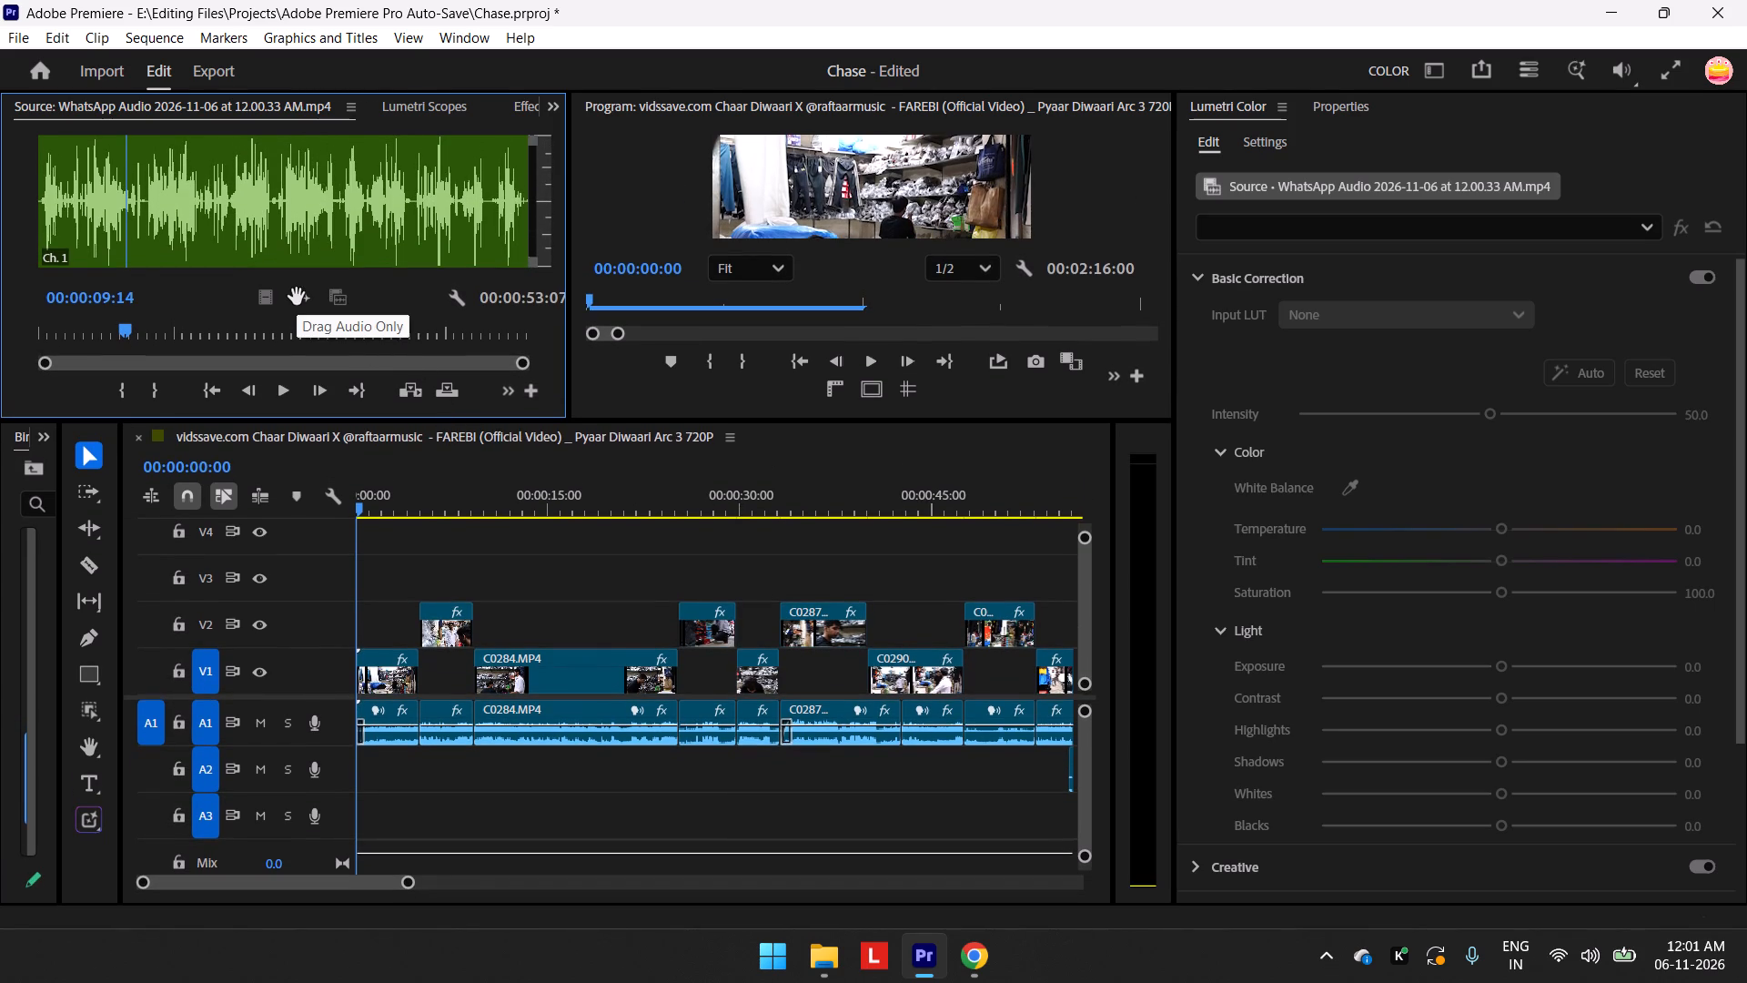
left_click_drag(297, 297, 409, 798)
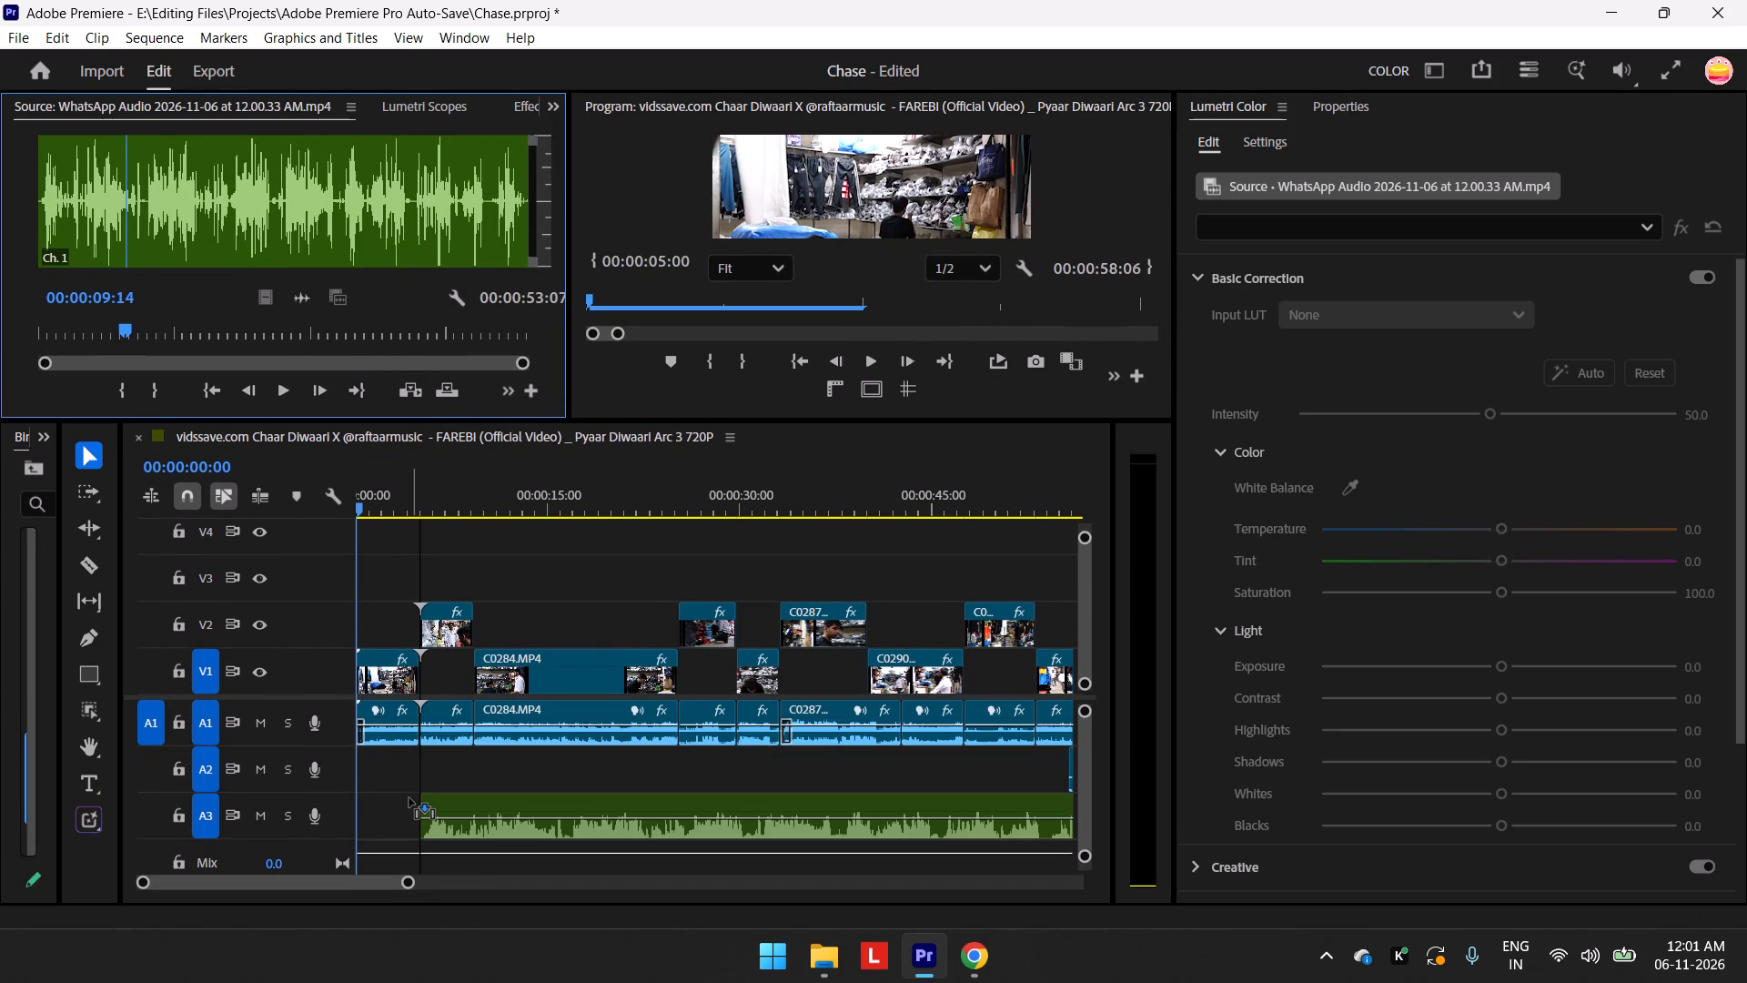
left_click_drag(409, 798, 378, 802)
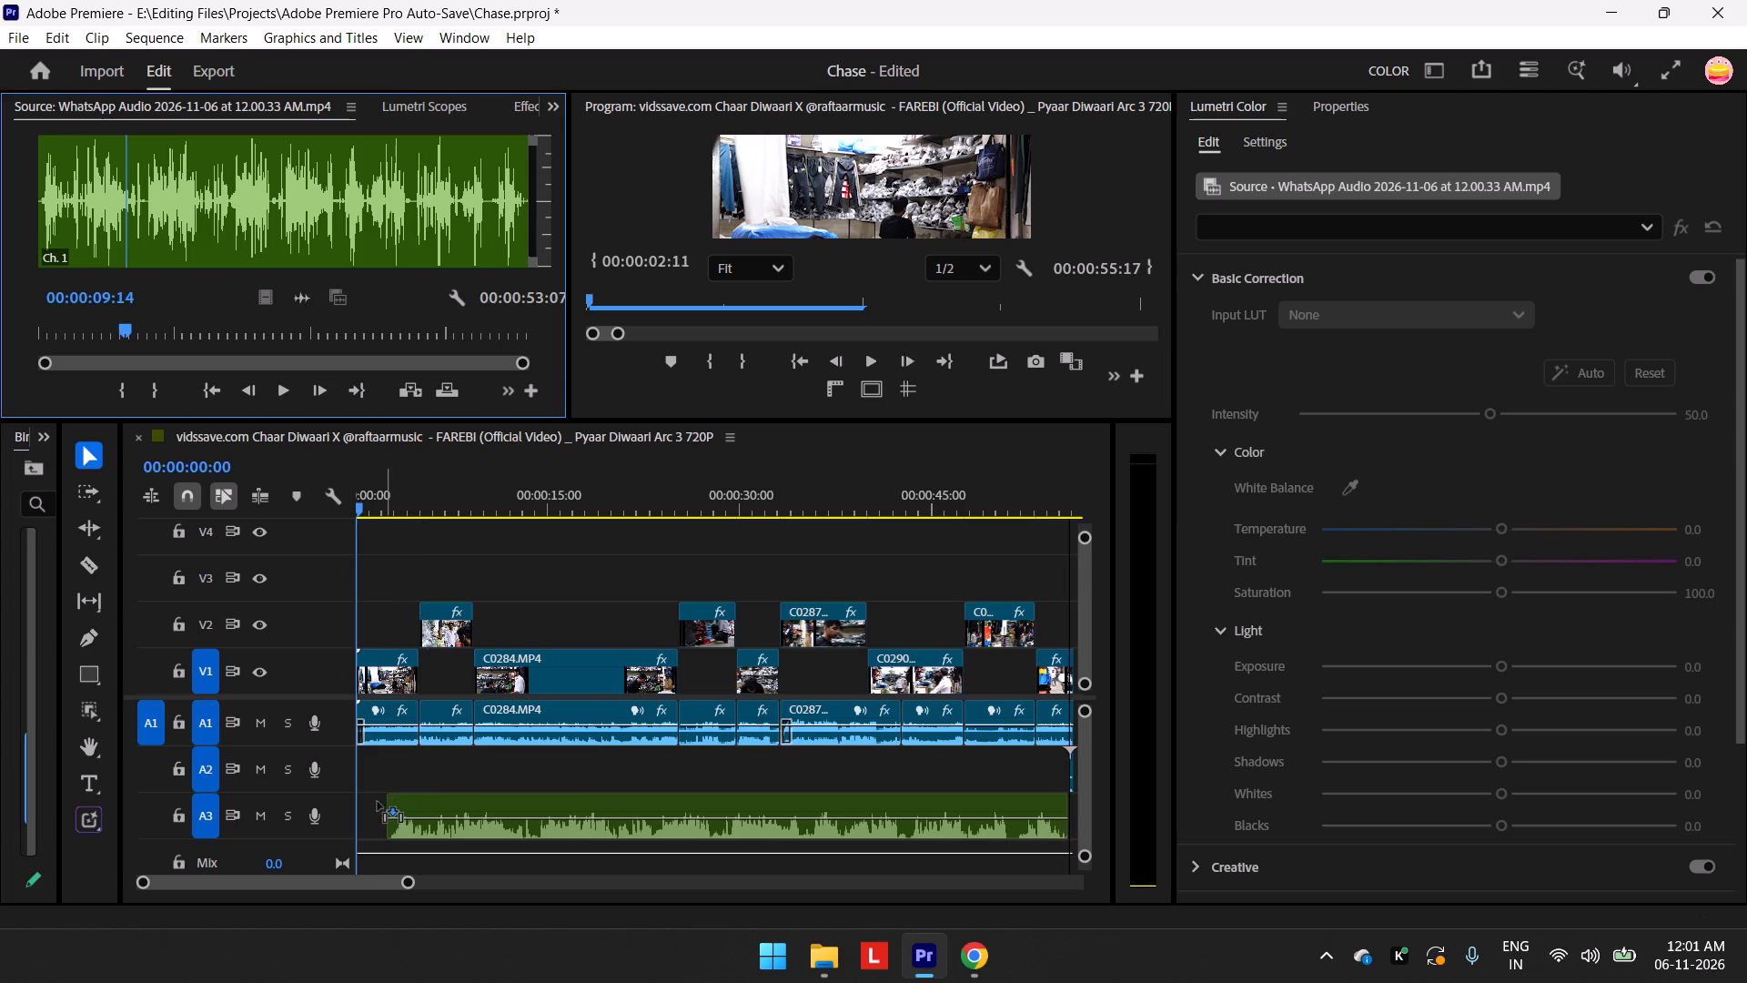
left_click_drag(378, 802, 334, 816)
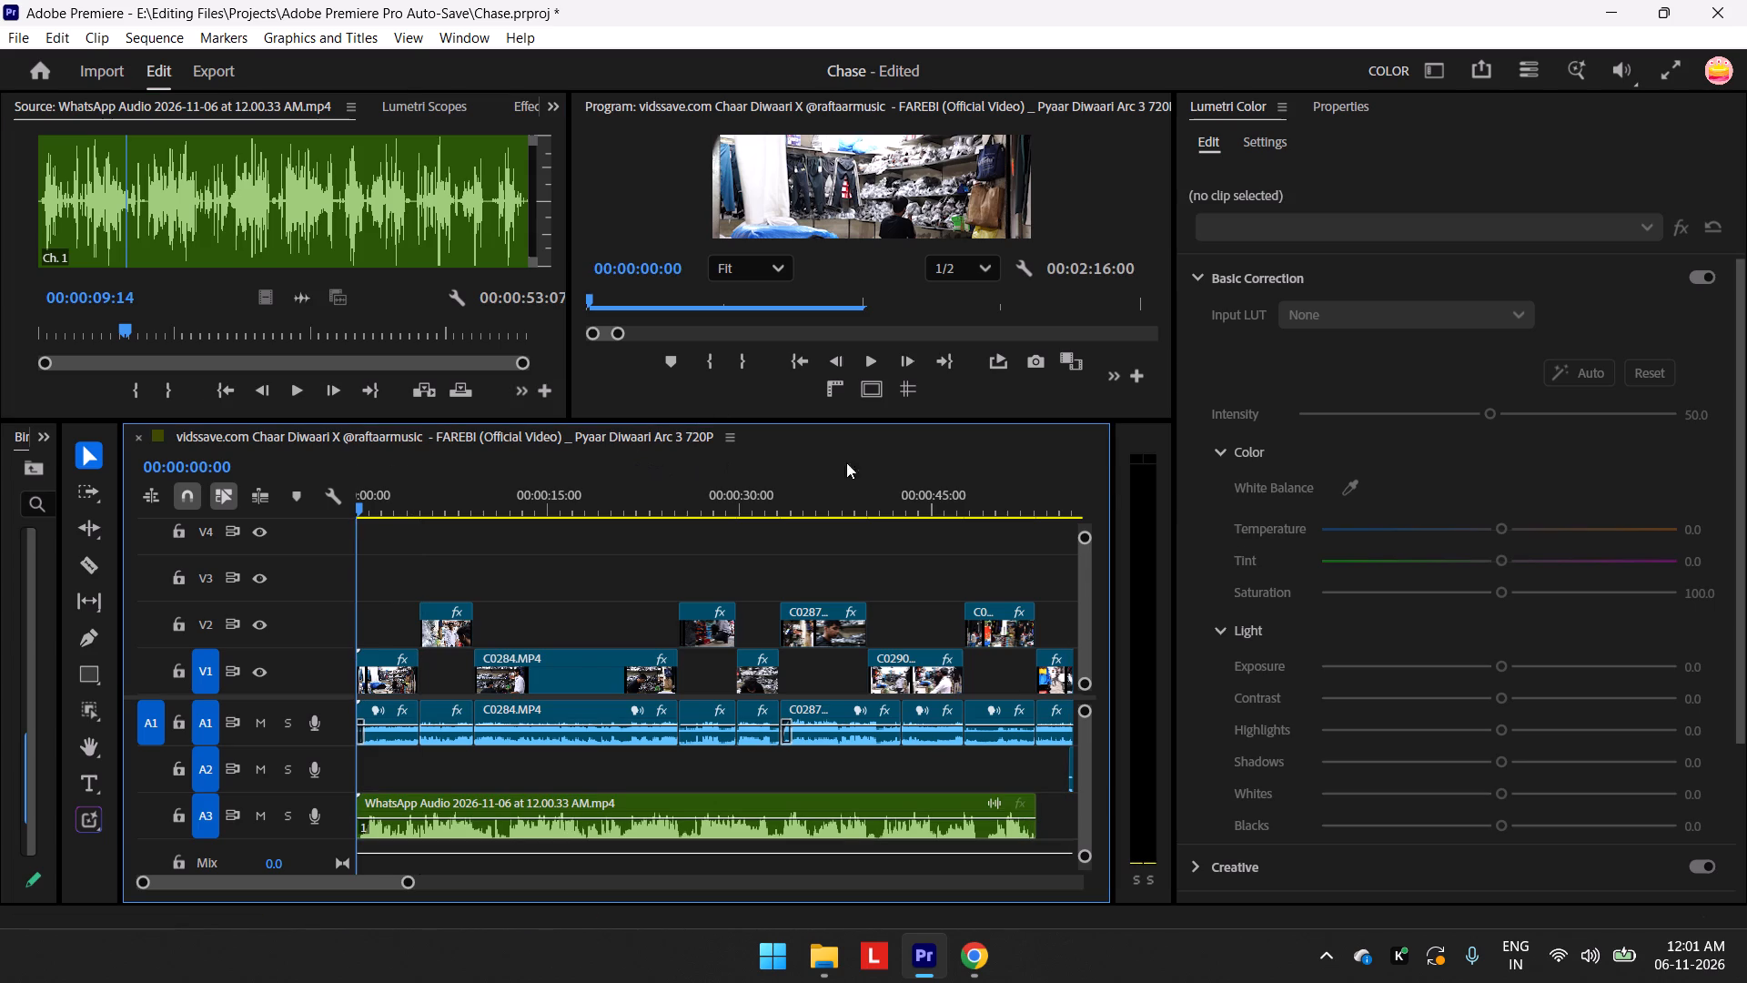
Mute audio track A1 and play the sequence from the start to listen to the opening of the WhatsApp recording.
left_click(268, 728)
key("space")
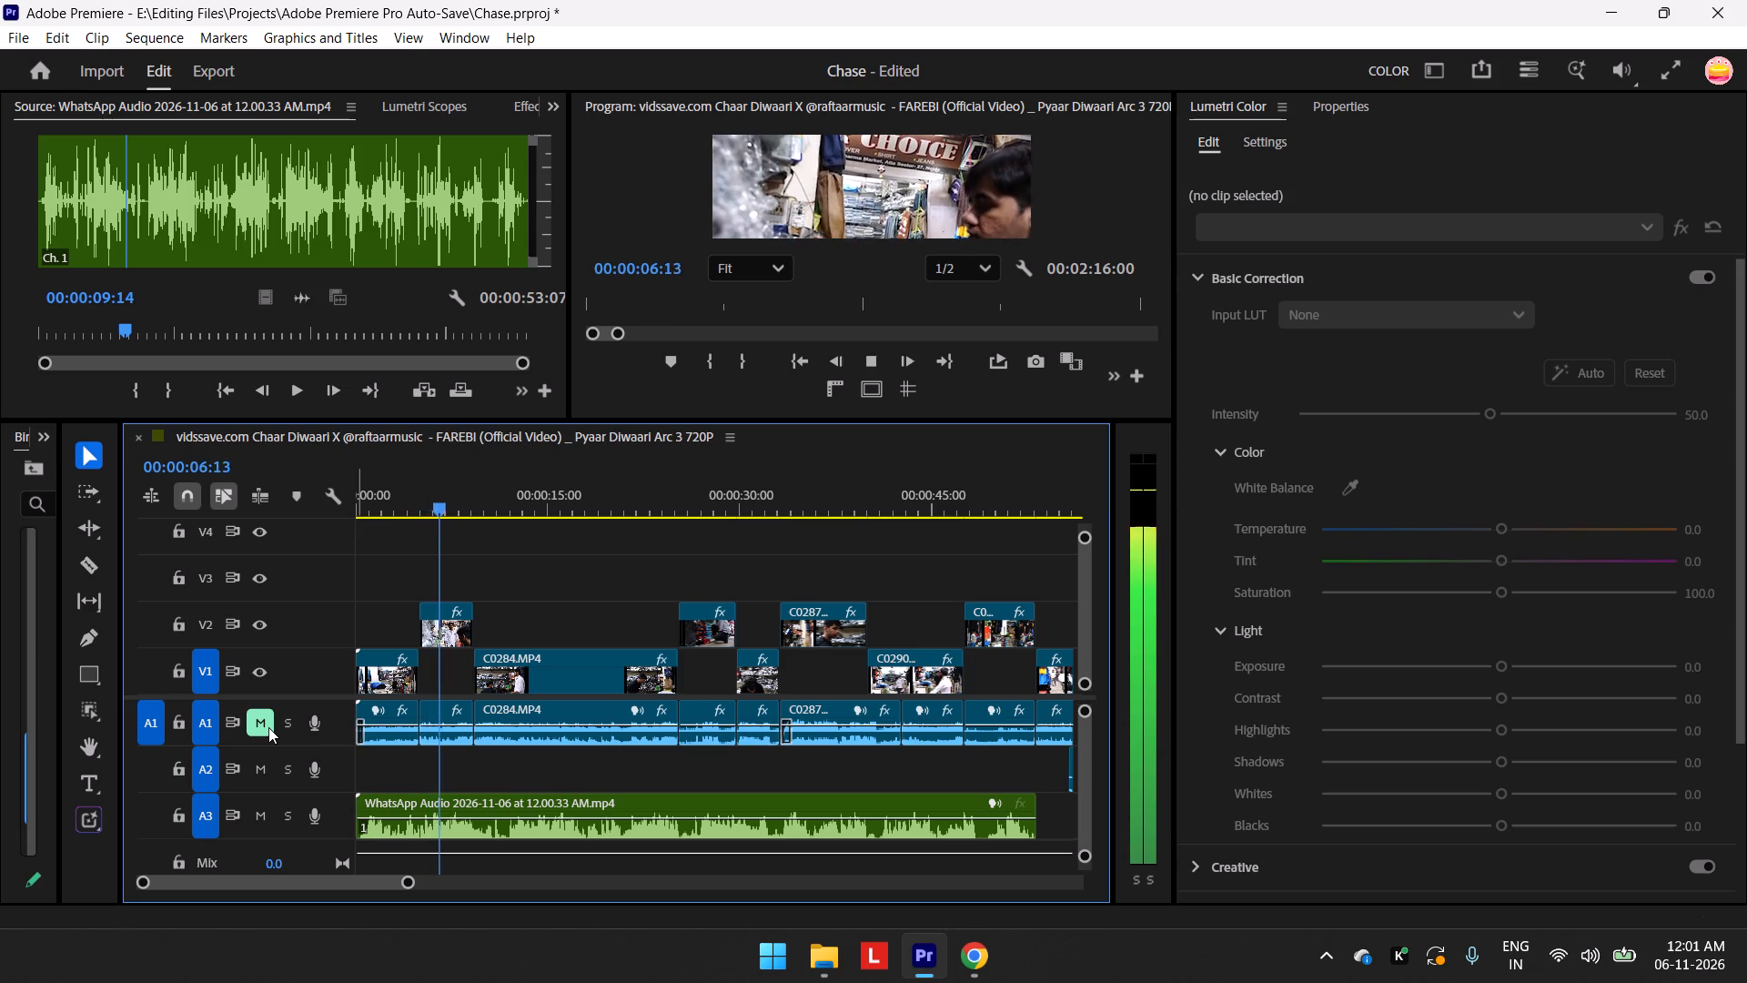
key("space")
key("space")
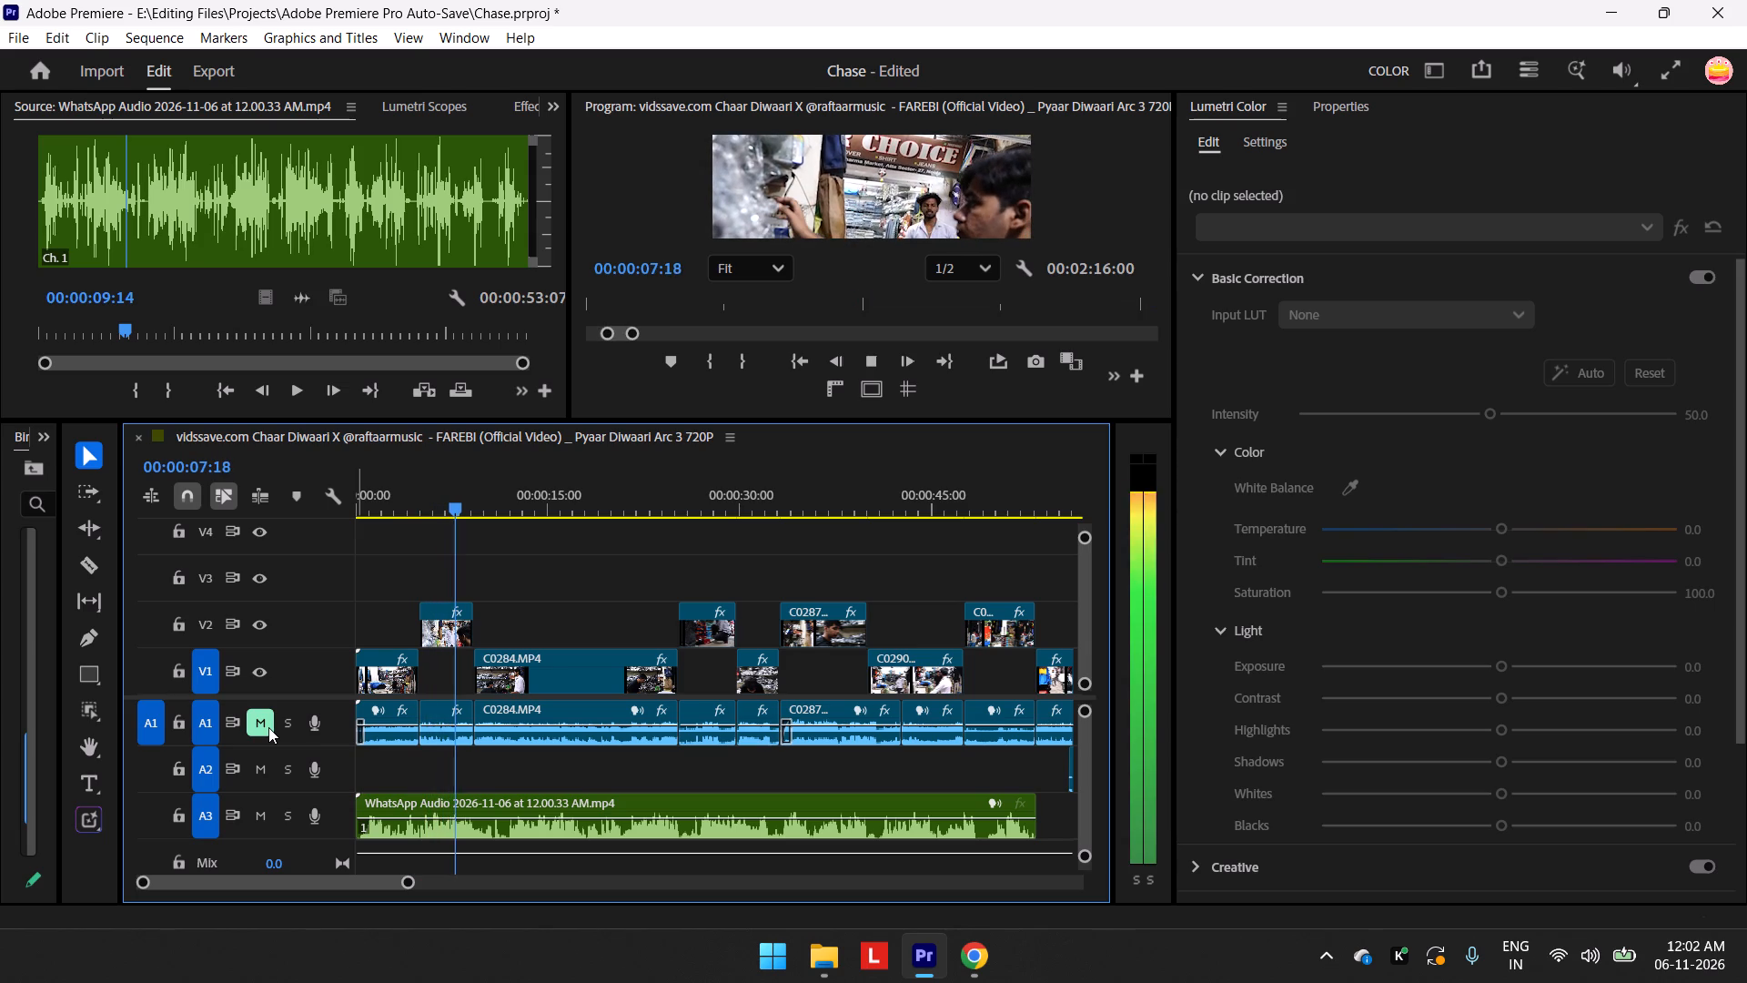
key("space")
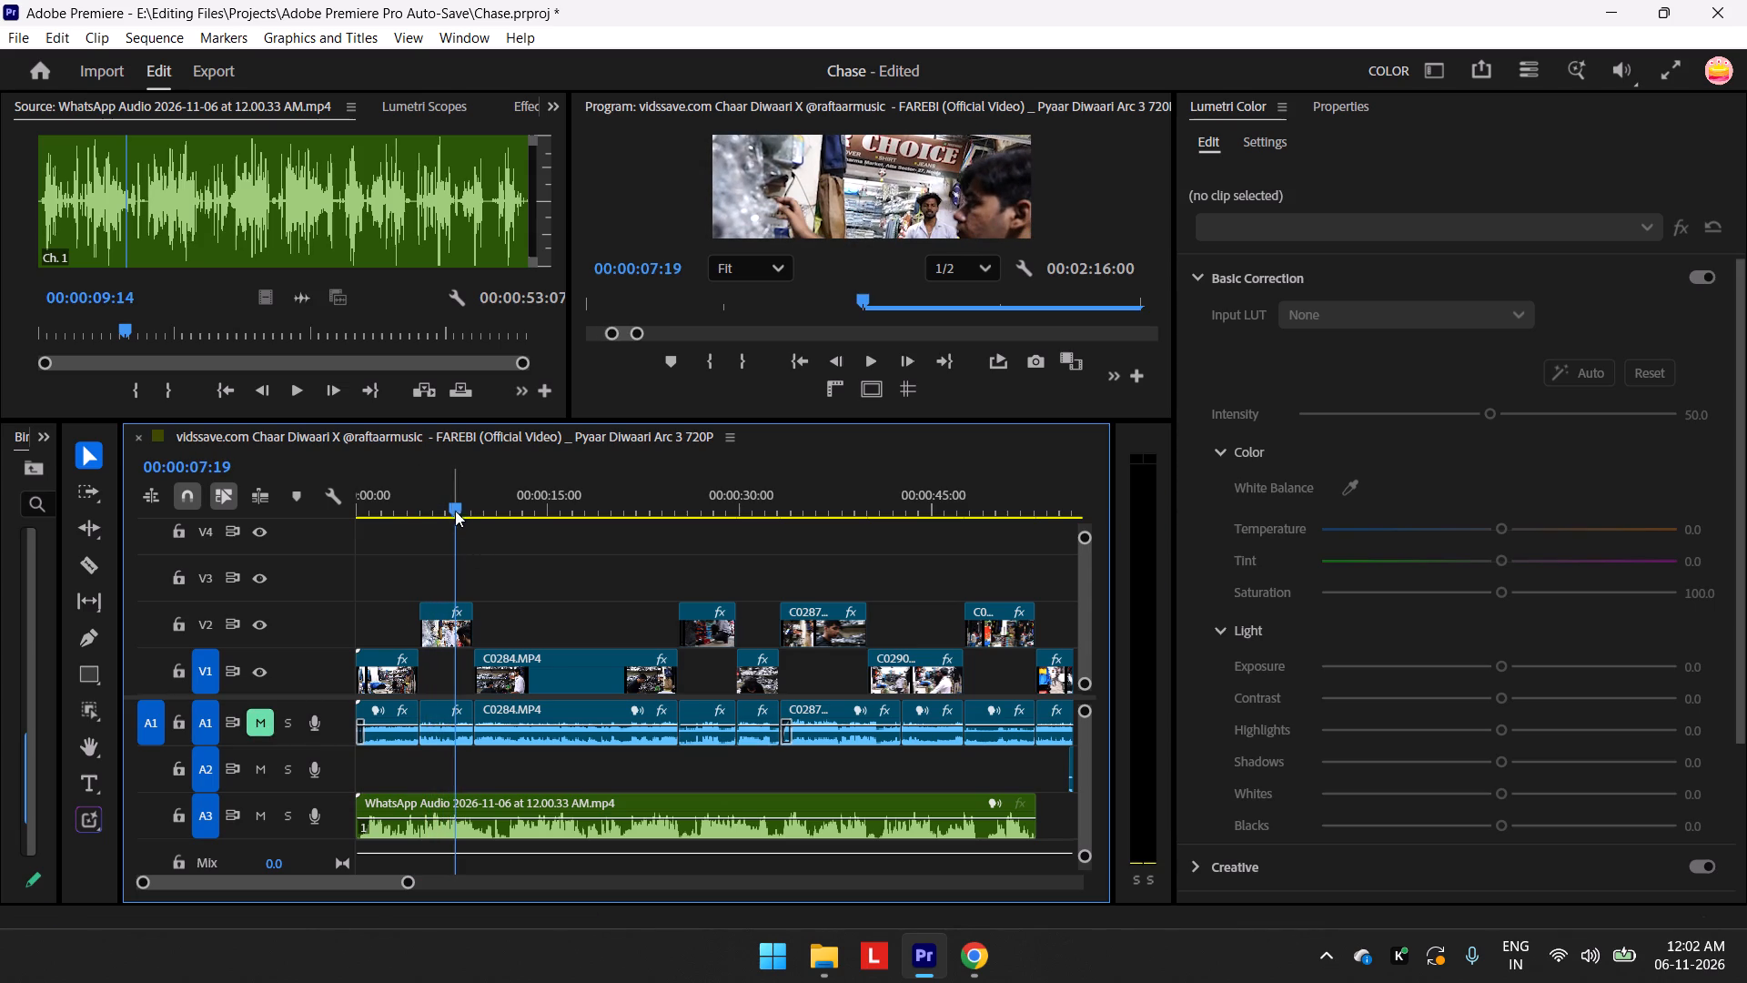
Split the WhatsApp recording on A3 at 00:00:07:03 and delete the section before the cut.
left_click_drag(460, 502, 452, 500)
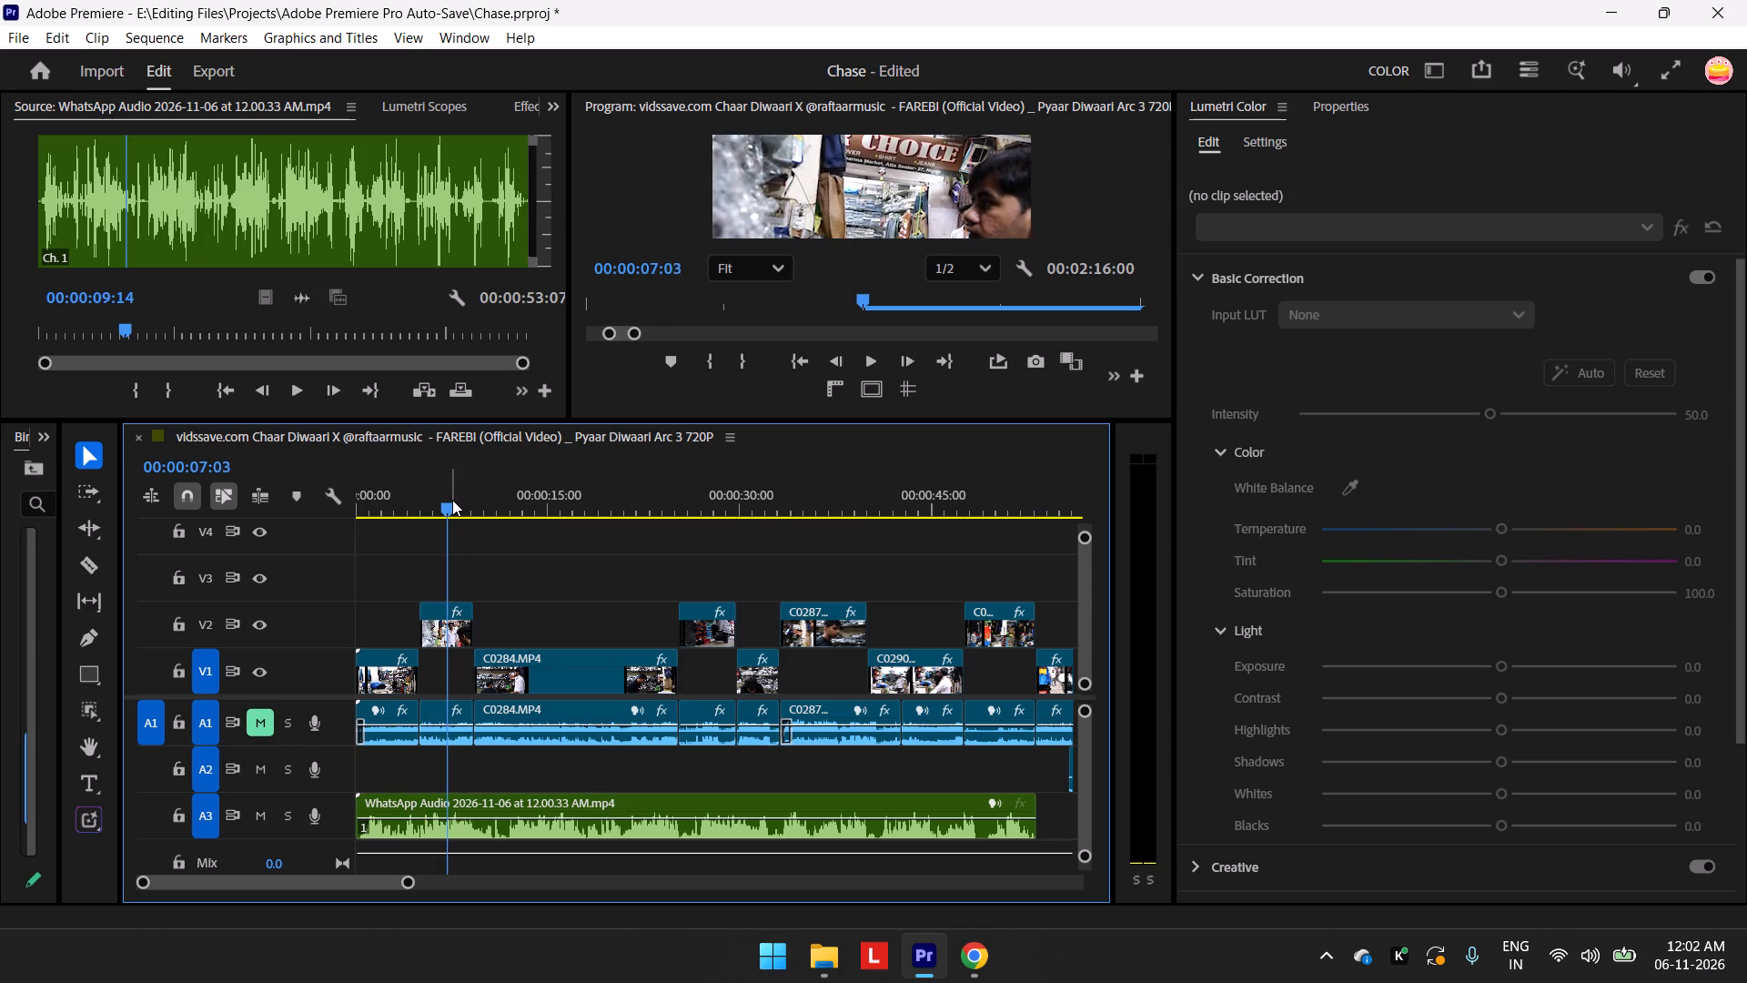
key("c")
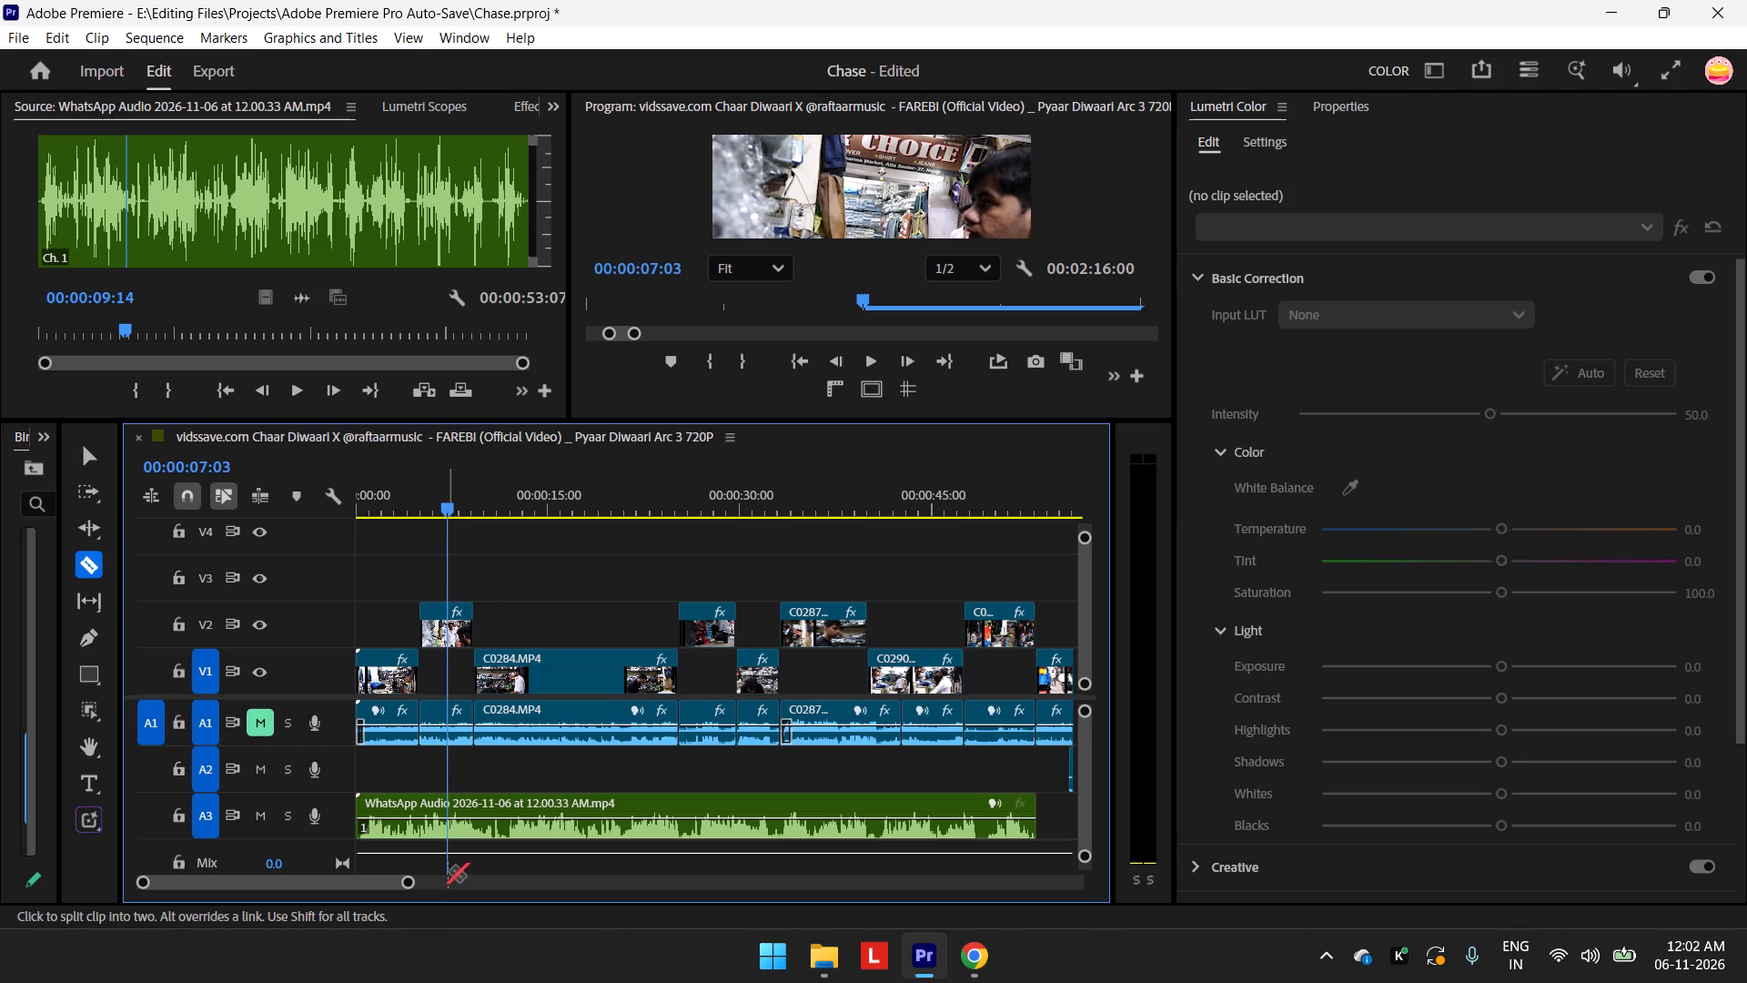
left_click(451, 821)
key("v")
left_click(405, 822)
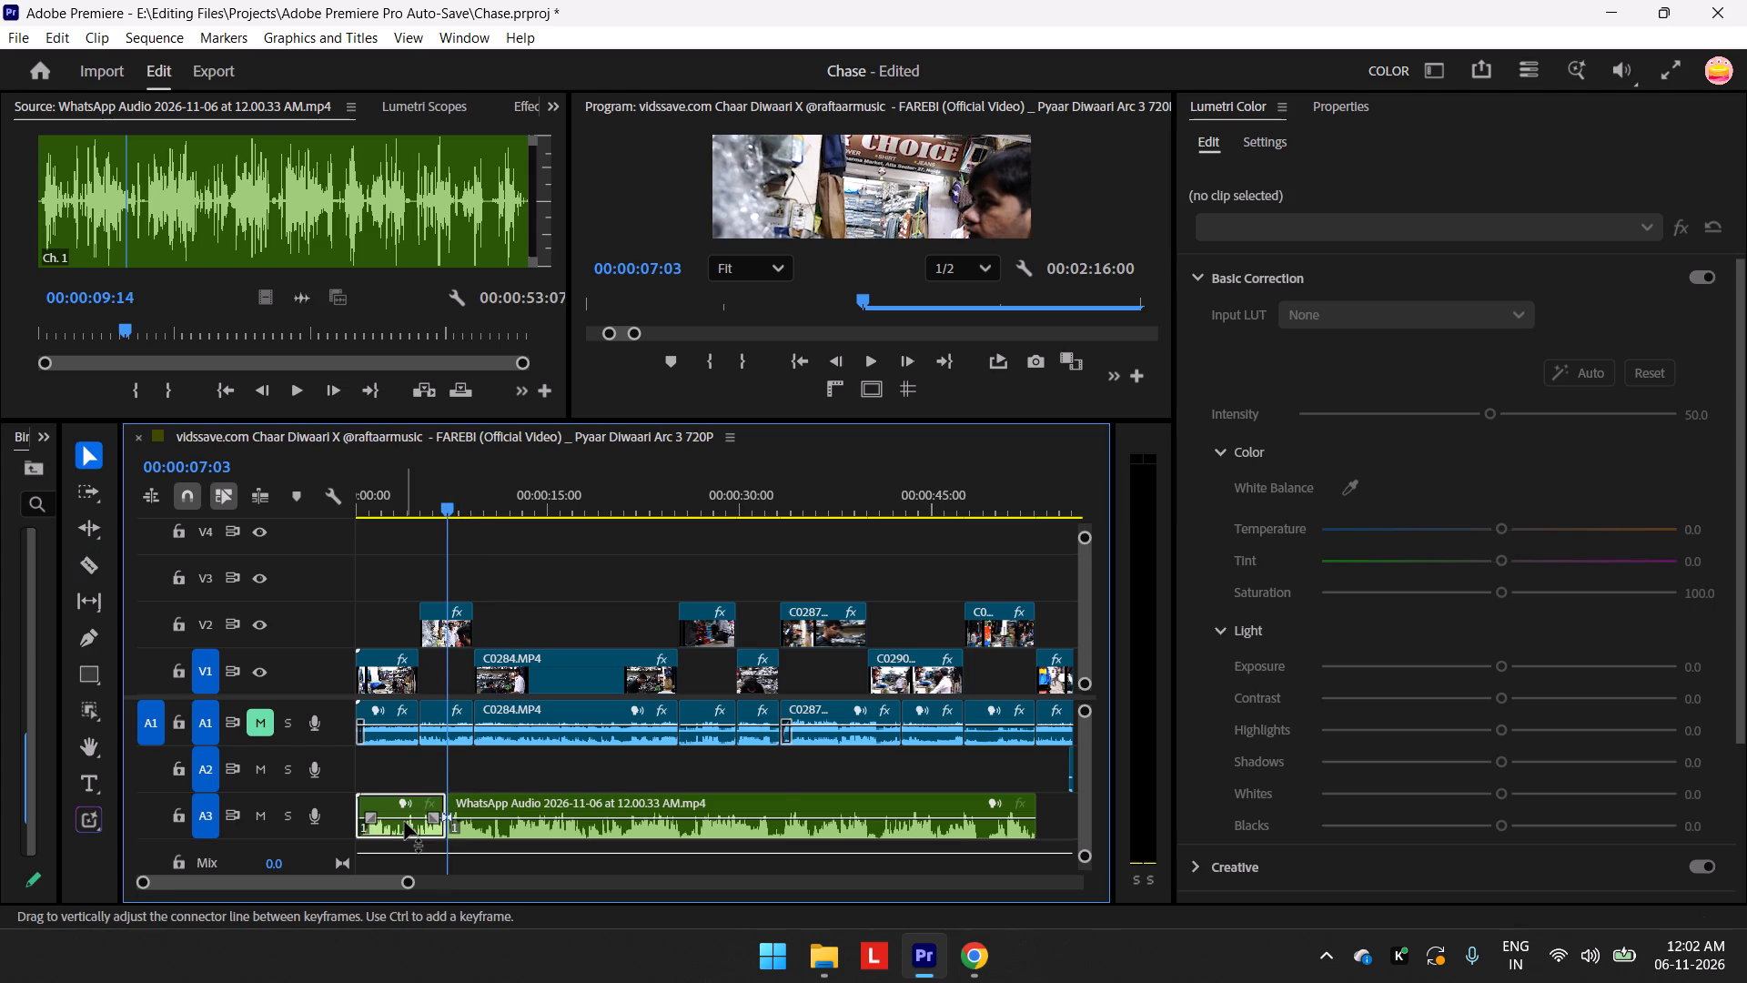
key("BackSpace")
Listen to the recording's new opening and trim the start of the A3 clip to 00:00:07:18.
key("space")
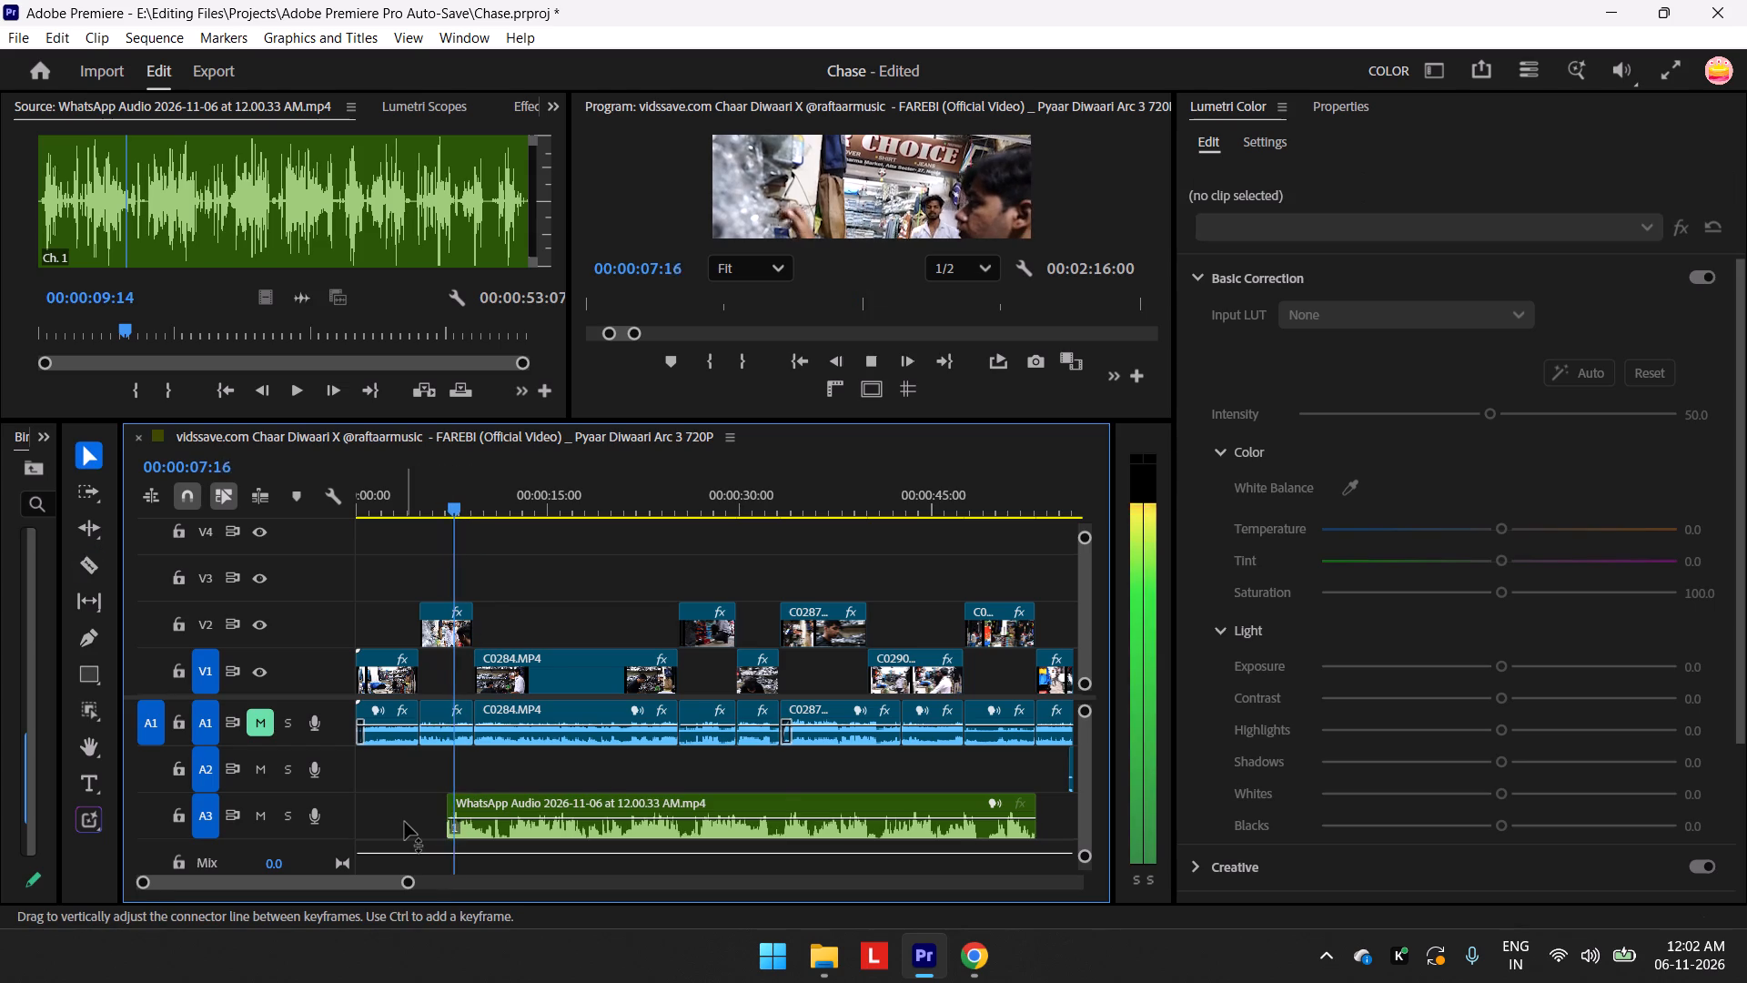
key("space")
key("Left")
key("Left")
key("Left")
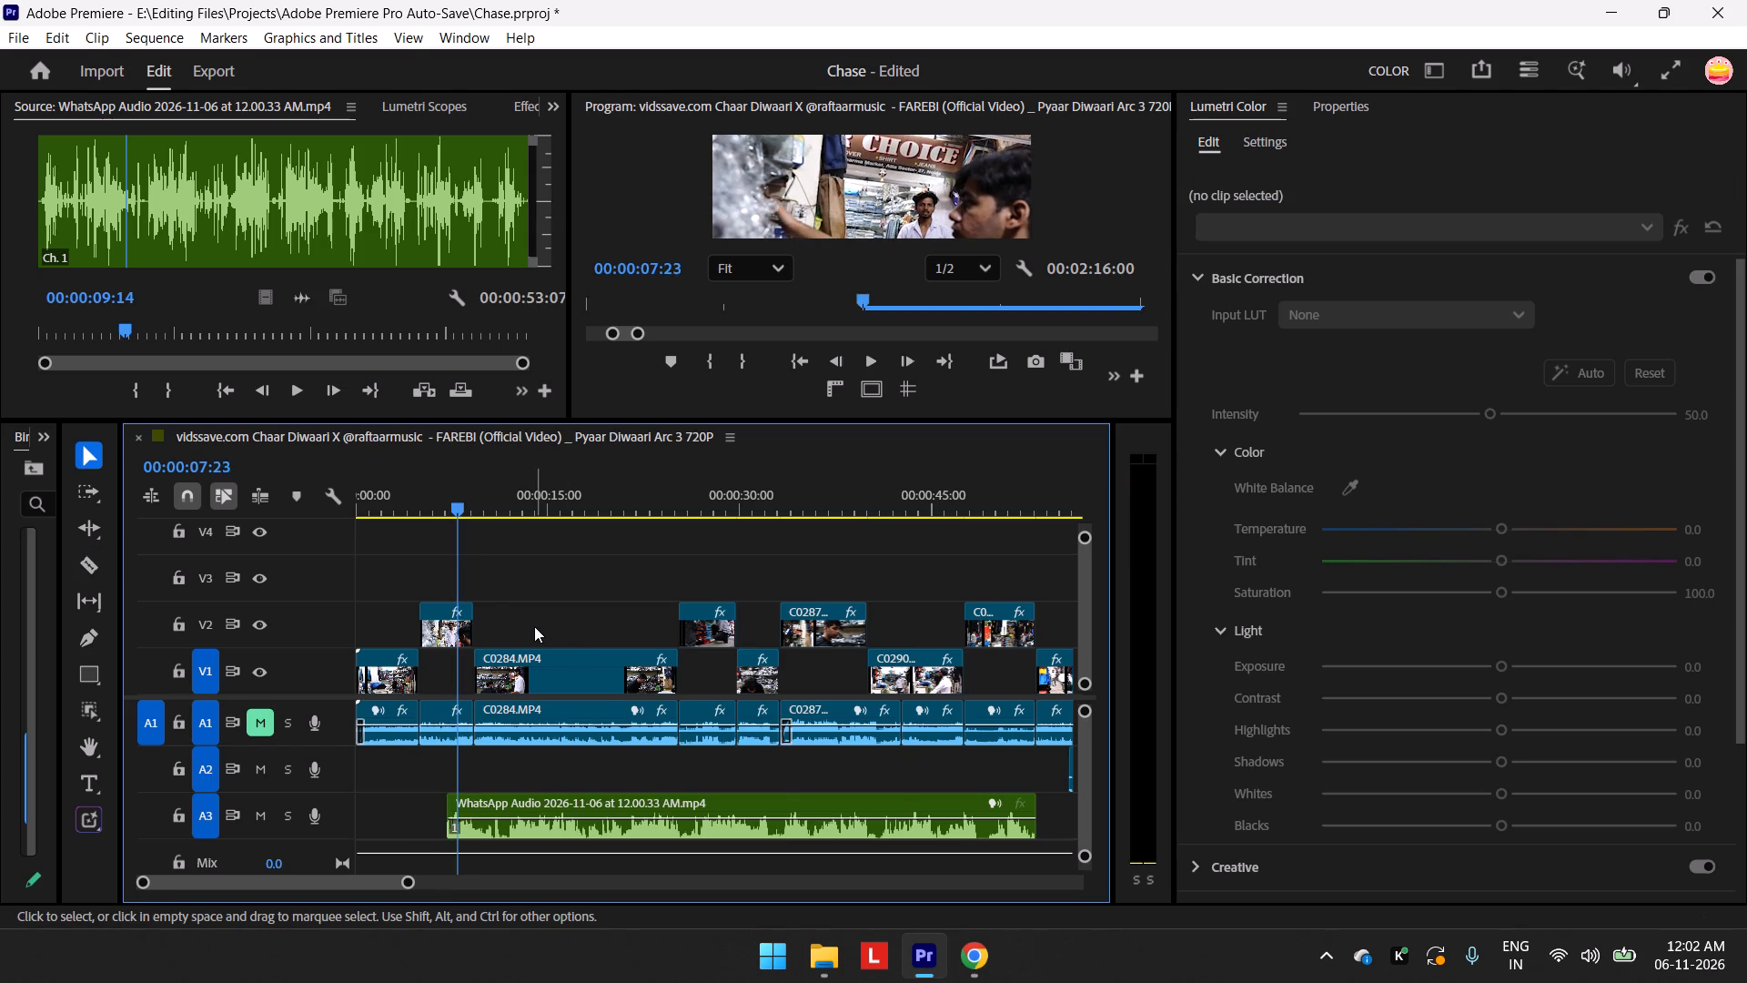
key("Left")
key("Left")
key("Left")
key("Left")
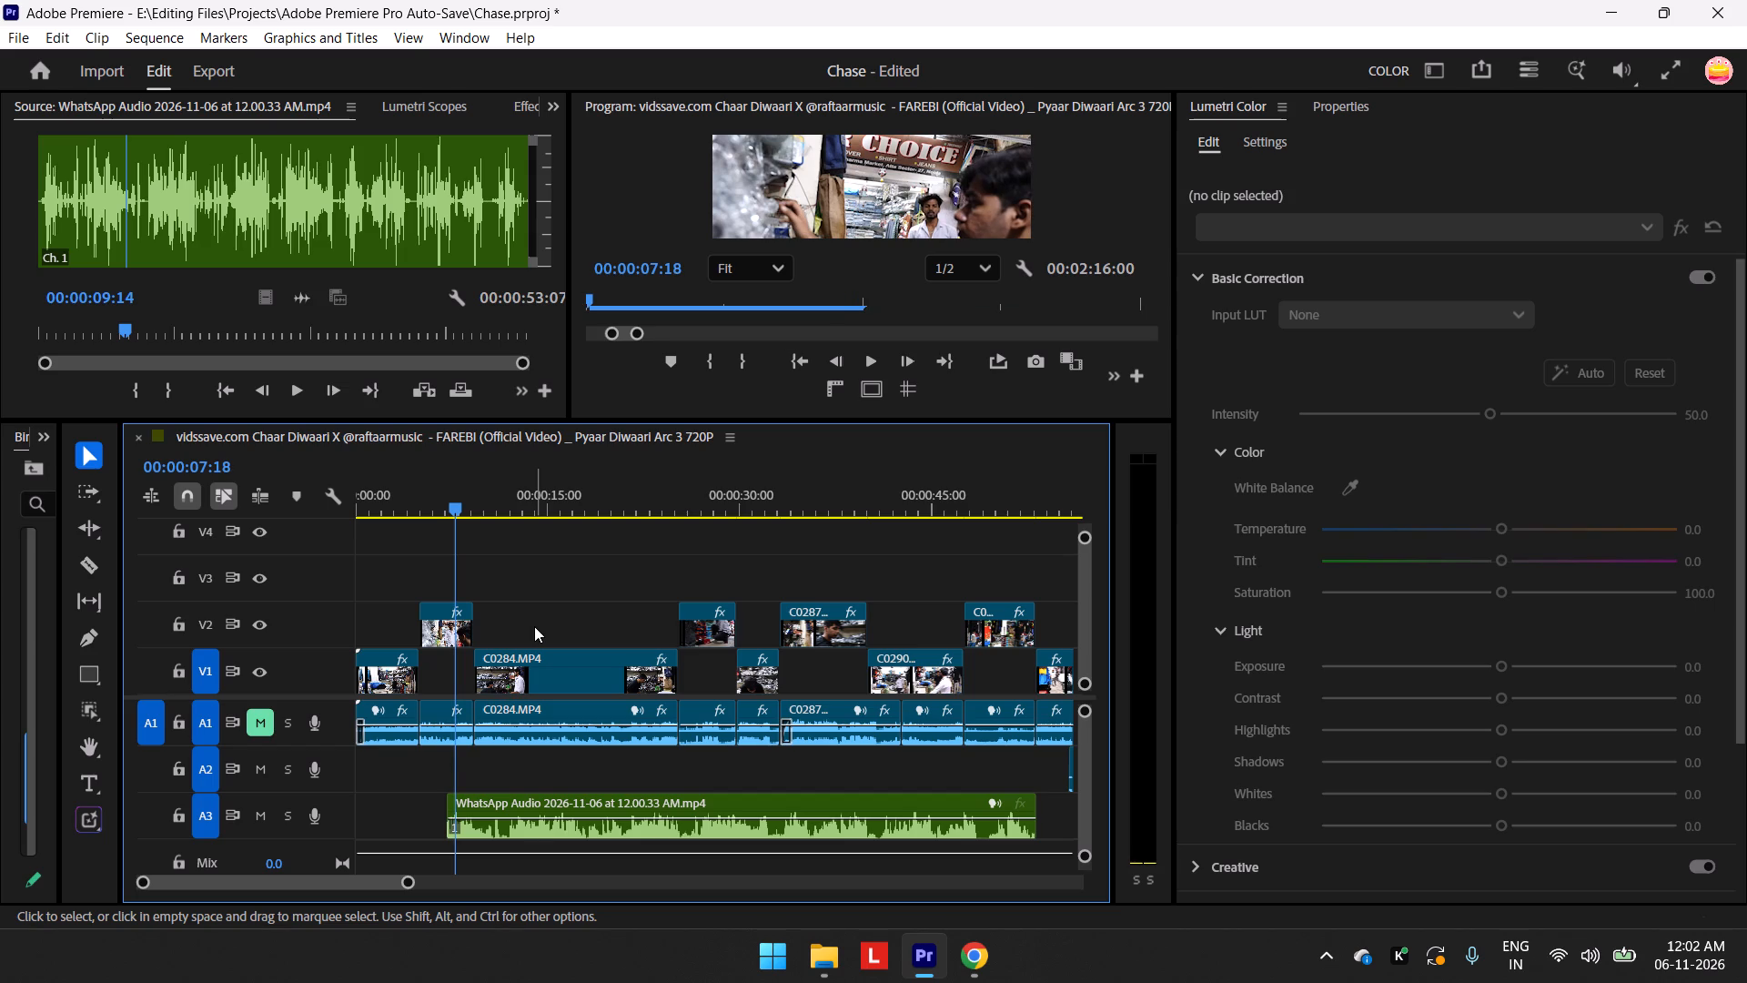
left_click_drag(449, 806, 457, 806)
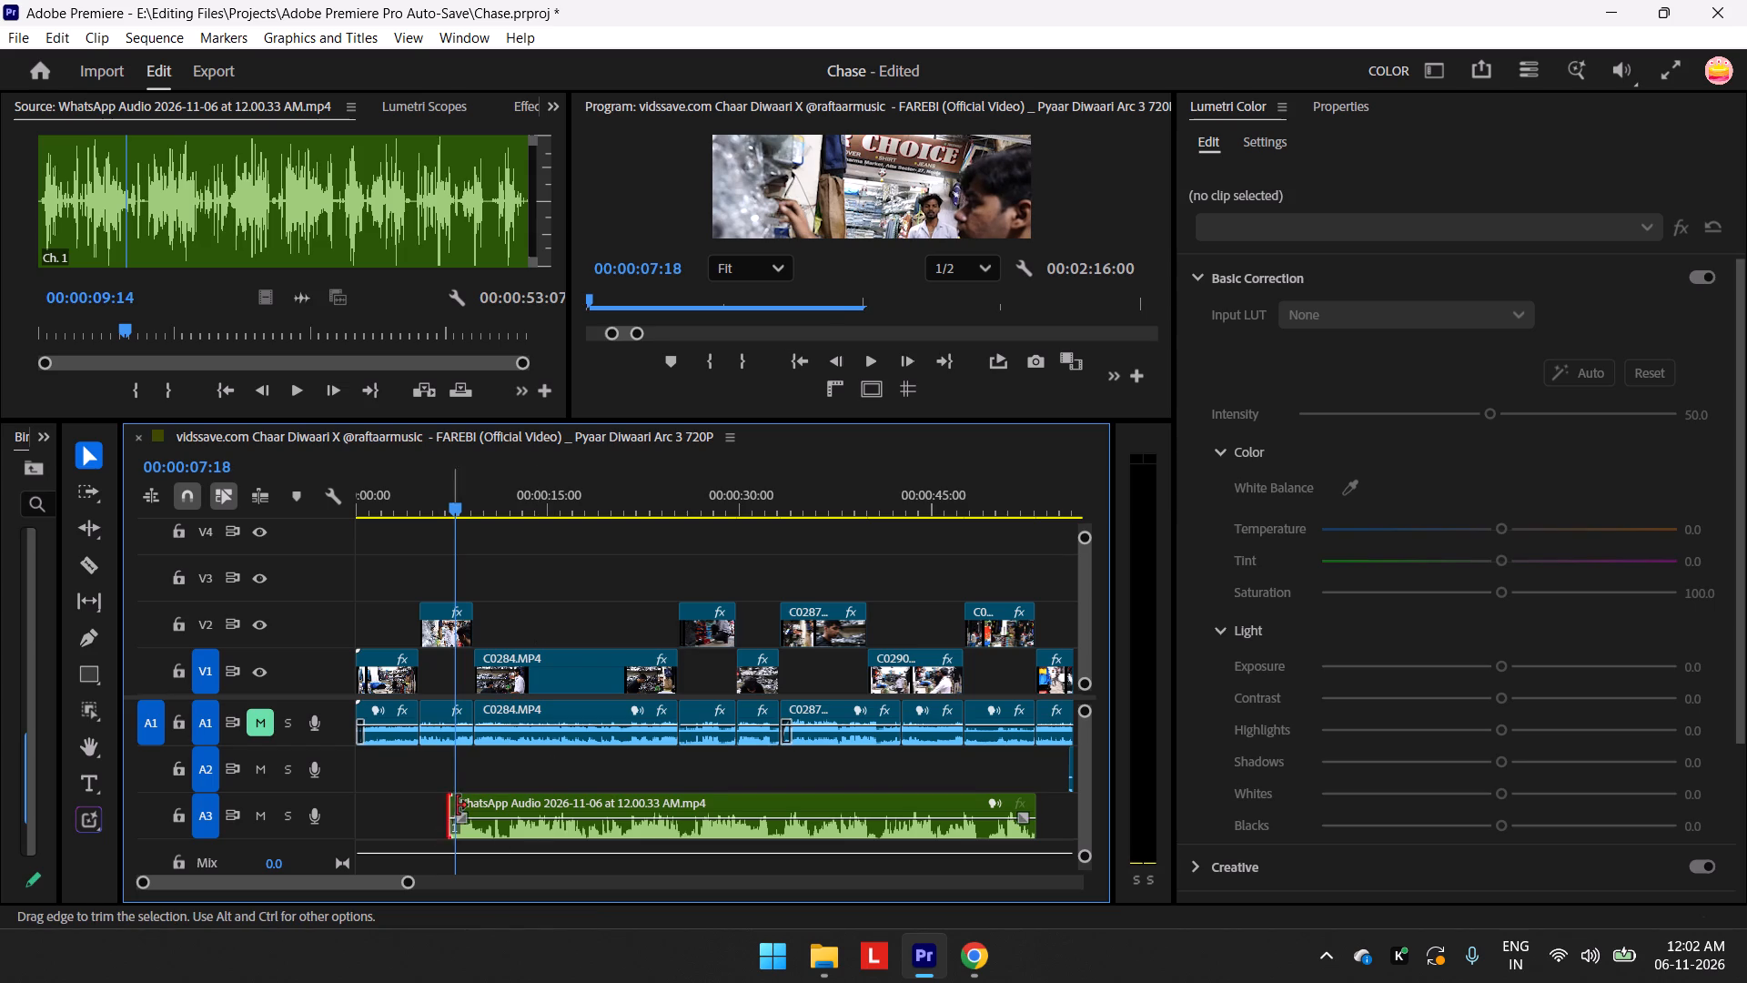
left_click_drag(457, 806, 460, 806)
Replay the first phrase of the trimmed recording and split the A3 clip at 00:00:09:05.
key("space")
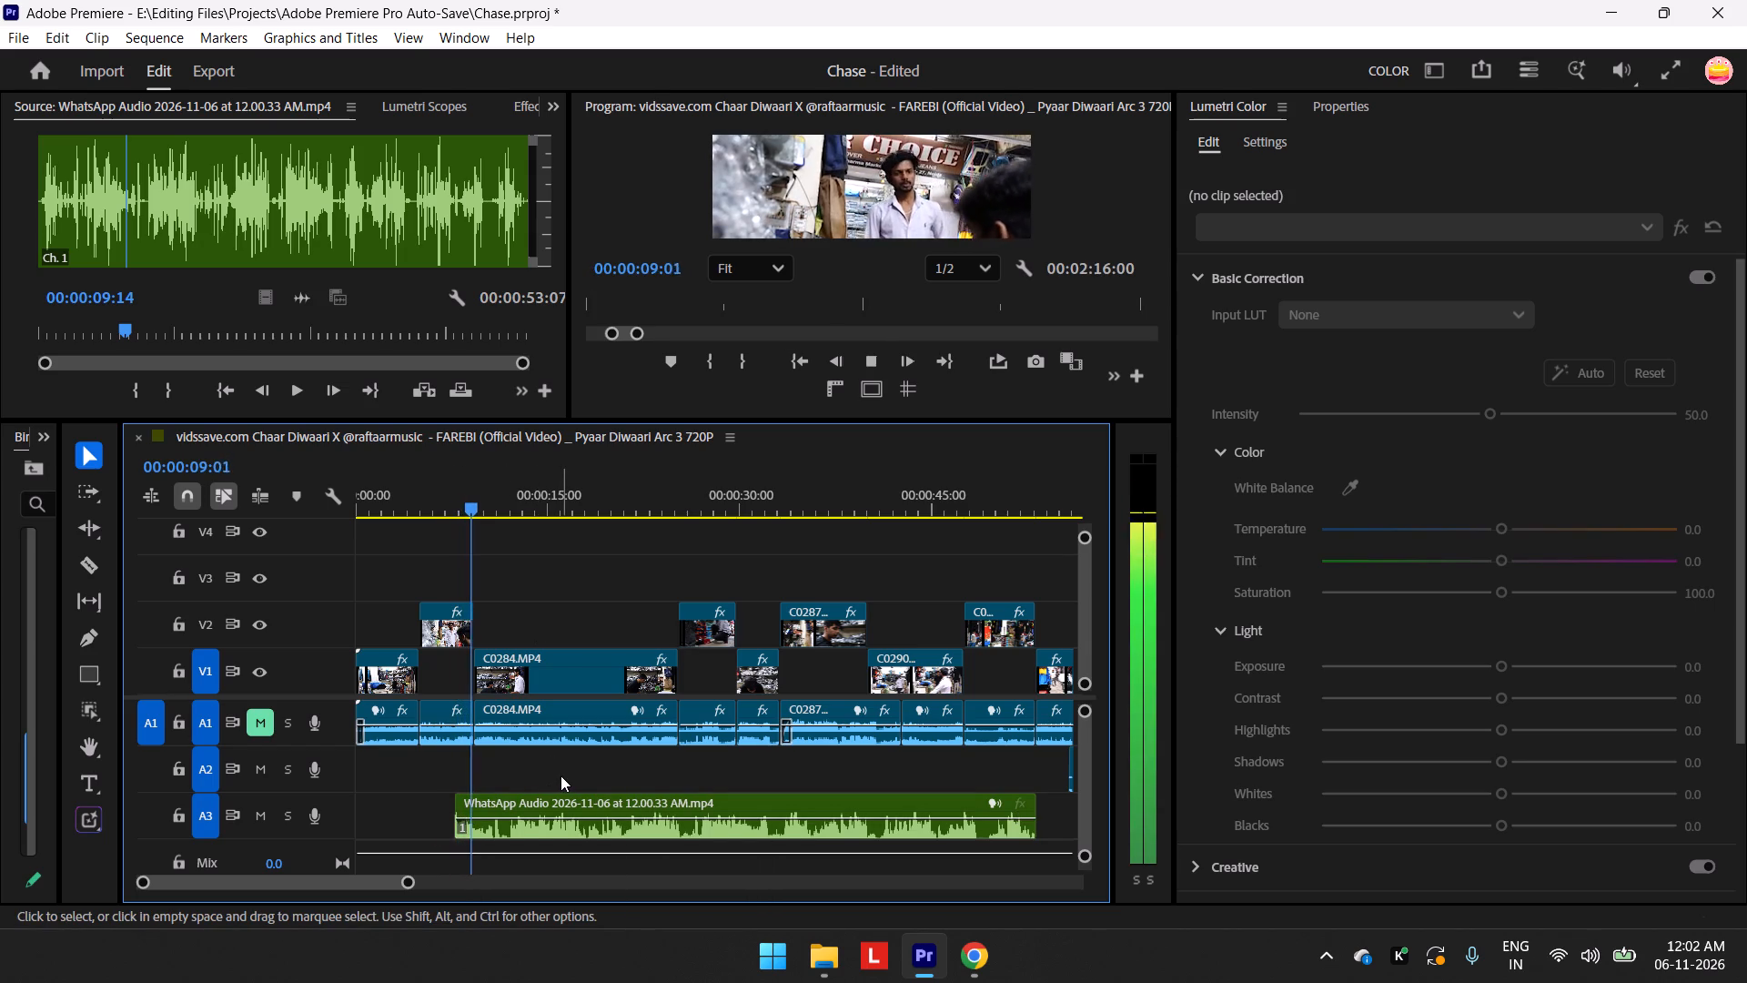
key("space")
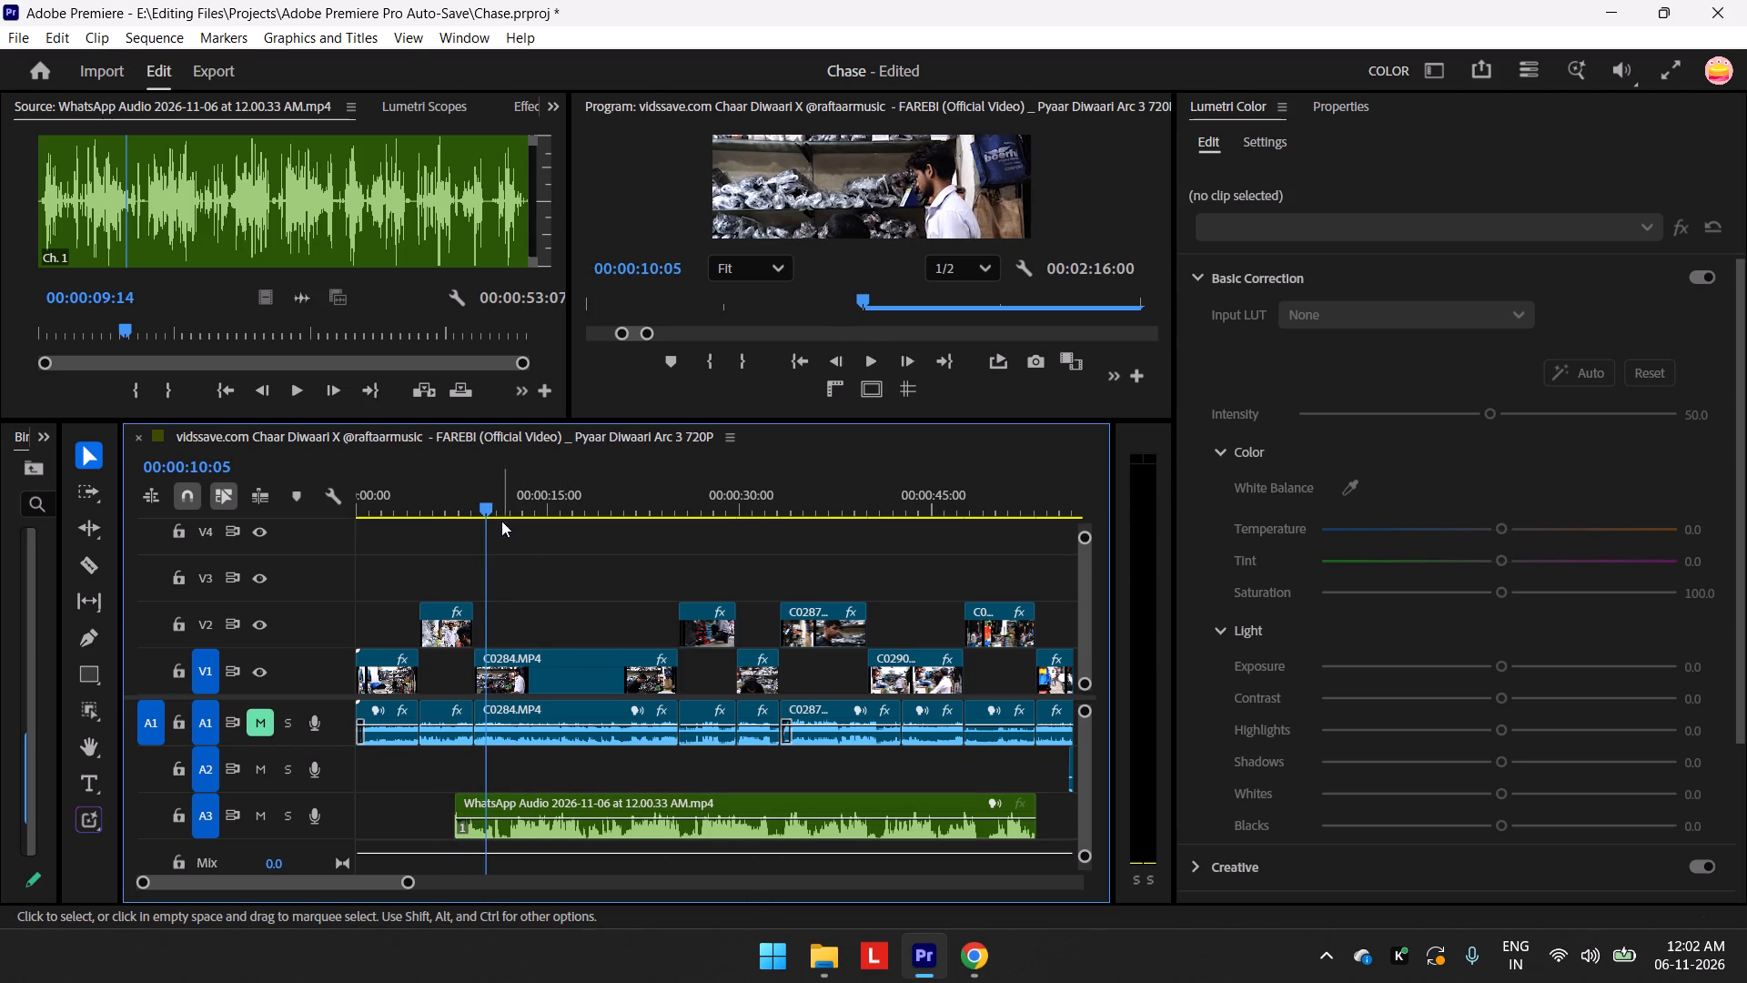
left_click_drag(488, 505, 468, 498)
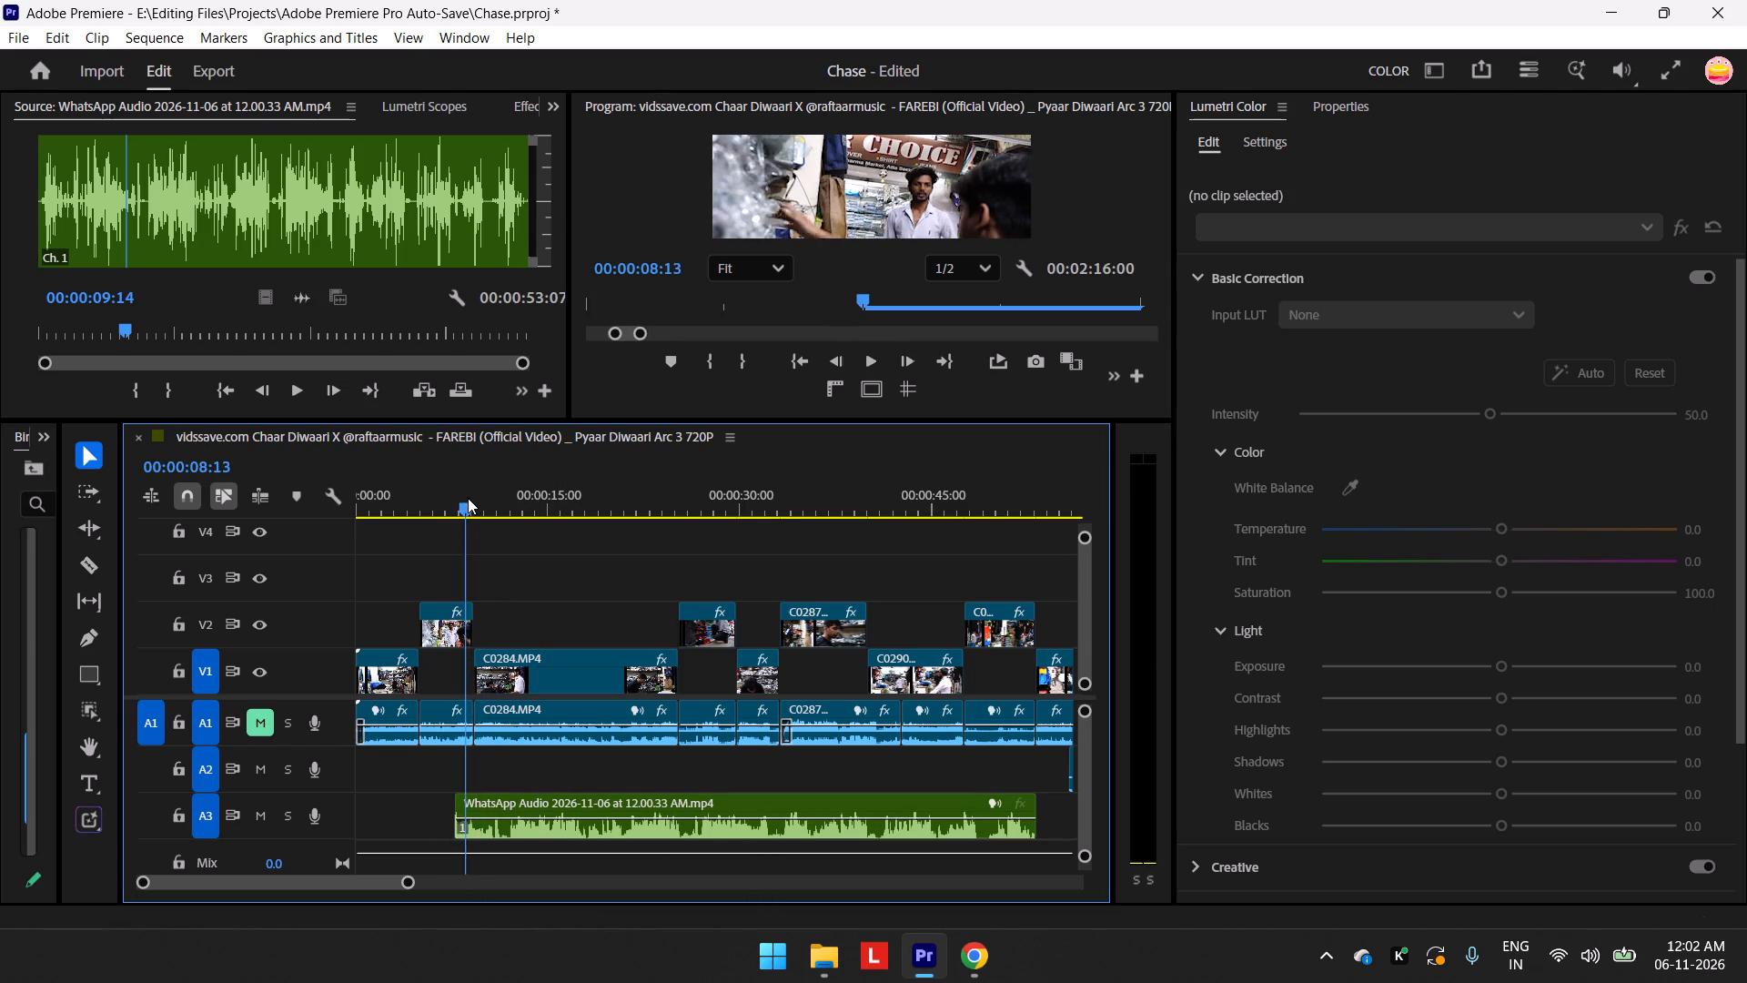
left_click_drag(468, 498, 459, 493)
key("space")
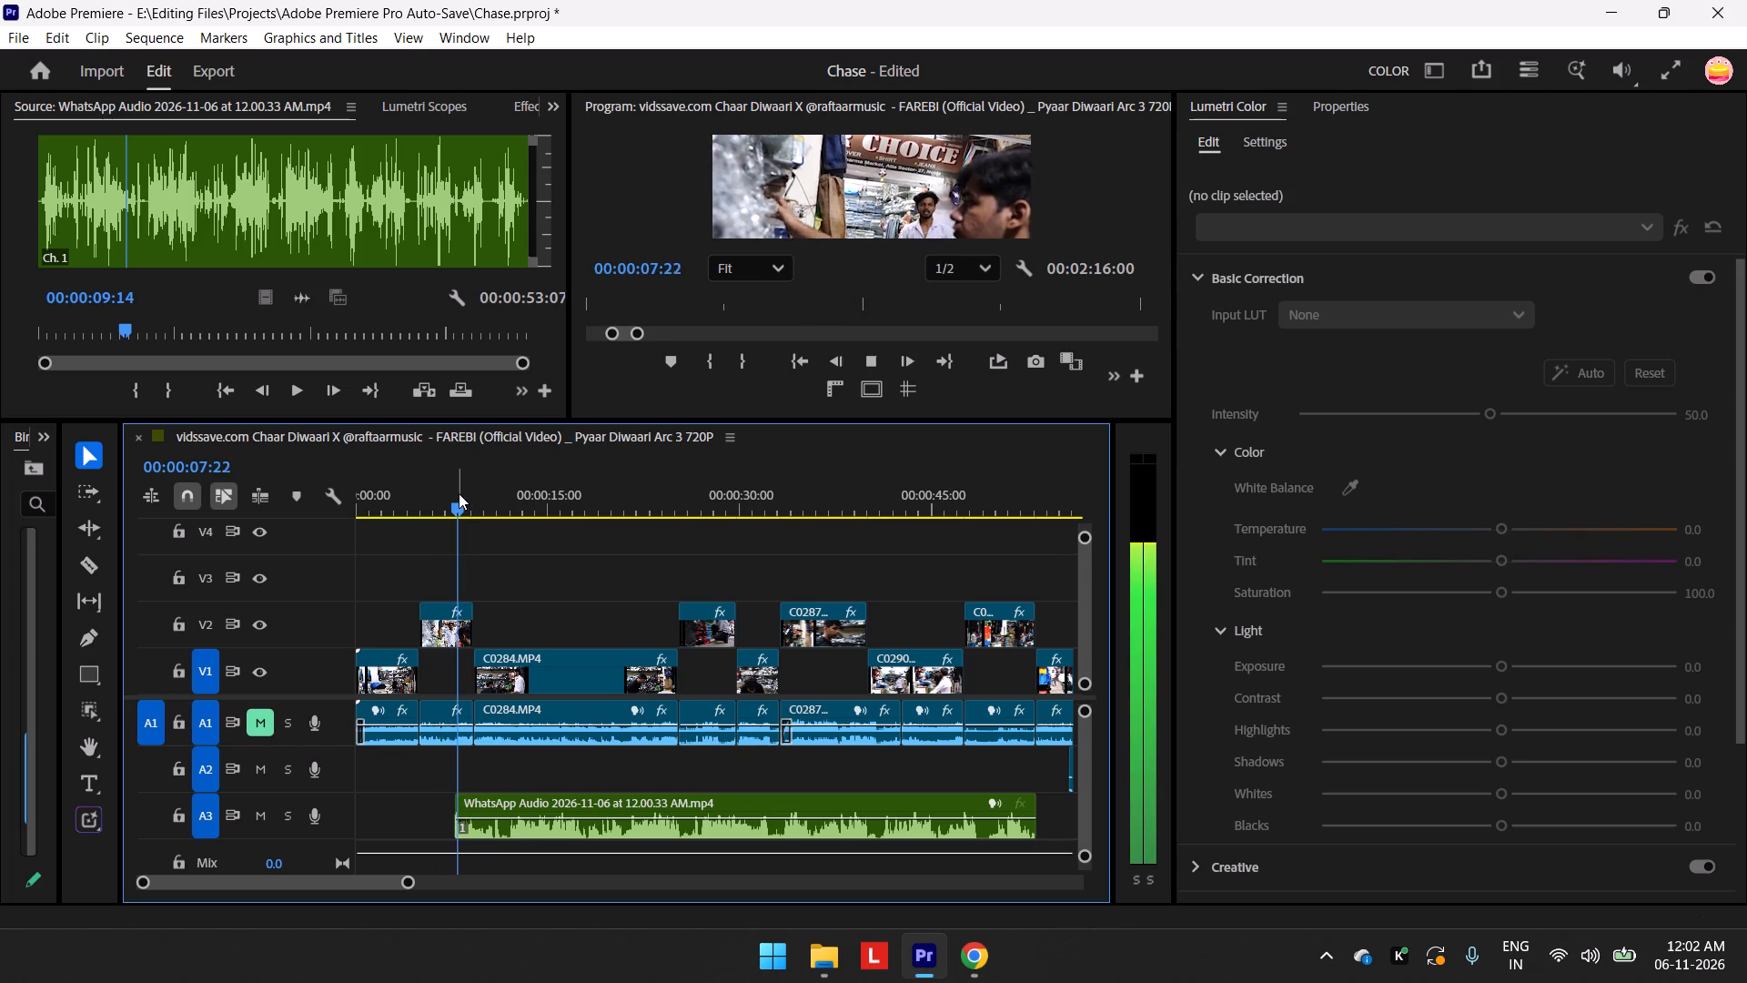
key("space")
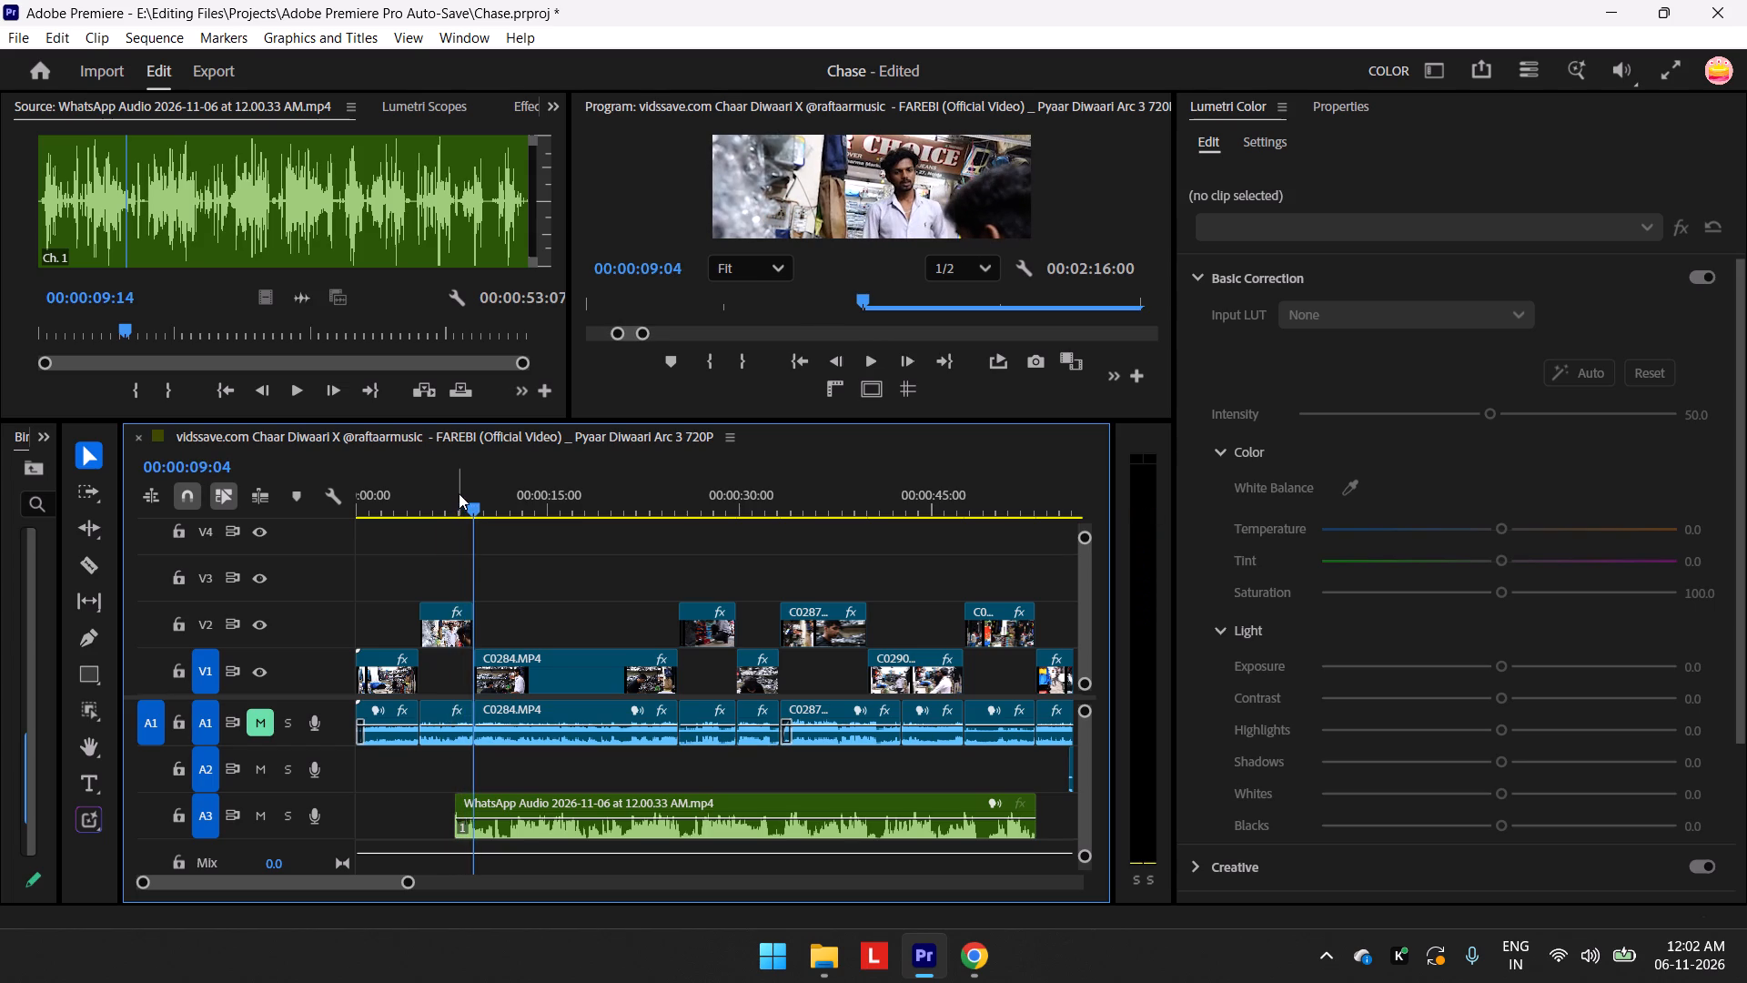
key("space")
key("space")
key("Left")
key("Left")
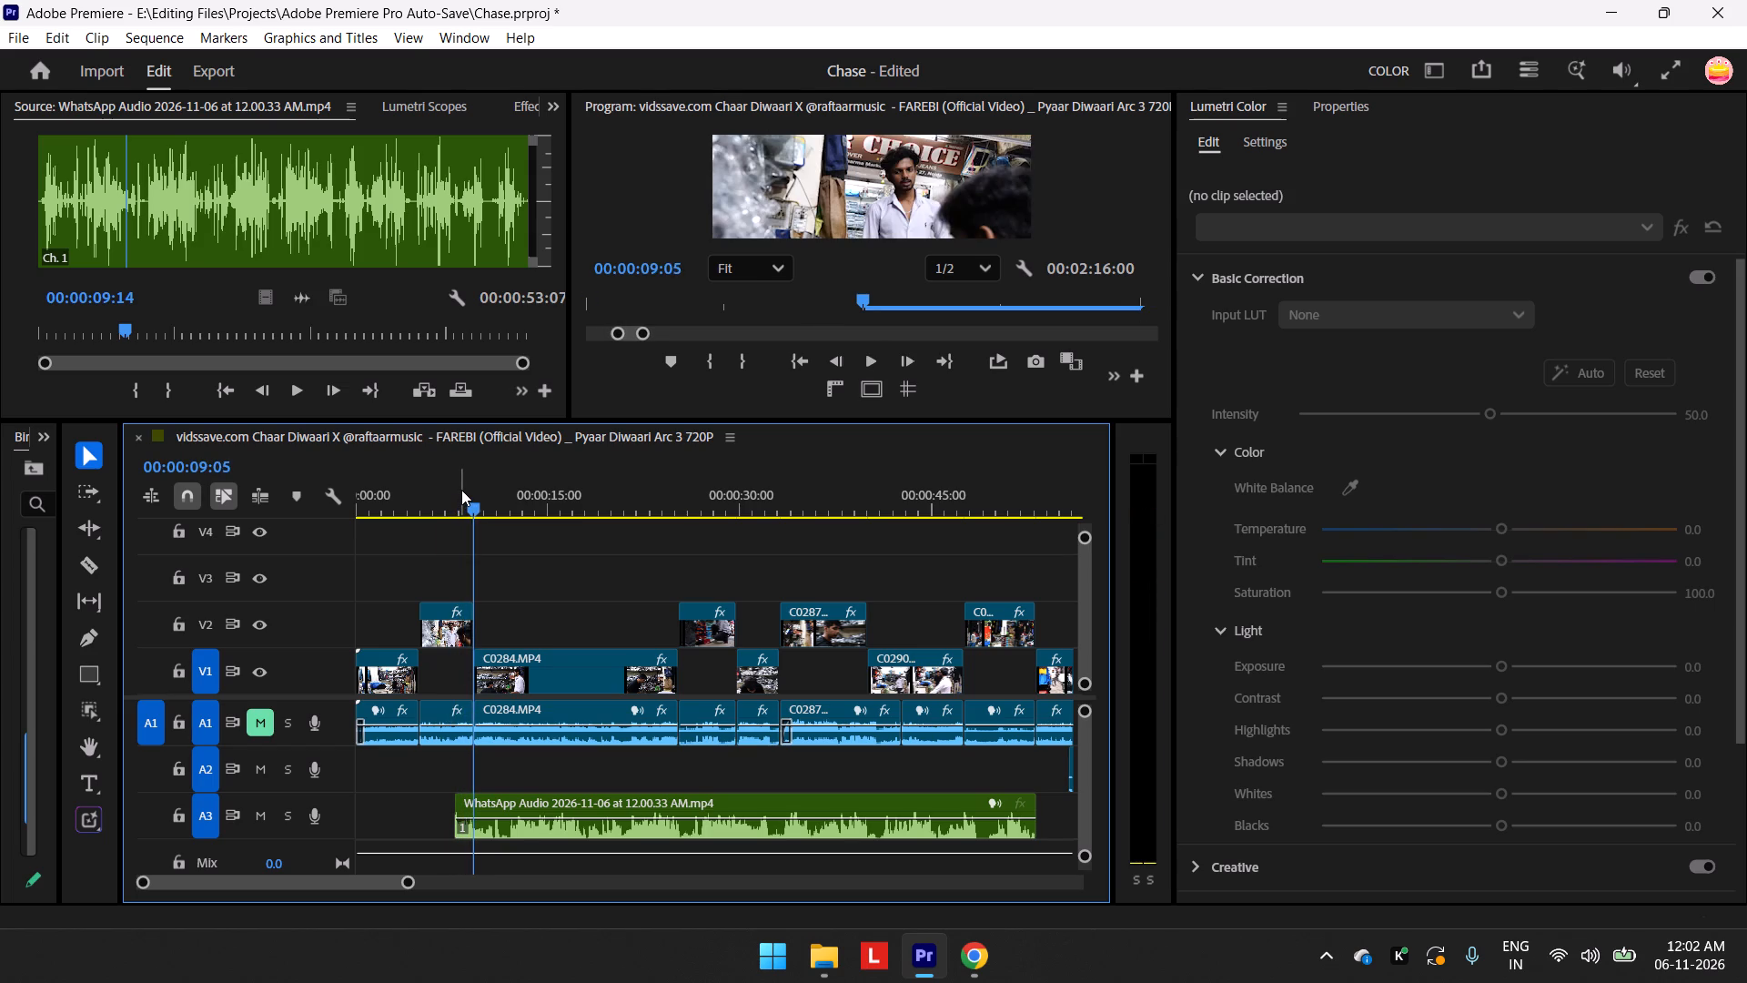
key("Left")
left_click_drag(467, 499, 459, 504)
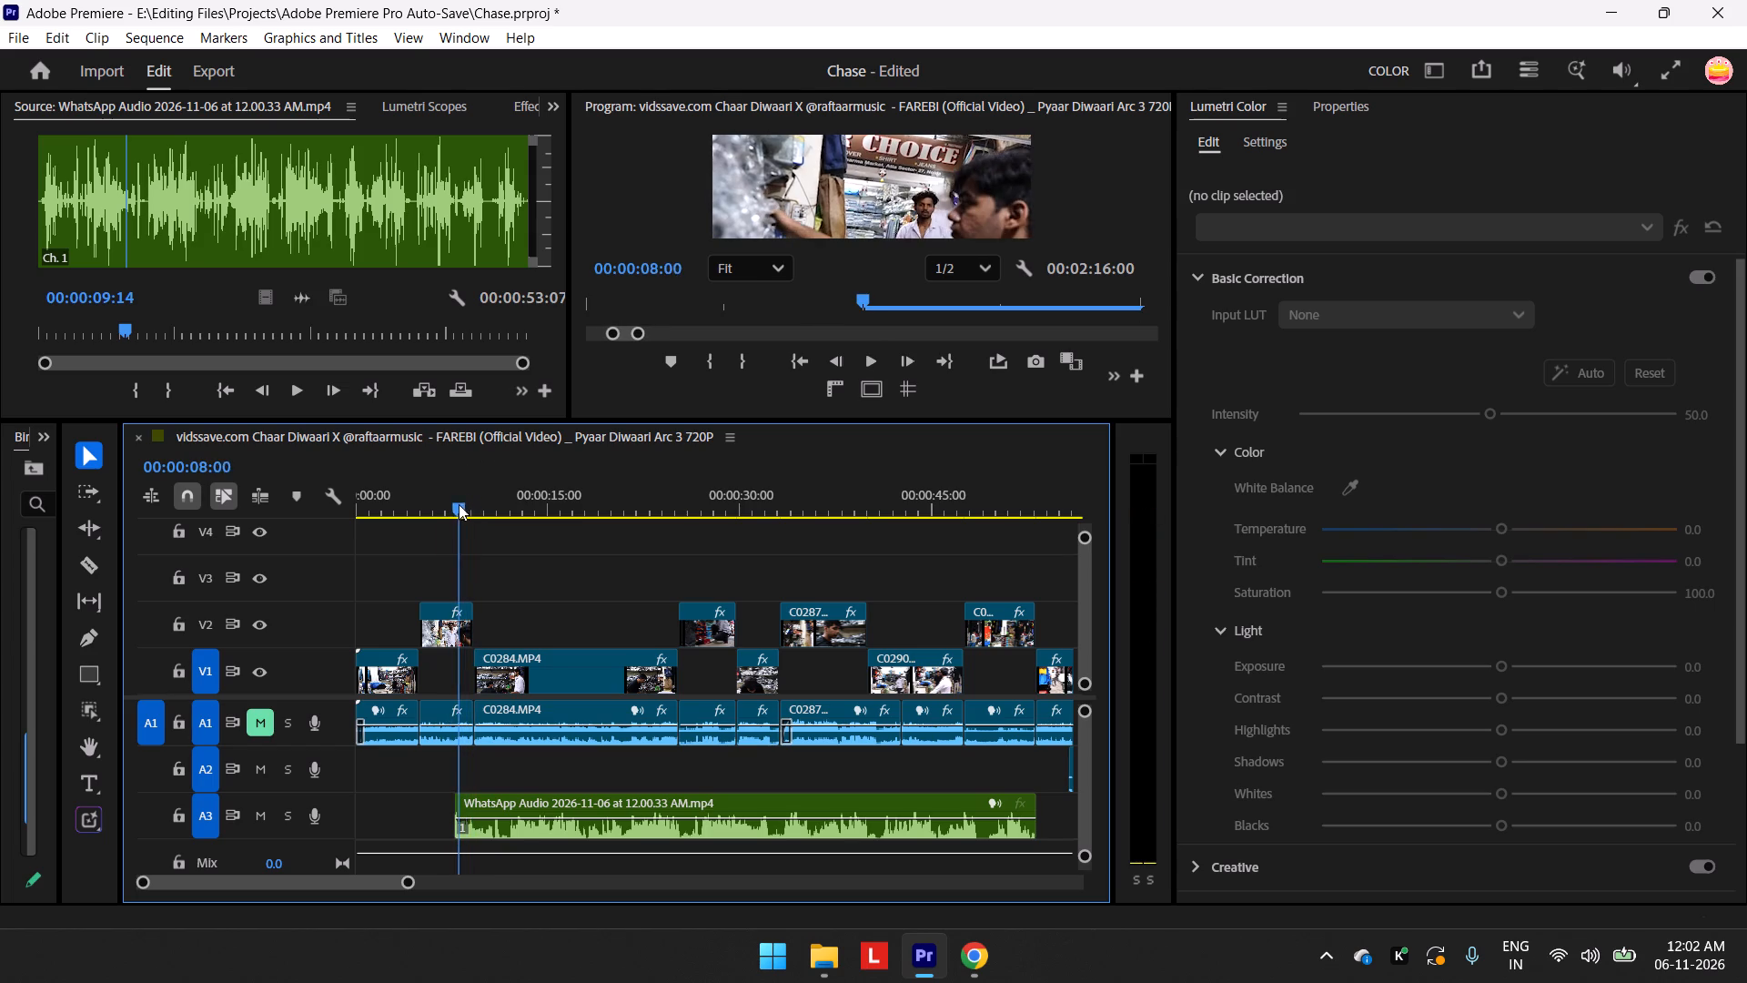
left_click_drag(459, 504, 453, 508)
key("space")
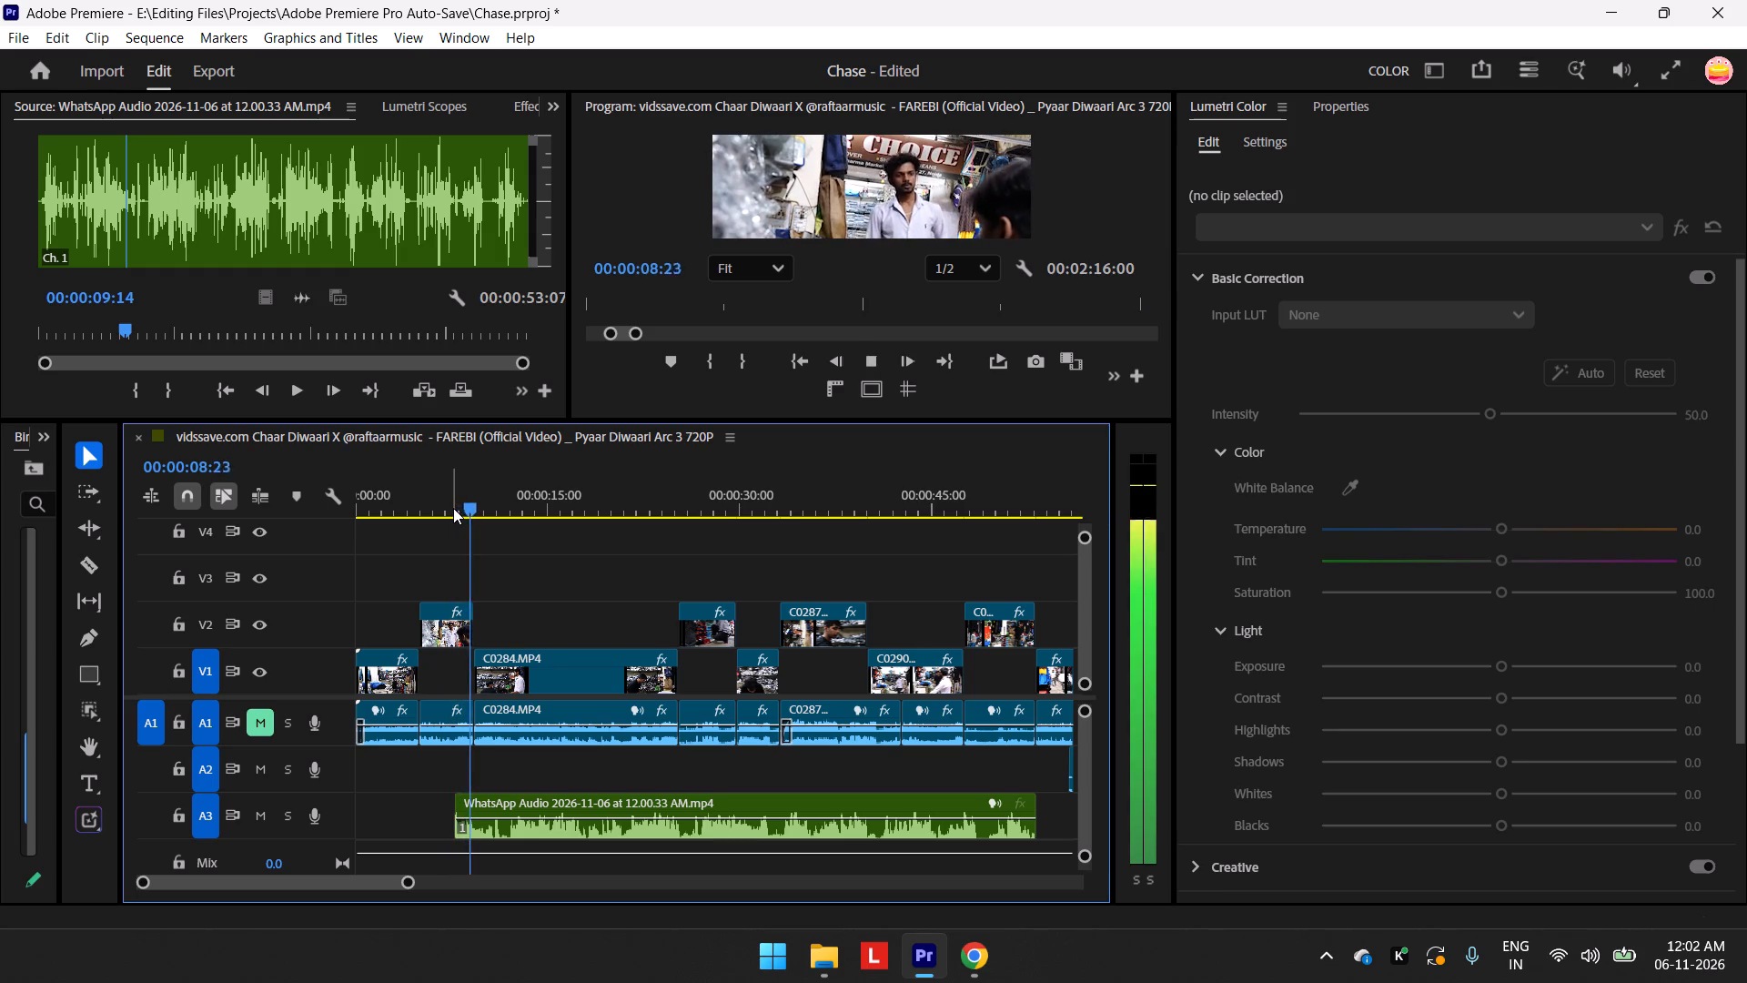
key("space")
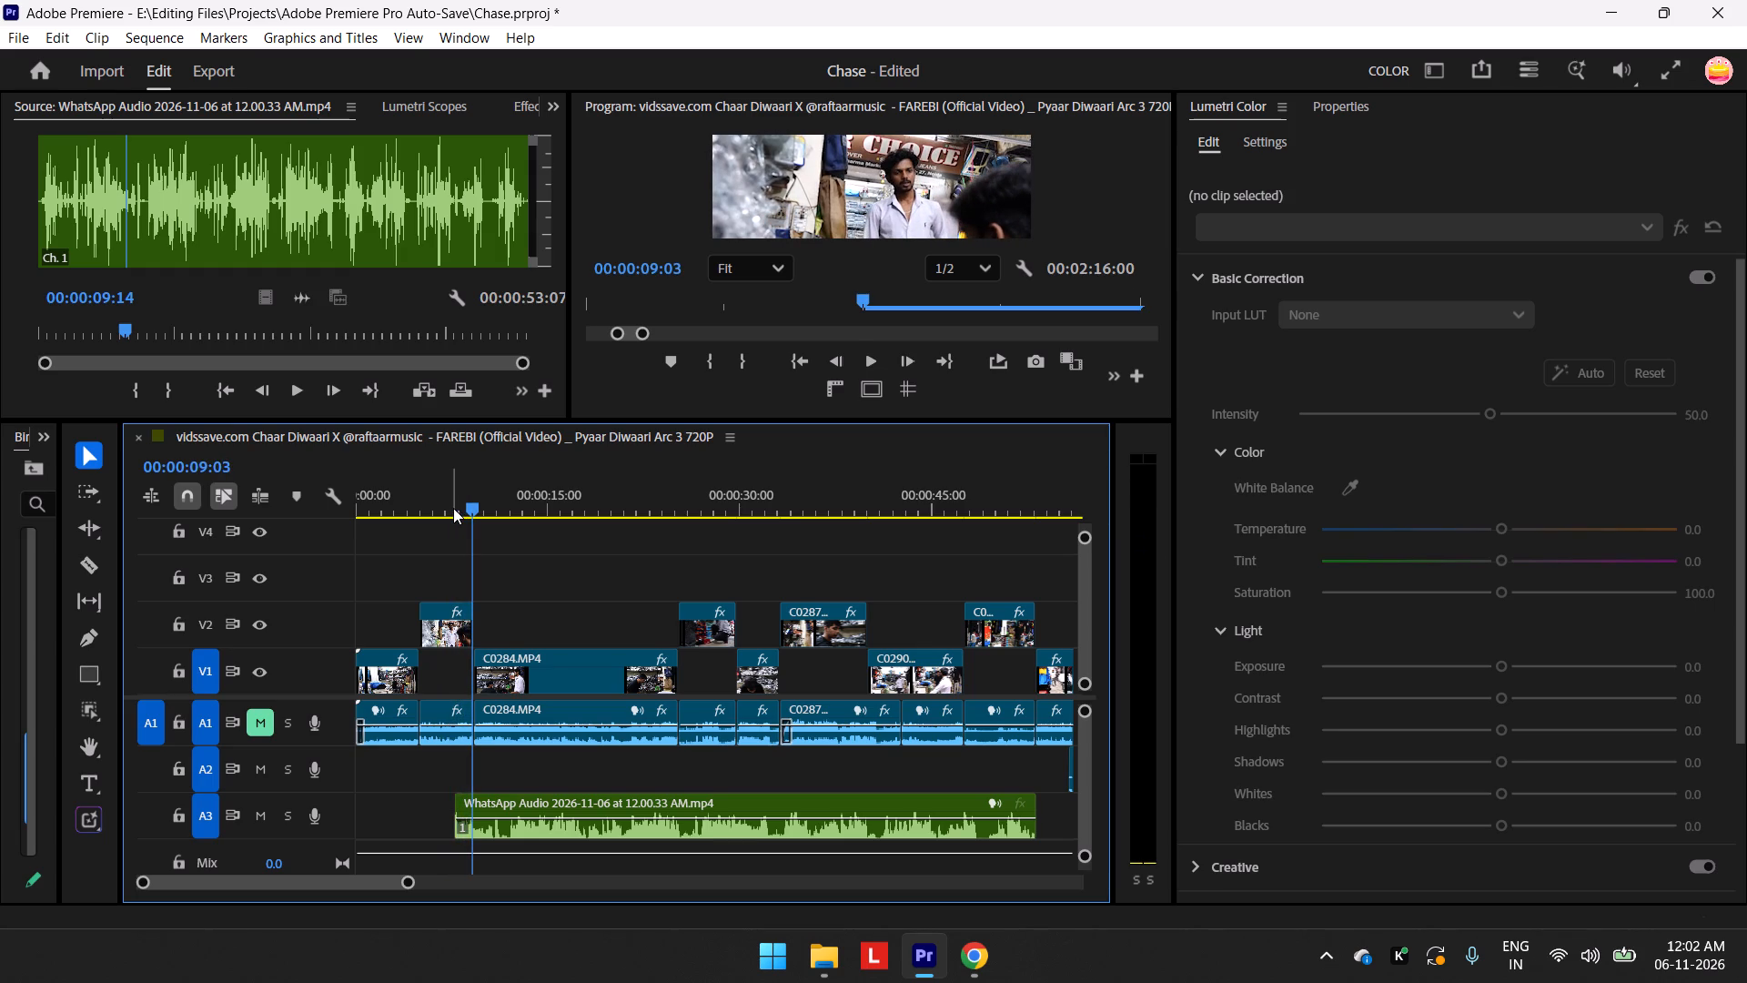
key("Right")
key("Right")
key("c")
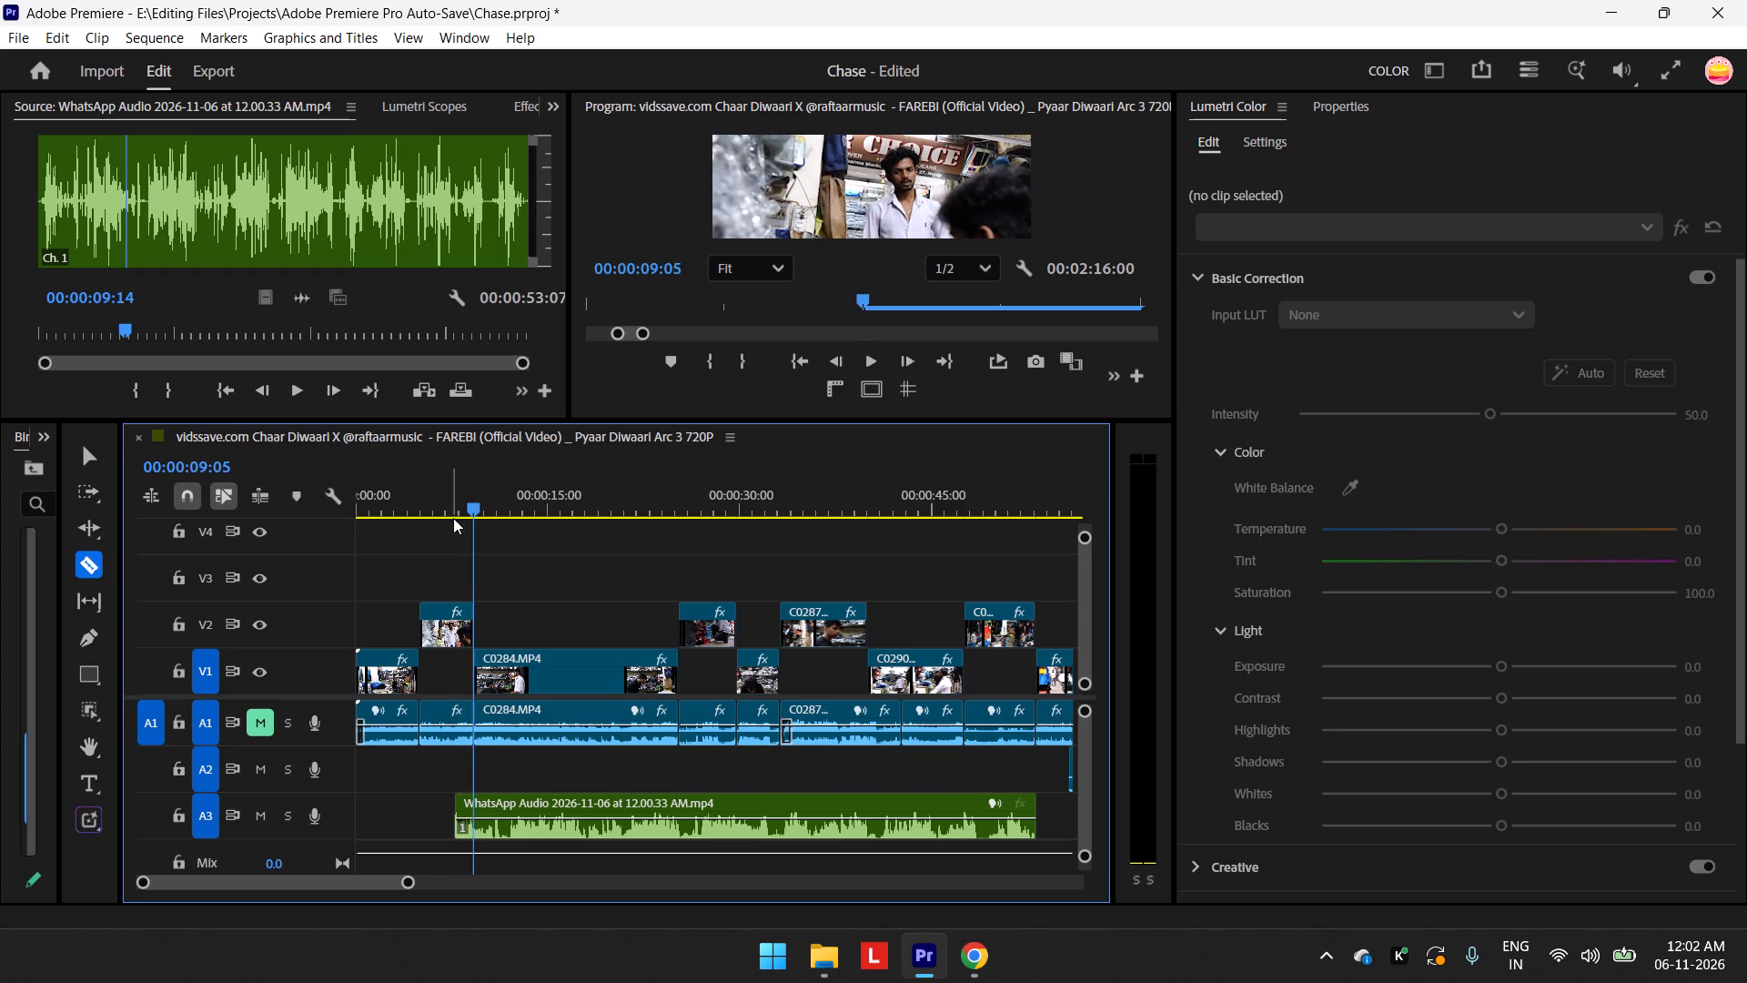
left_click(473, 818)
Listen on to the next break in the recording and split the A3 clip at 00:00:15:22.
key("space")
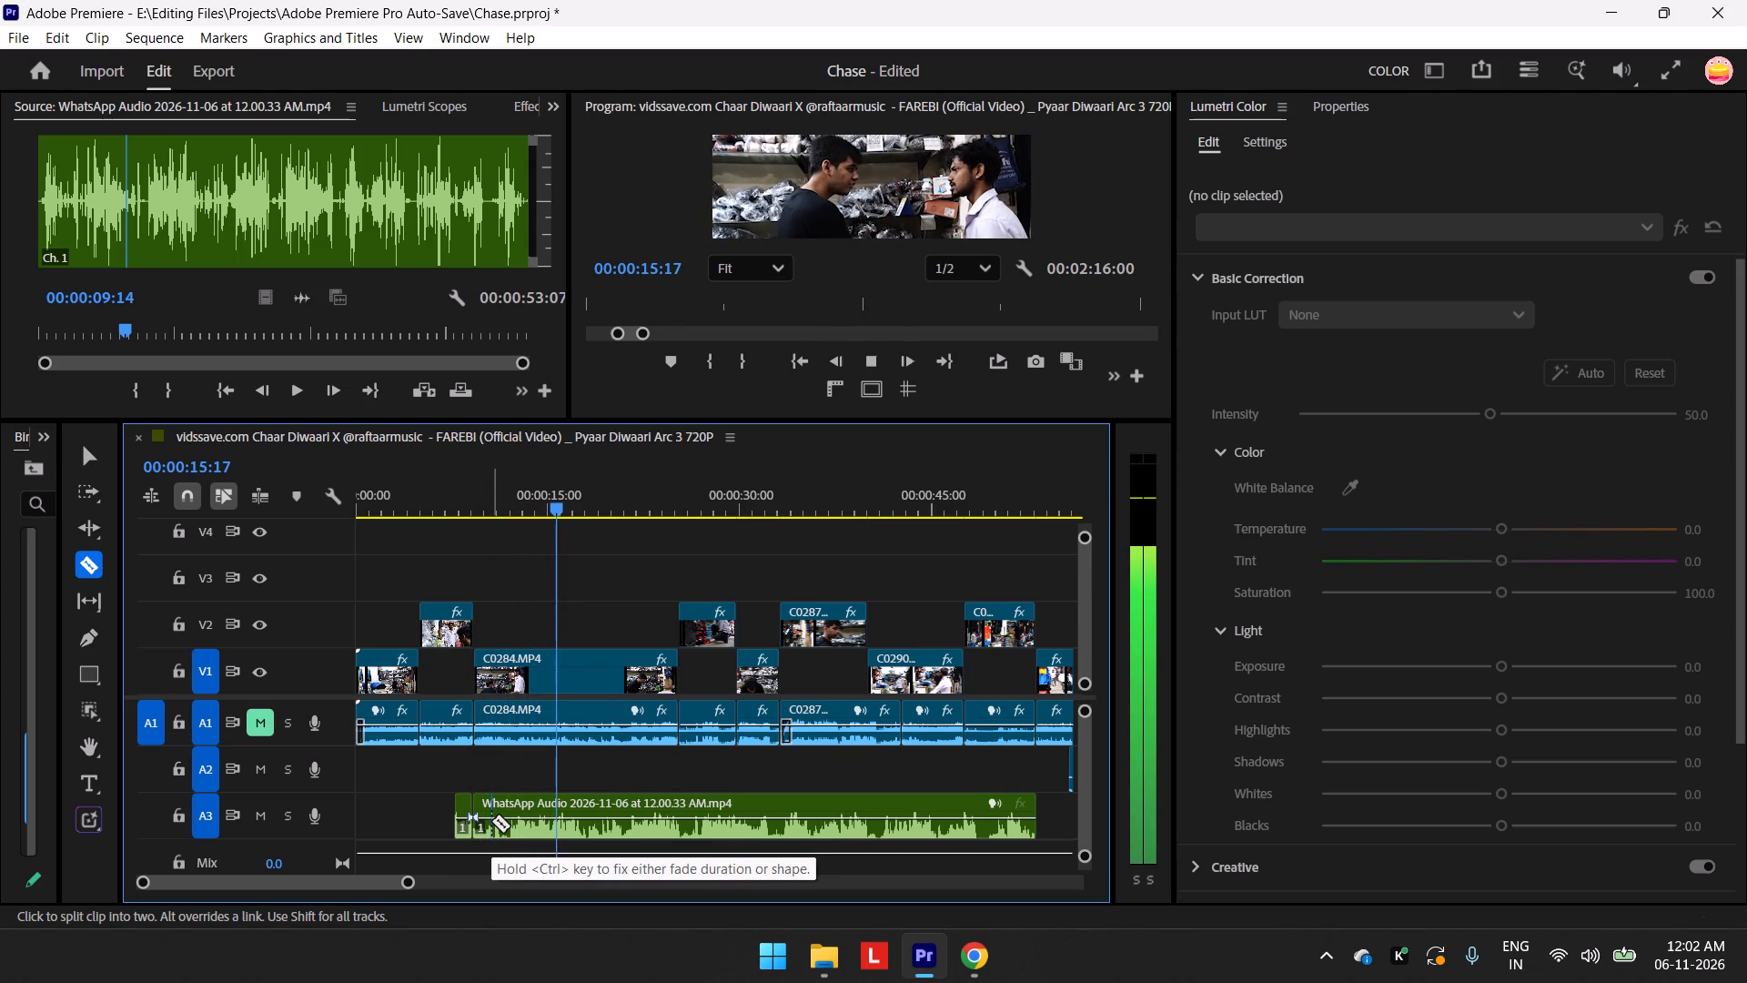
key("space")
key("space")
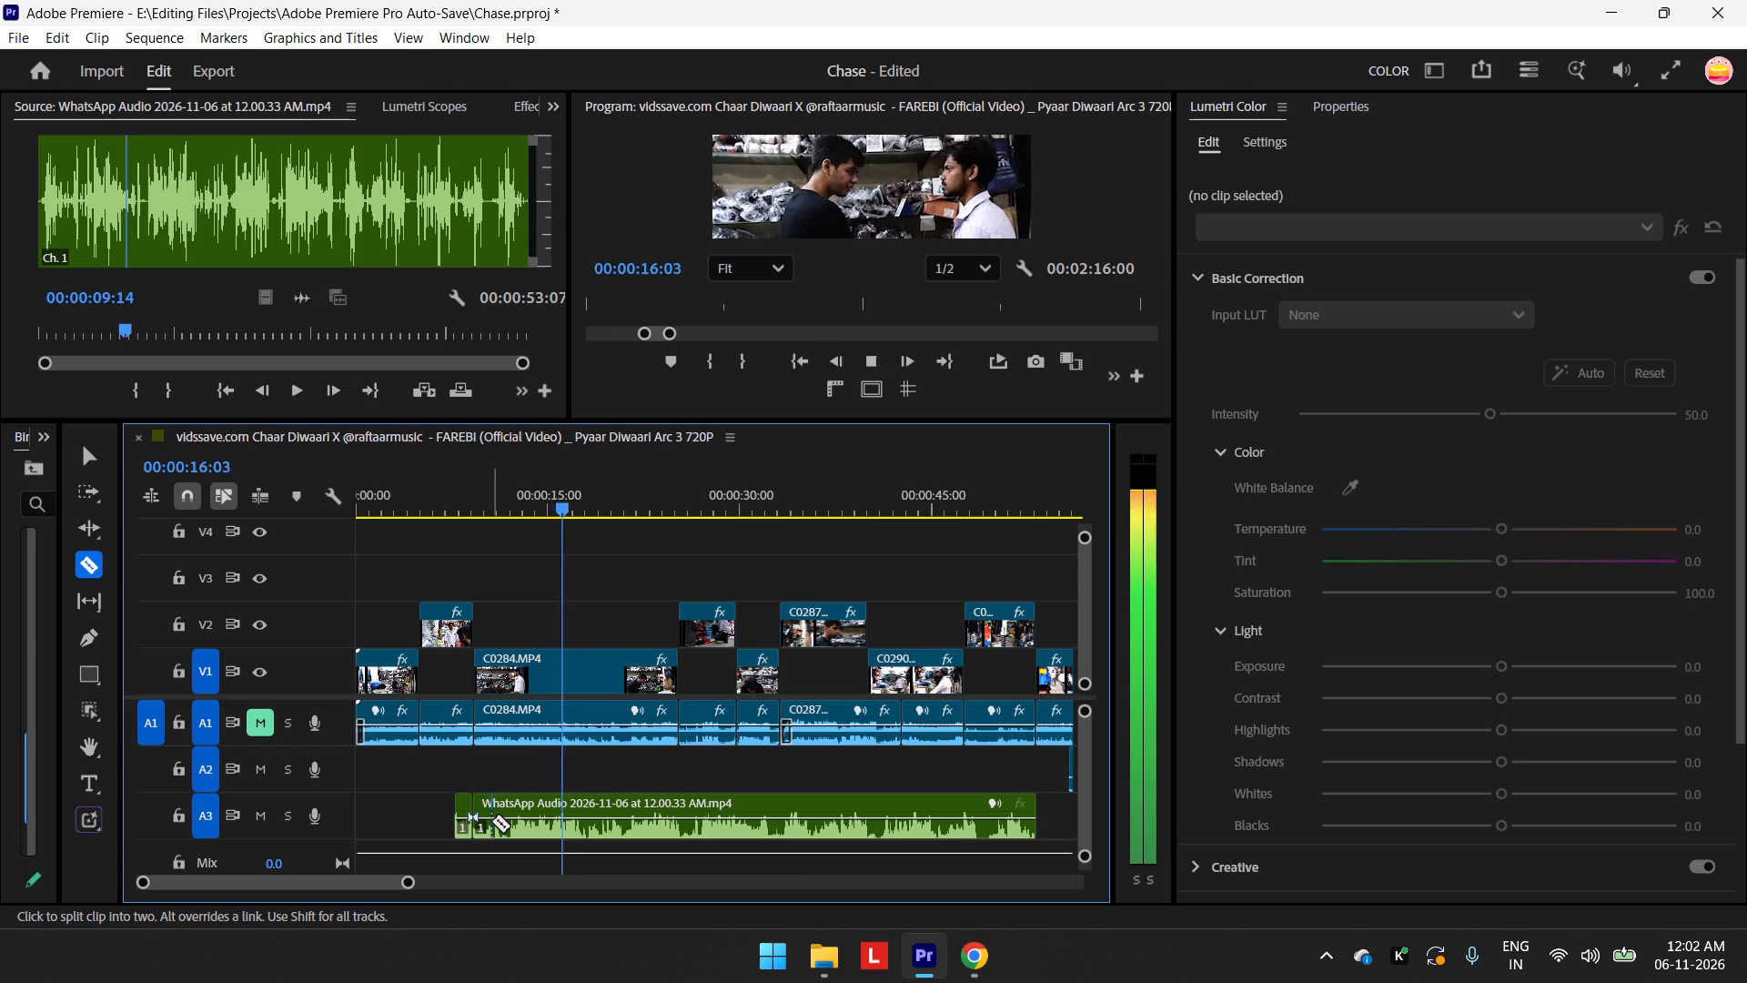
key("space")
left_click_drag(568, 497, 568, 496)
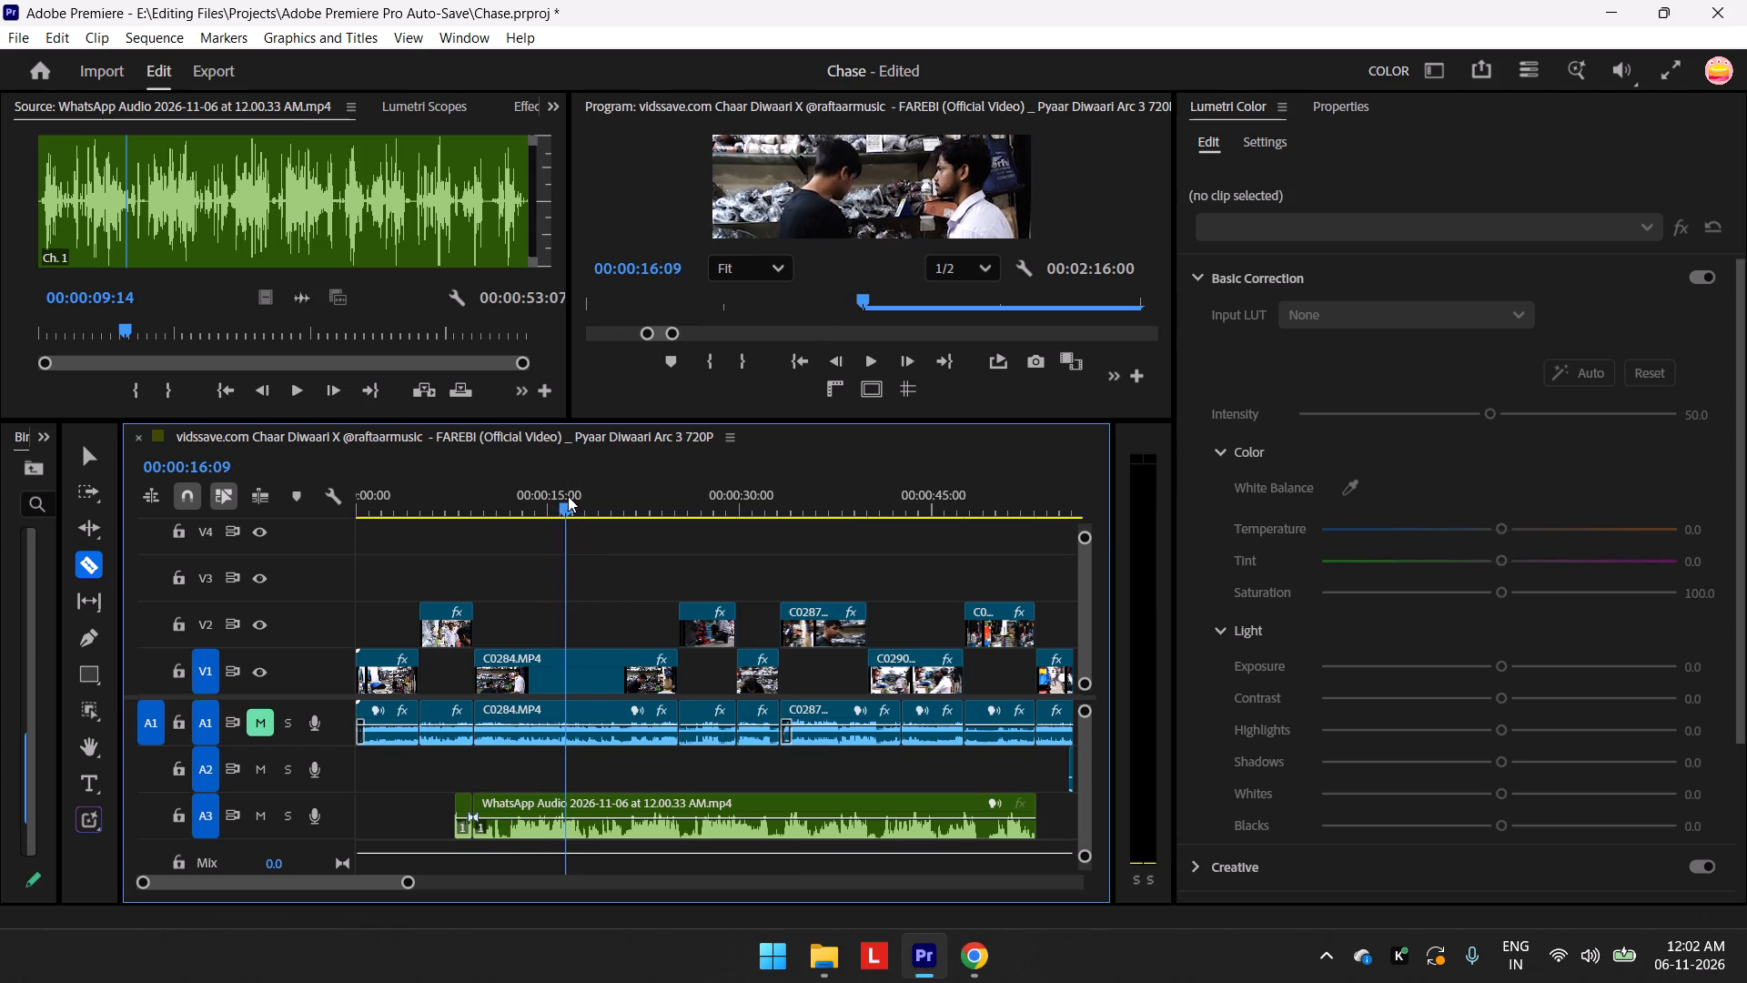
left_click_drag(568, 496, 557, 496)
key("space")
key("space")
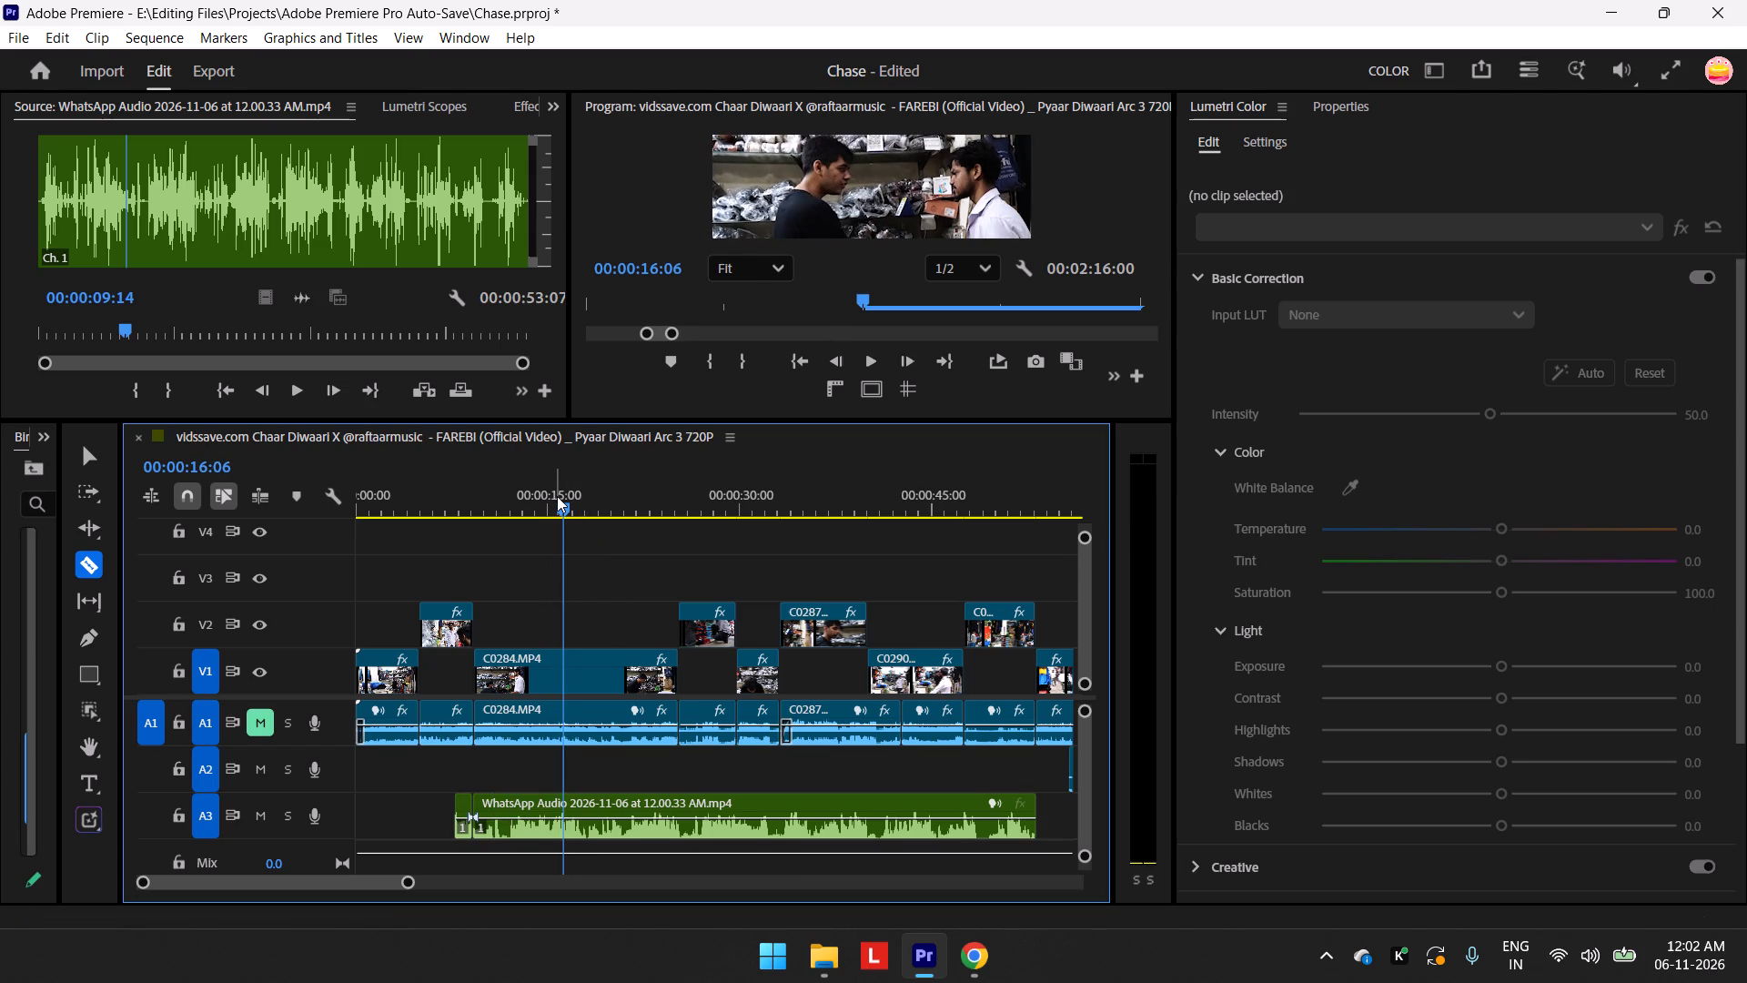
left_click(557, 496)
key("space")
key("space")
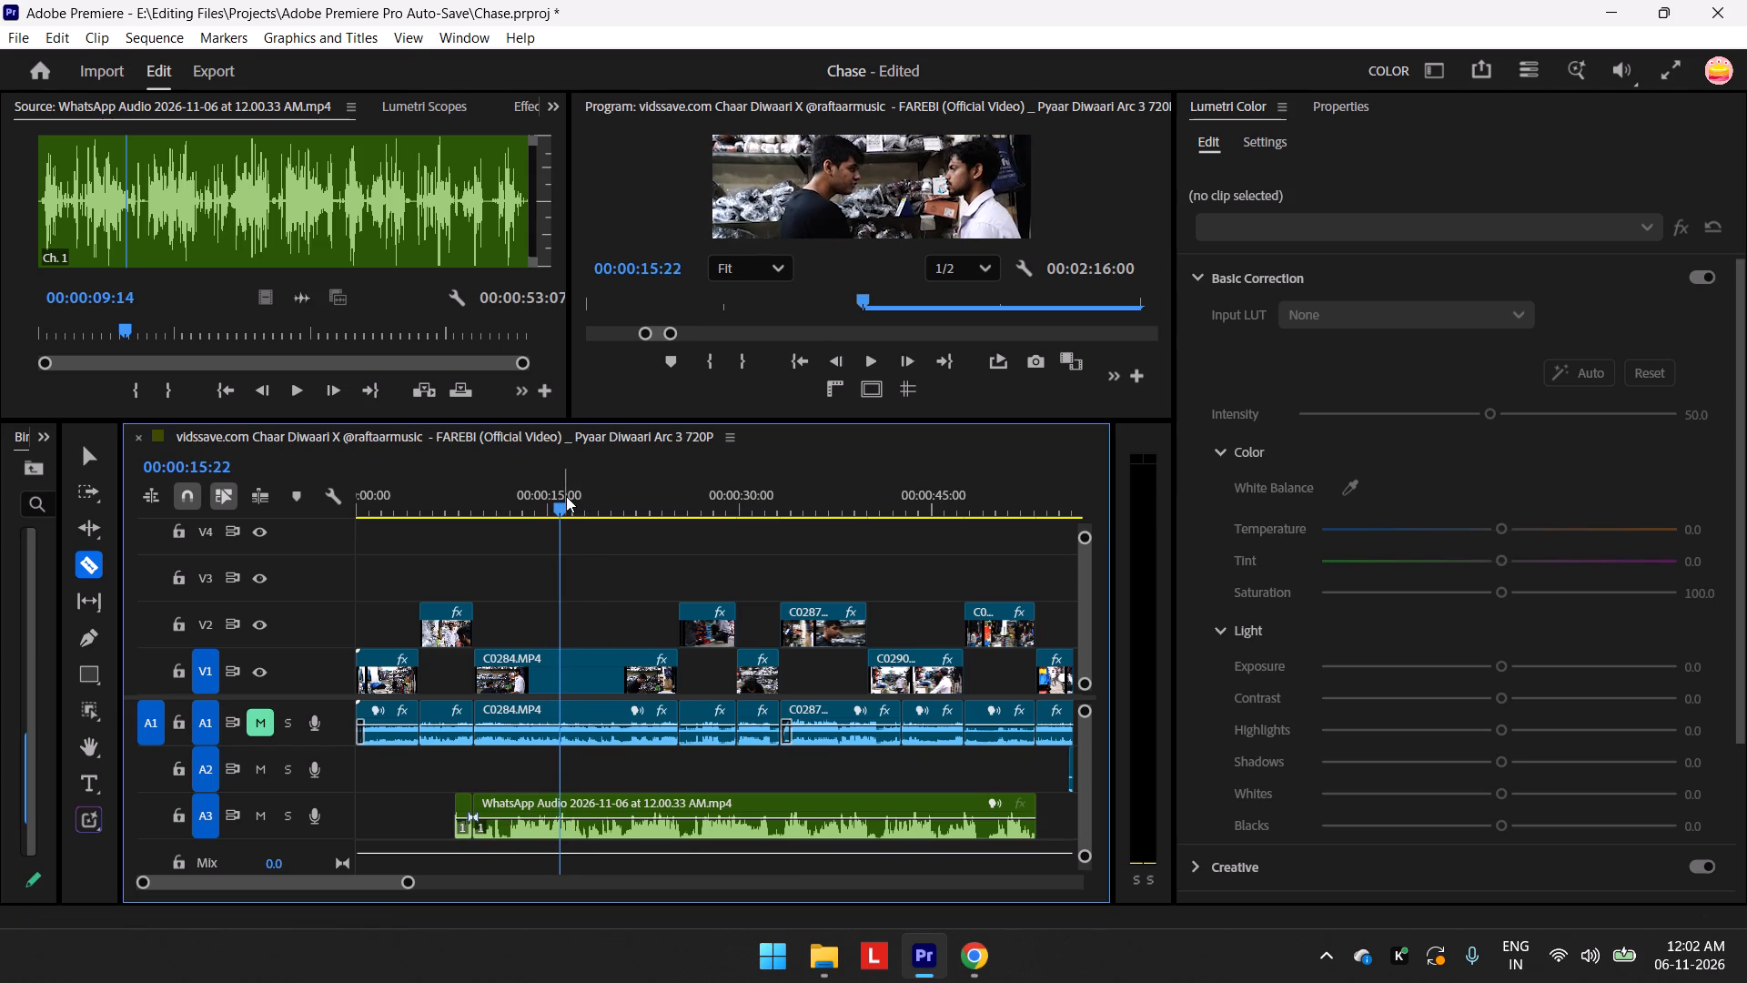
left_click(560, 807)
Play the following short phrase and split the A3 recording again at 00:00:17:07.
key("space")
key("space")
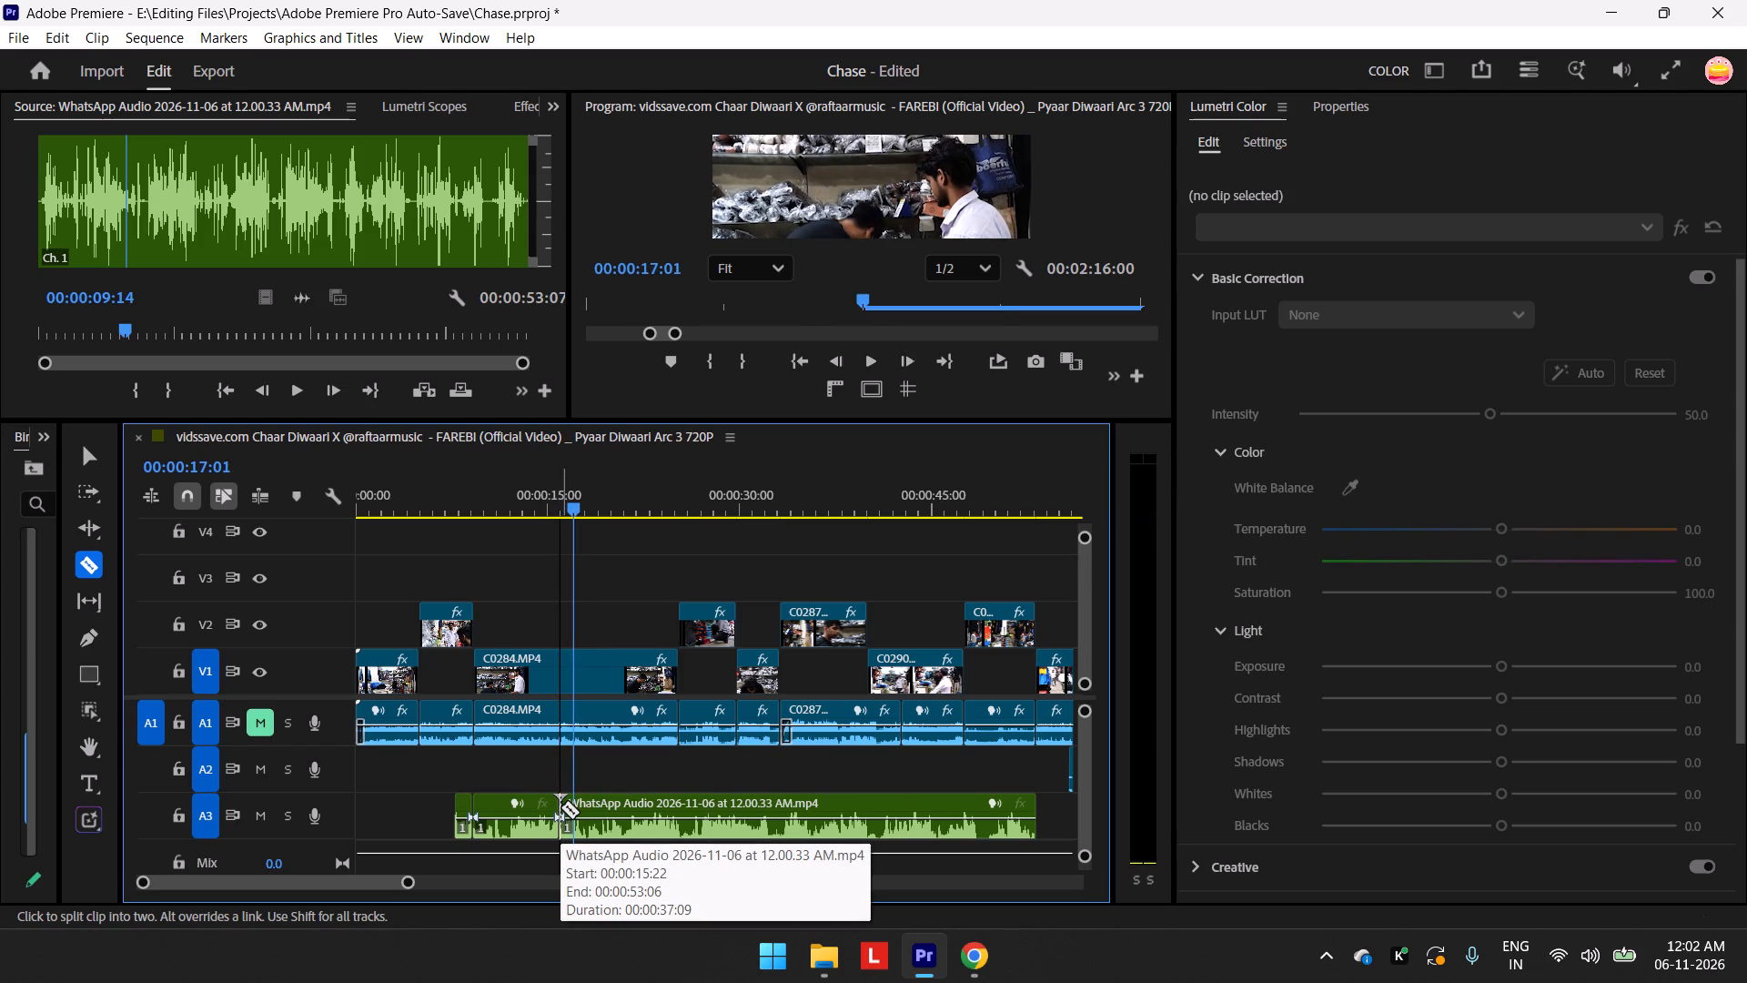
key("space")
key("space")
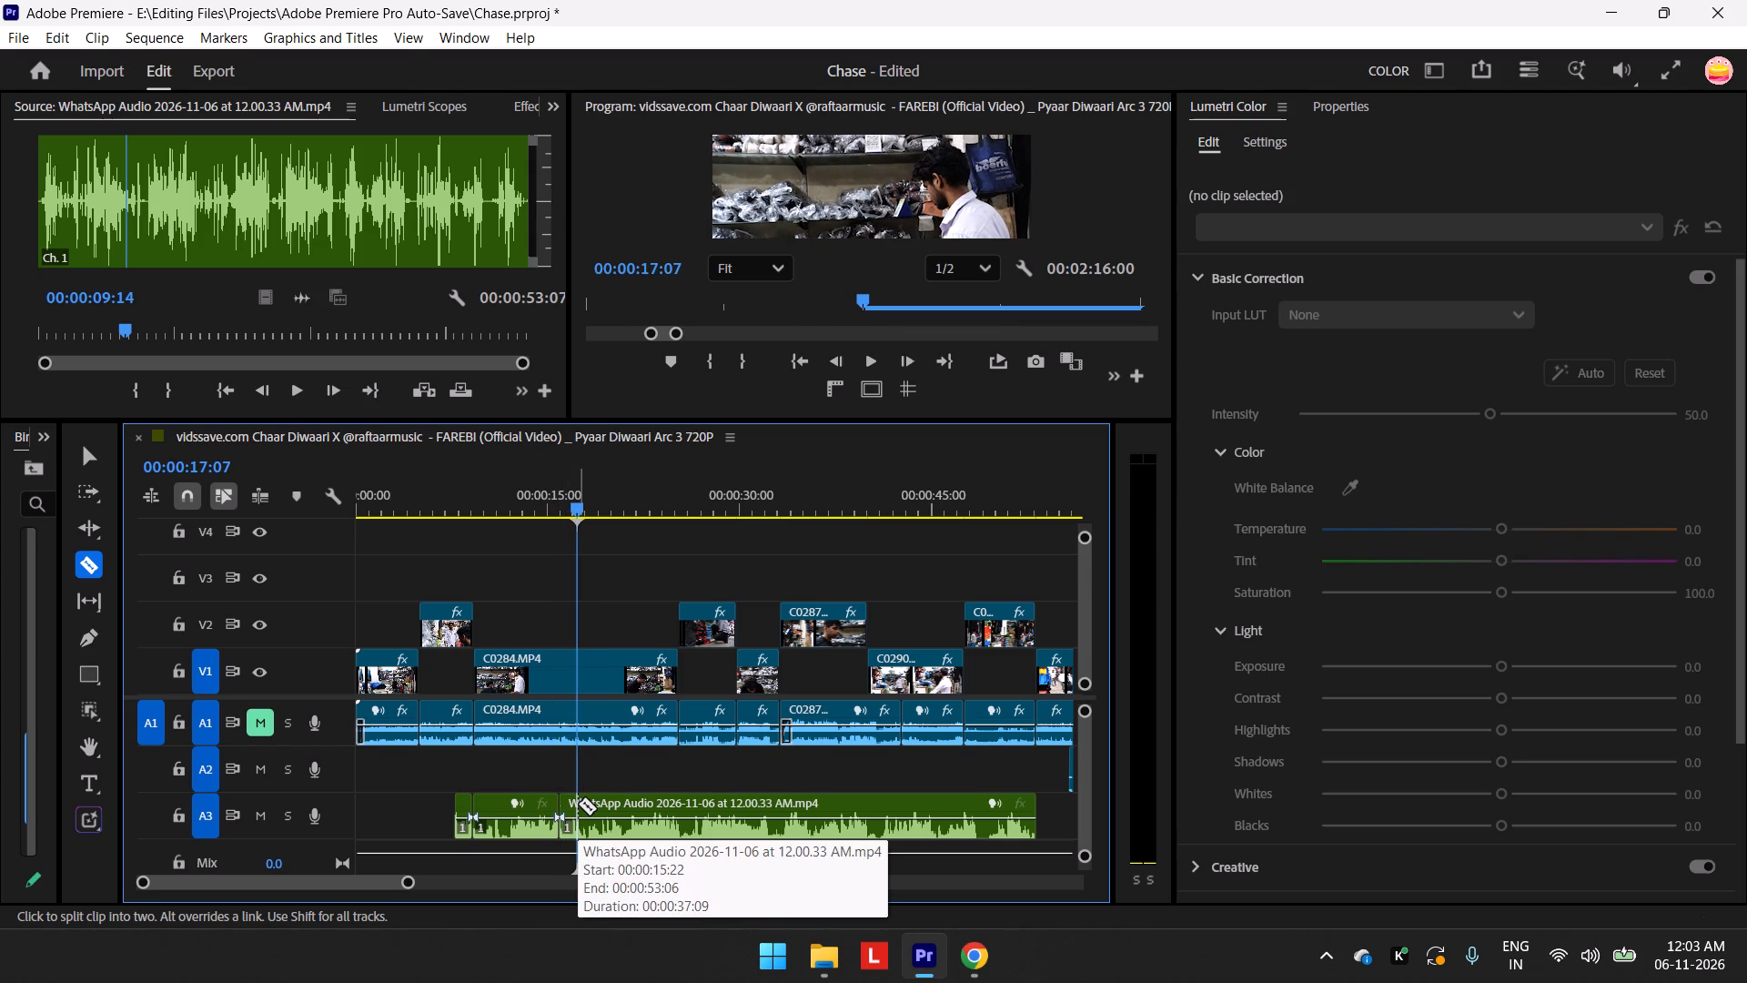
left_click(578, 804)
Listen on through the long passage after 00:00:17:07, replaying unclear parts, and split the A3 recording at 00:00:34:07.
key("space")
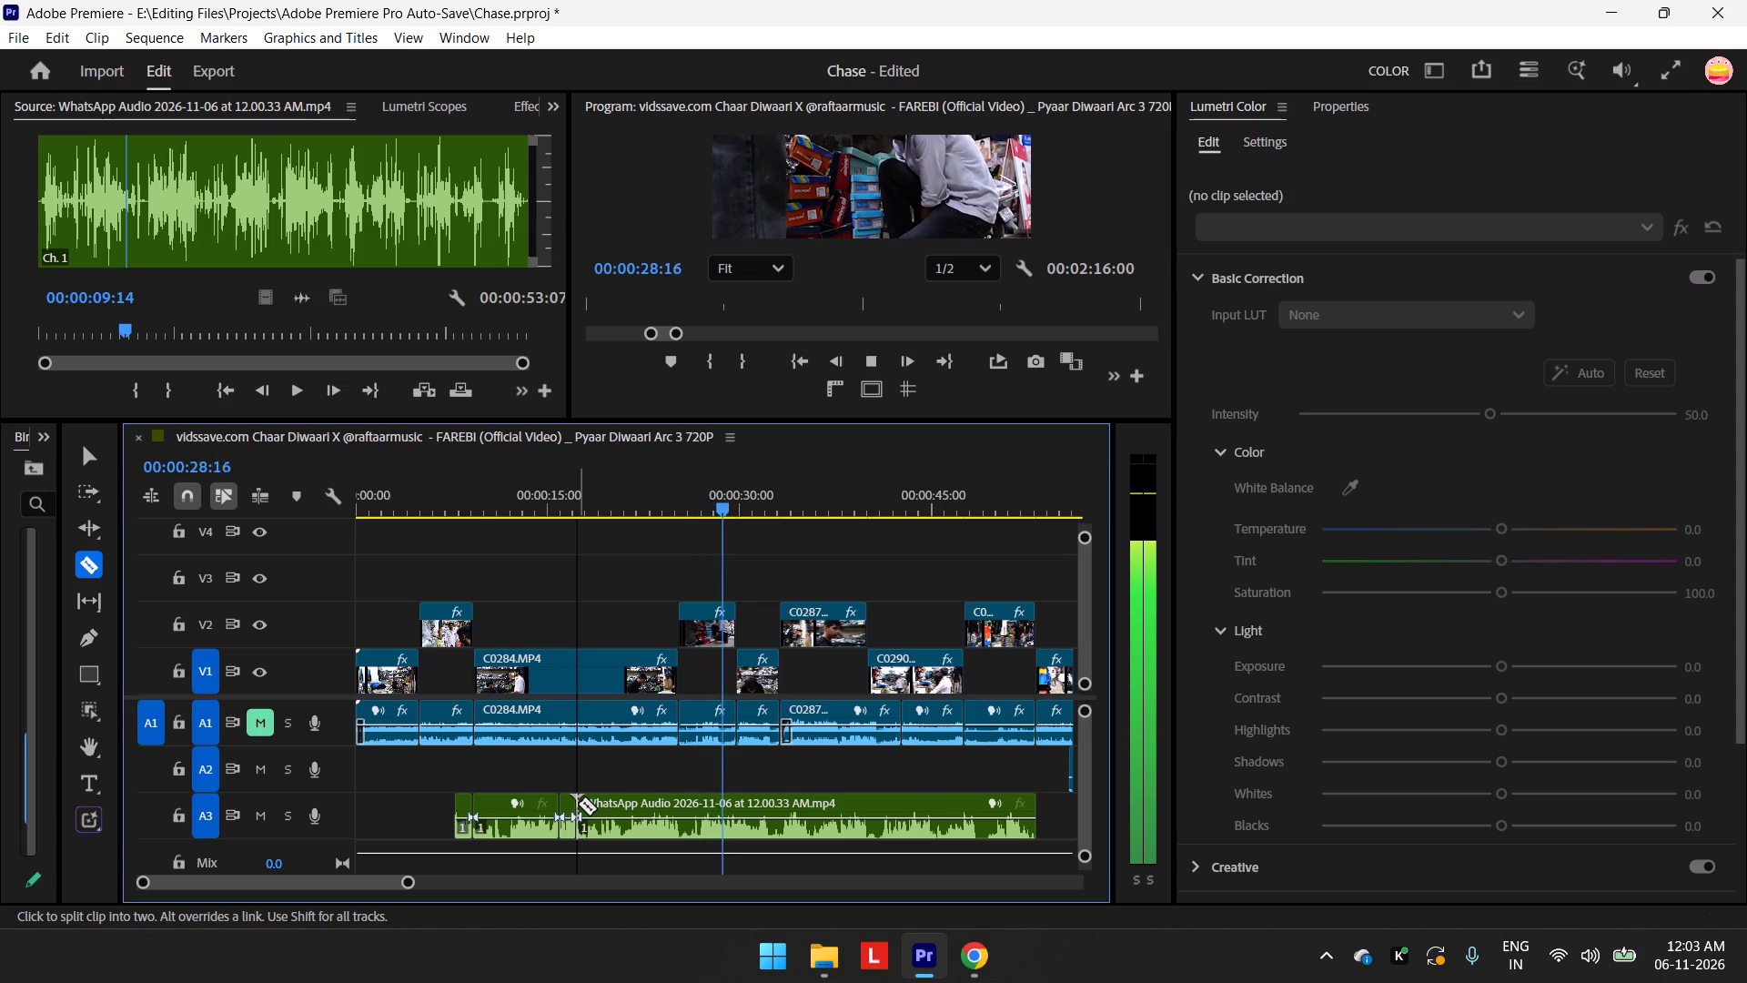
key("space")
left_click_drag(735, 503, 648, 538)
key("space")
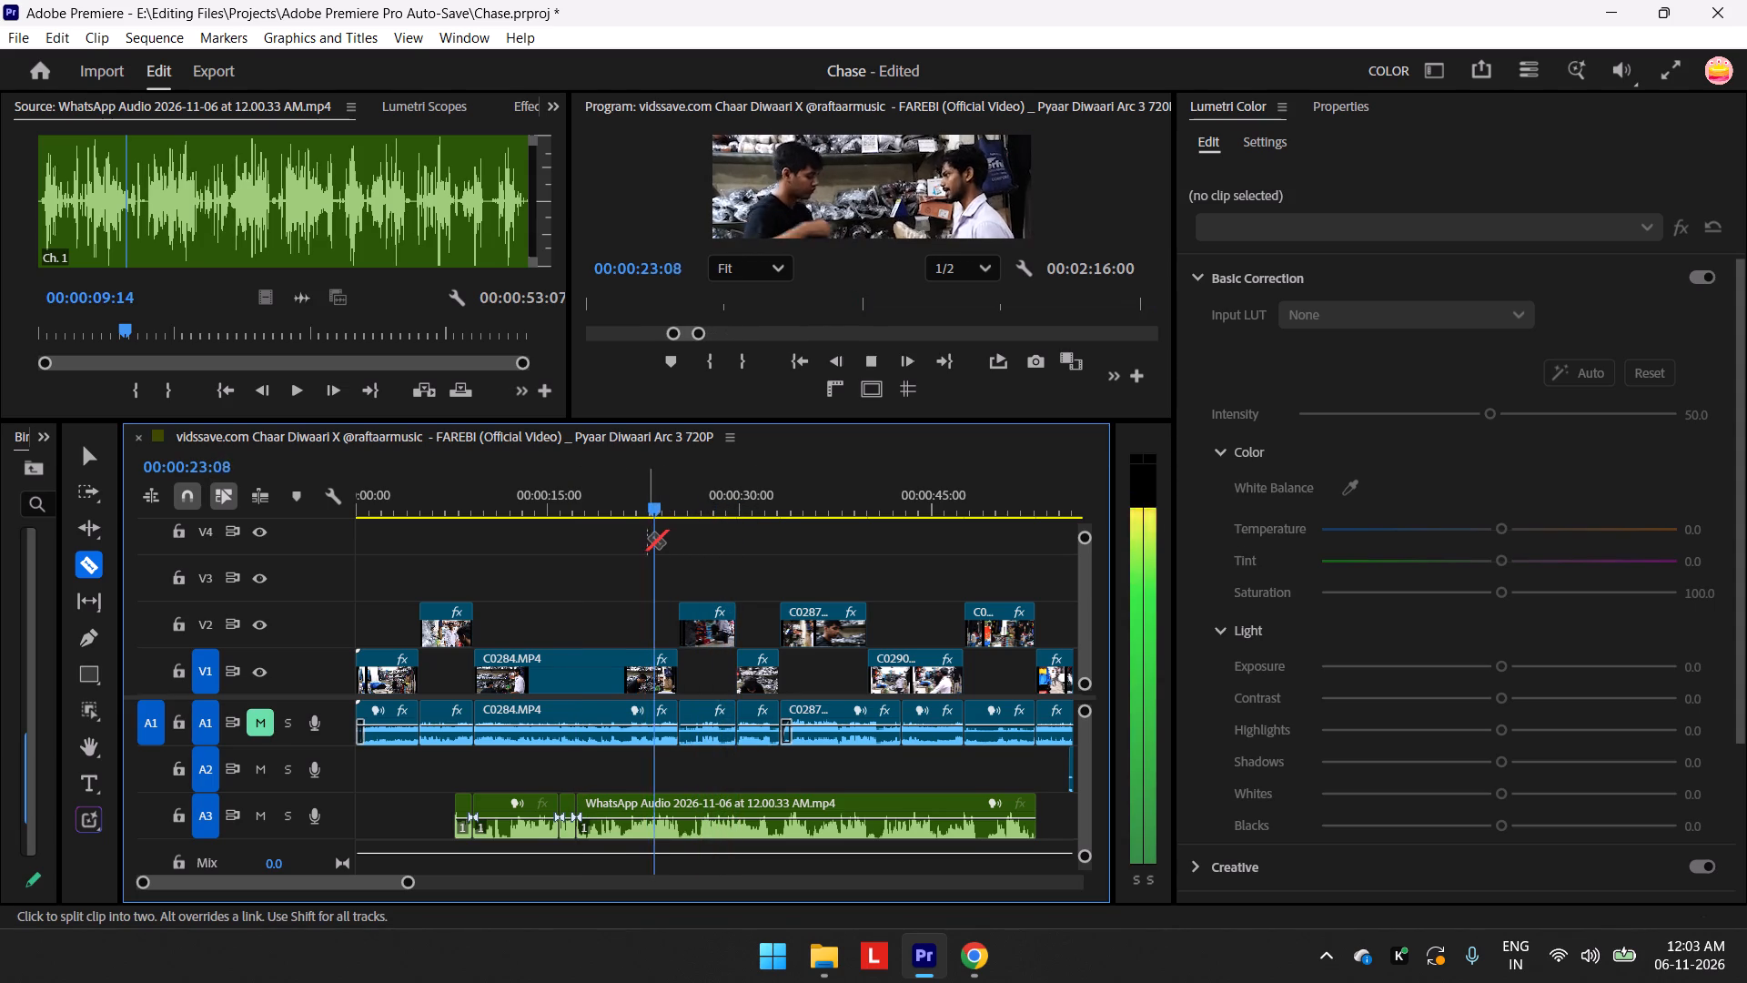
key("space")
left_click_drag(653, 506, 562, 525)
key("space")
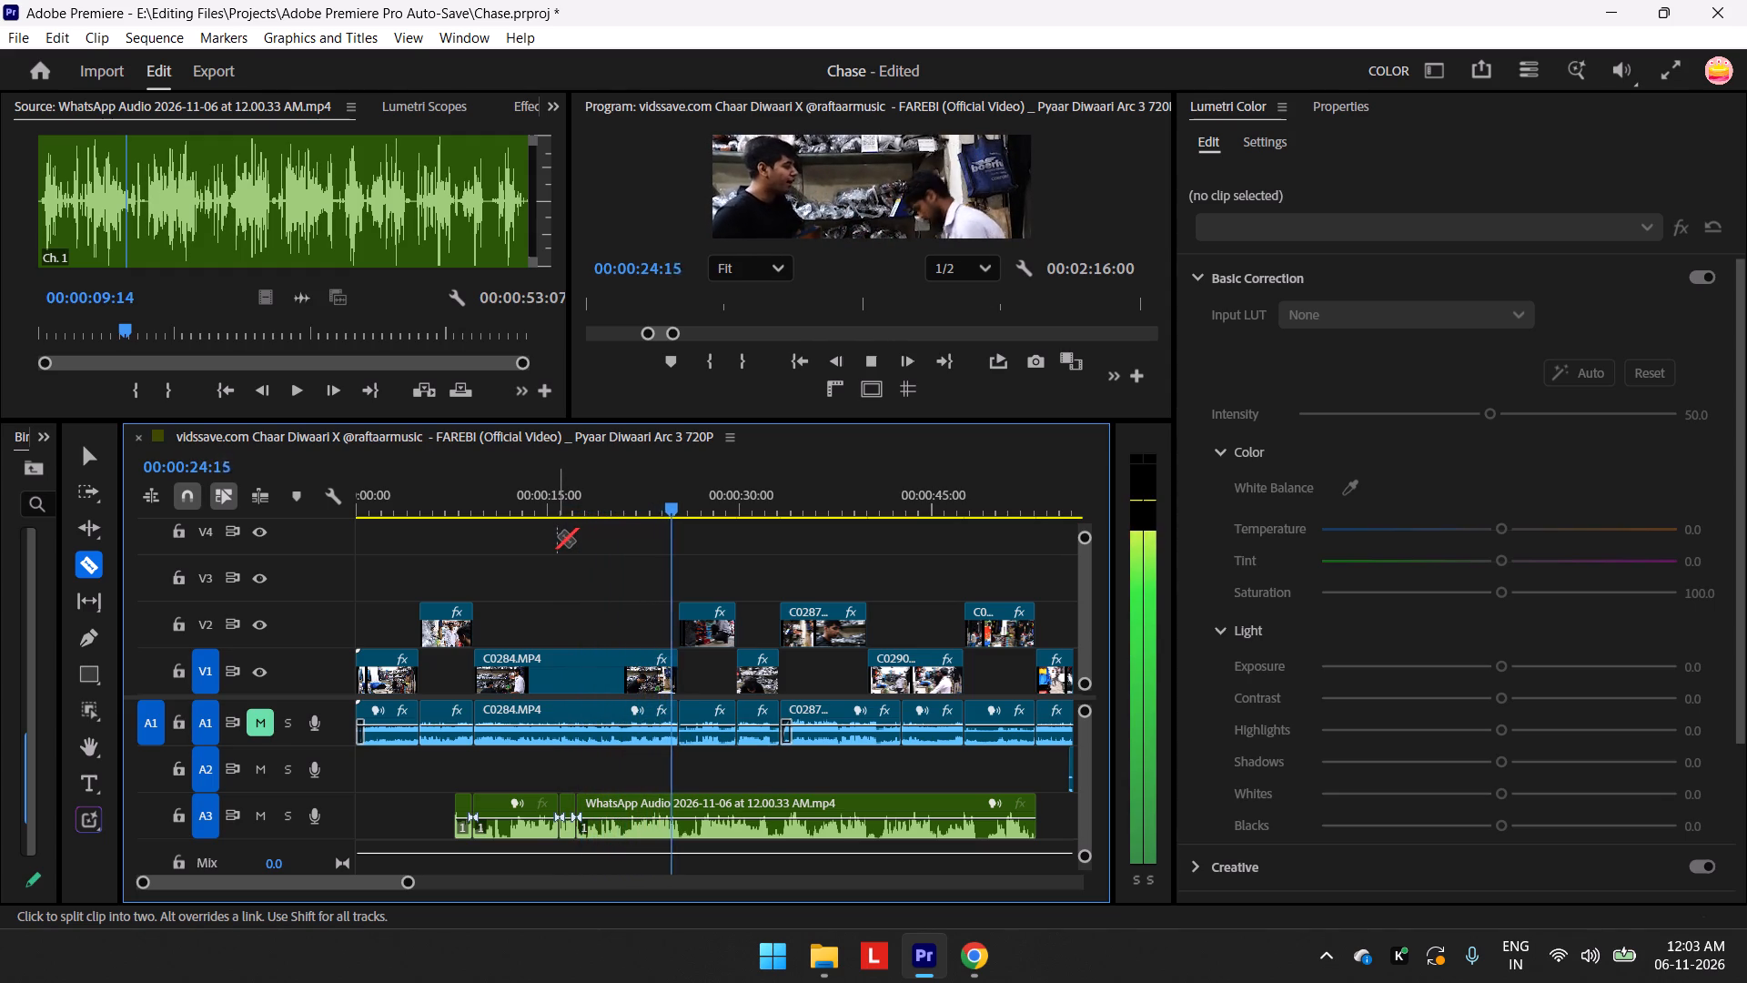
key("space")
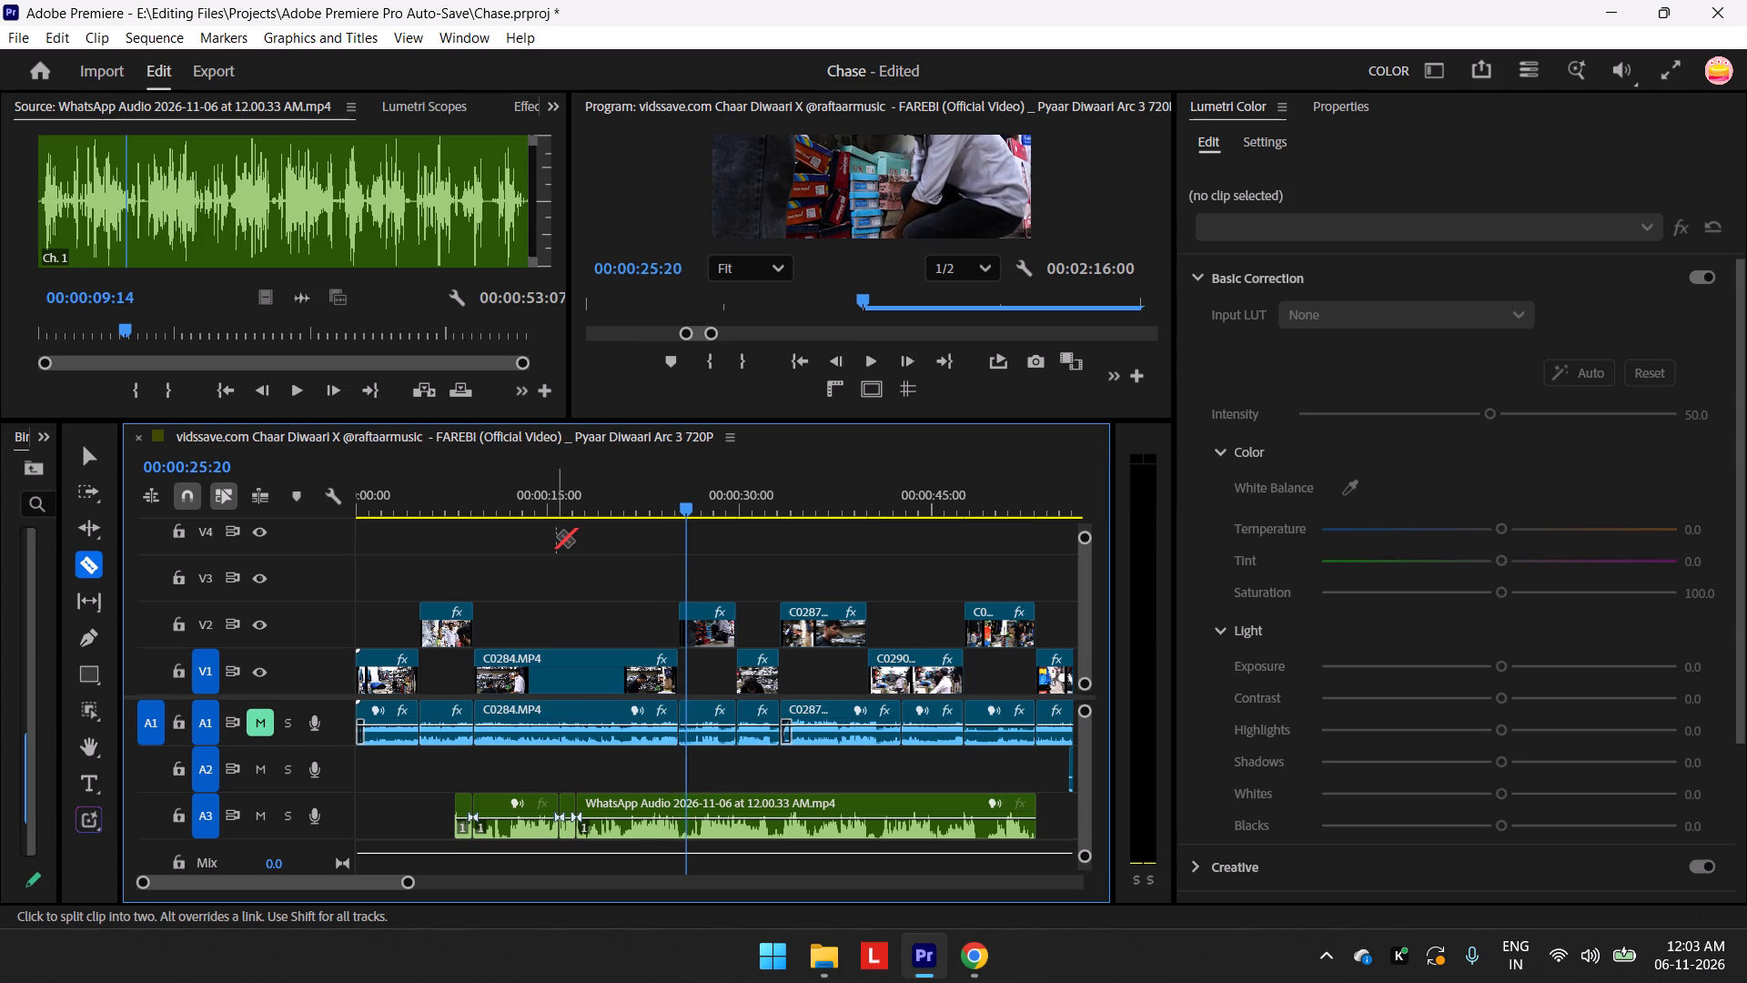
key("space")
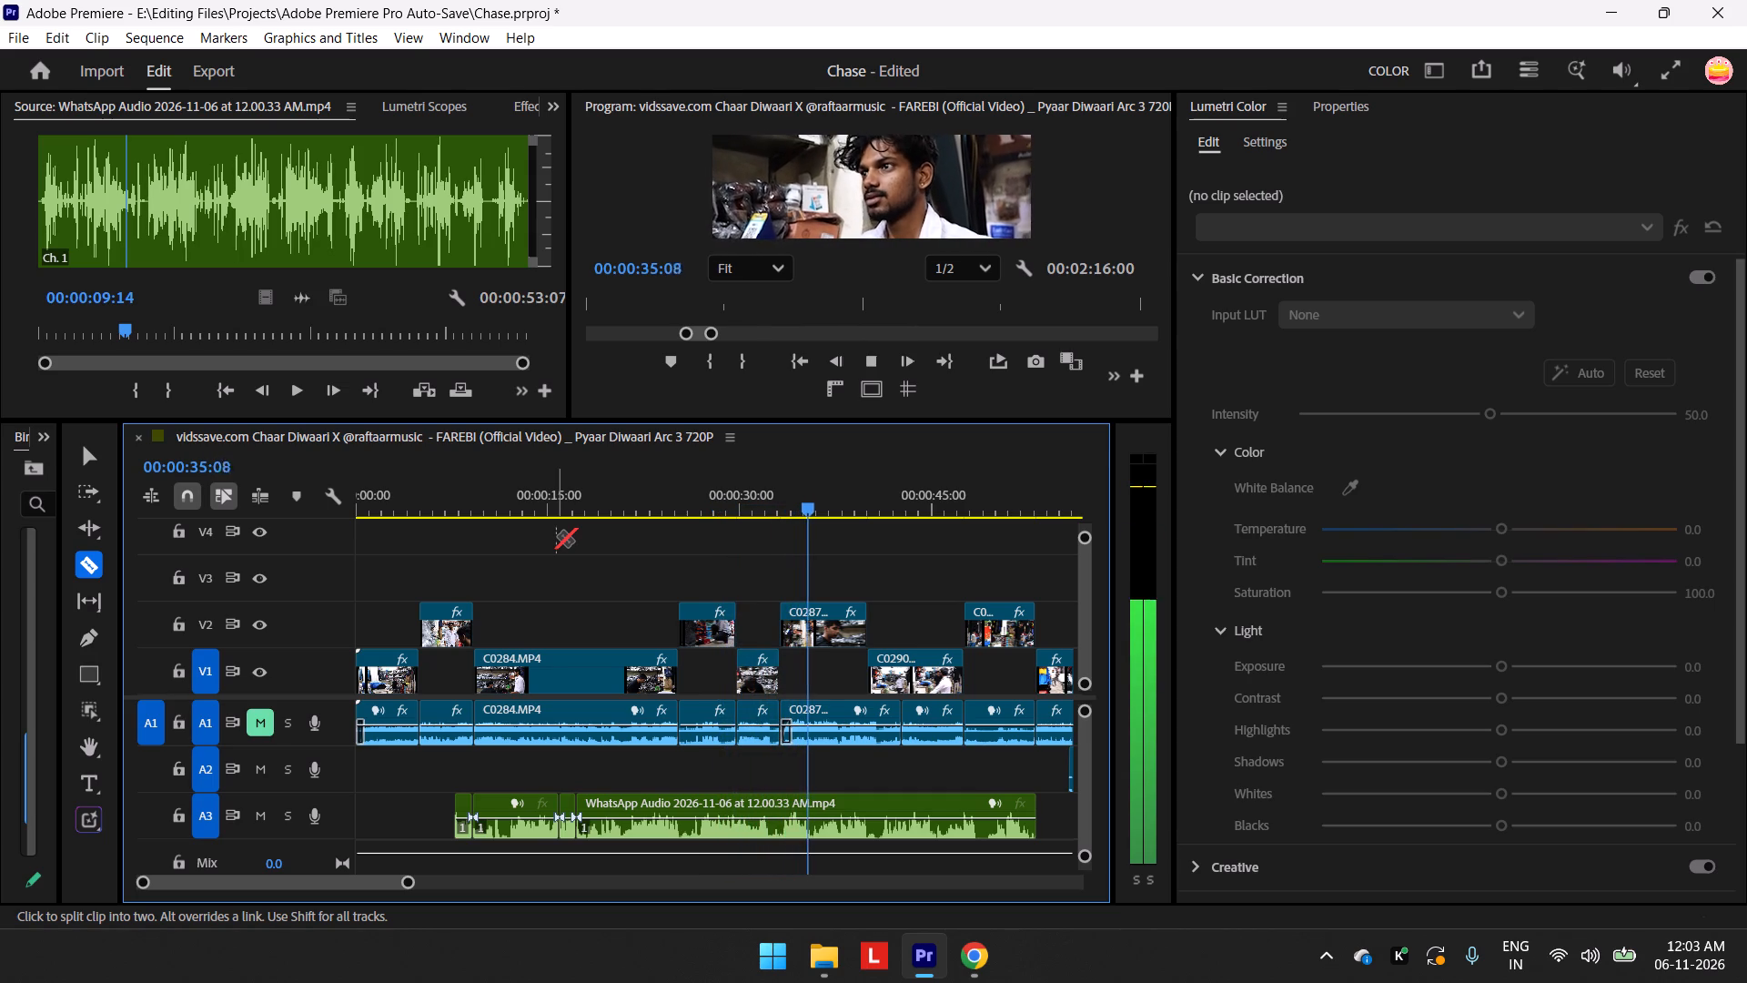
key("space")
left_click_drag(802, 502, 766, 519)
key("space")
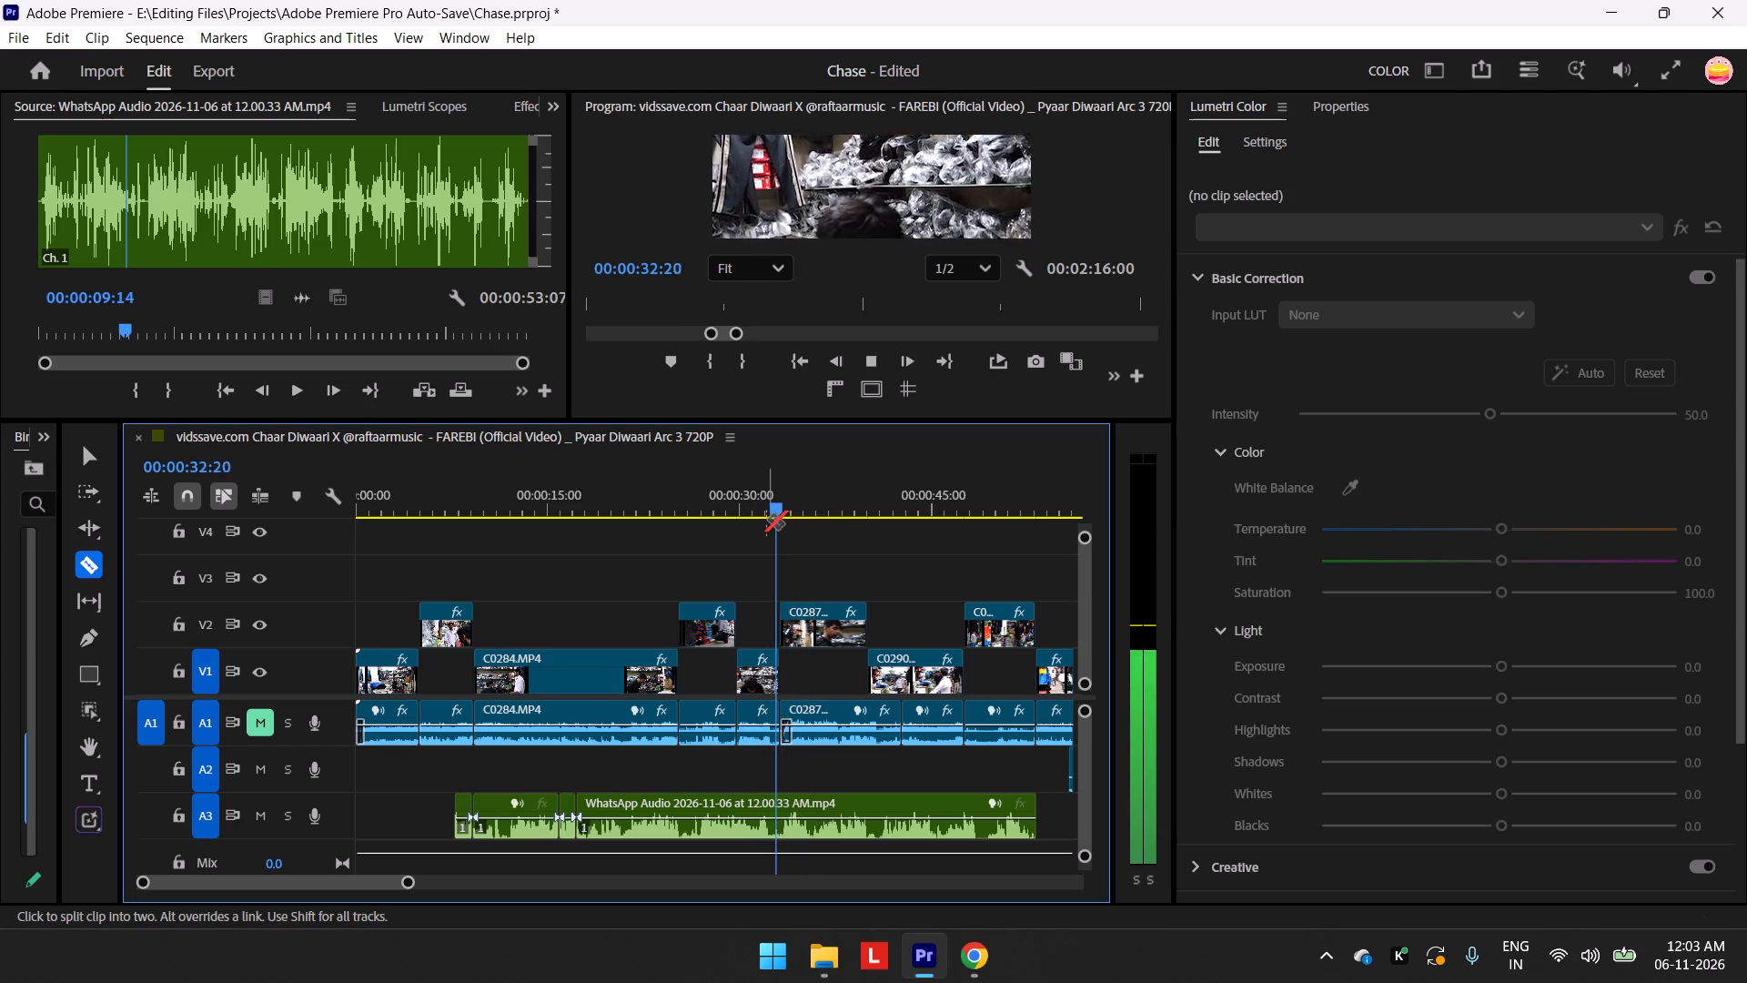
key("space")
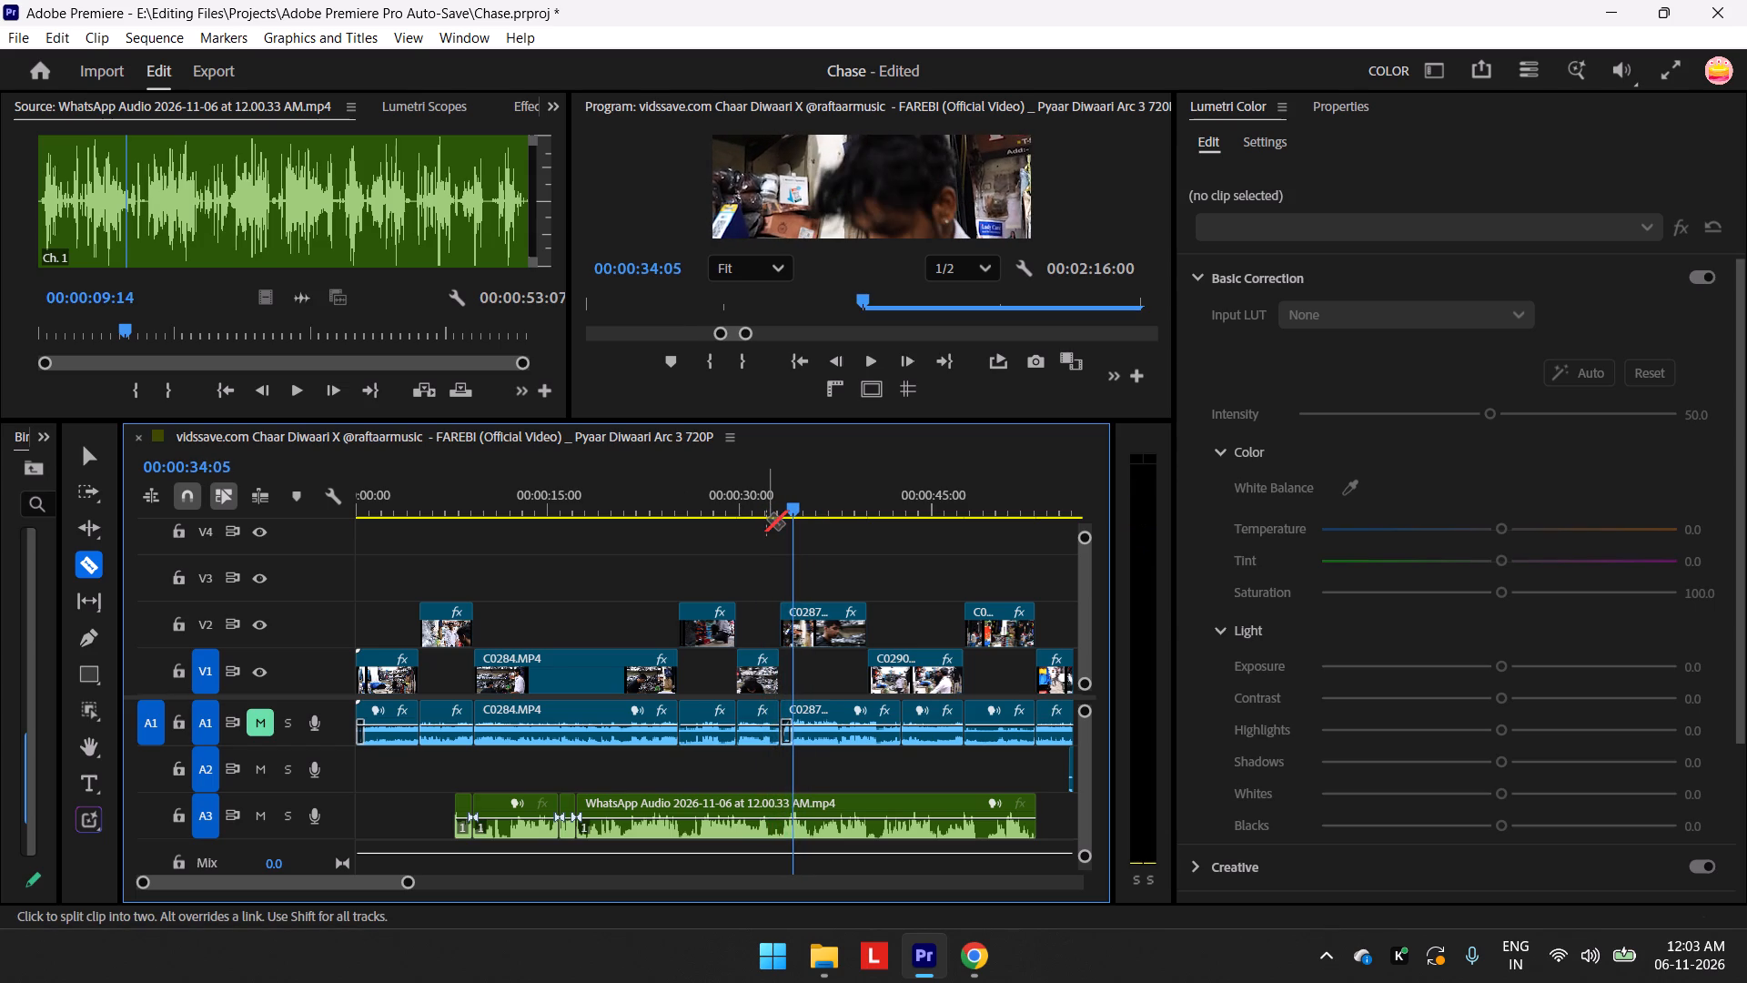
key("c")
left_click(795, 801)
Replay the short phrase after the latest cut to find its end and split the A3 recording at 00:00:35:12.
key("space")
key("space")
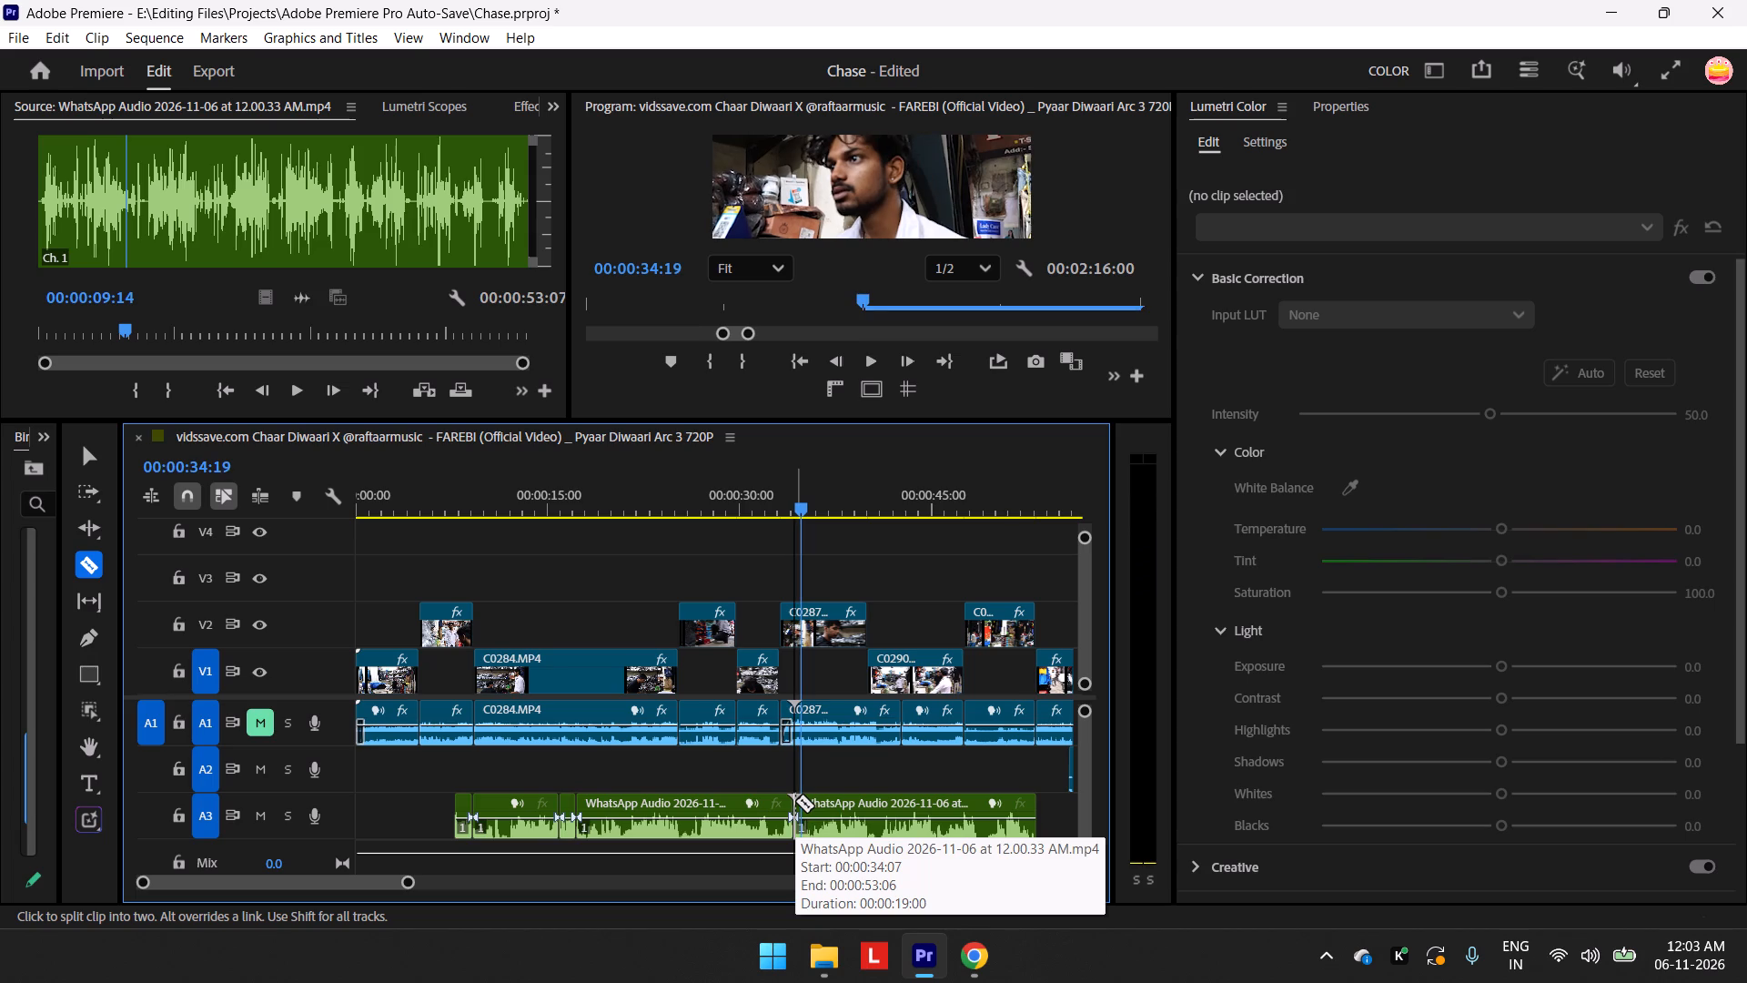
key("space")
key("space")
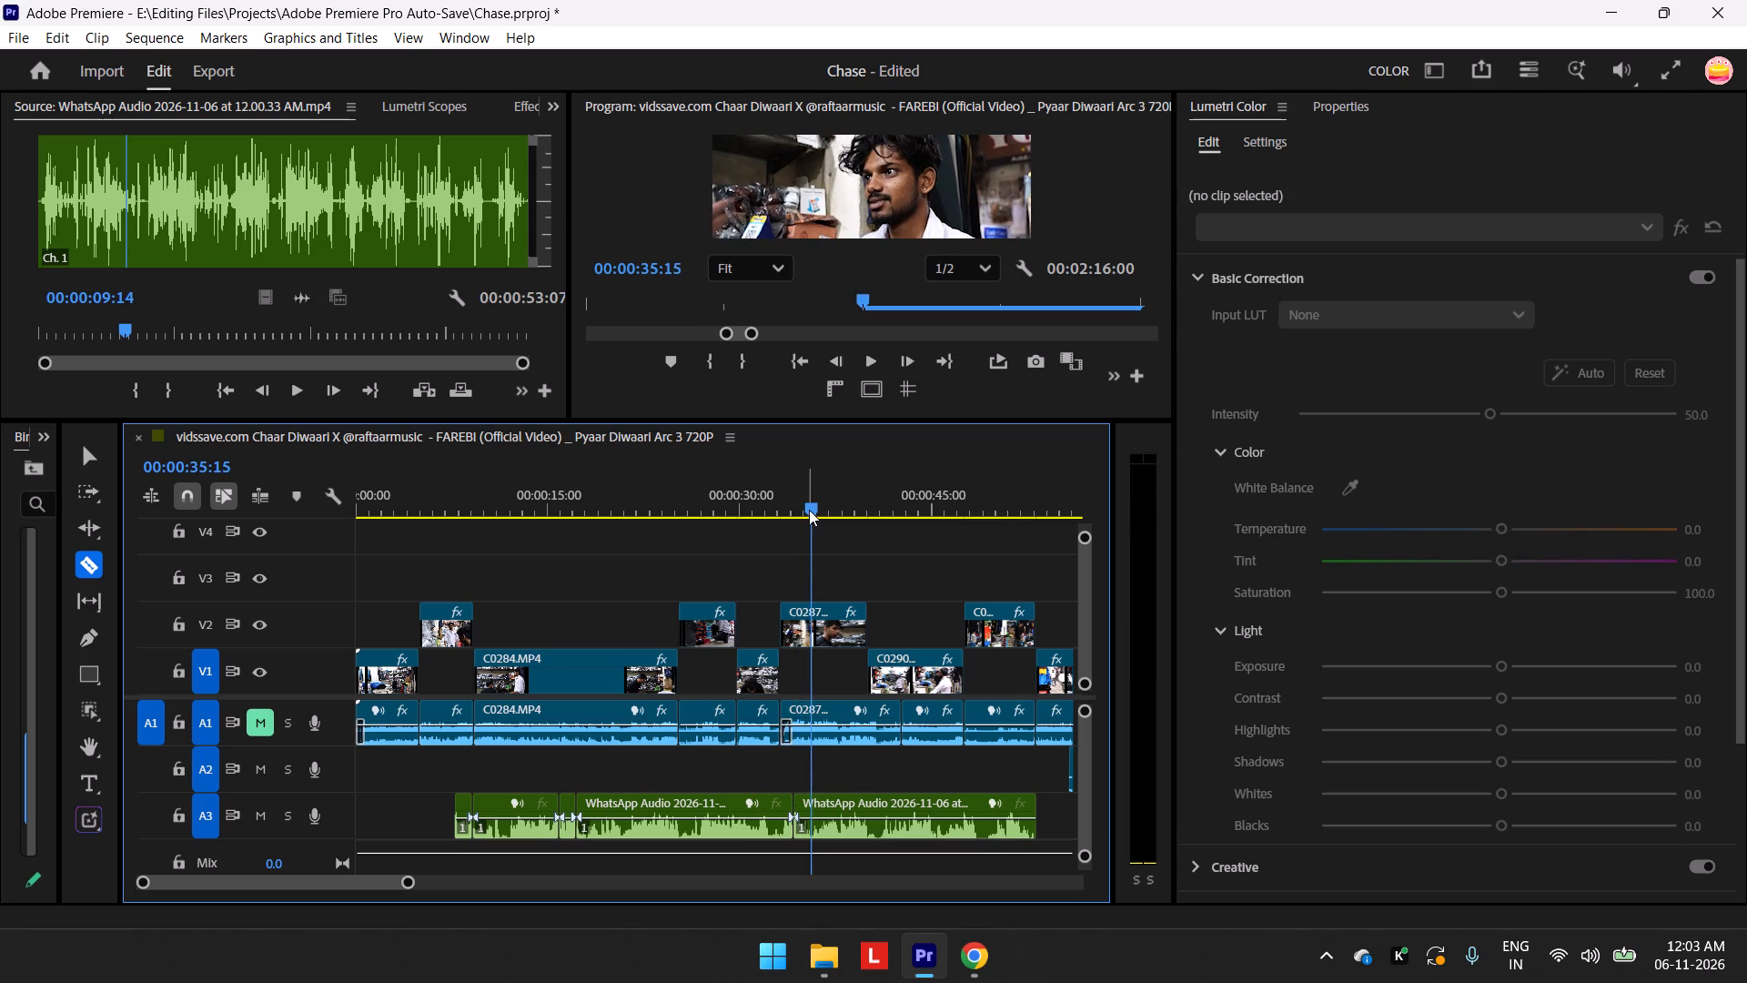
left_click(809, 505)
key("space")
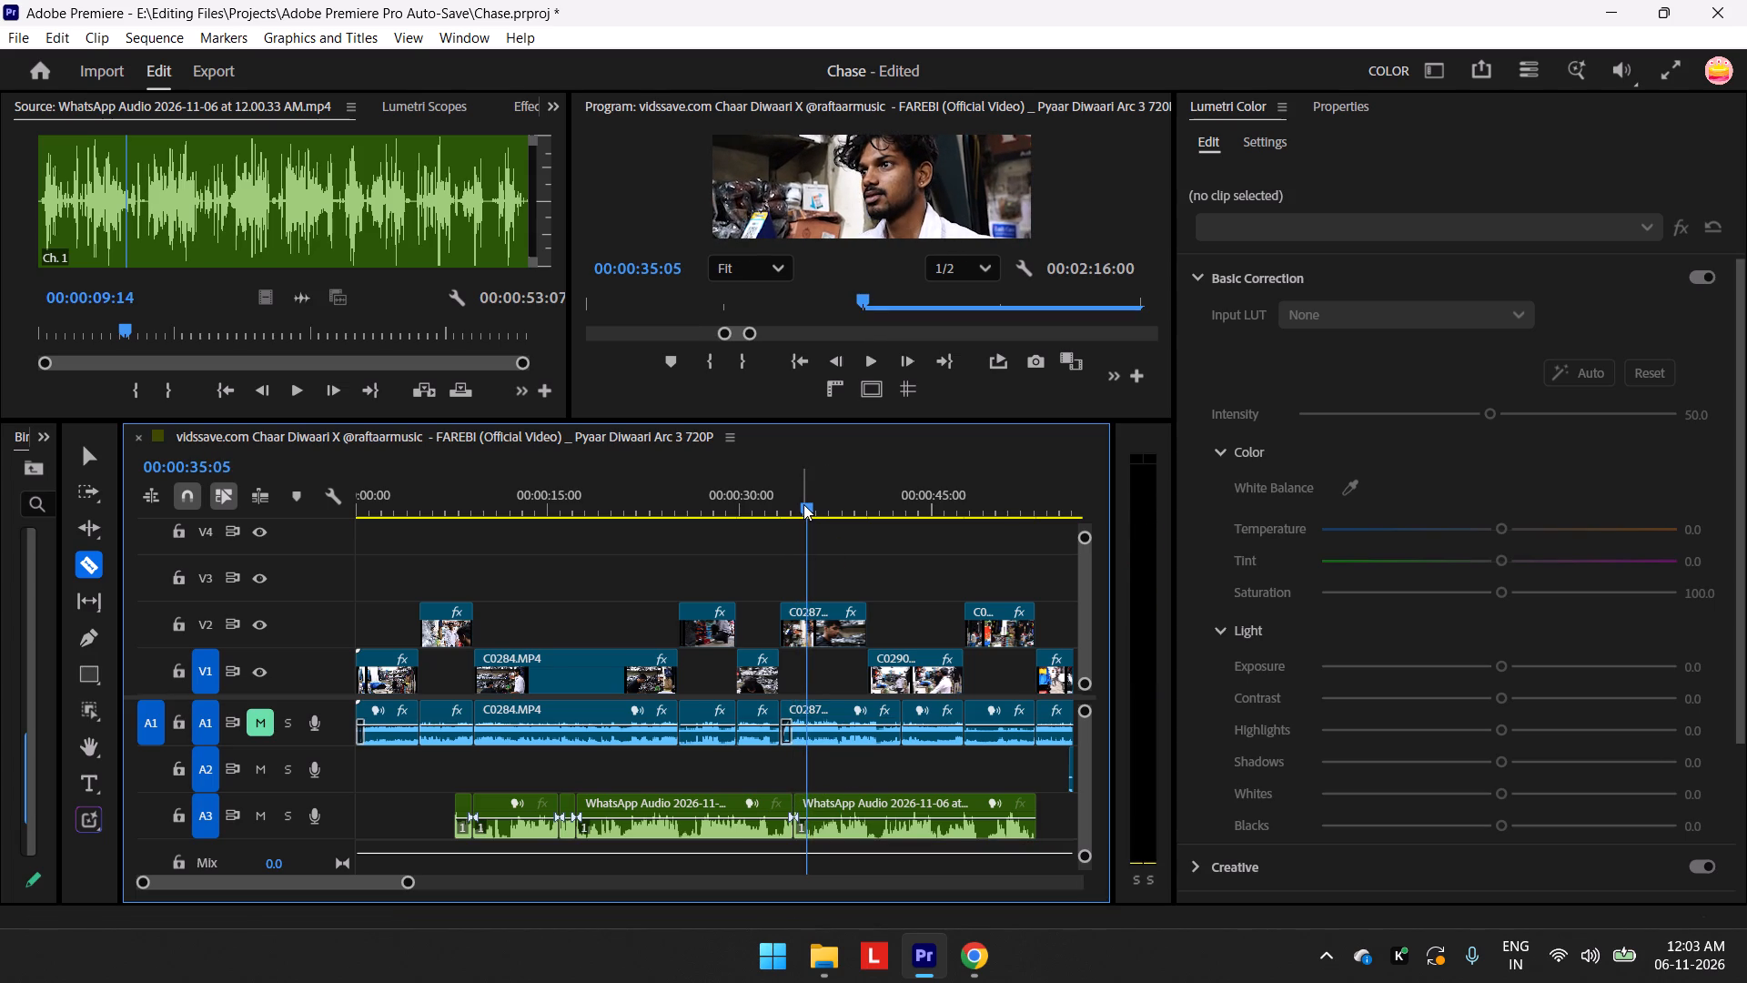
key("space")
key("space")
left_click_drag(813, 501, 806, 506)
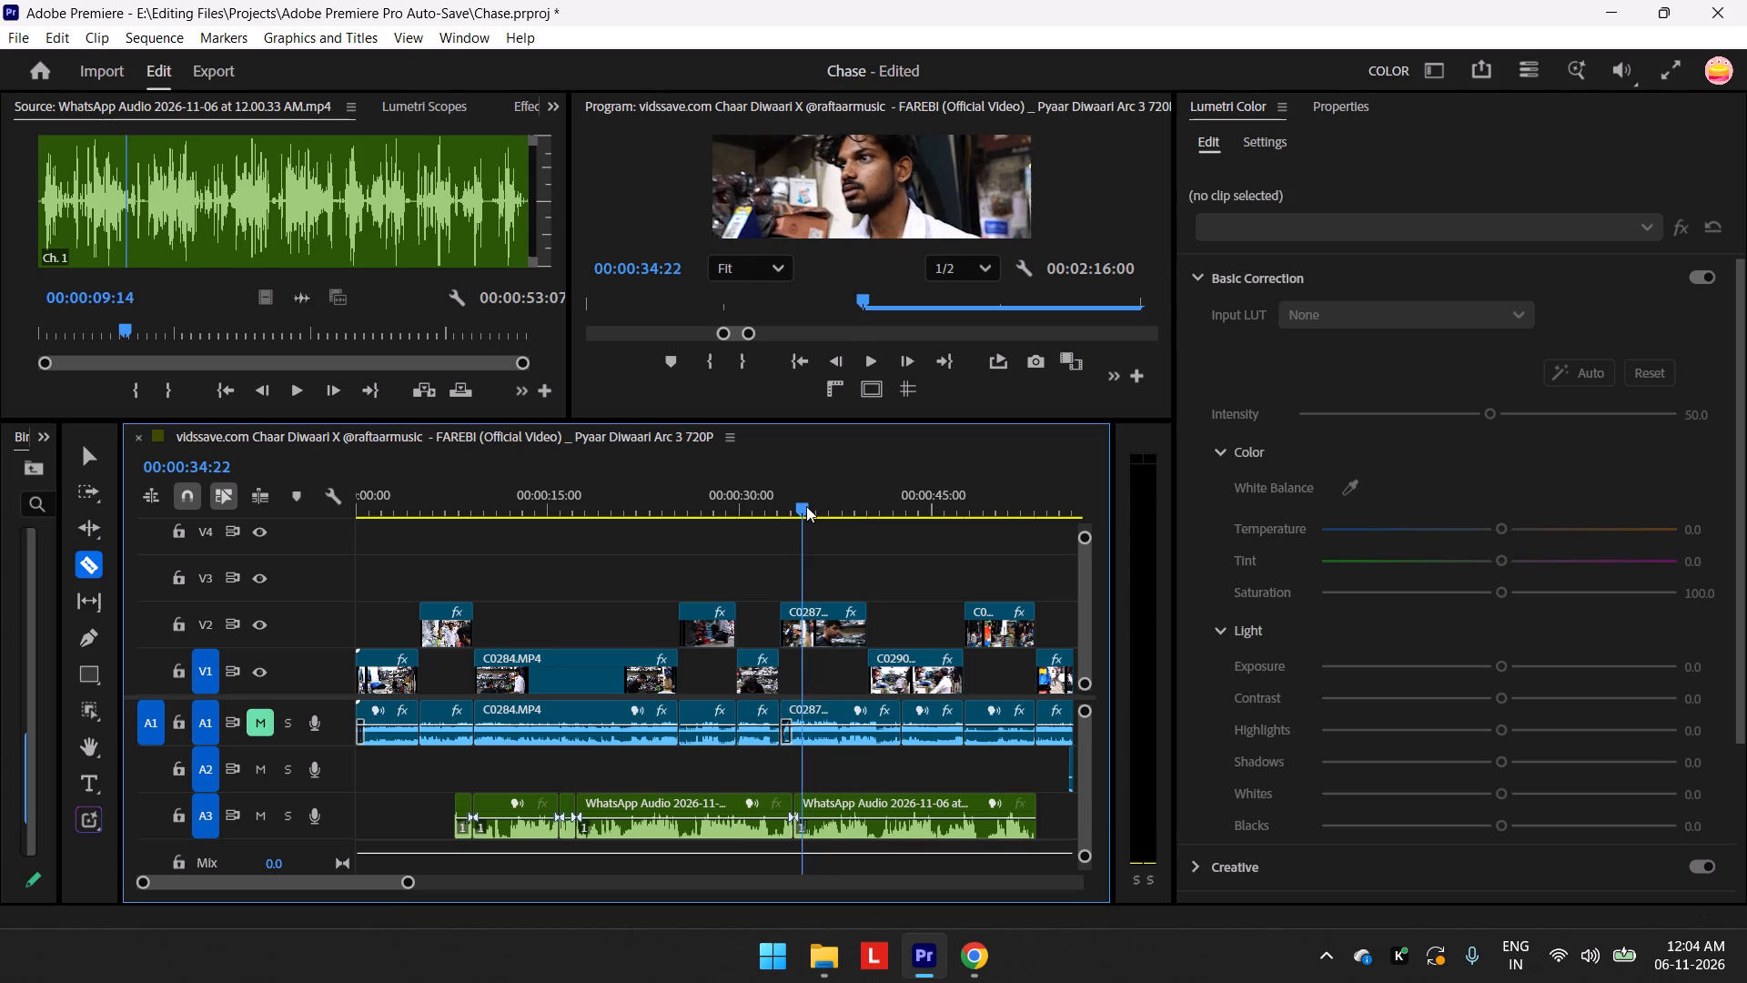
left_click_drag(806, 506, 804, 506)
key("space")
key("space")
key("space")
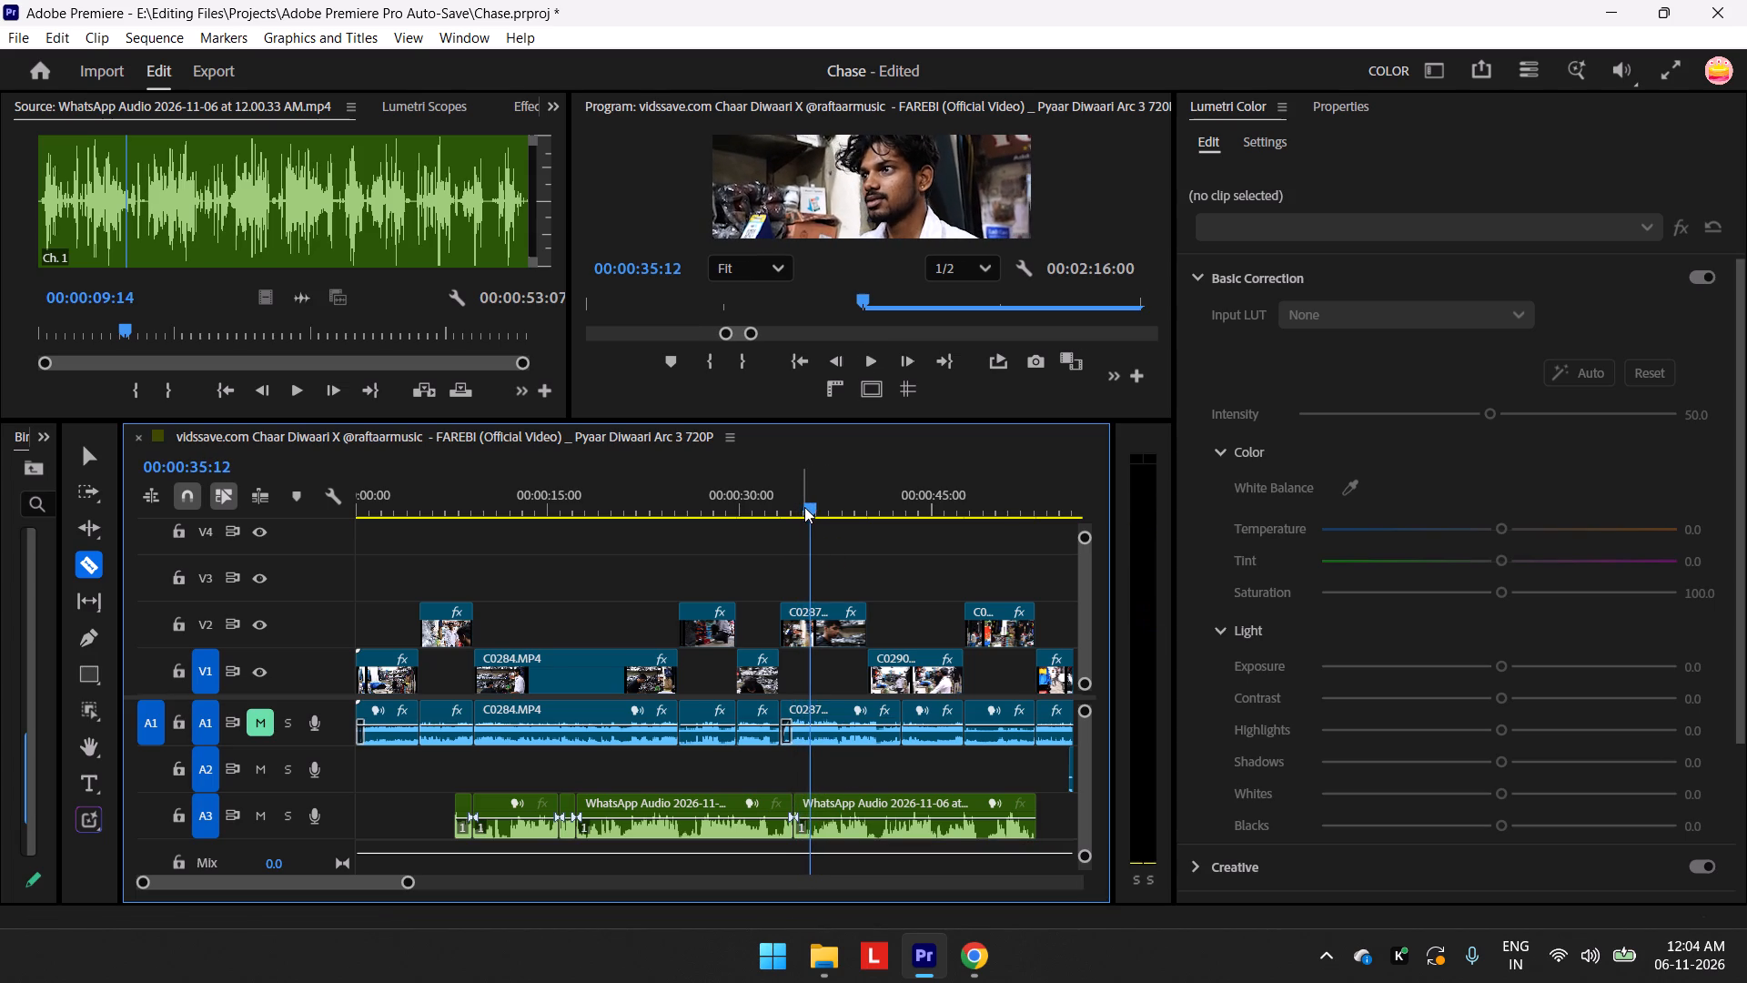
left_click(814, 811)
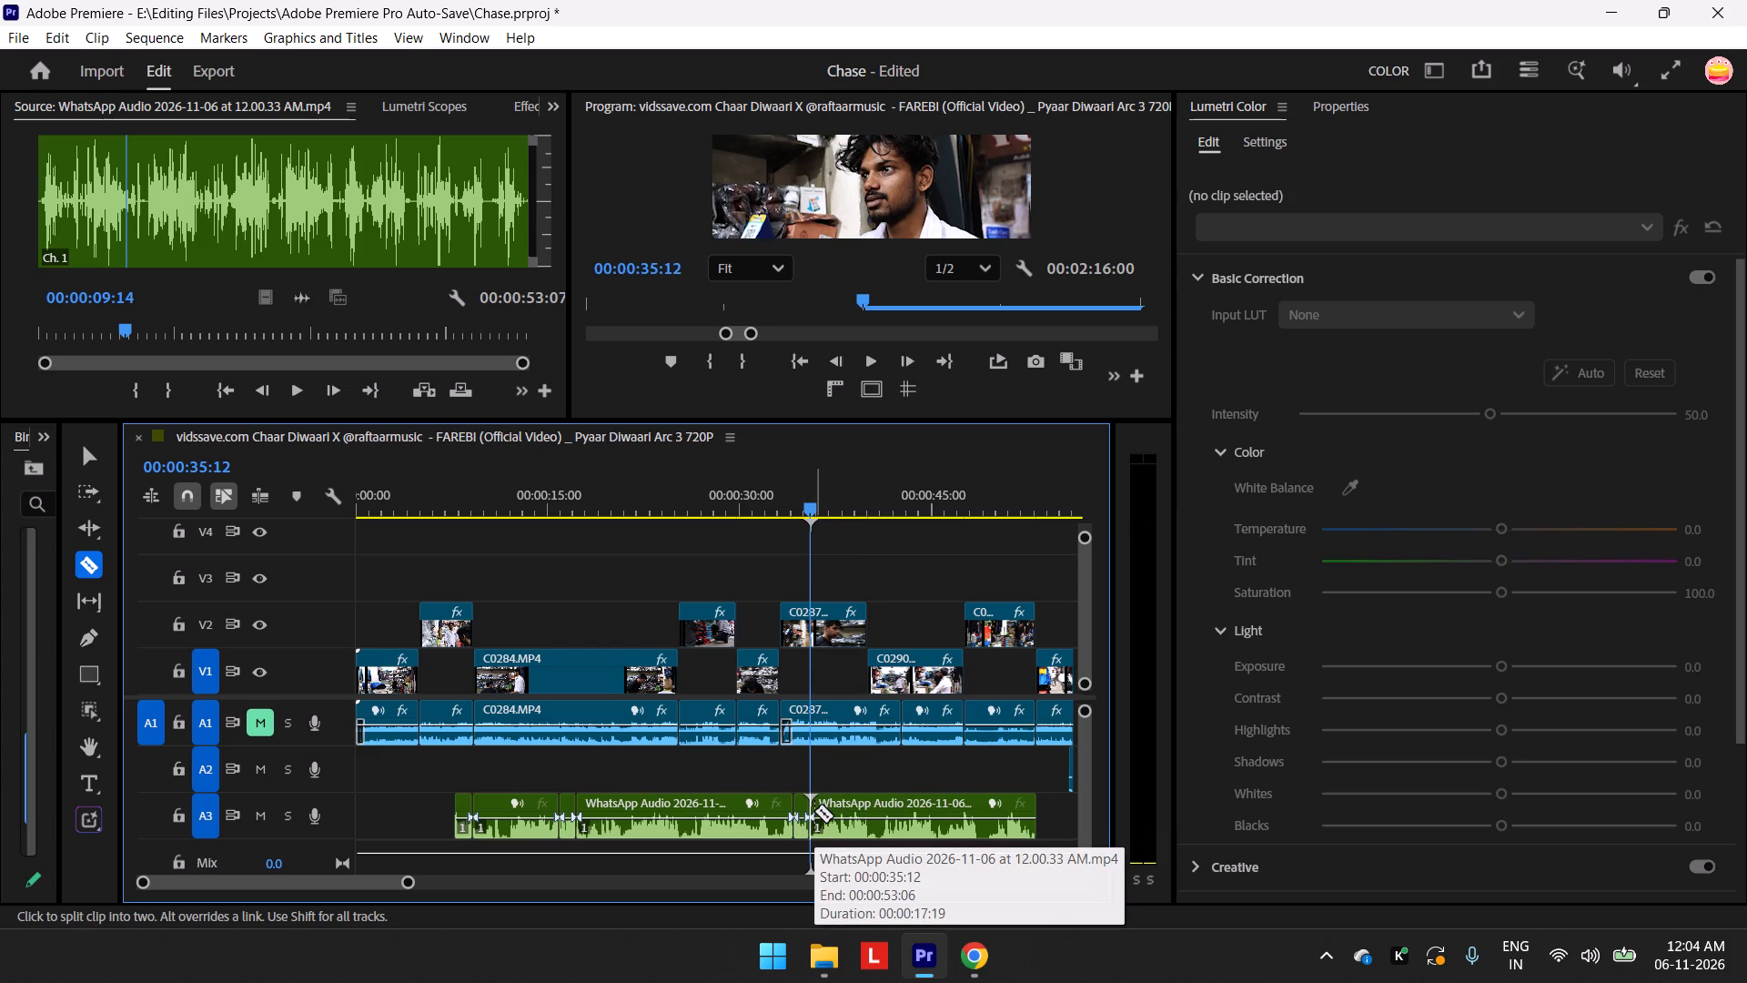
Play the following phrase of the voice recording and split the A3 clip at 00:00:38:22.
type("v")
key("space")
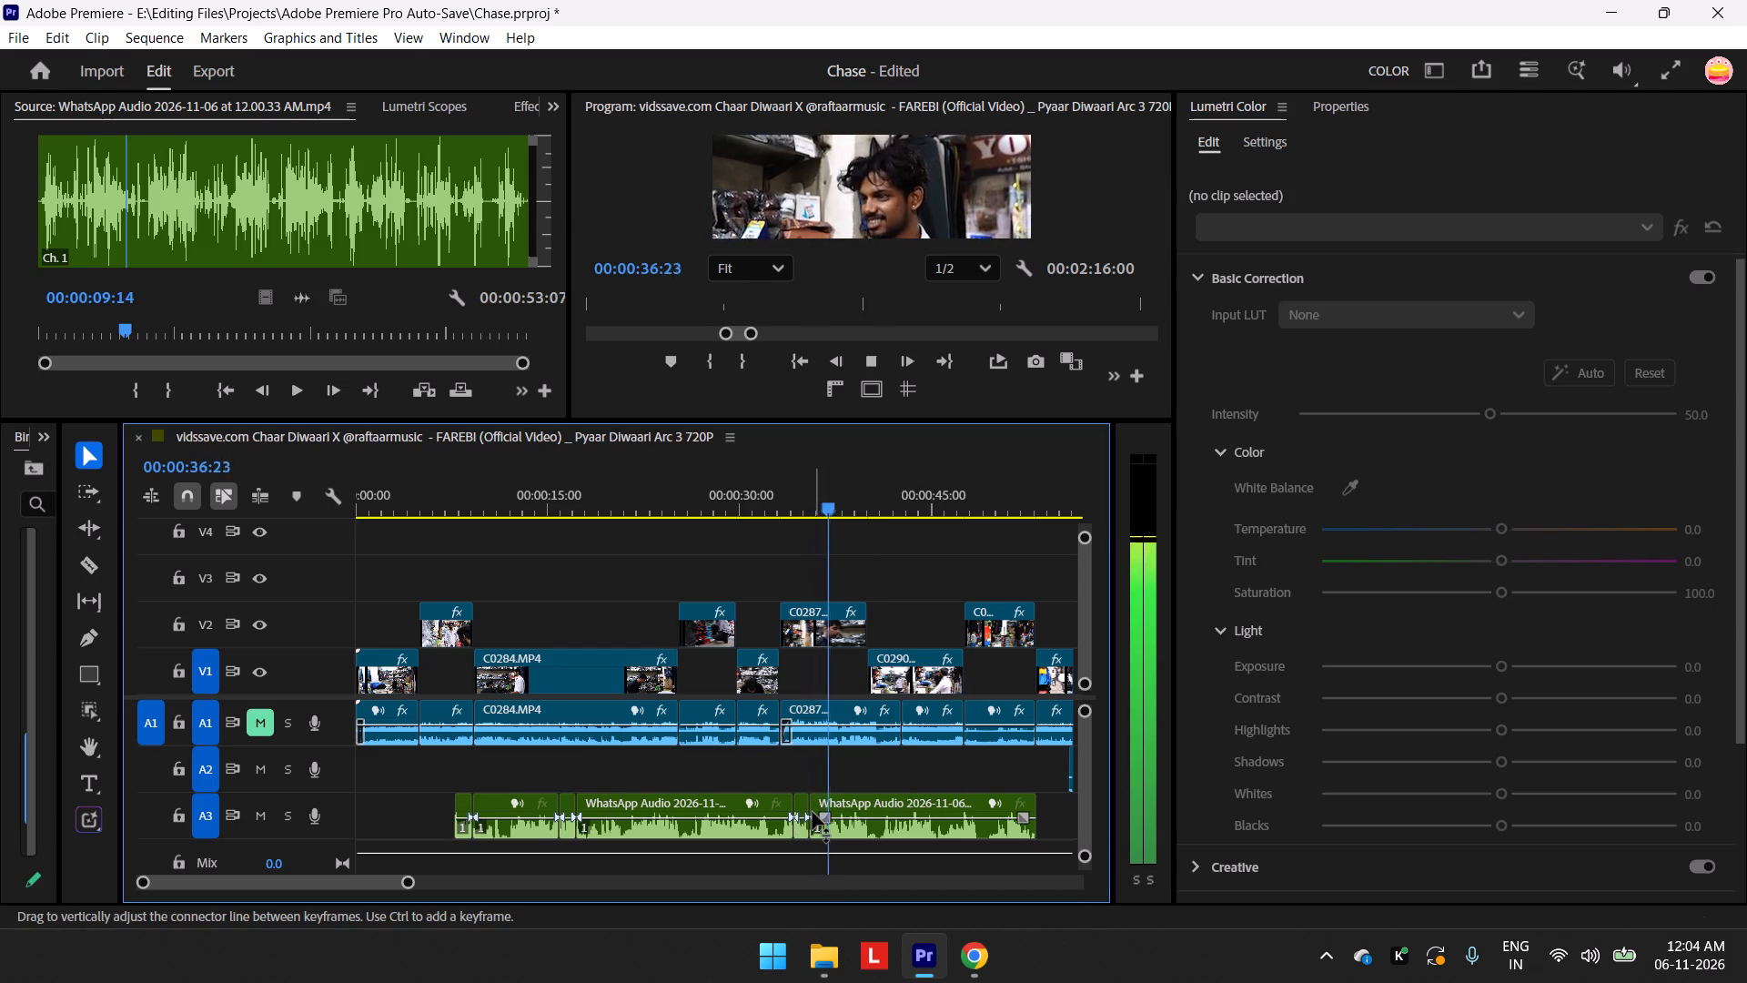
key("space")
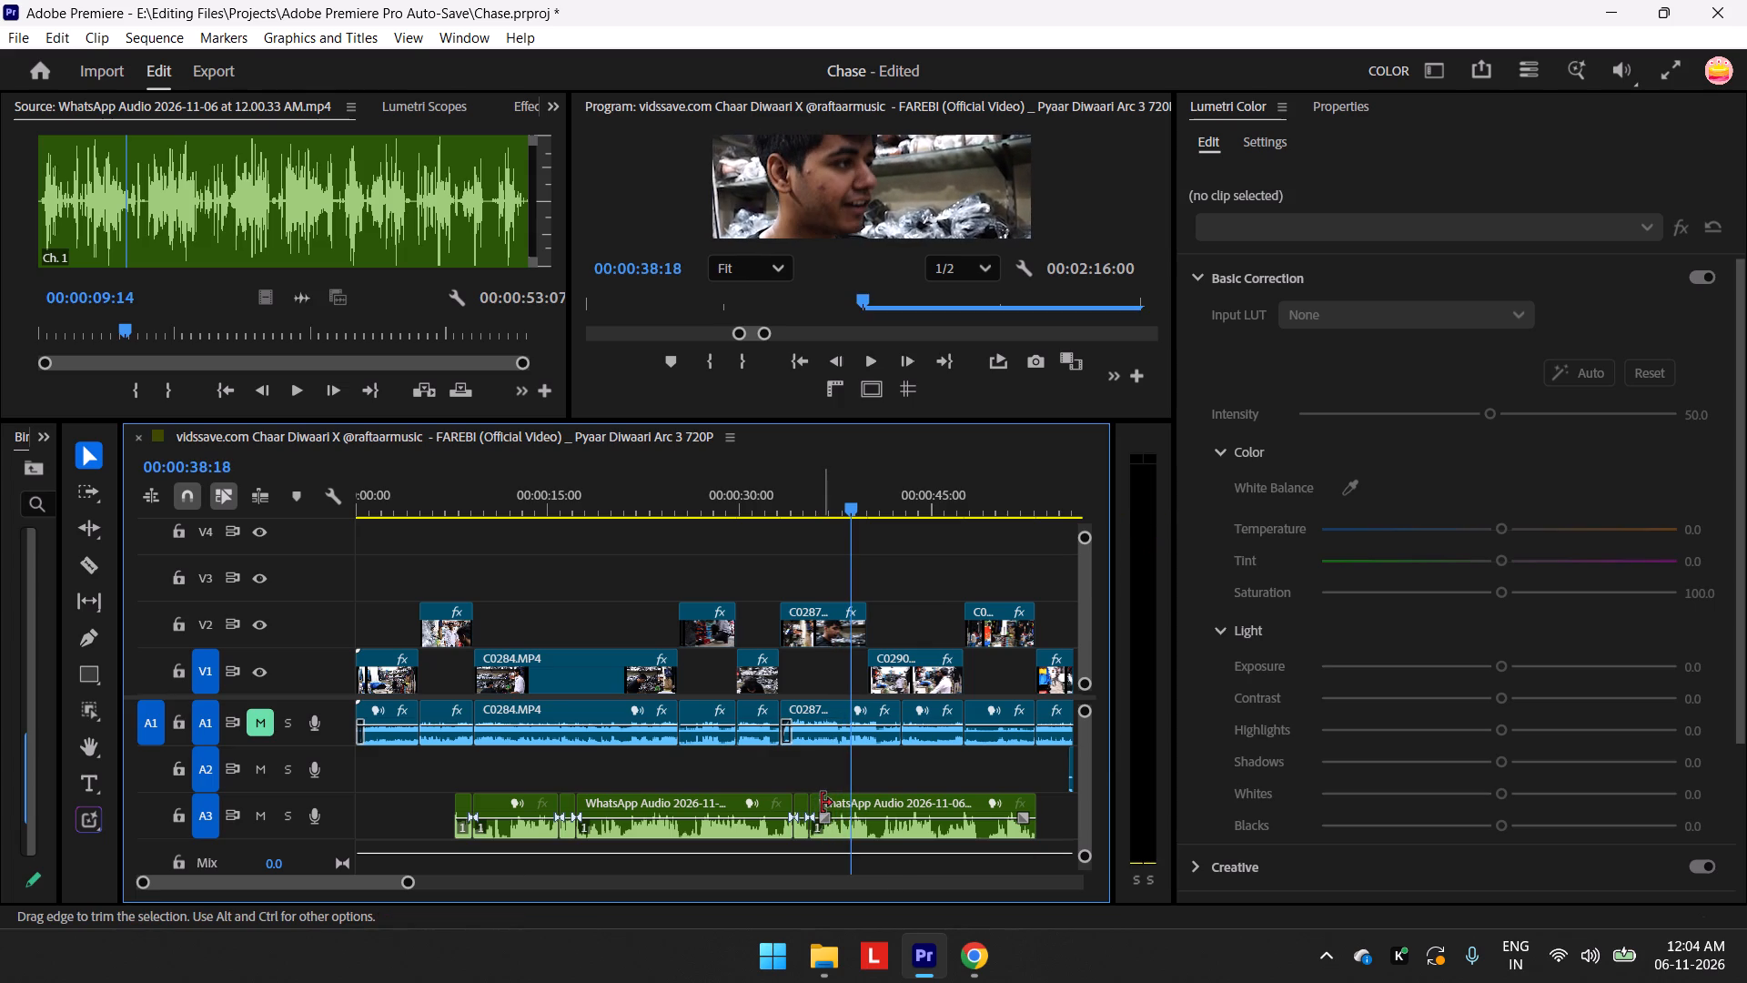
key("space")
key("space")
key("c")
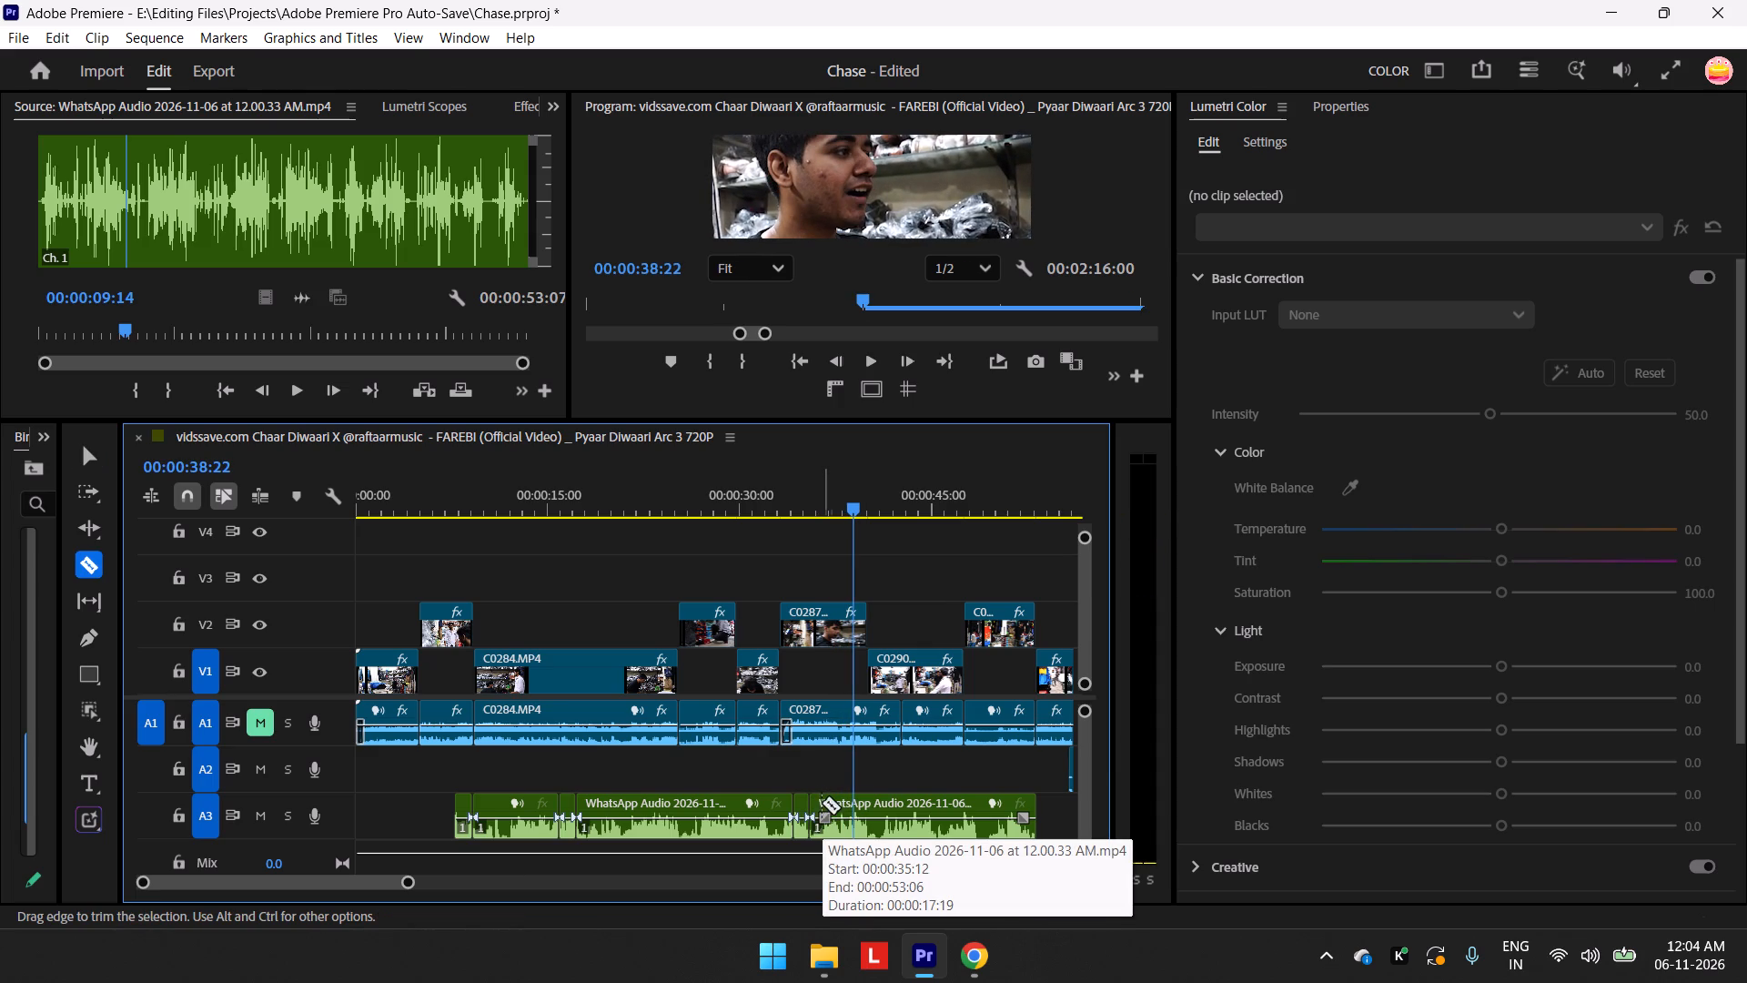
left_click(859, 812)
Listen to the next short section of the recording and split the A3 clip at 00:00:40:04.
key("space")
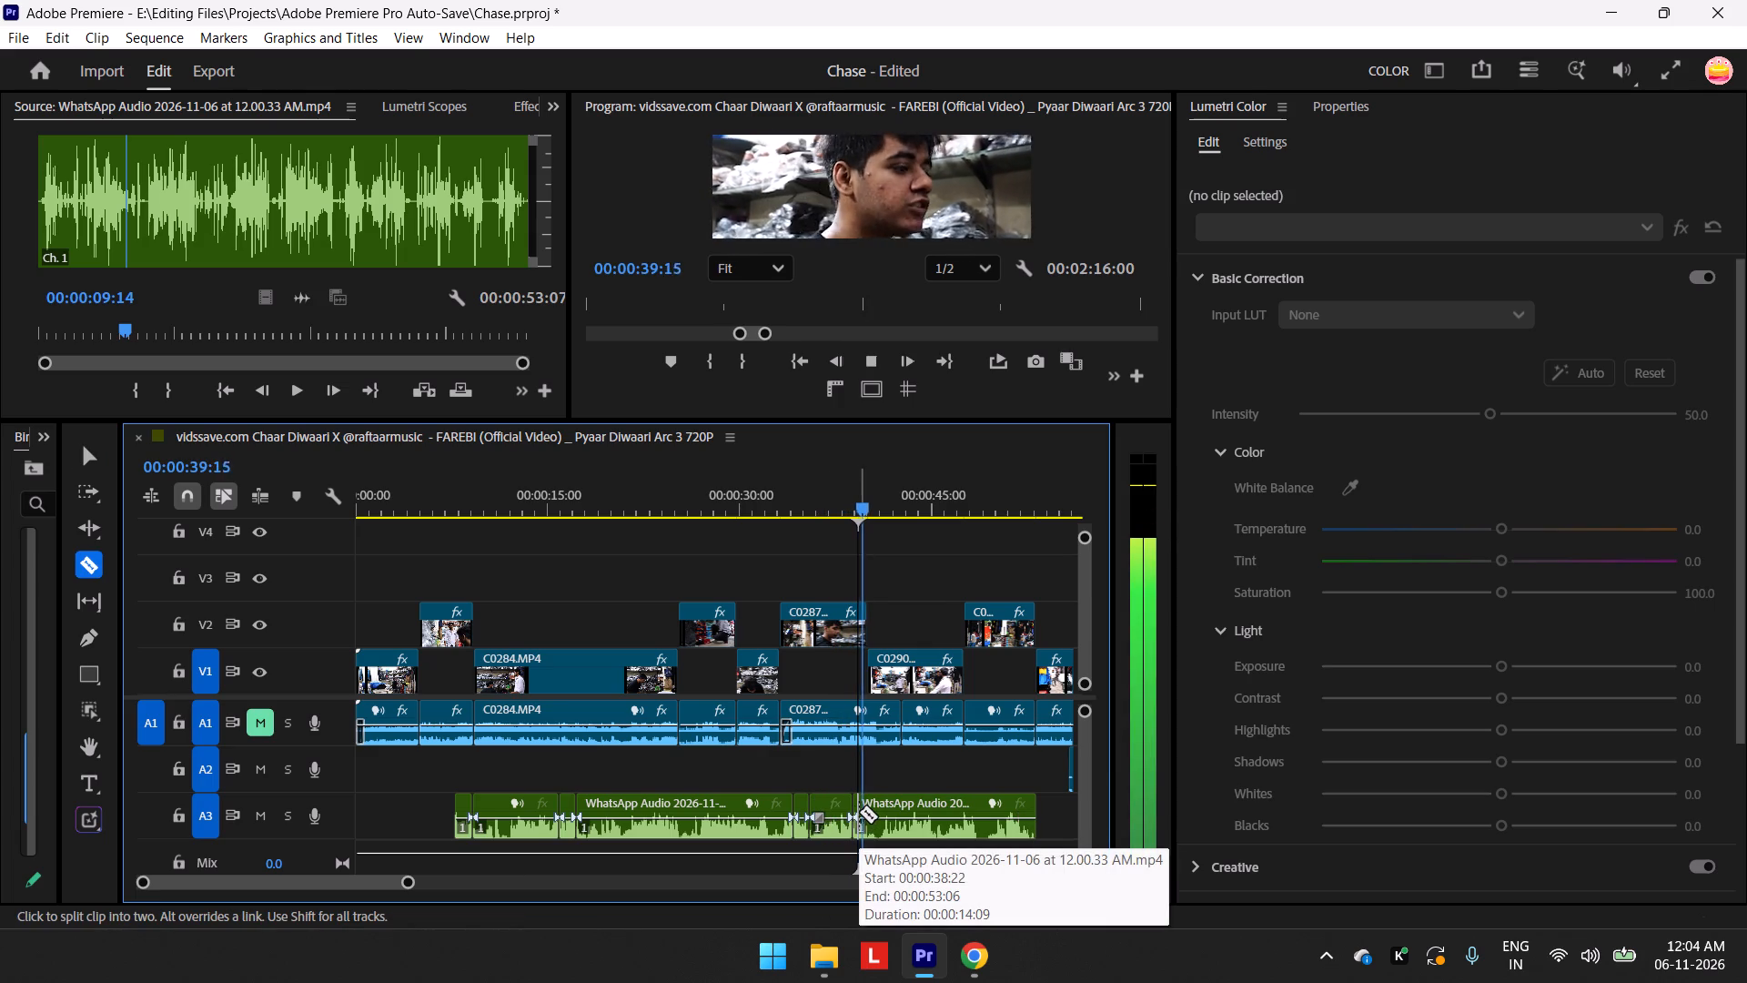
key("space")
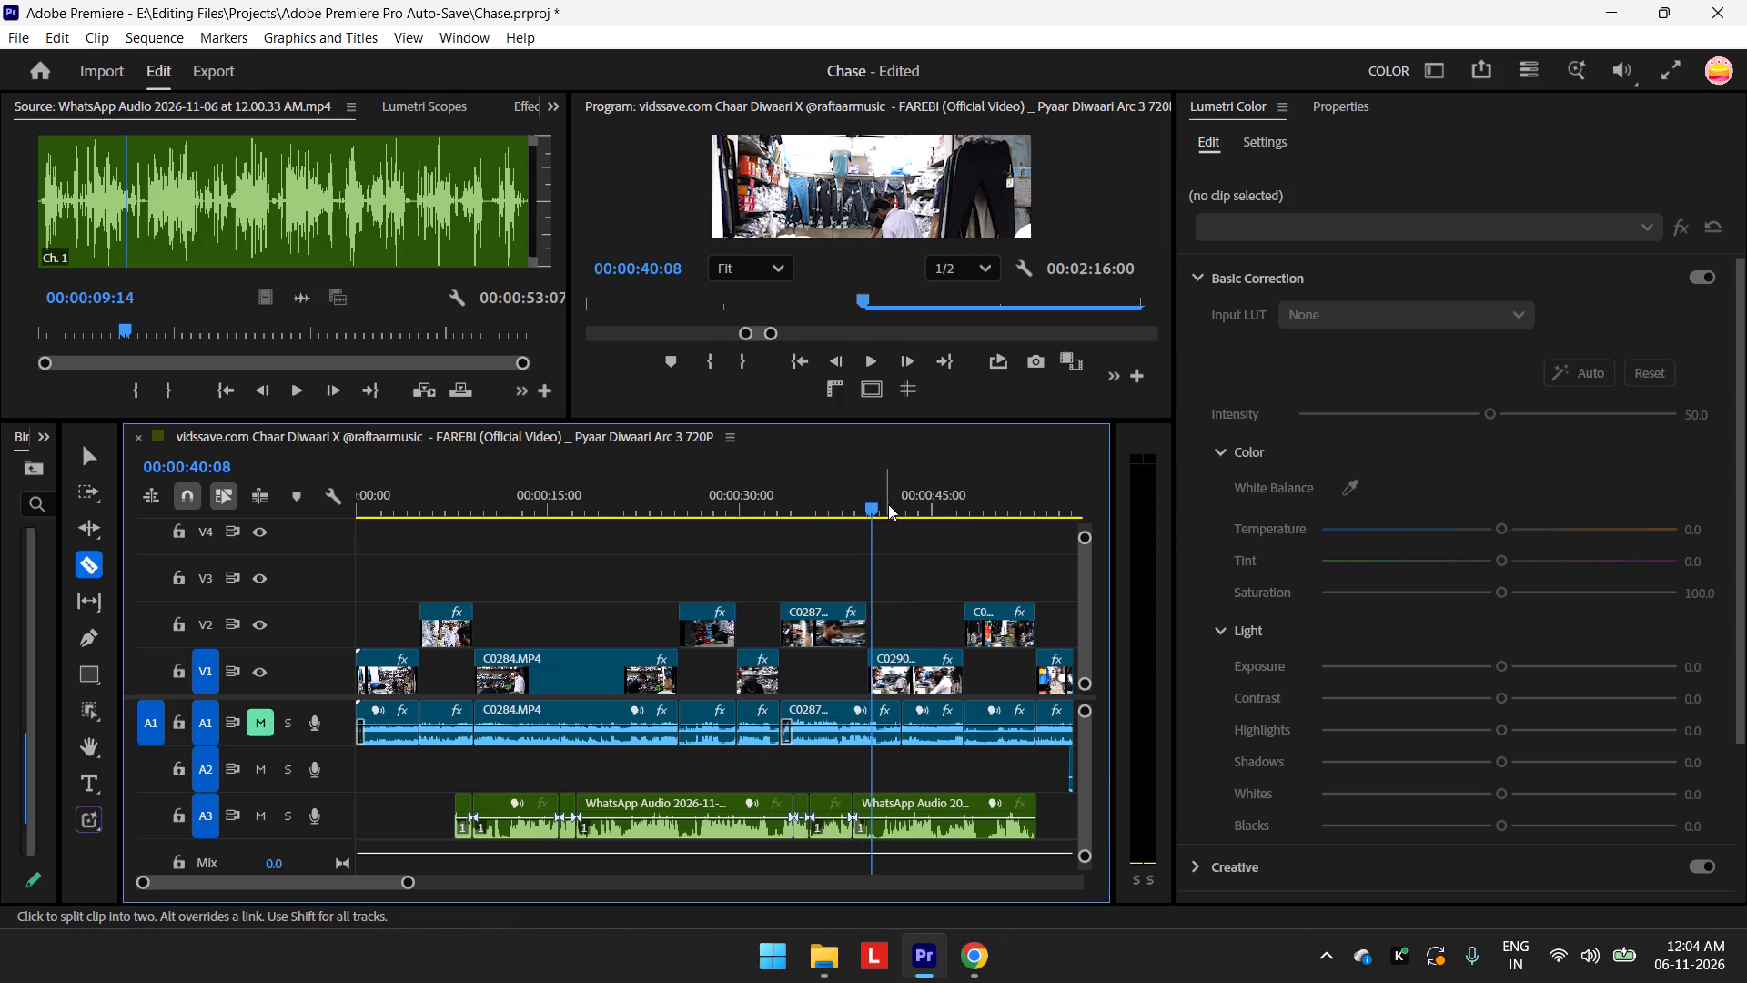
left_click(873, 505)
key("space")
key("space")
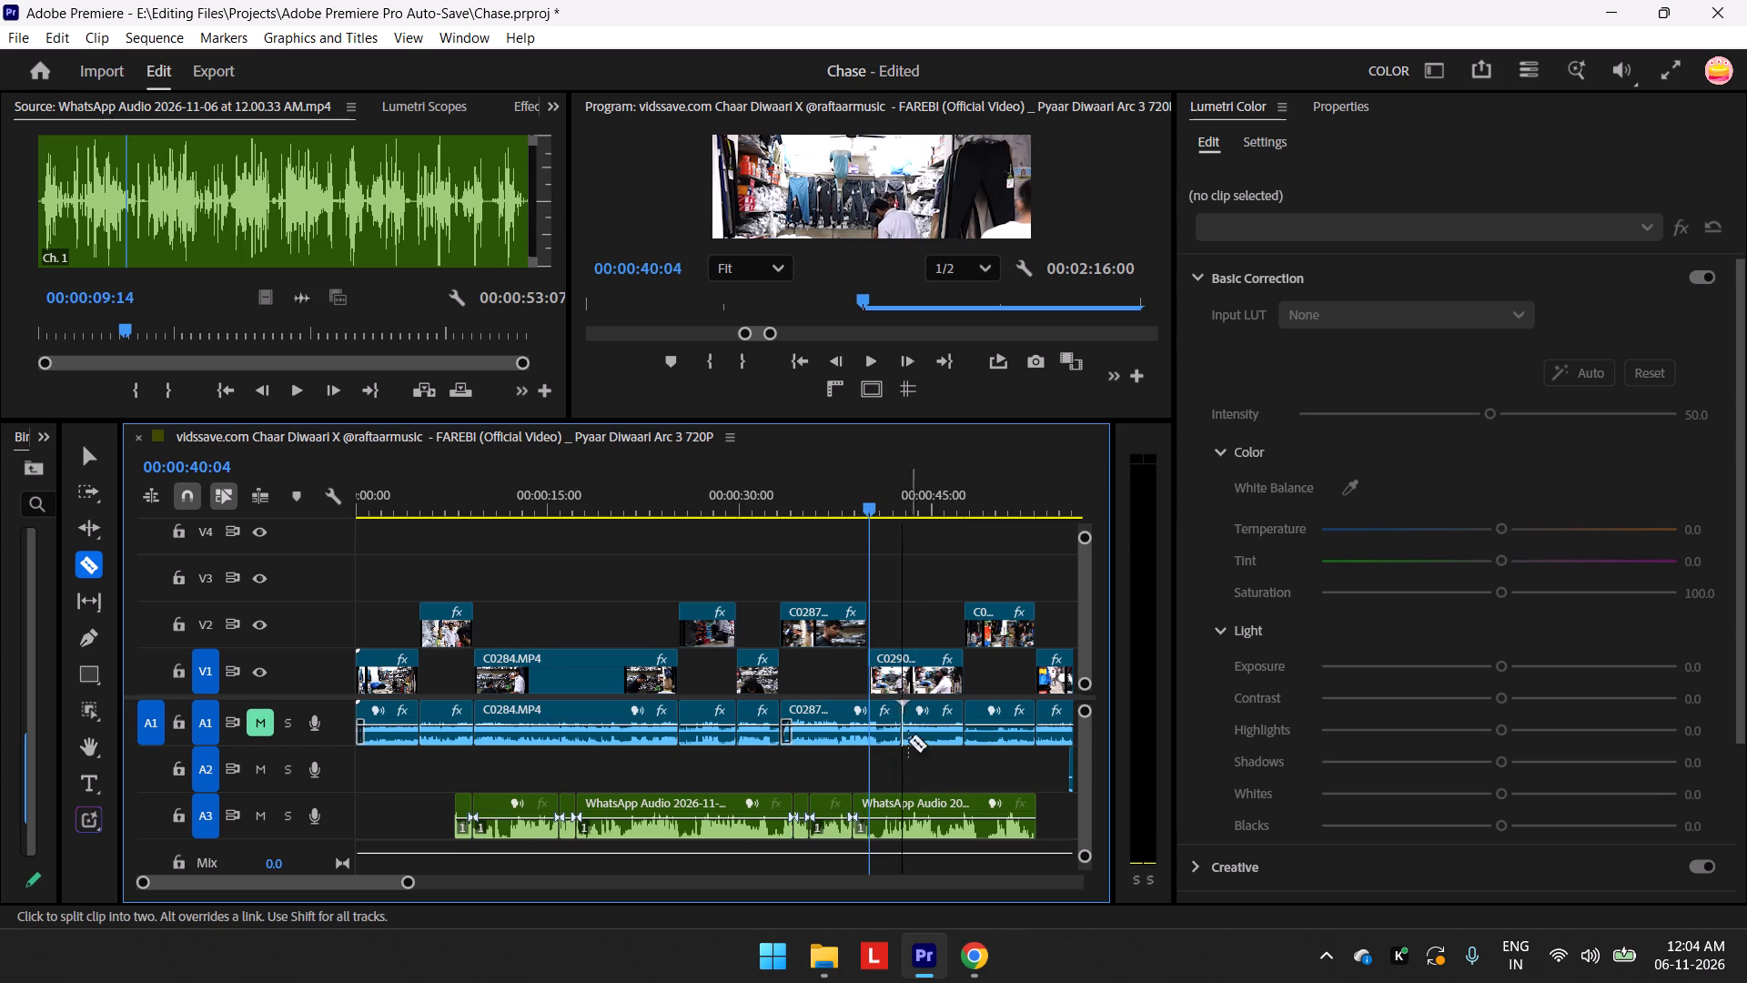
left_click(871, 799)
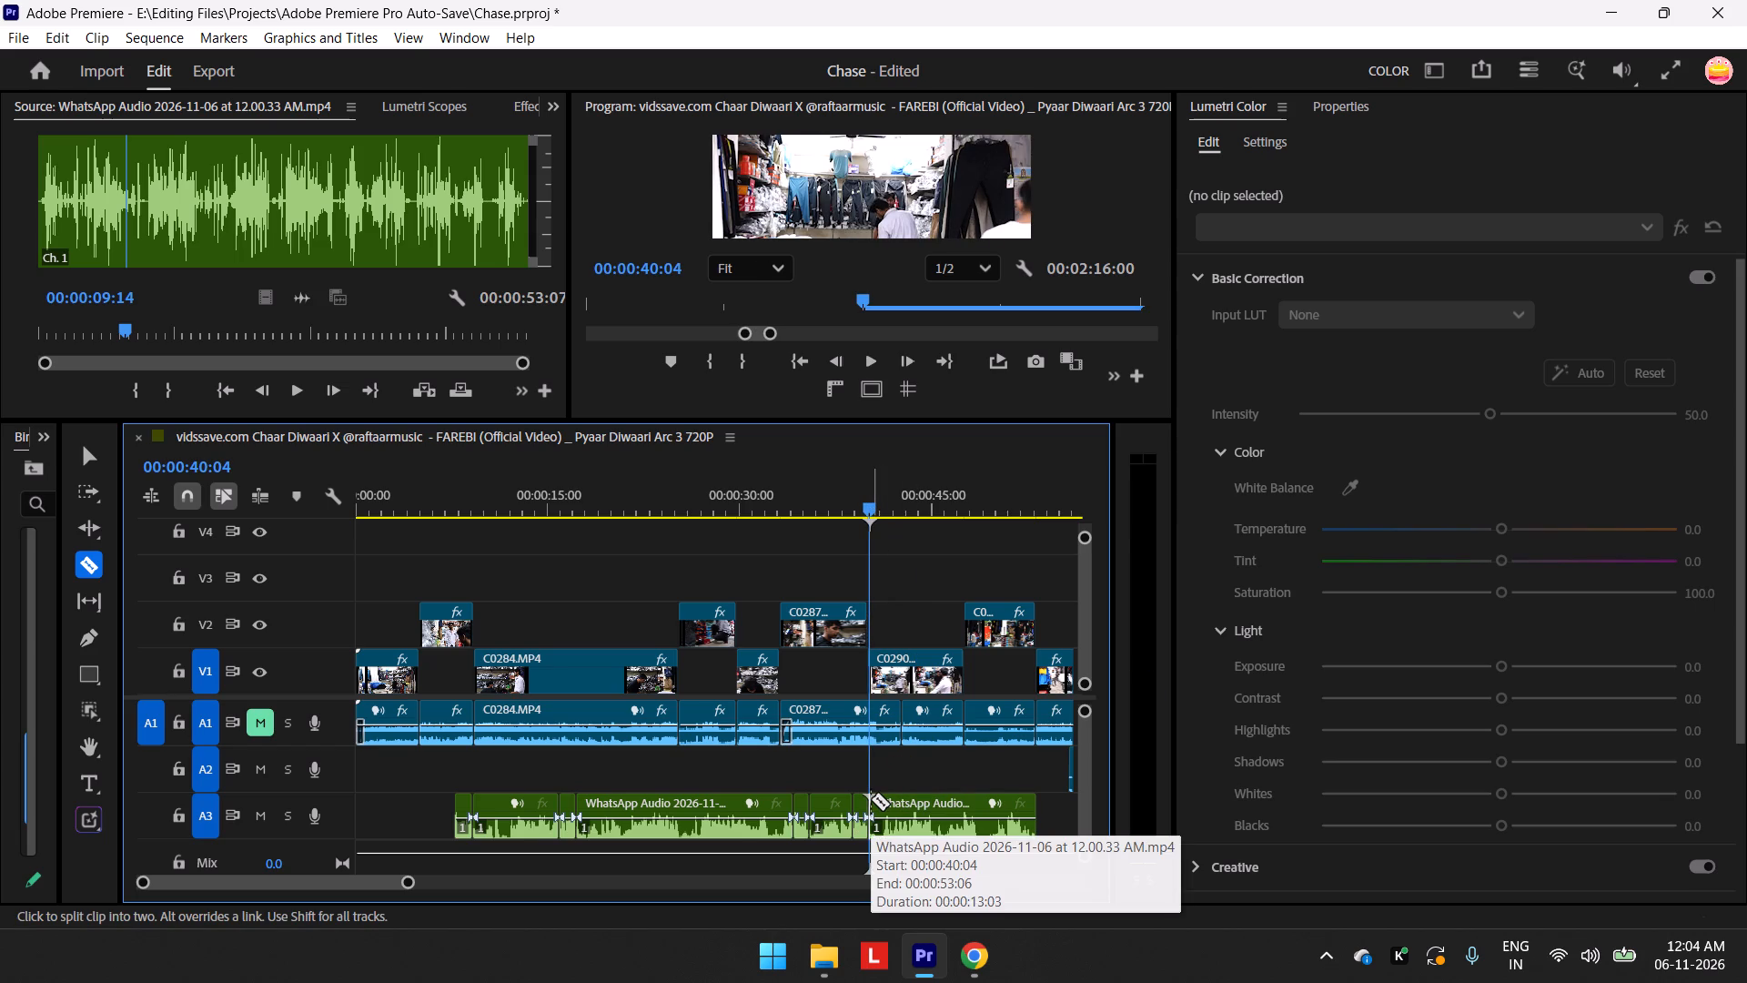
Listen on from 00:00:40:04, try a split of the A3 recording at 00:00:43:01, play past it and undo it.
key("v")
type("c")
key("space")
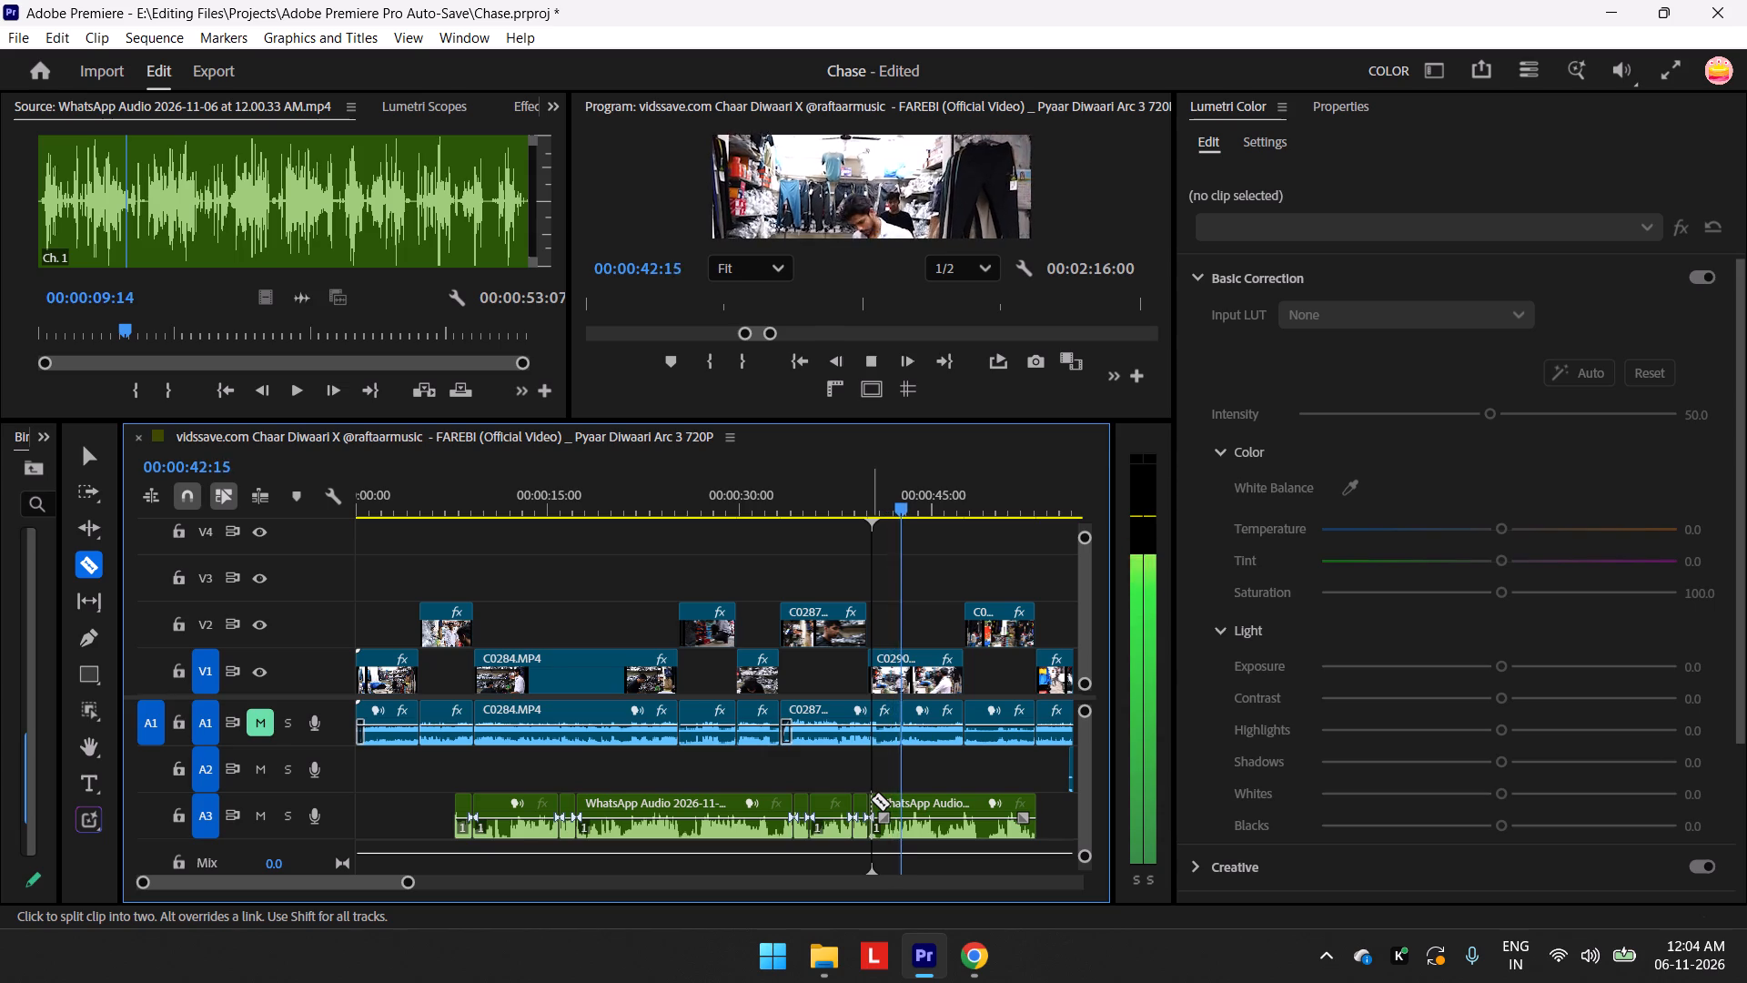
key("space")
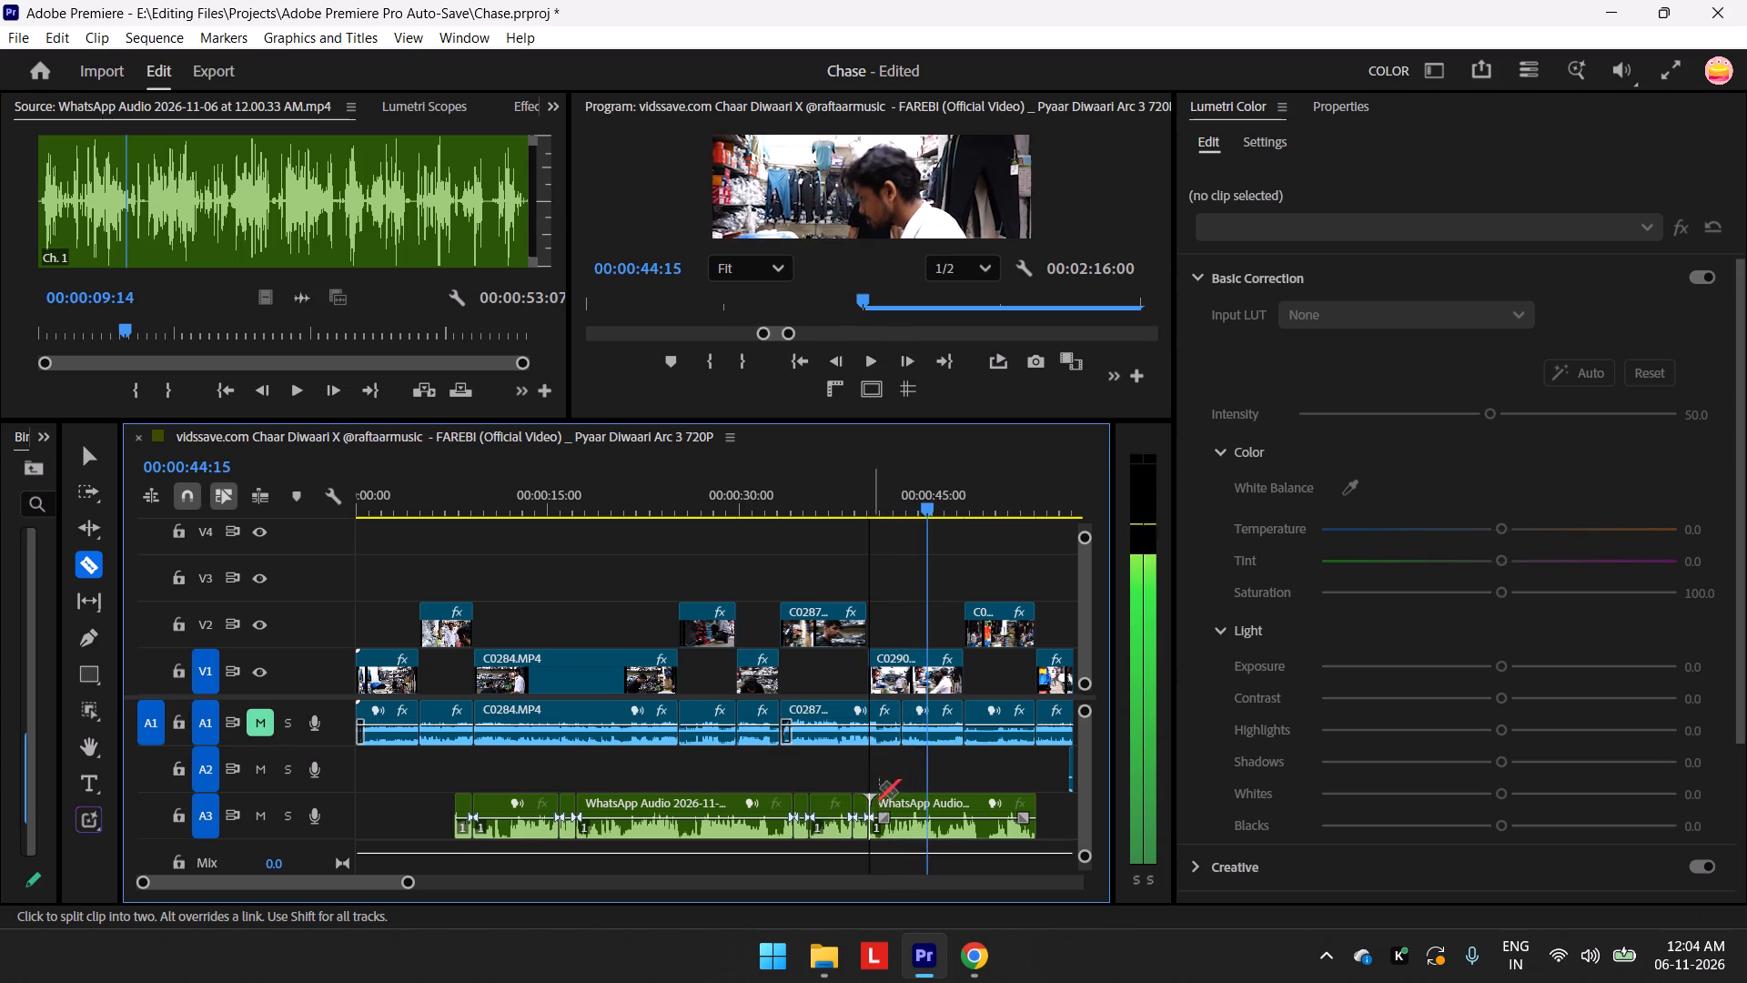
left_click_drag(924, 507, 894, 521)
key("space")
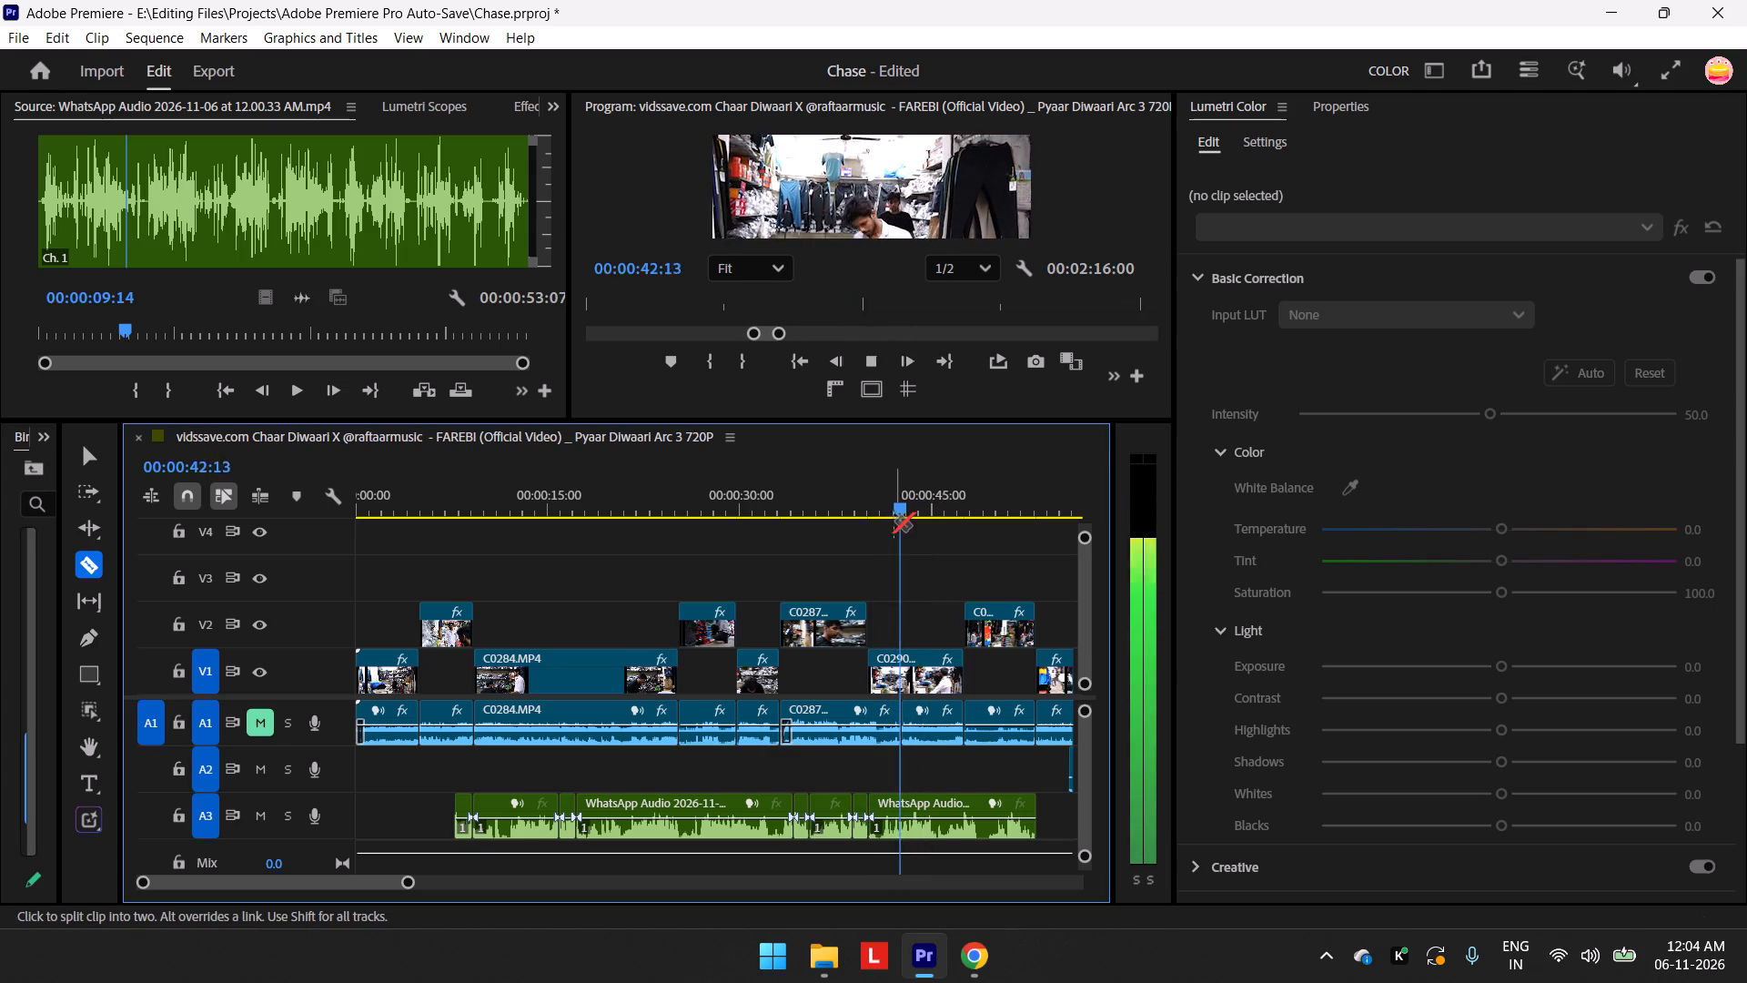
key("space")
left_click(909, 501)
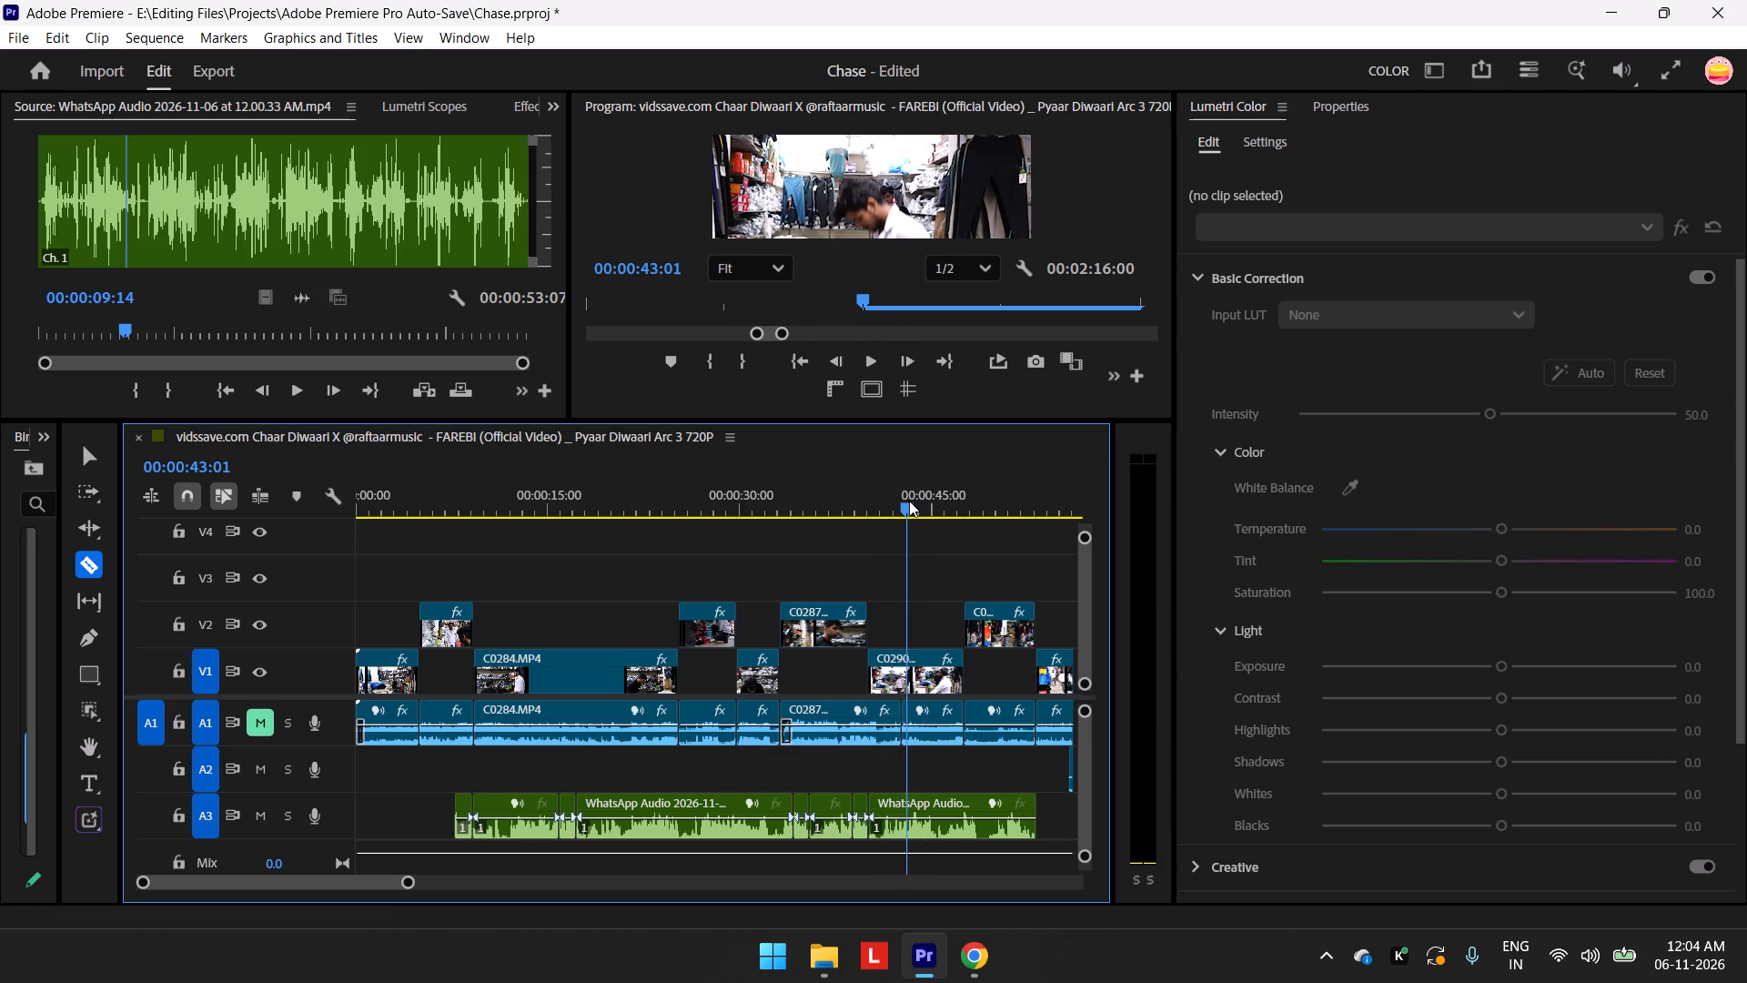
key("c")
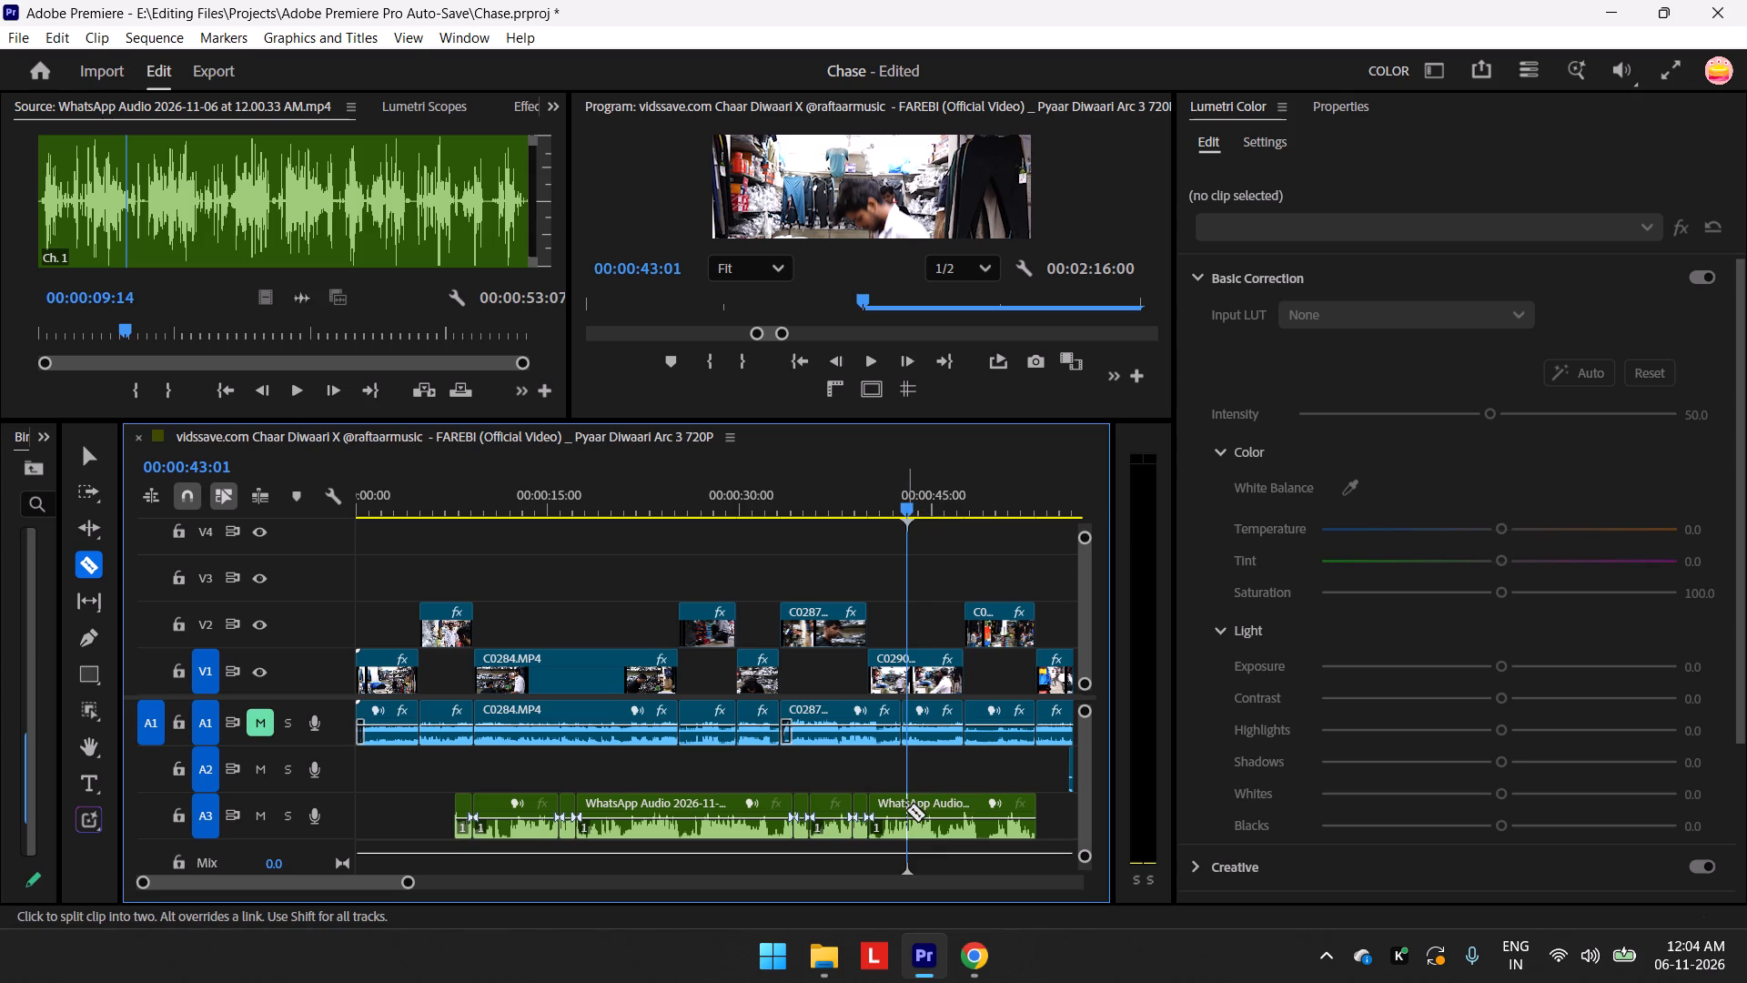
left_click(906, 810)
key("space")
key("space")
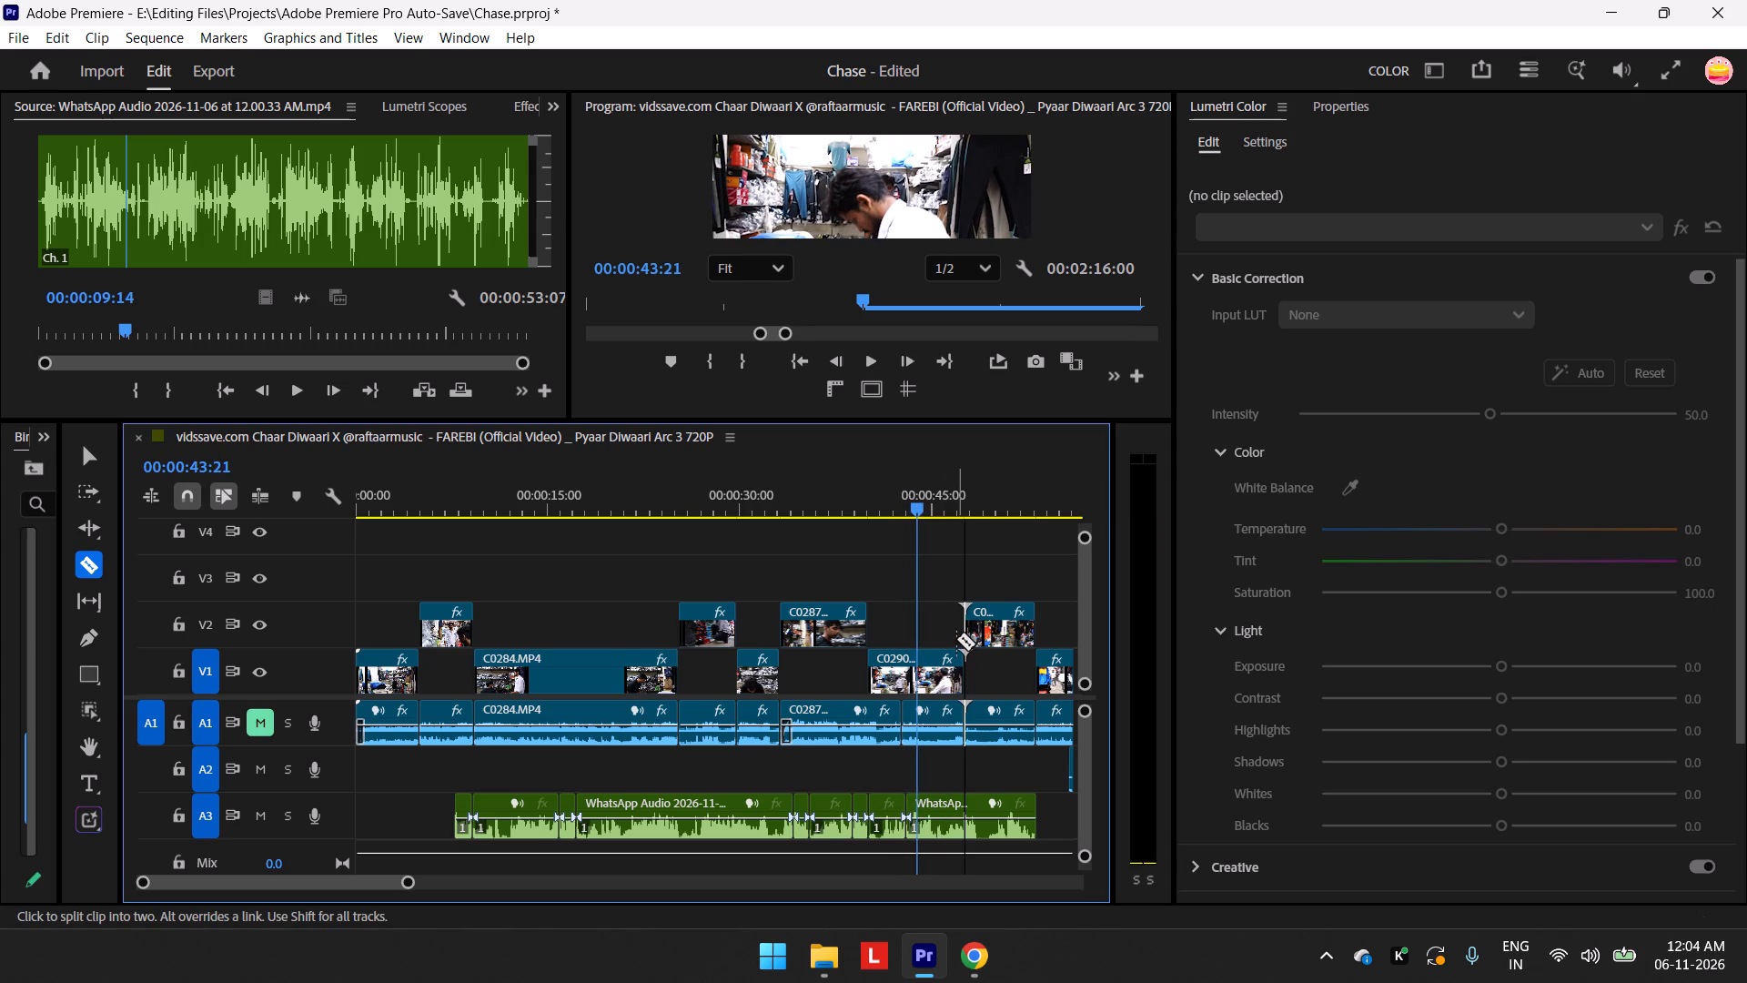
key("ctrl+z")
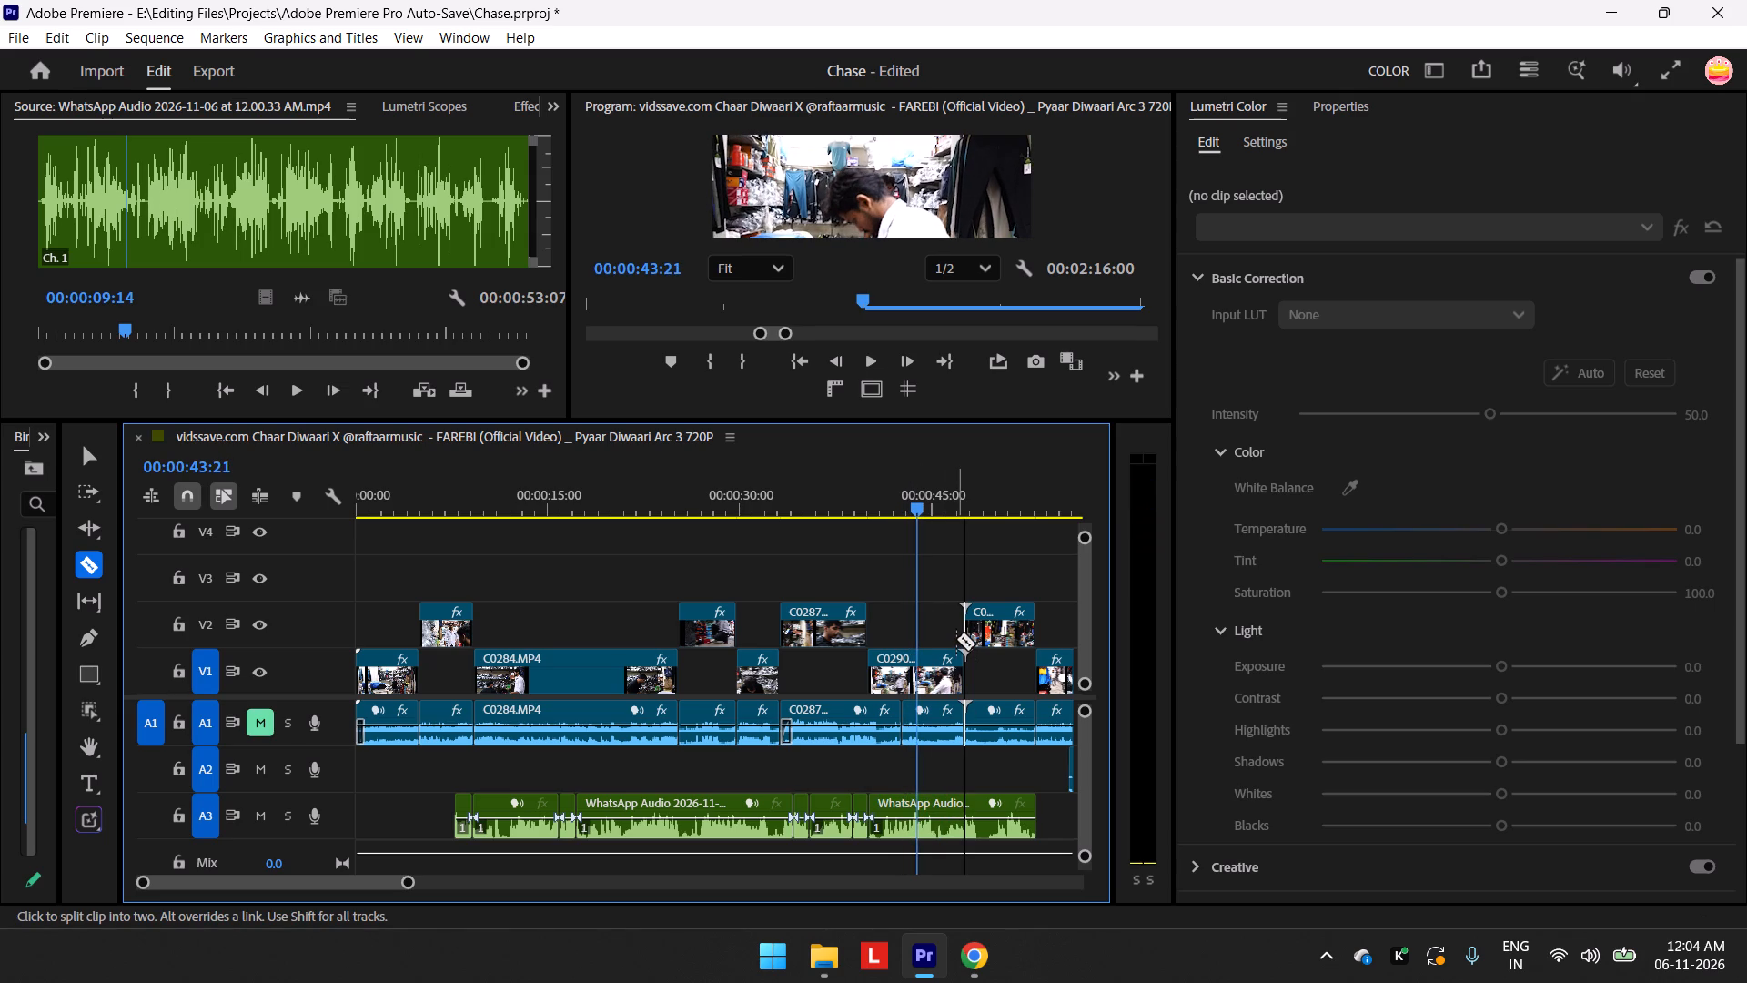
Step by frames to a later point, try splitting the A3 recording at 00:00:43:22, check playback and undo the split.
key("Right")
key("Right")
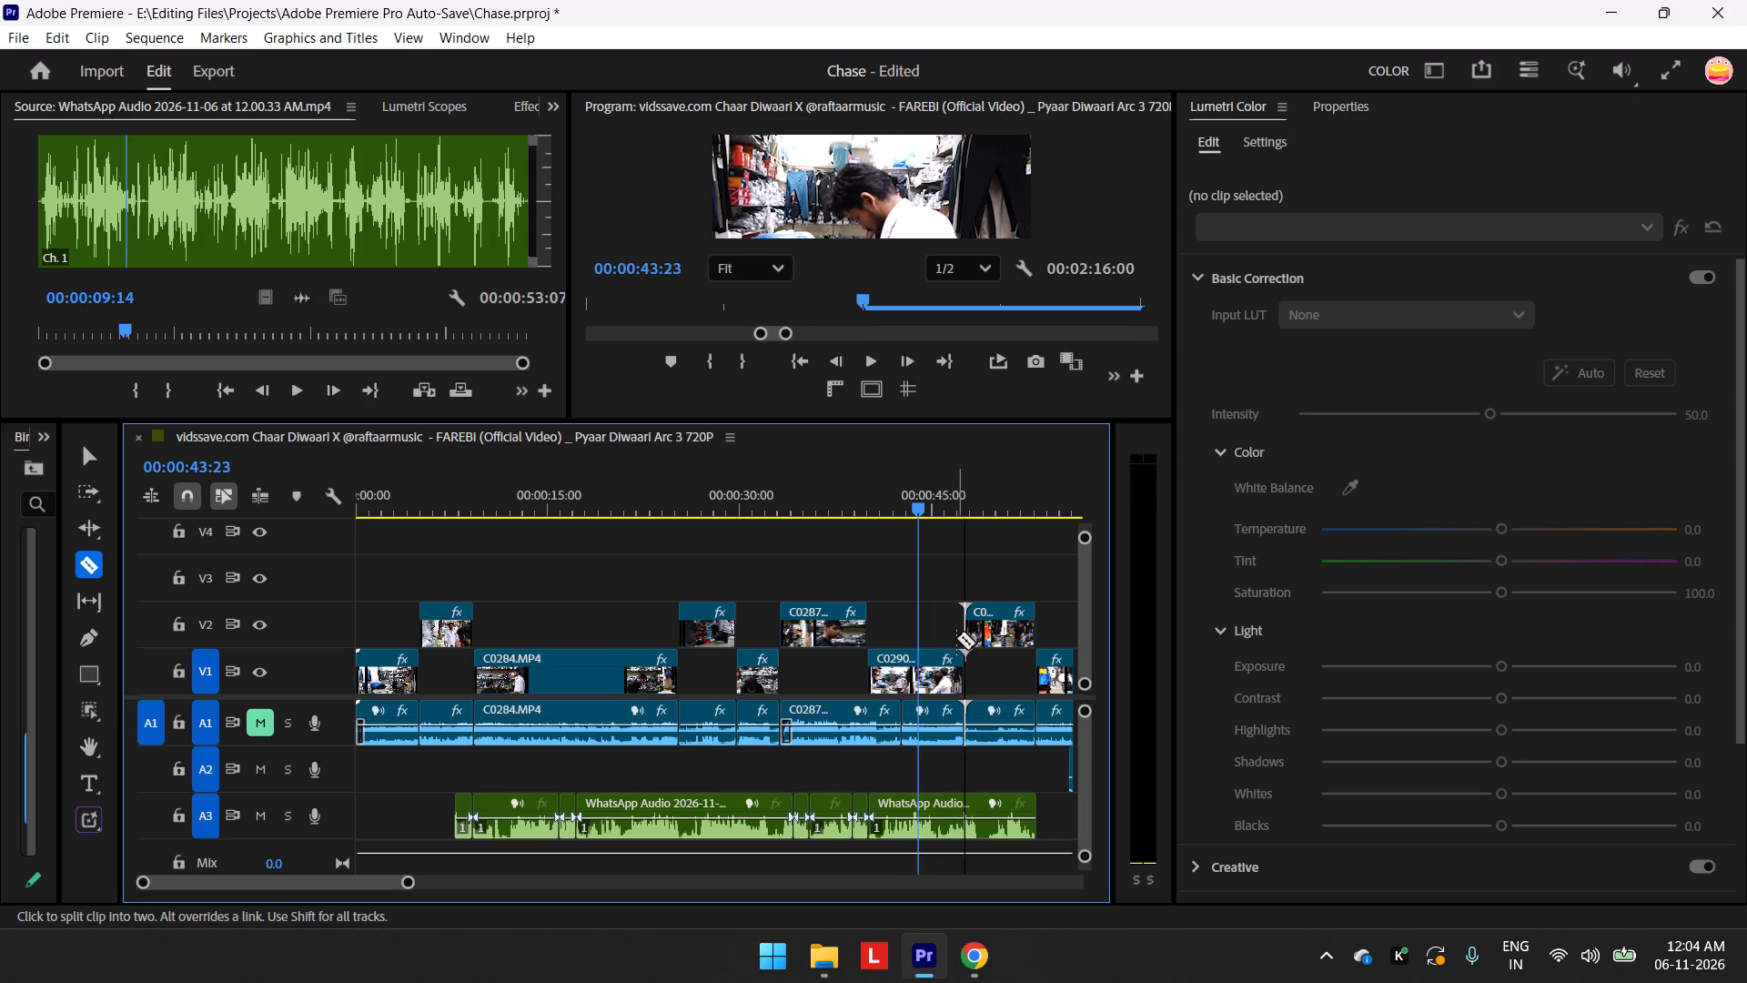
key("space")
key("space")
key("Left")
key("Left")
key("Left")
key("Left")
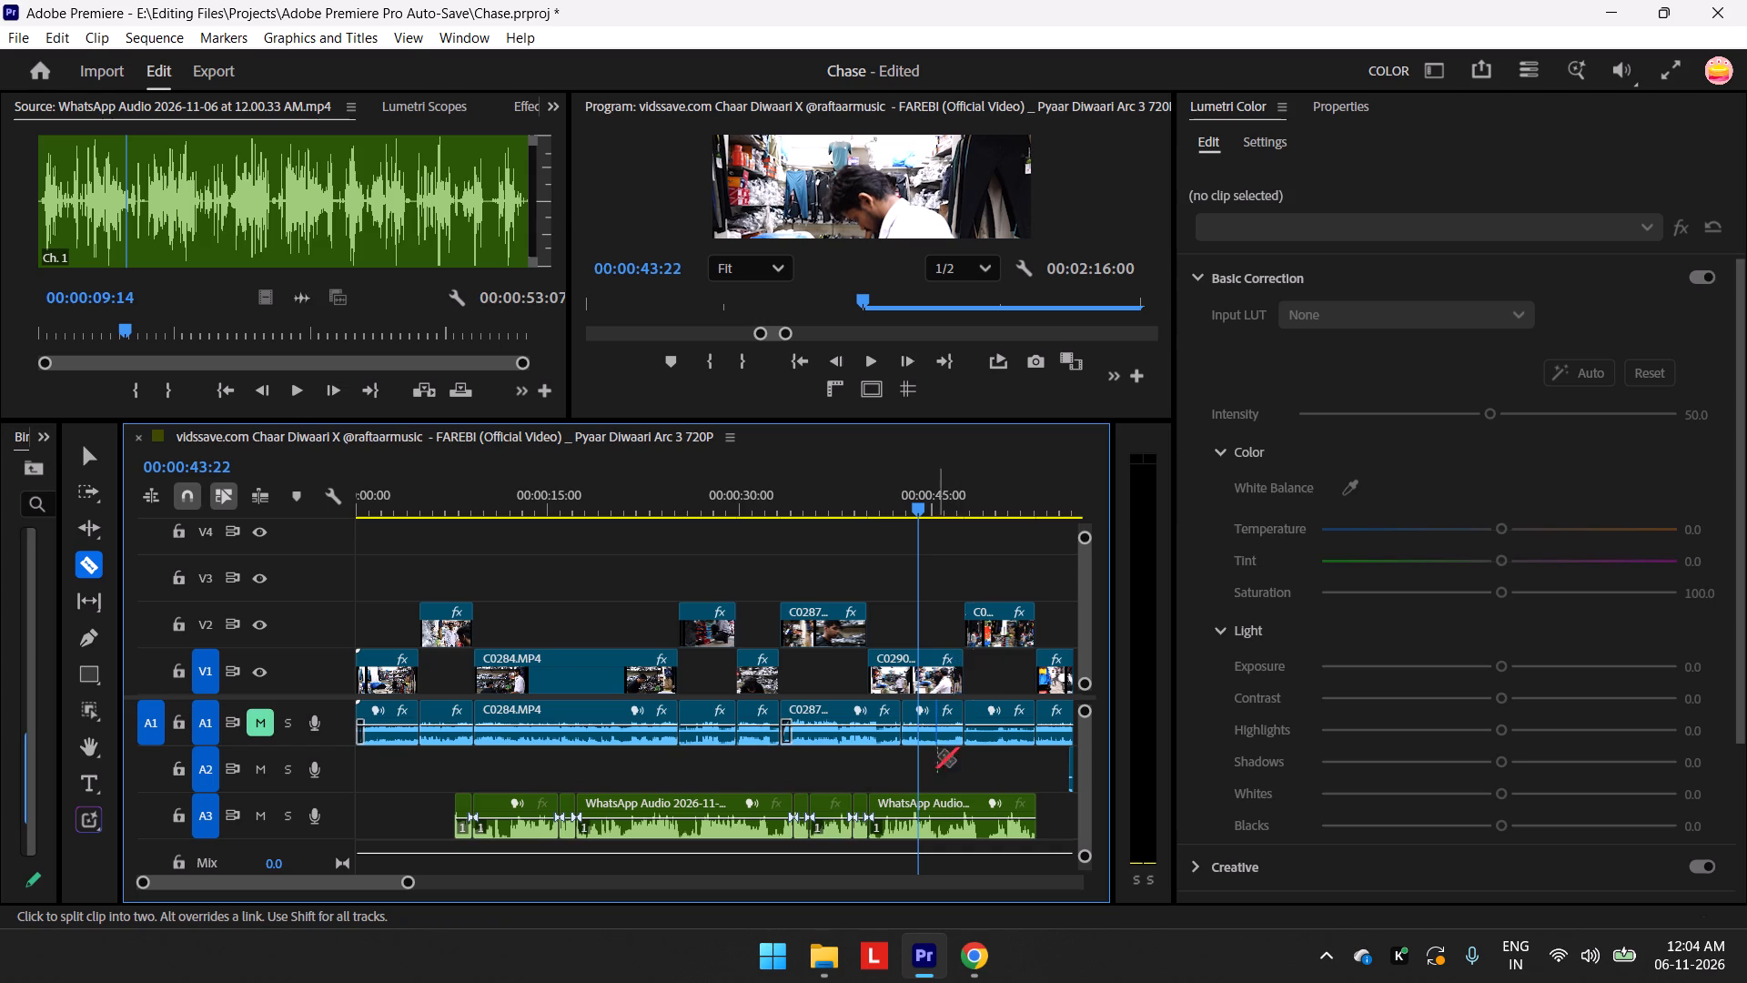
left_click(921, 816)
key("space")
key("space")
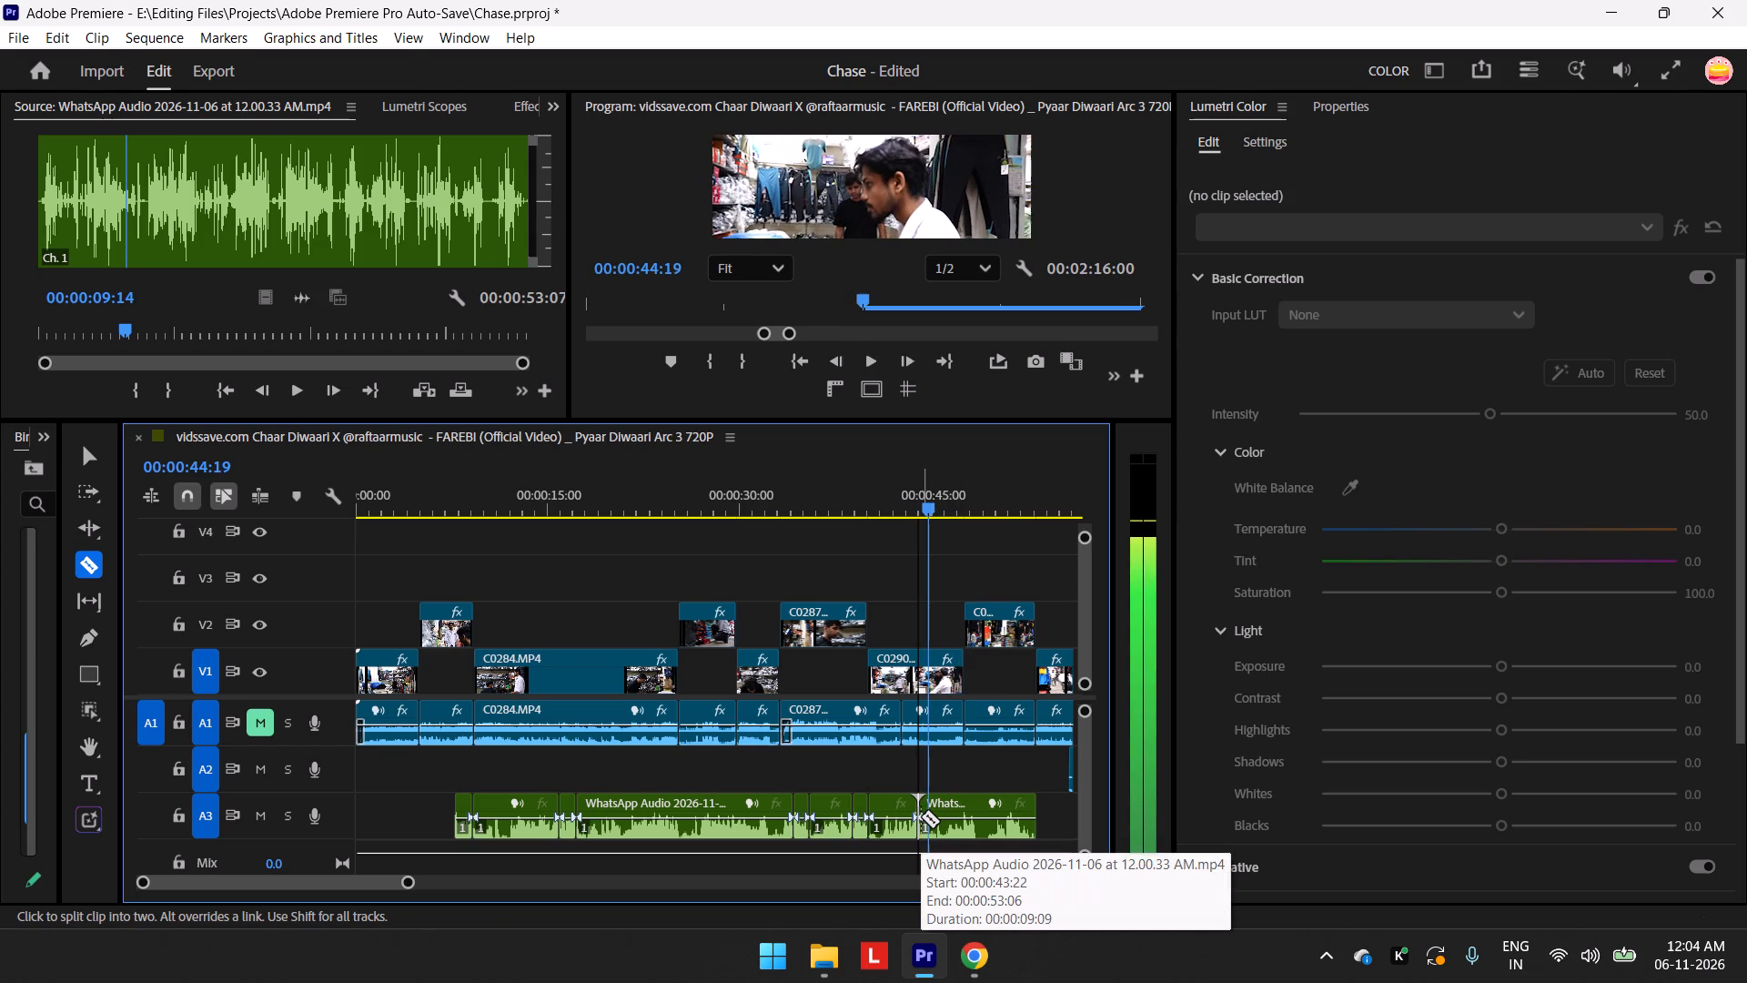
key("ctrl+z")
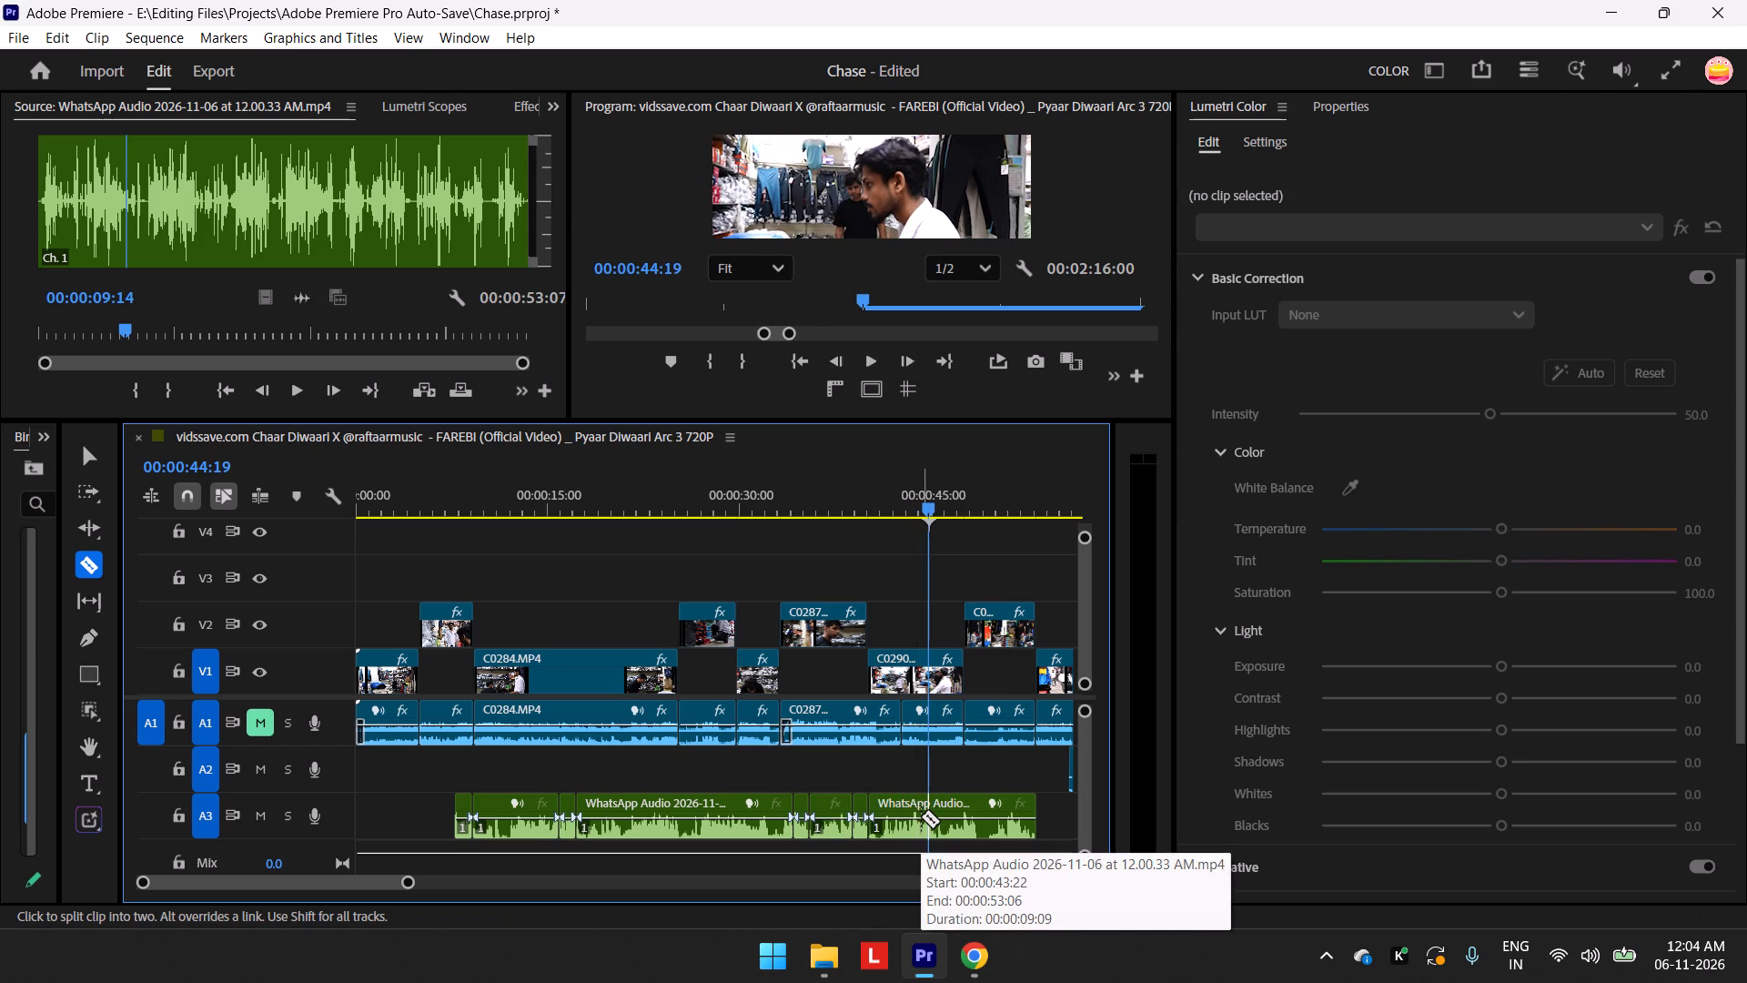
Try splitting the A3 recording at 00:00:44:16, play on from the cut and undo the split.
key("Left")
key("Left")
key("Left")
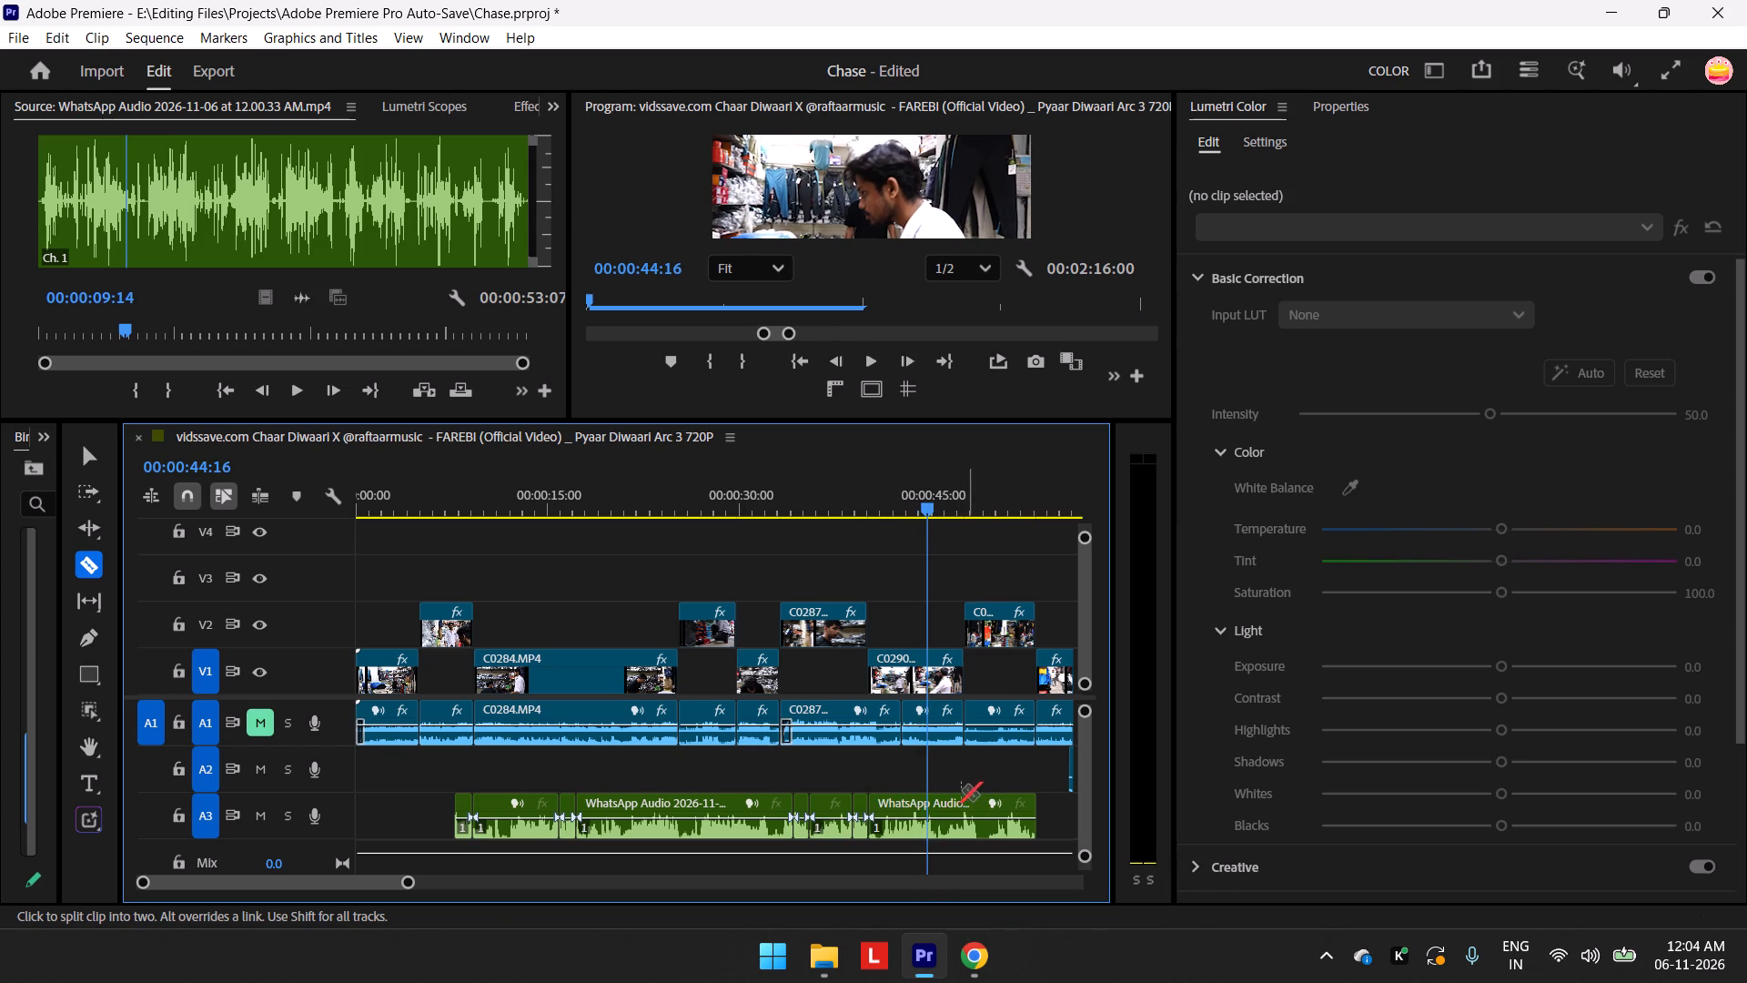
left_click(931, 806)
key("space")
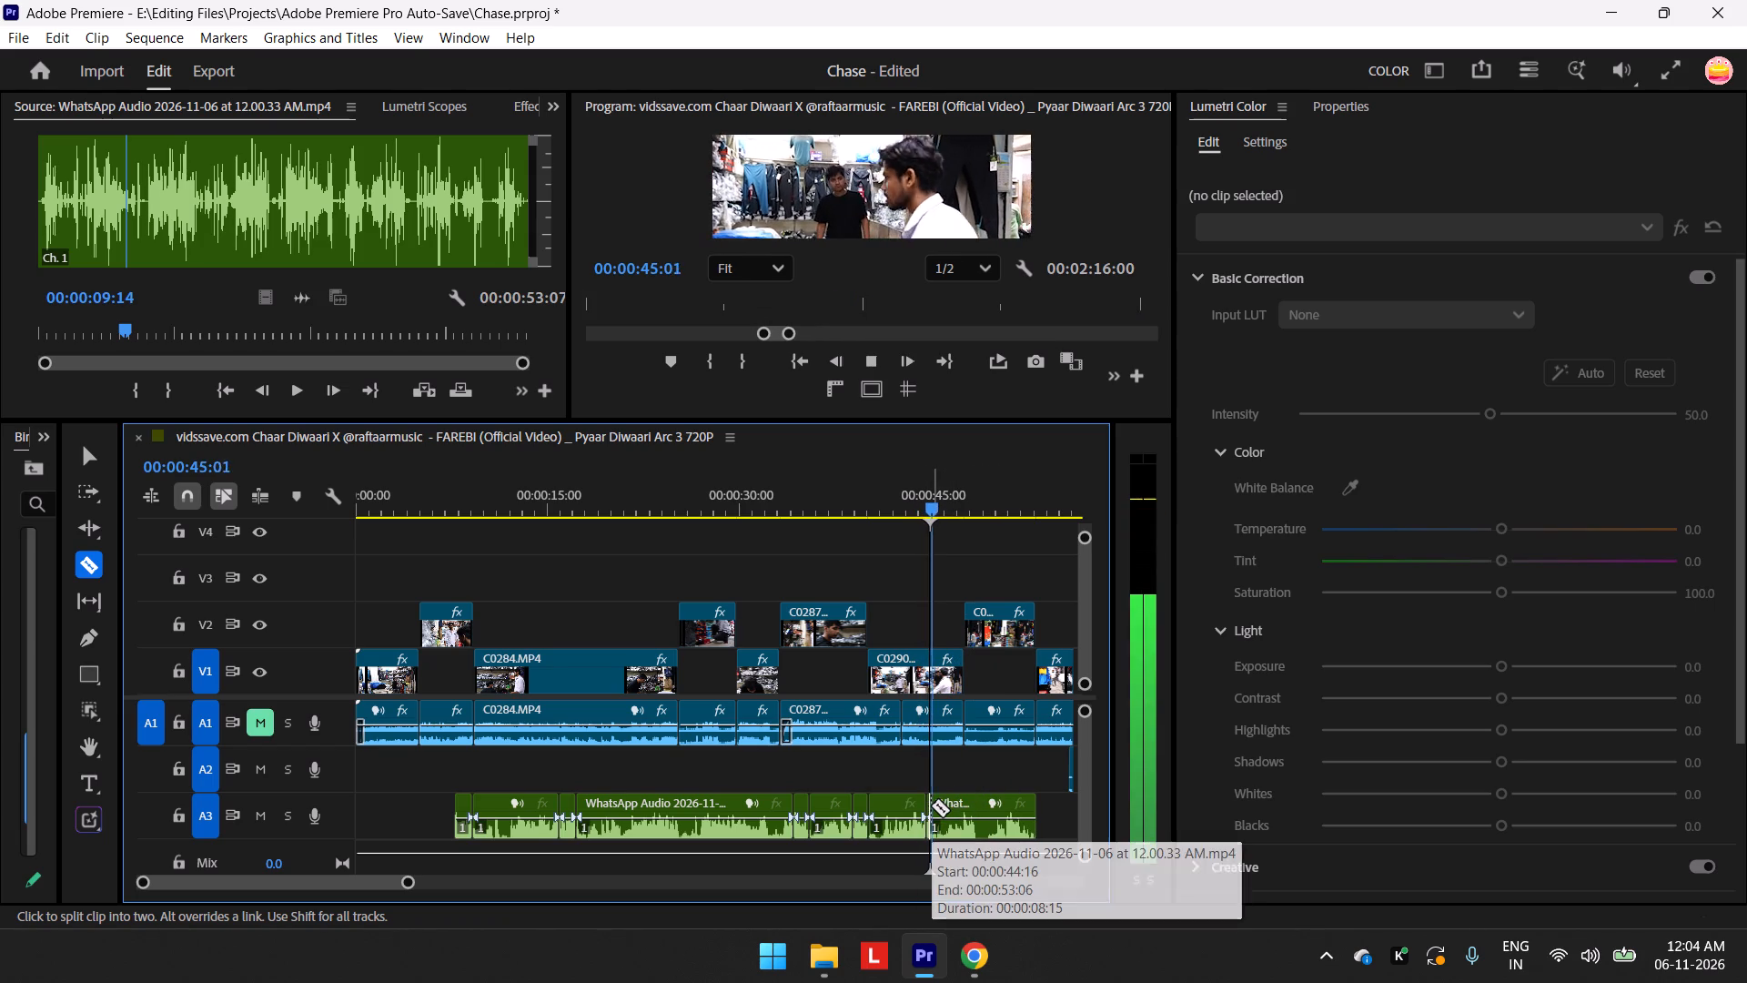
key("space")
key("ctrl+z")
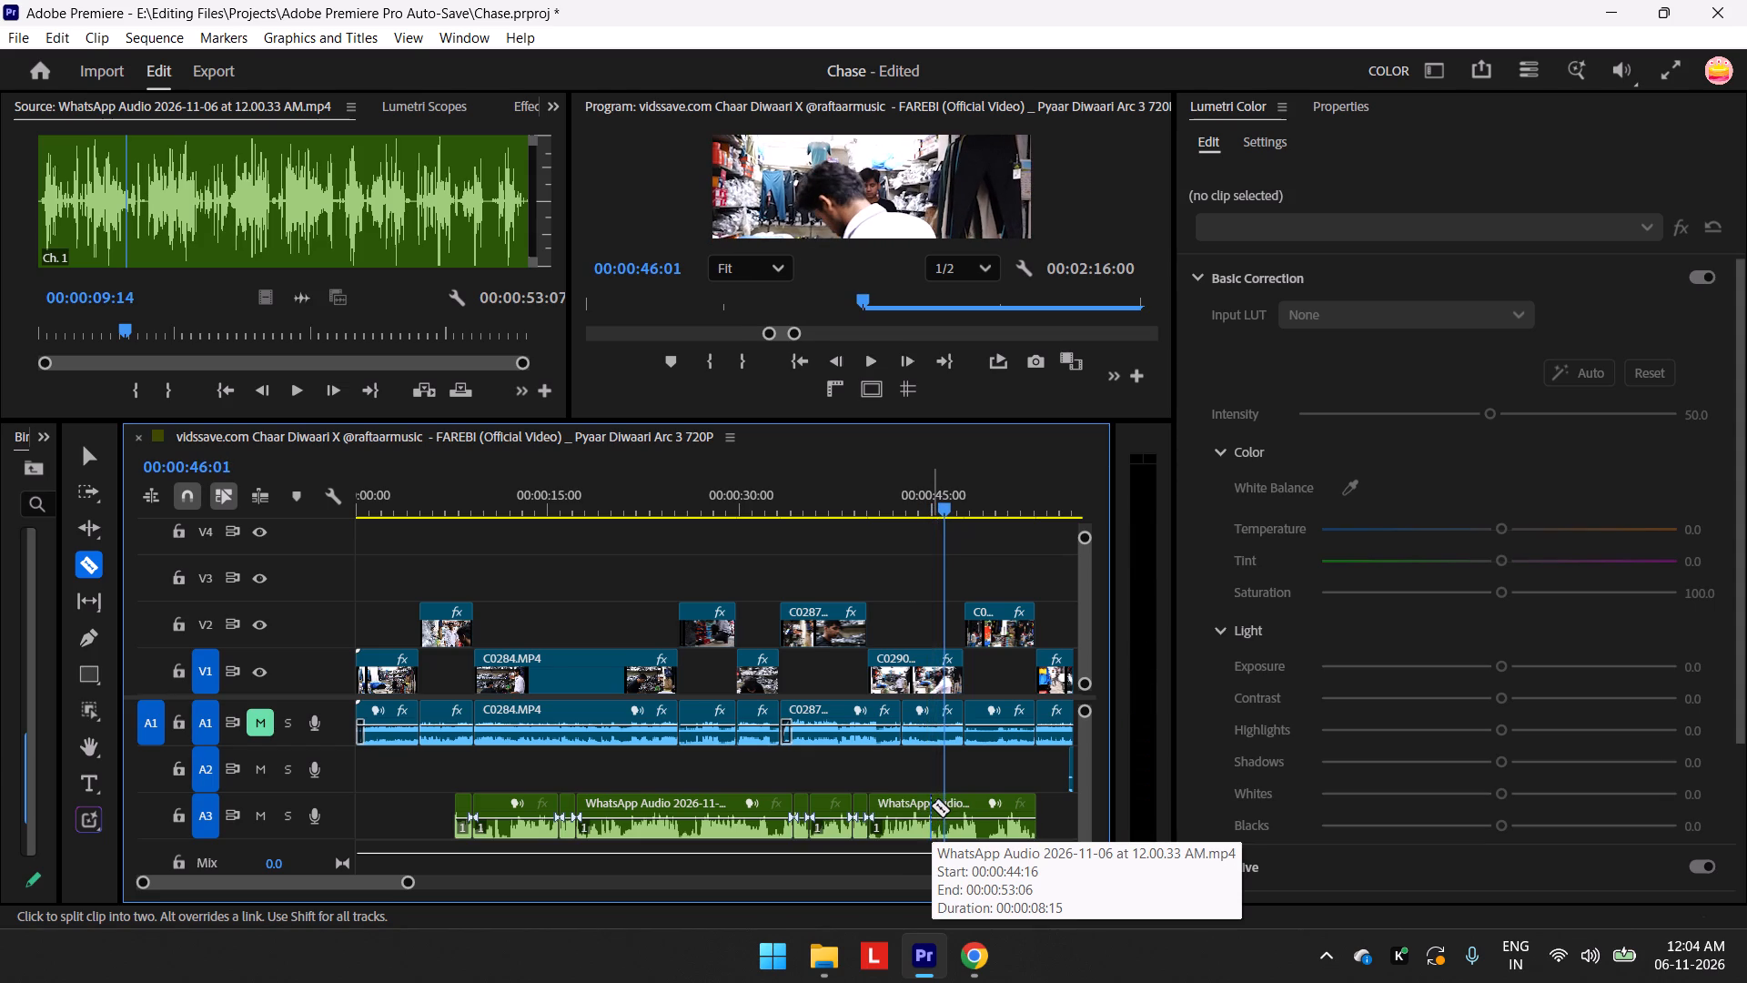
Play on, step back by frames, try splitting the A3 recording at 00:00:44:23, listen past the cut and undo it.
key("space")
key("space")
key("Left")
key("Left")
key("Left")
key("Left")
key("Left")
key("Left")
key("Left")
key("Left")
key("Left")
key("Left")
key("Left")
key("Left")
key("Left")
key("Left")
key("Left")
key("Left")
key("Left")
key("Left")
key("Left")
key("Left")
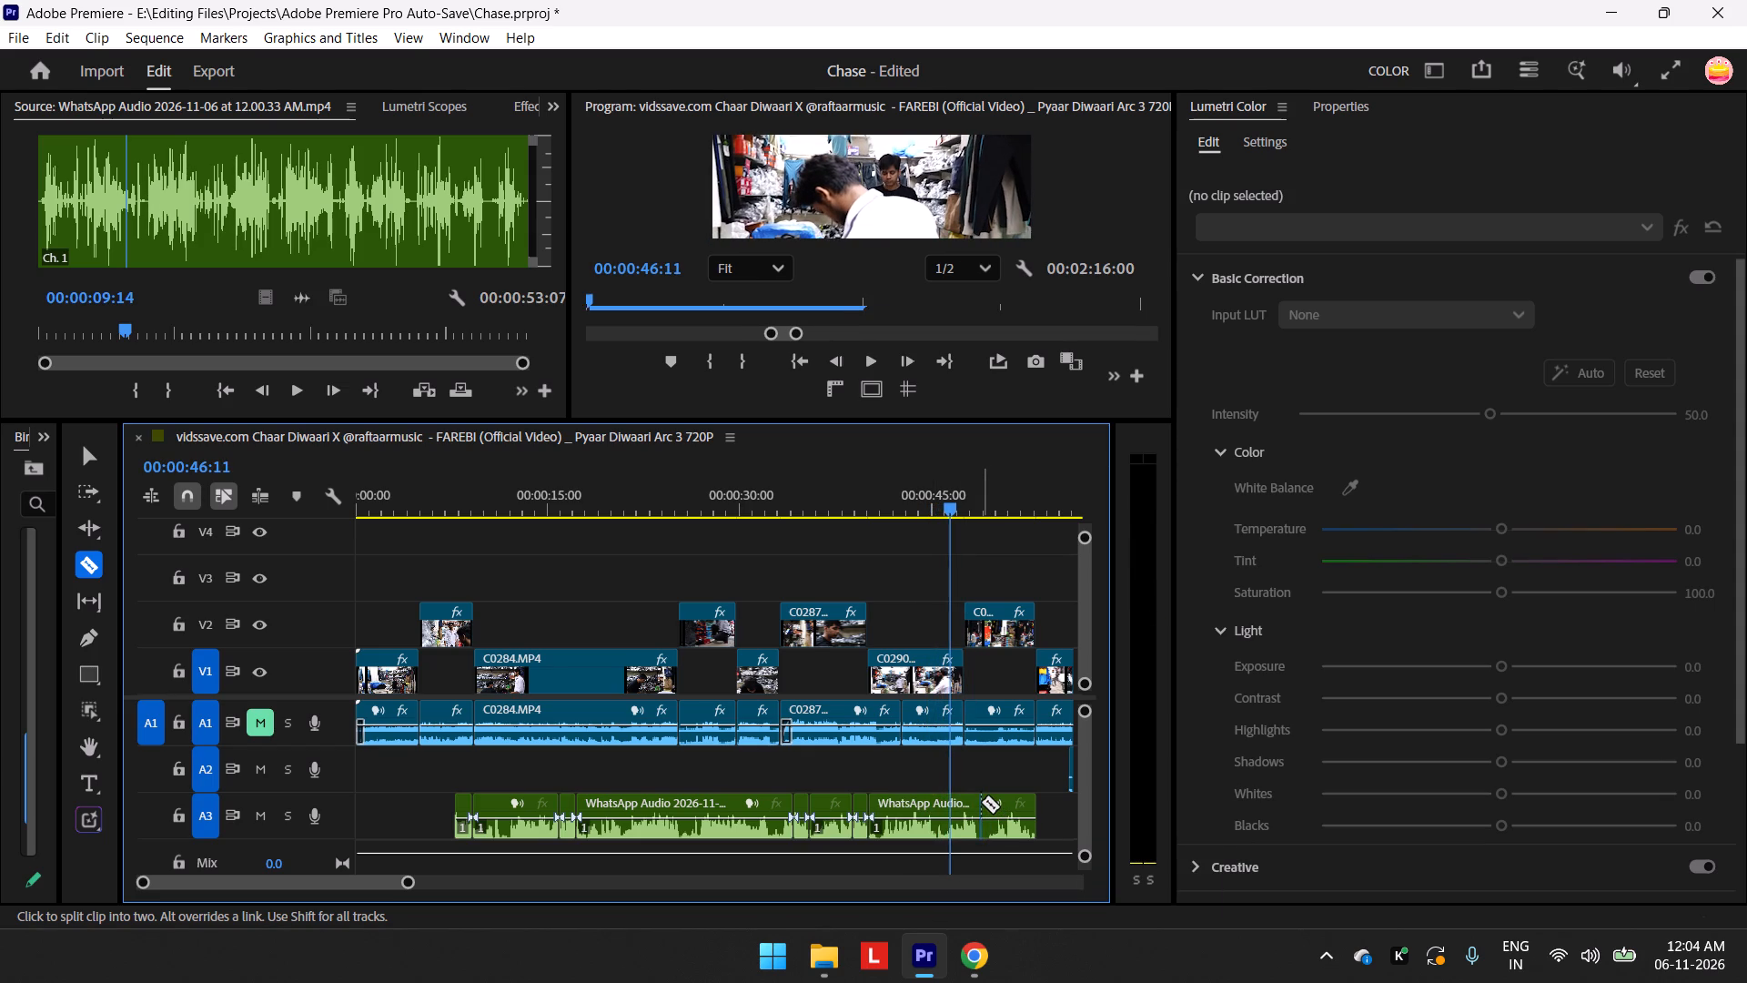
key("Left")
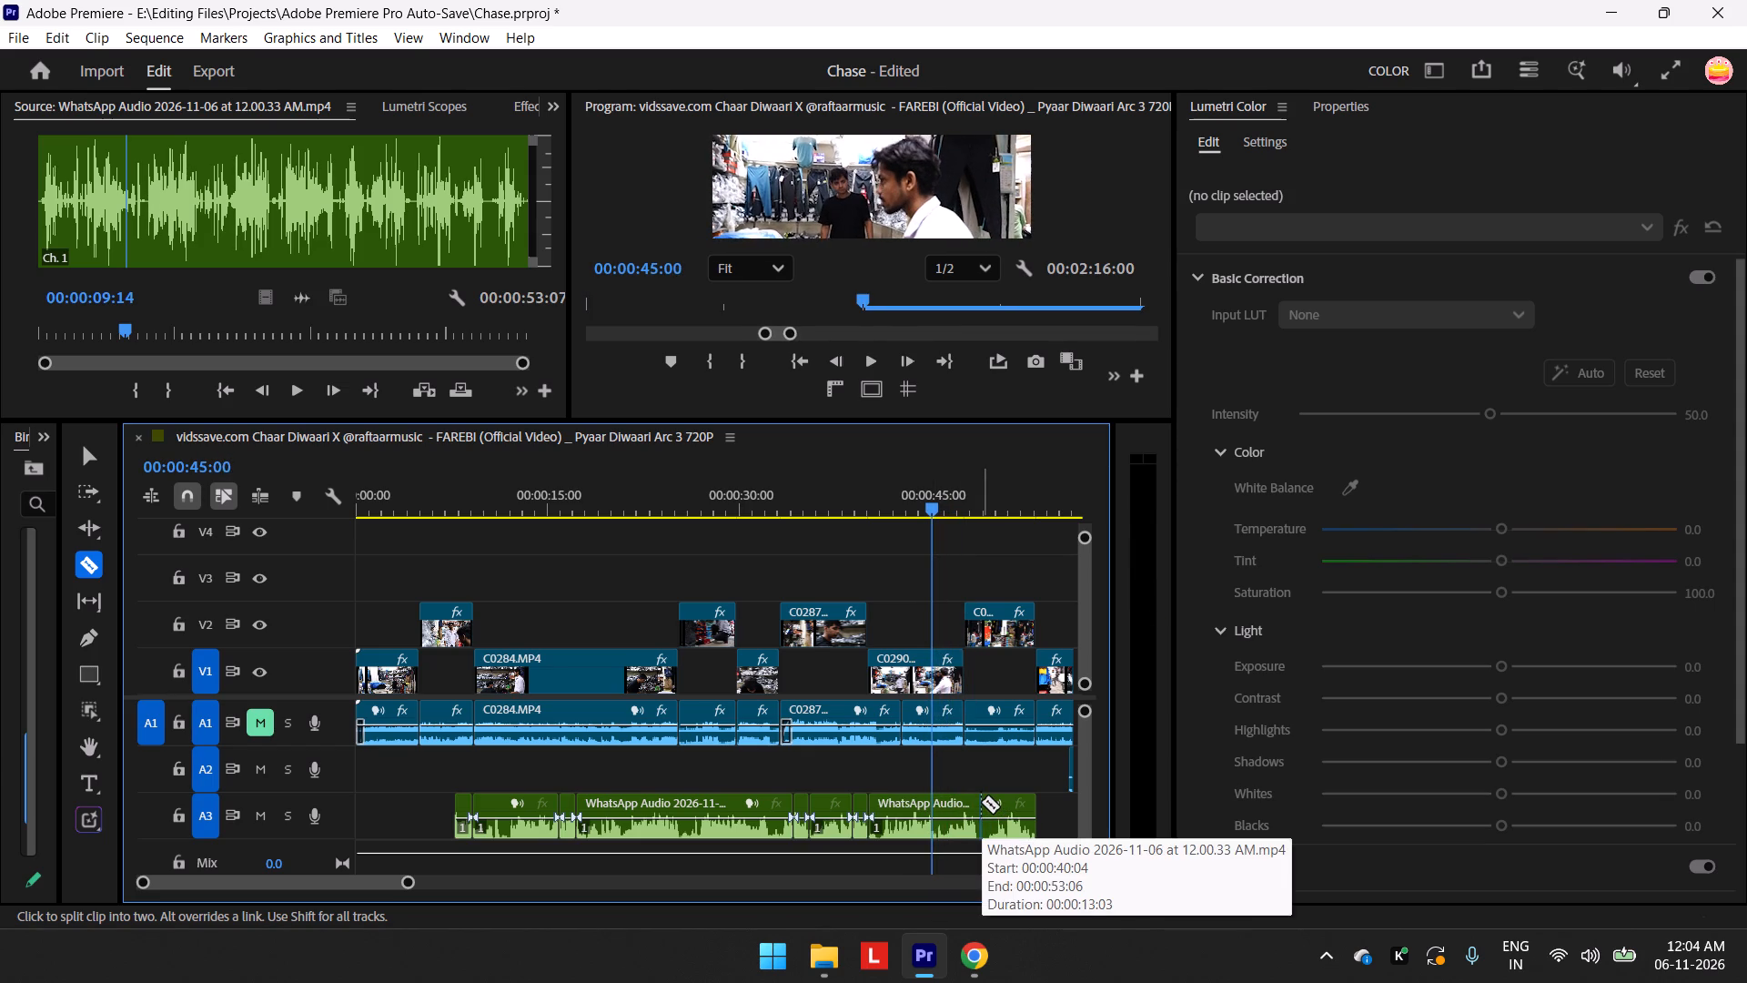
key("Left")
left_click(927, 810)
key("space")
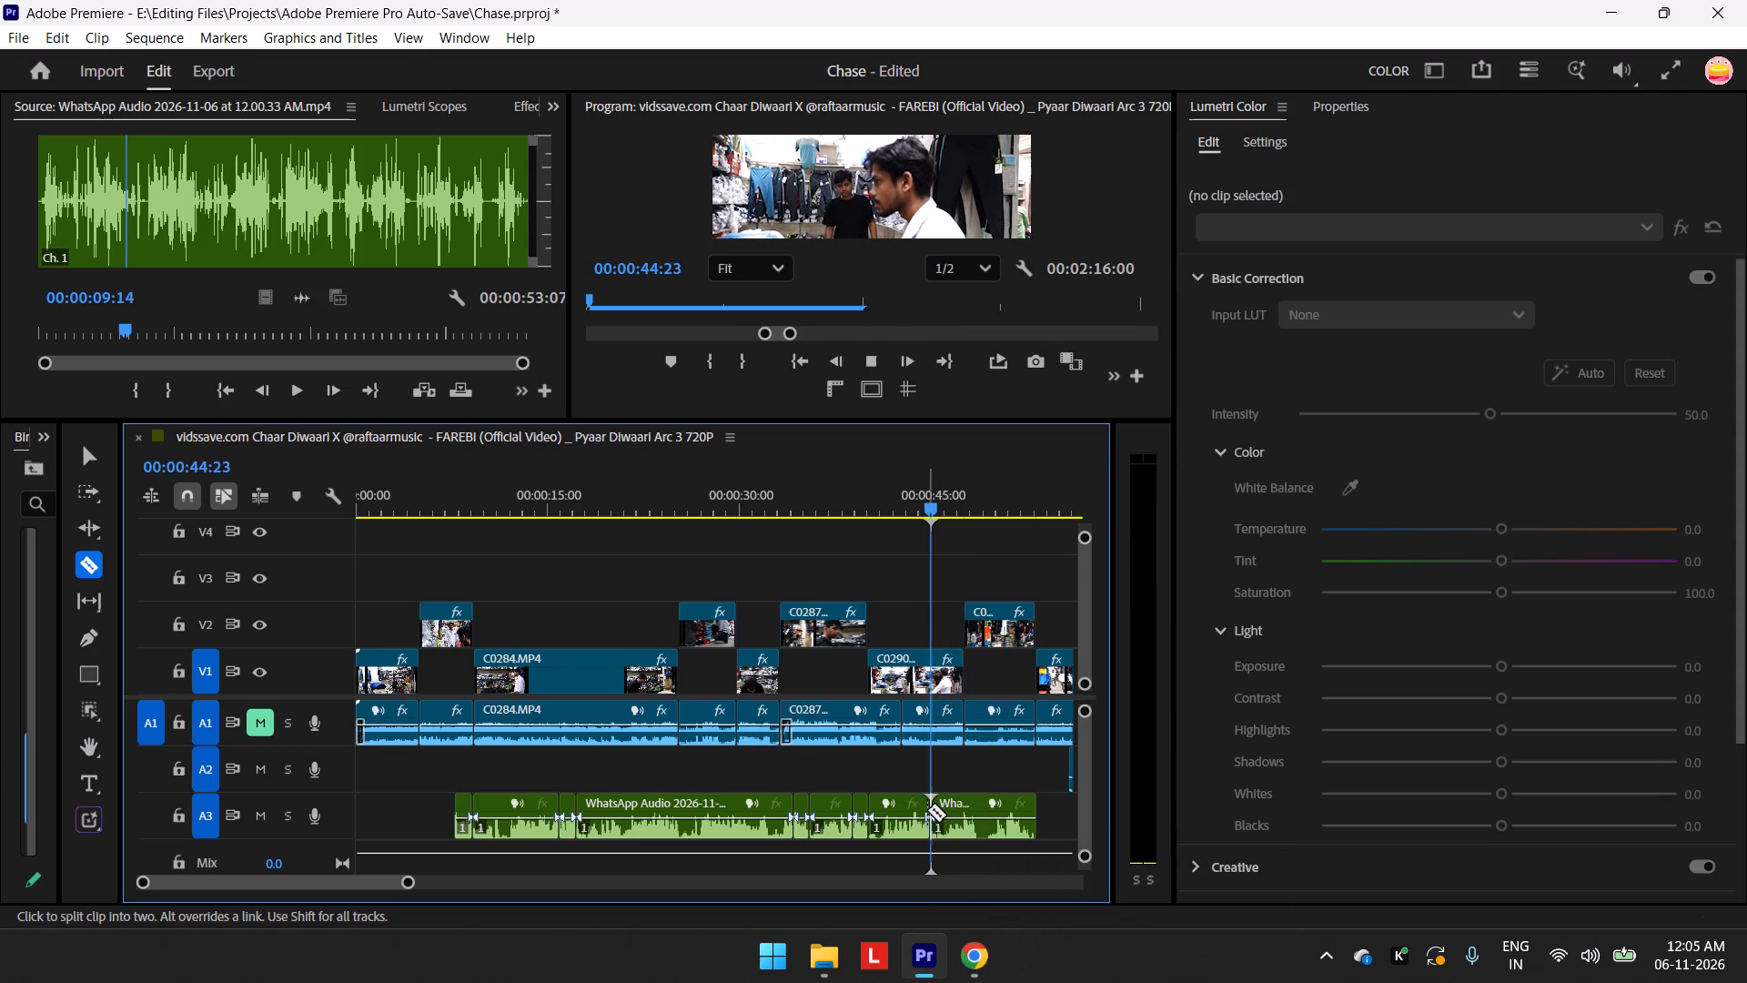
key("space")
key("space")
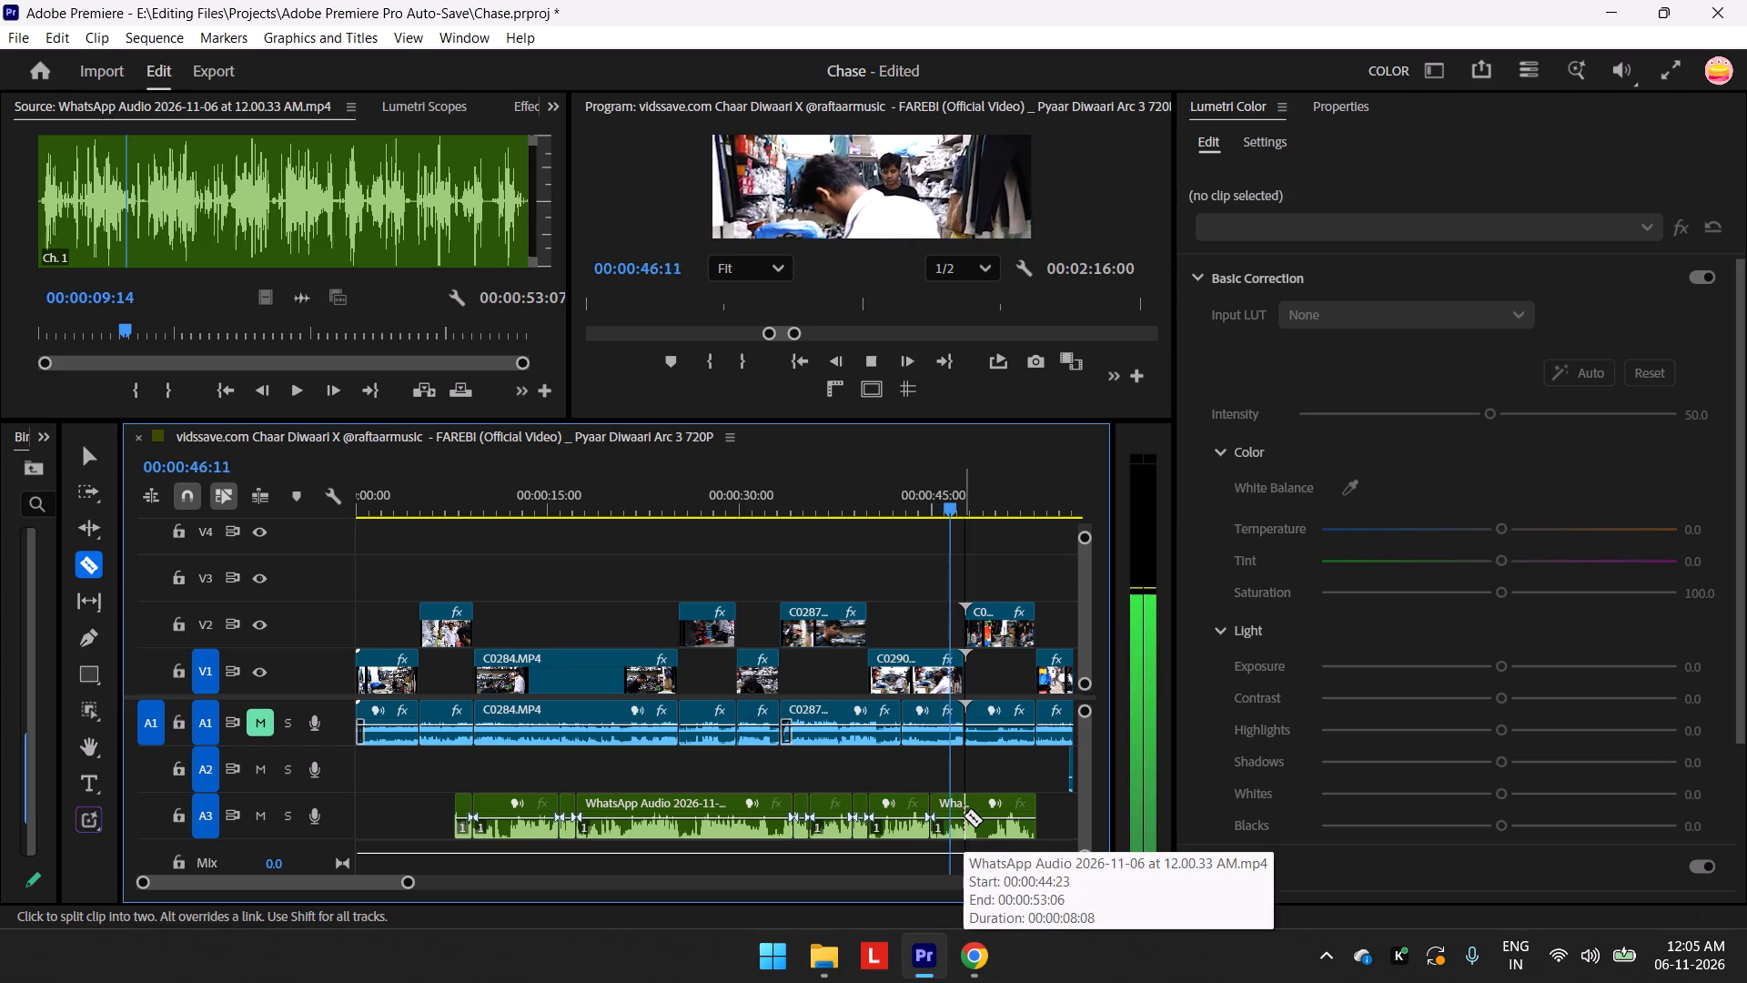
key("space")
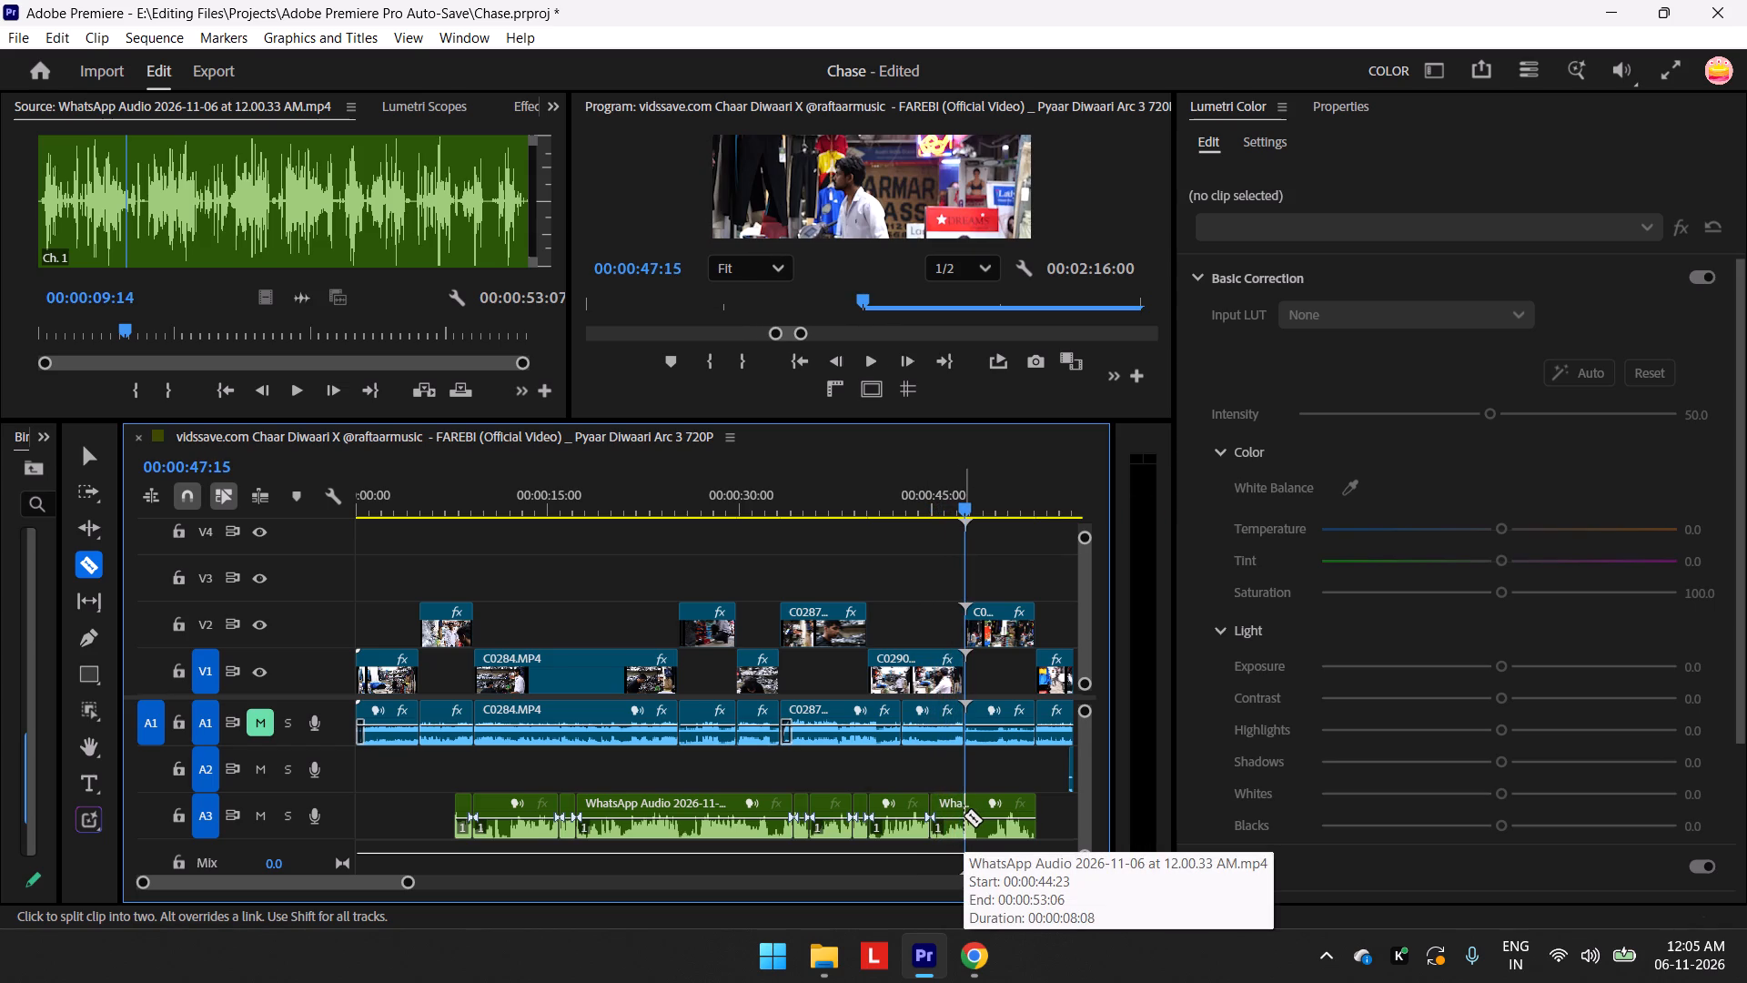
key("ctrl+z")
Find the pauses by playback and split the WhatsApp audio on track A3 at 00:00:43:11 and 00:00:45:04.
left_click_drag(961, 504, 950, 503)
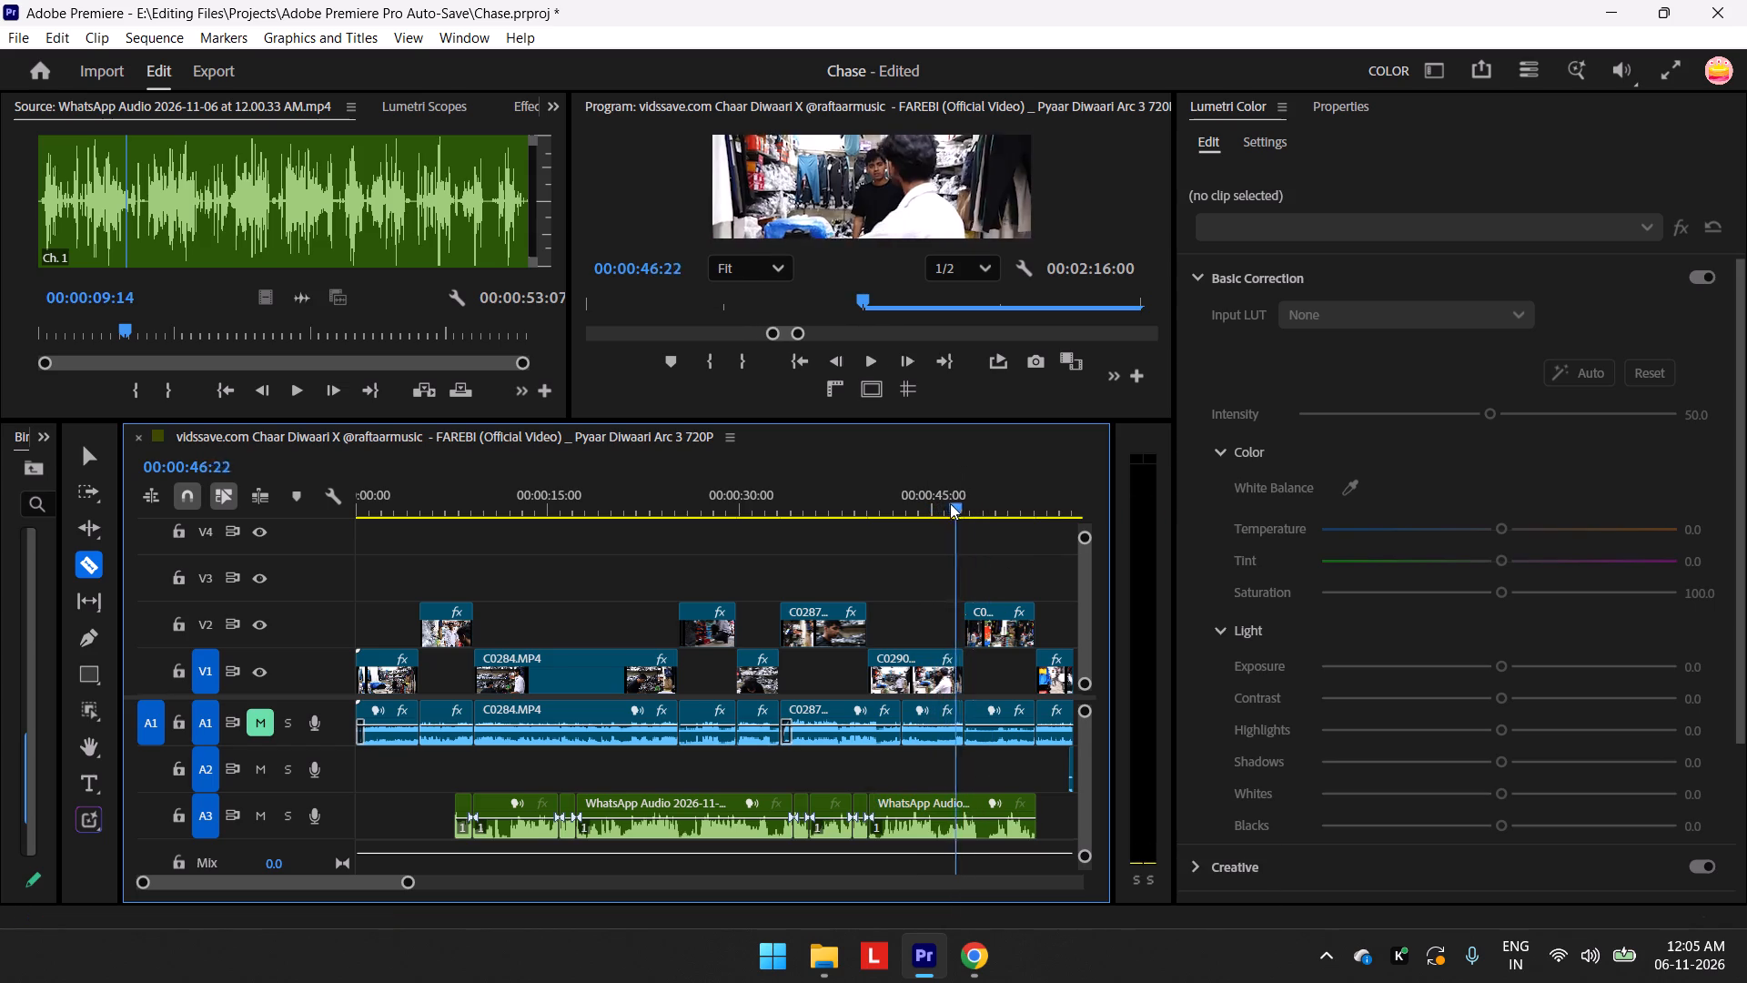
left_click_drag(950, 503, 883, 541)
key("Left")
key("space")
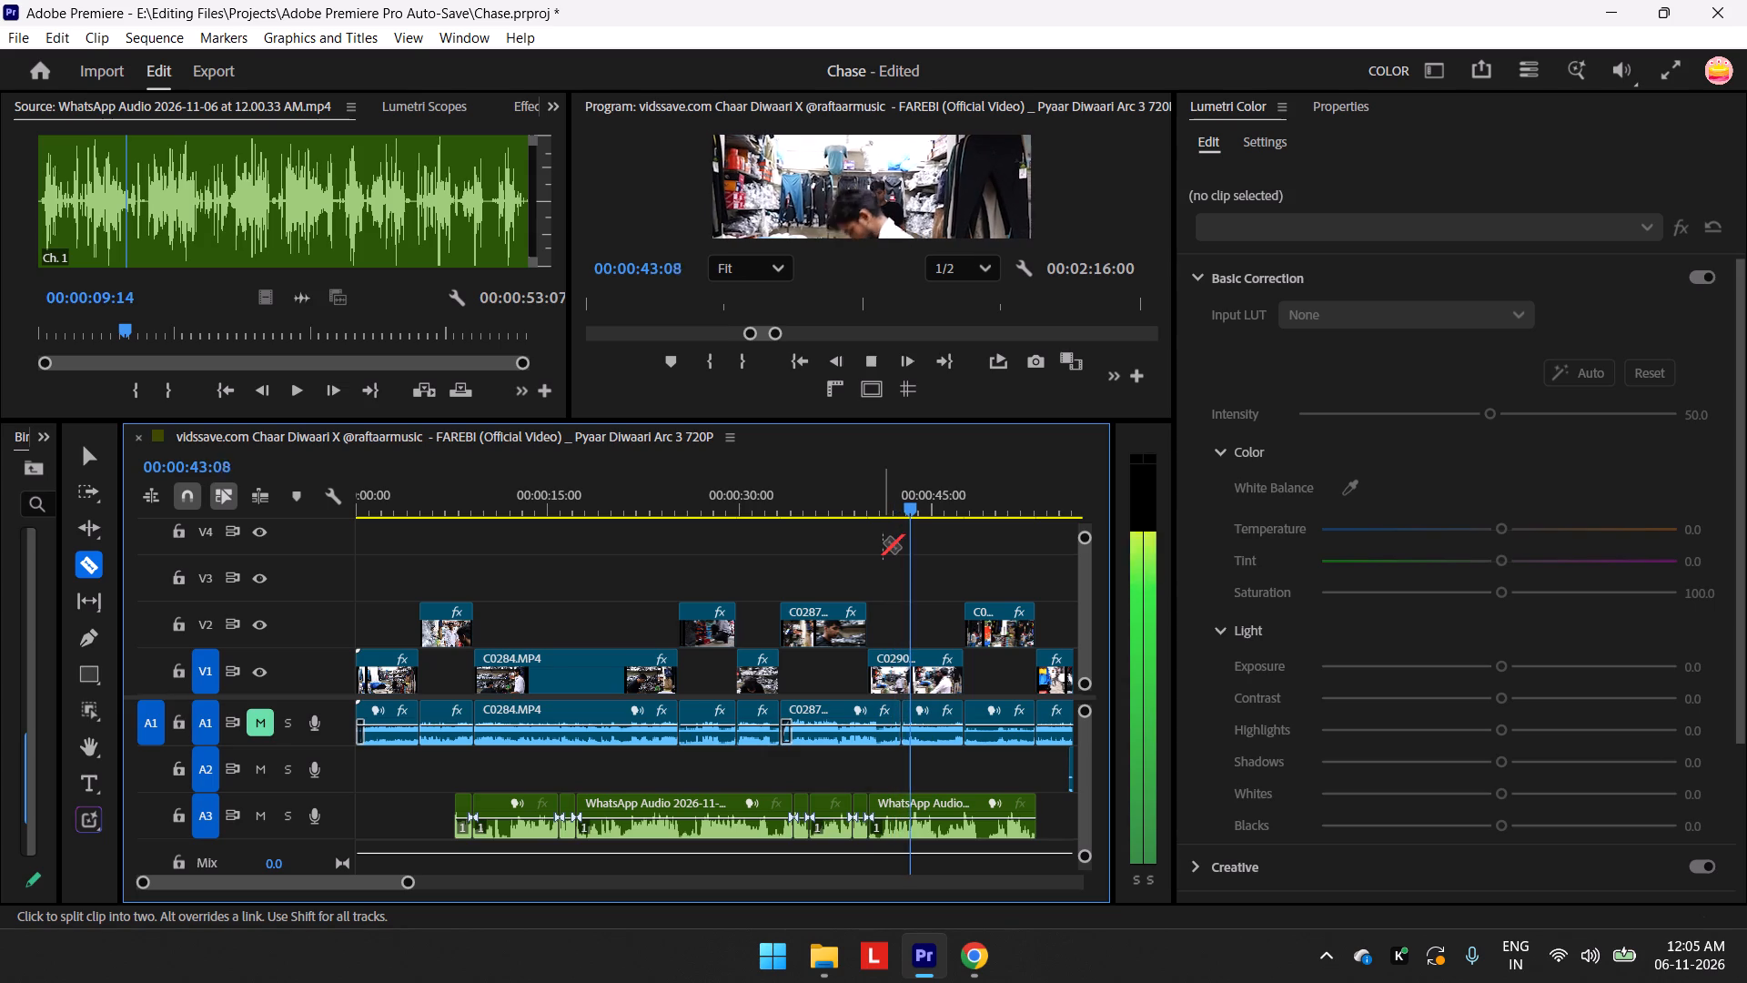
key("space")
left_click(914, 828)
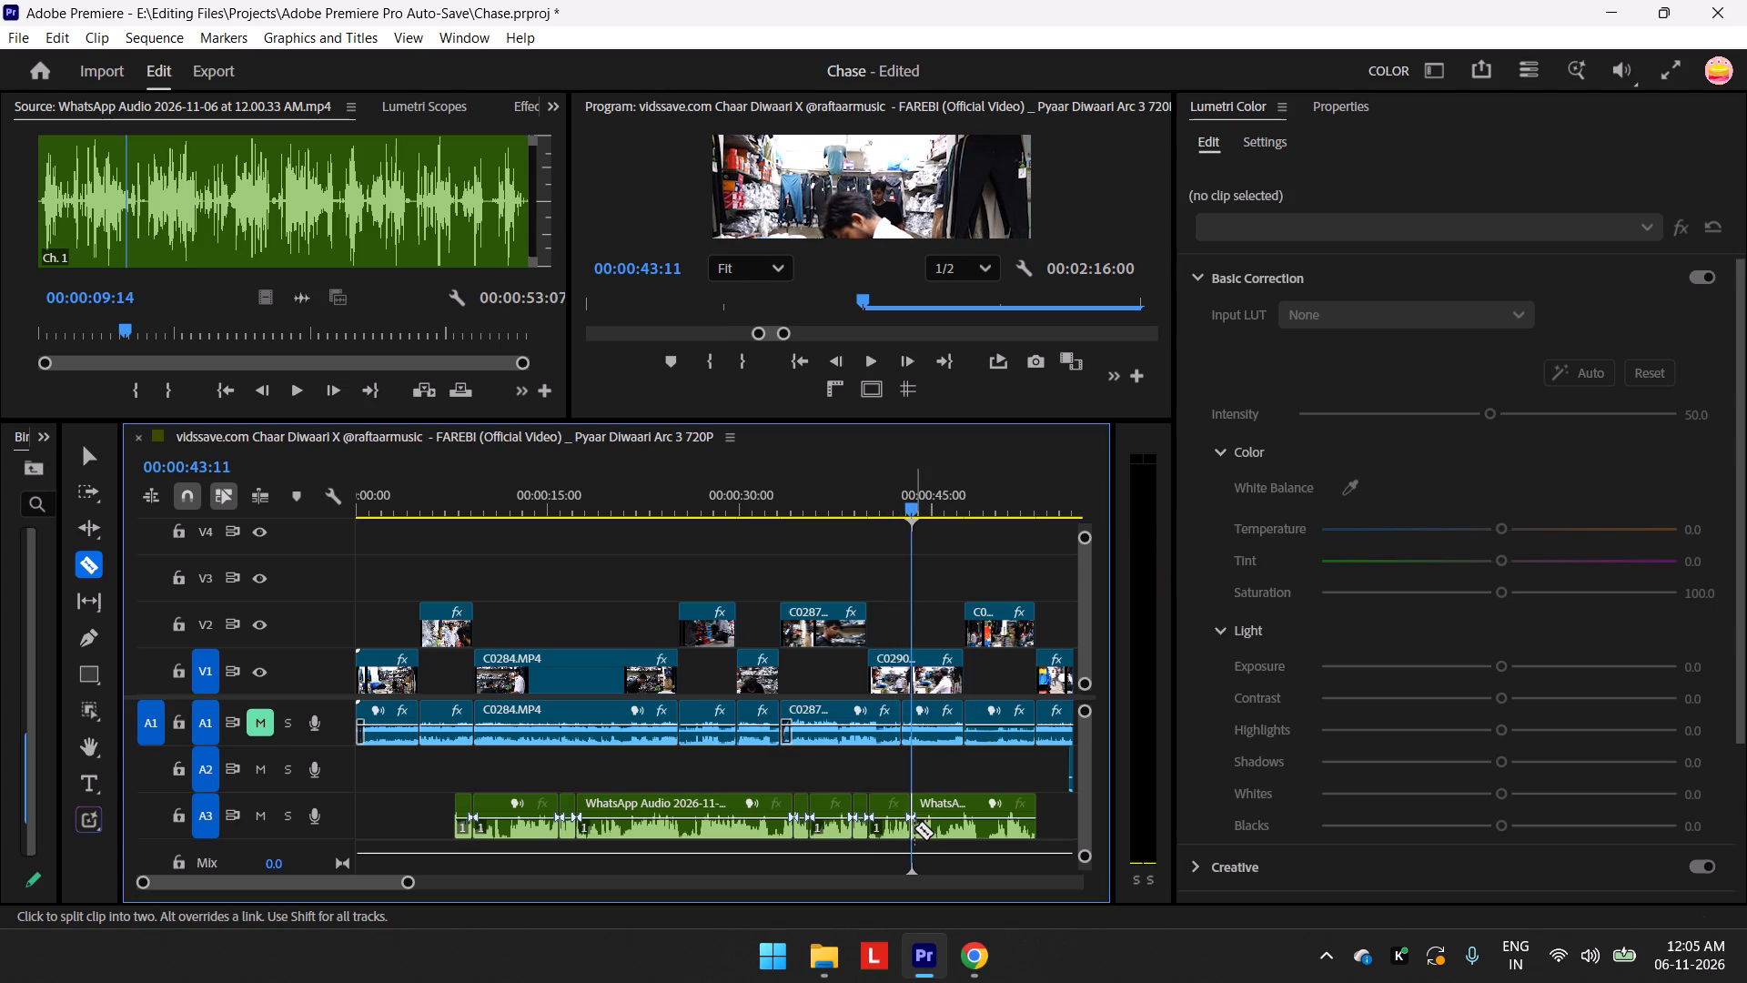
key("space")
key("space")
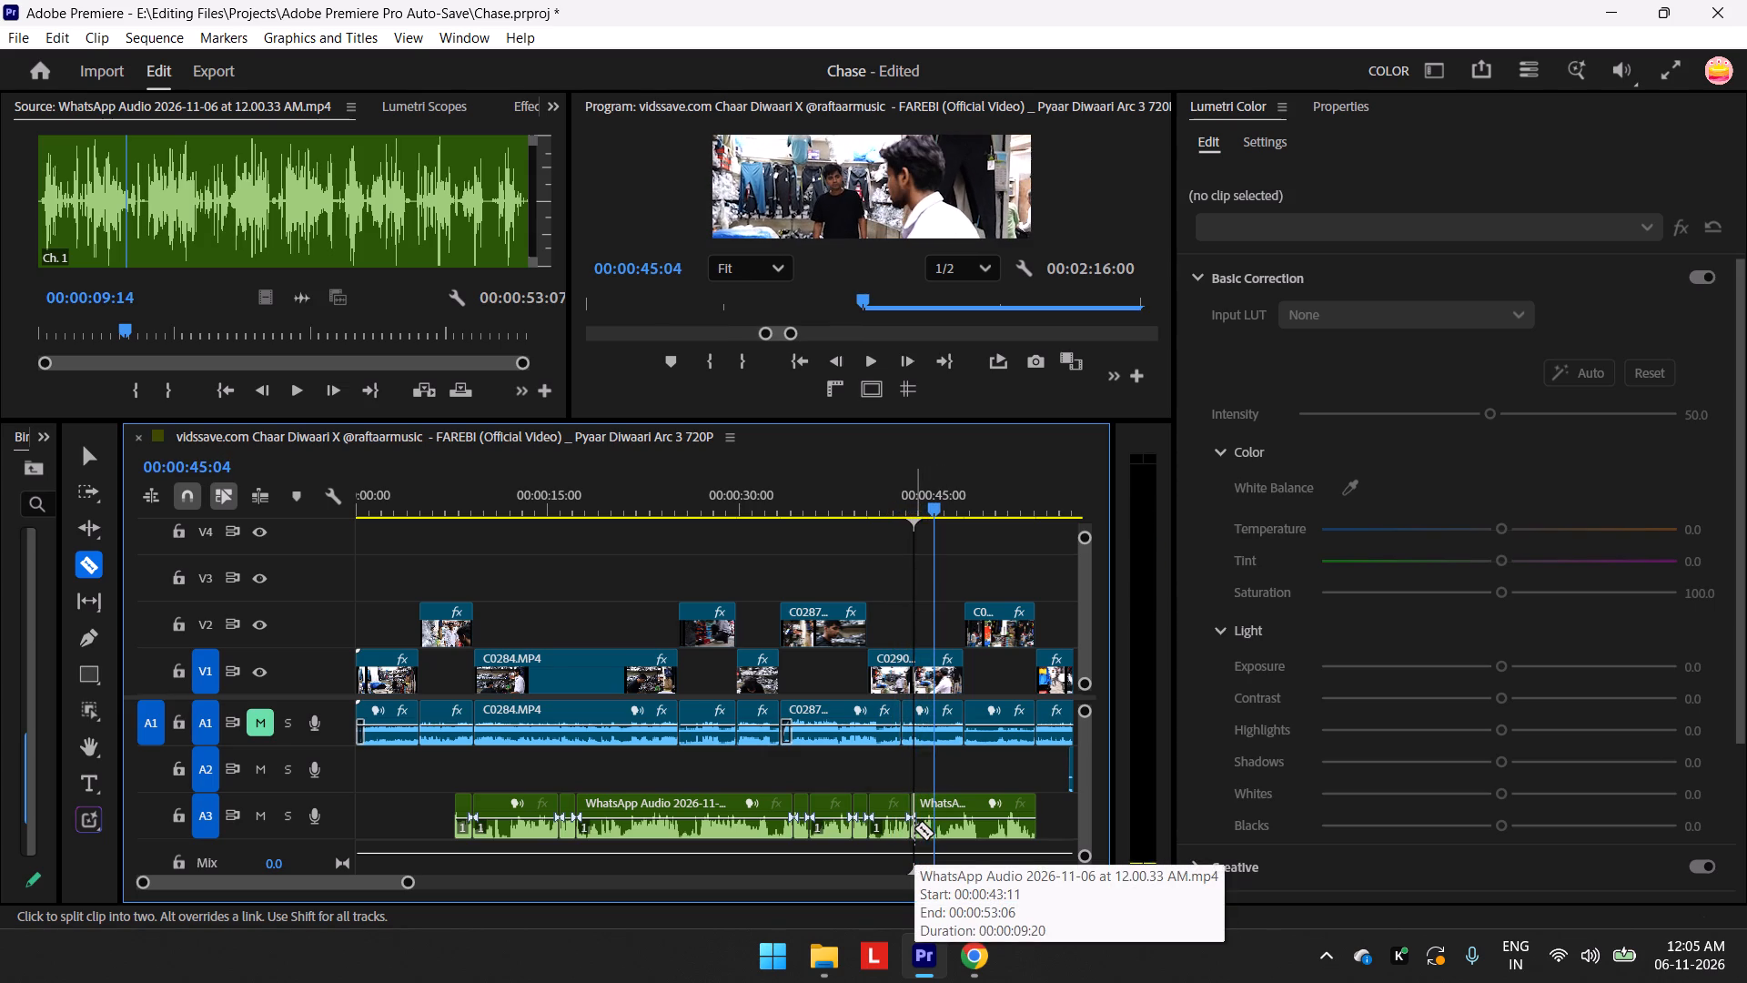
left_click(934, 808)
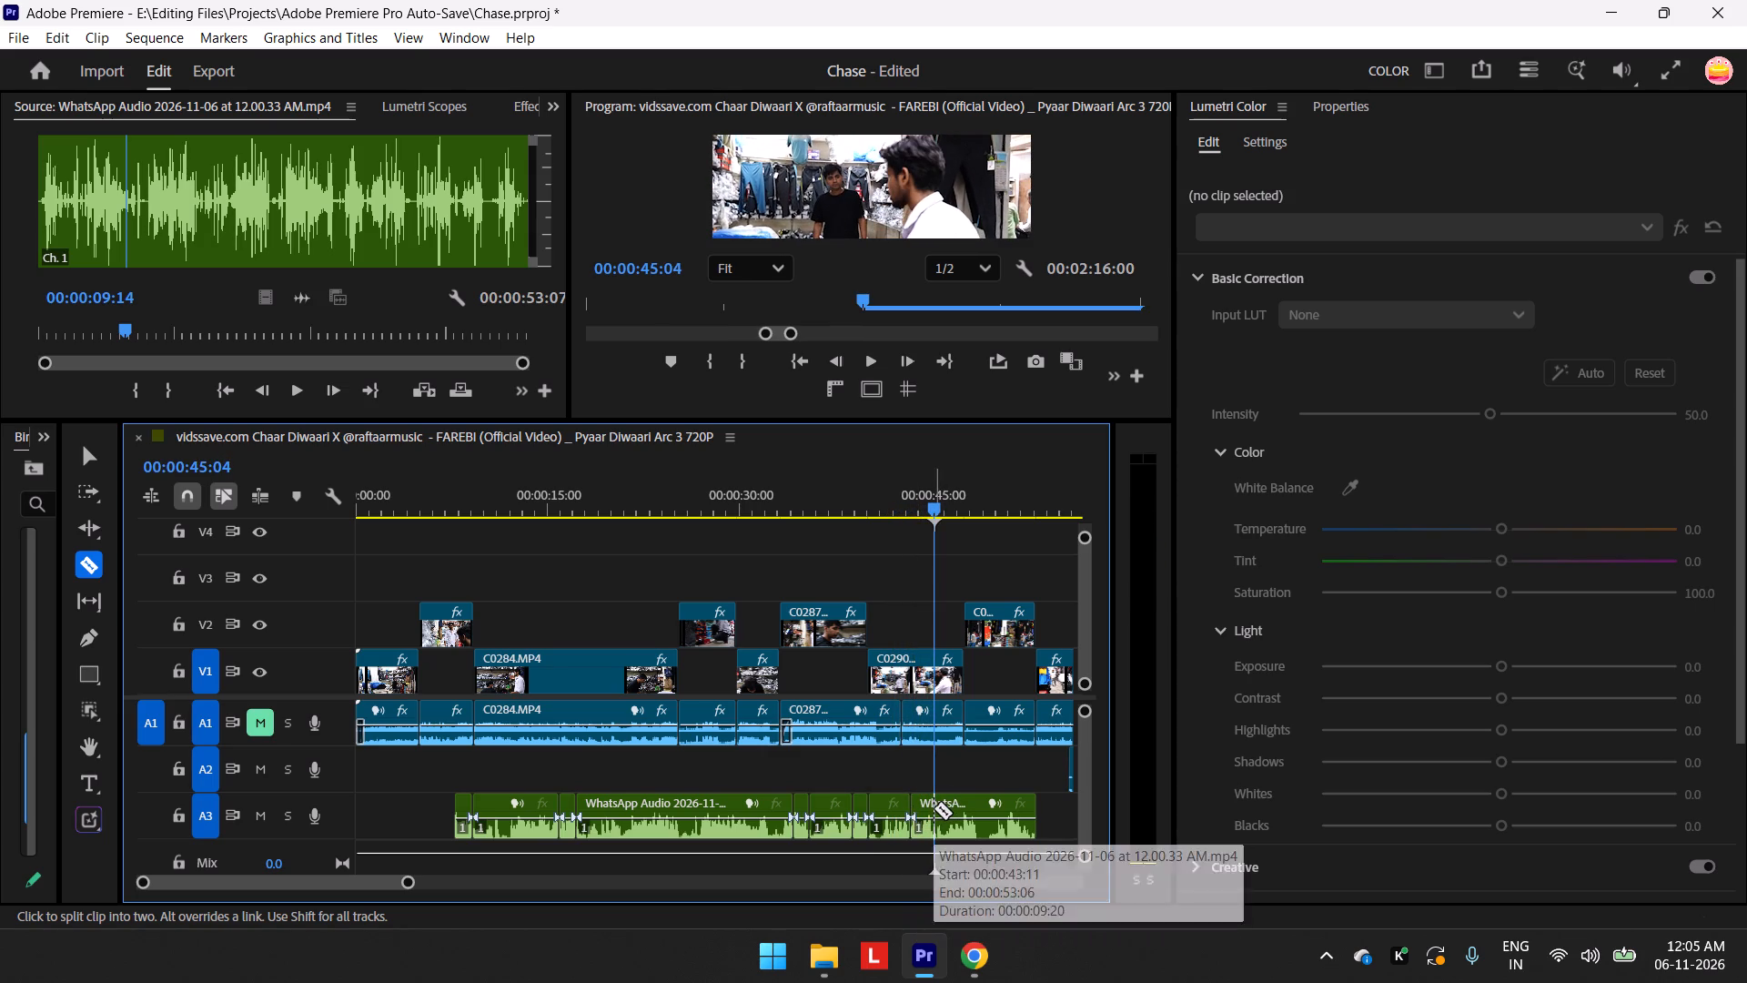
Play on and split the WhatsApp audio on track A3 at 00:00:47:10 and 00:00:48:15.
key("space")
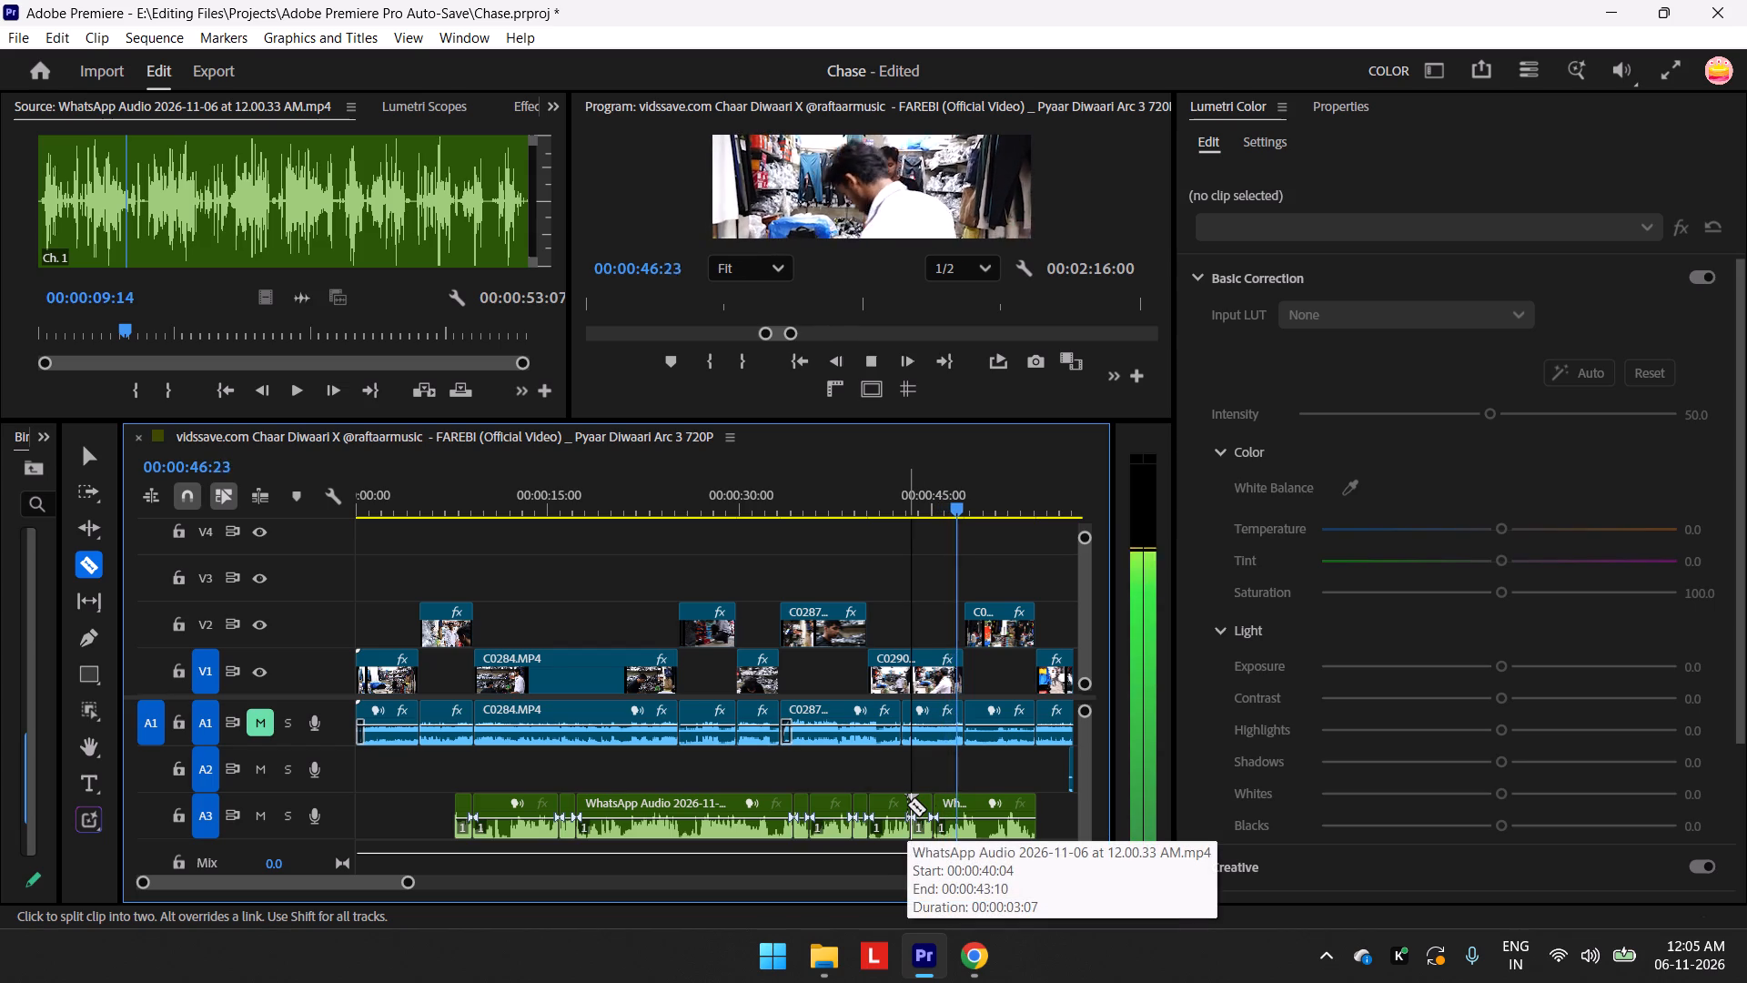
key("space")
left_click_drag(965, 502, 964, 502)
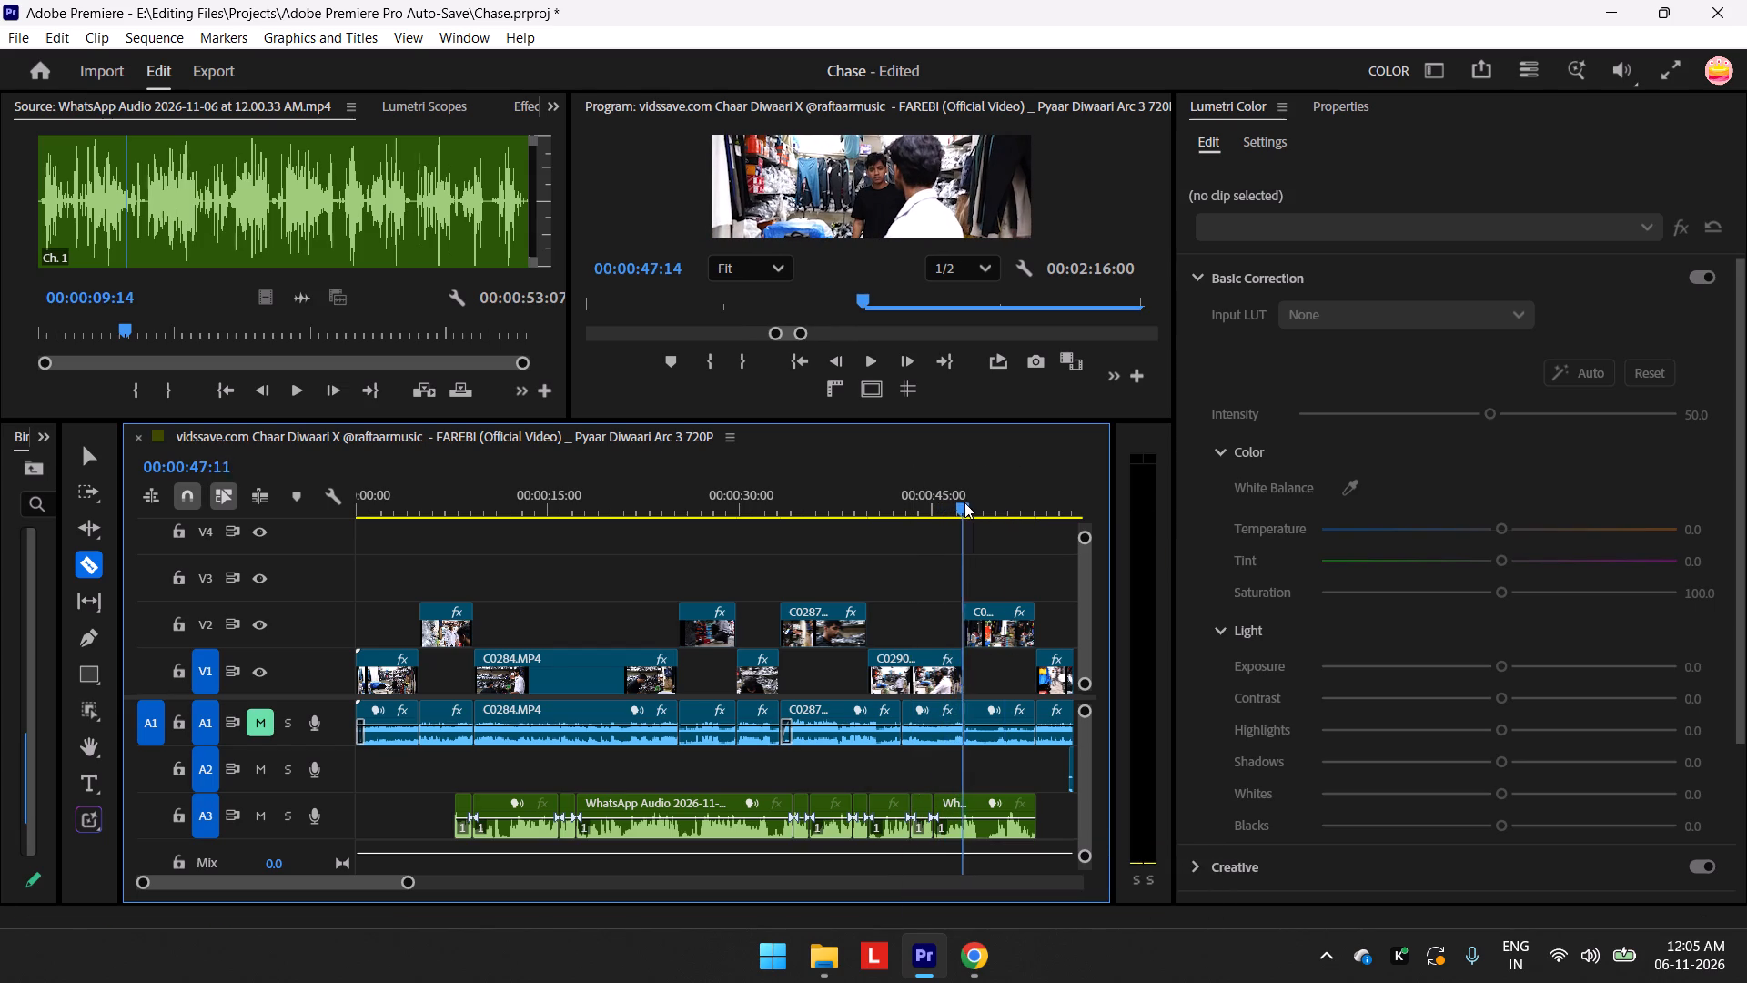
left_click_drag(964, 502, 945, 521)
key("space")
key("space")
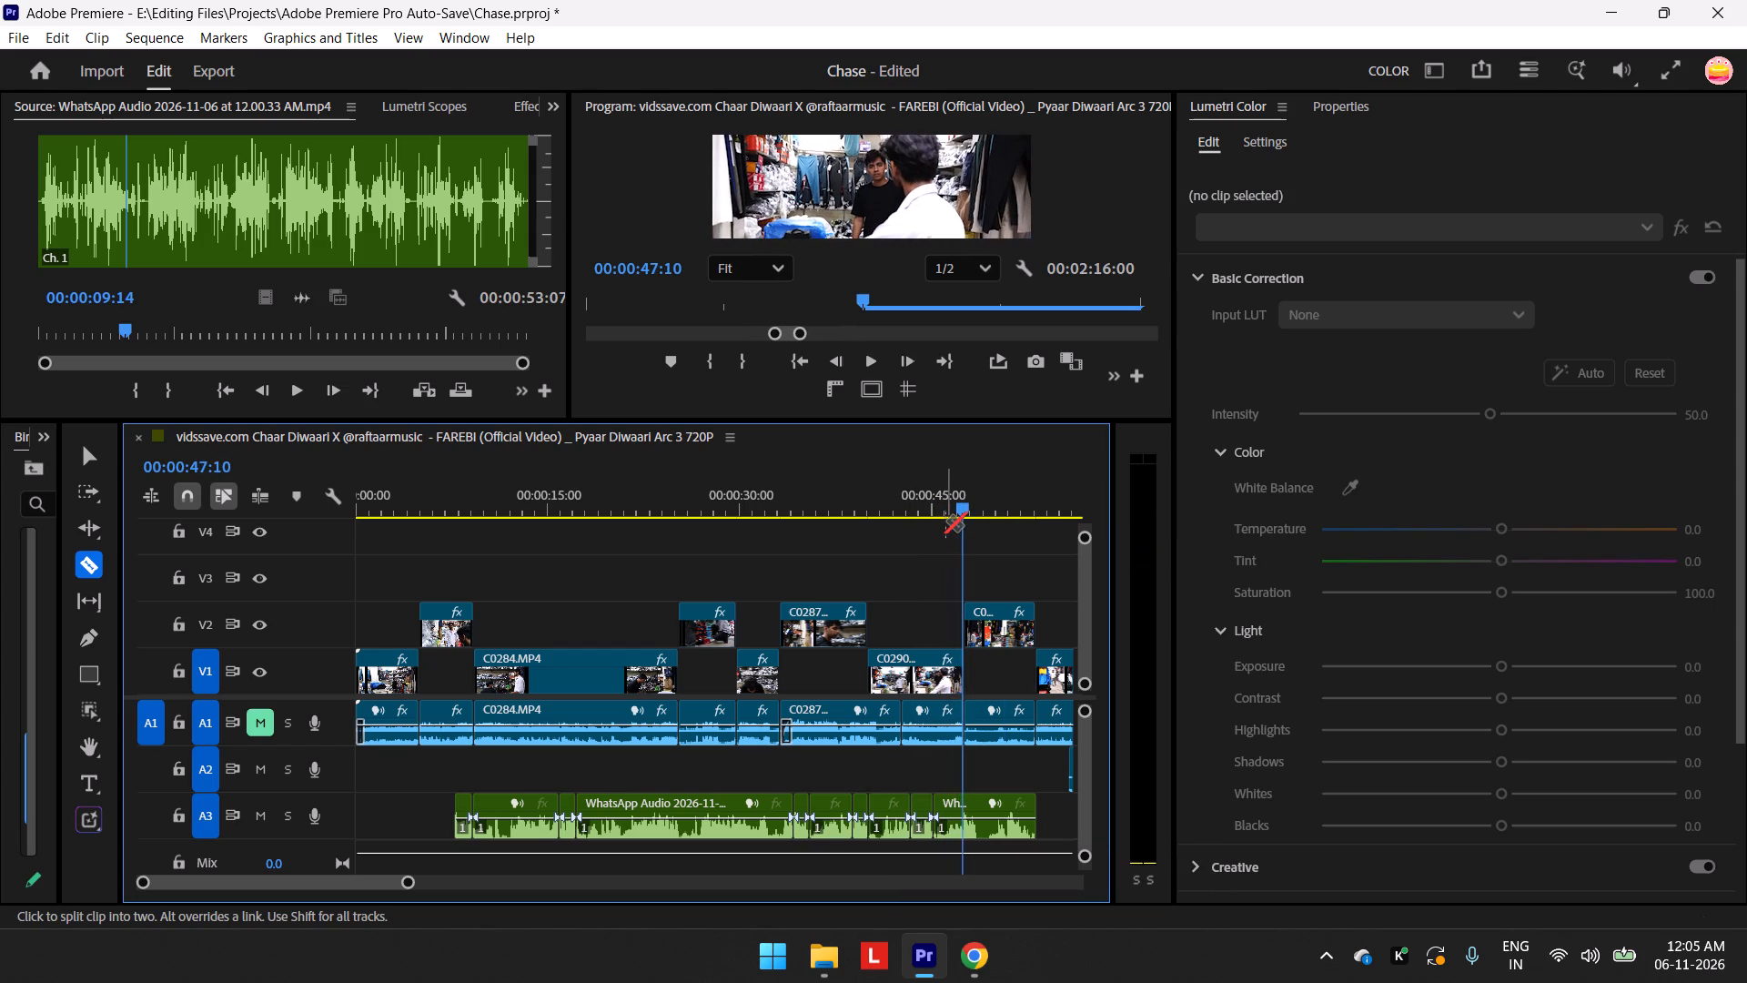
left_click(965, 797)
key("space")
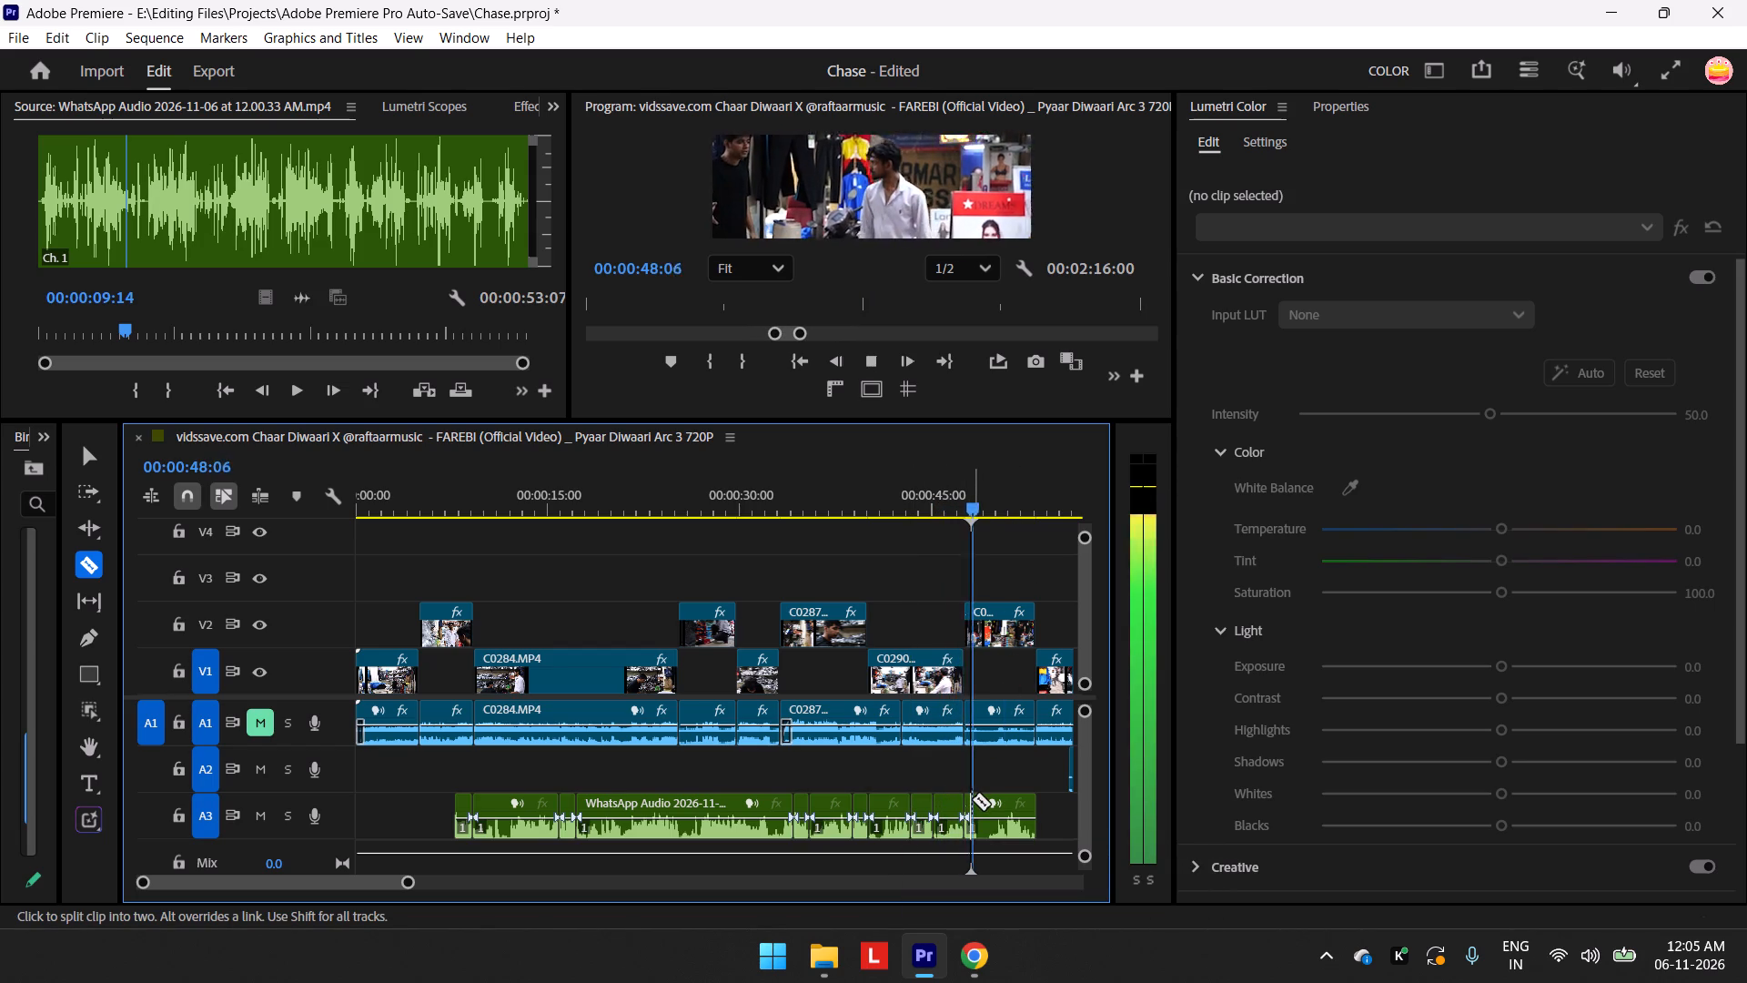
key("space")
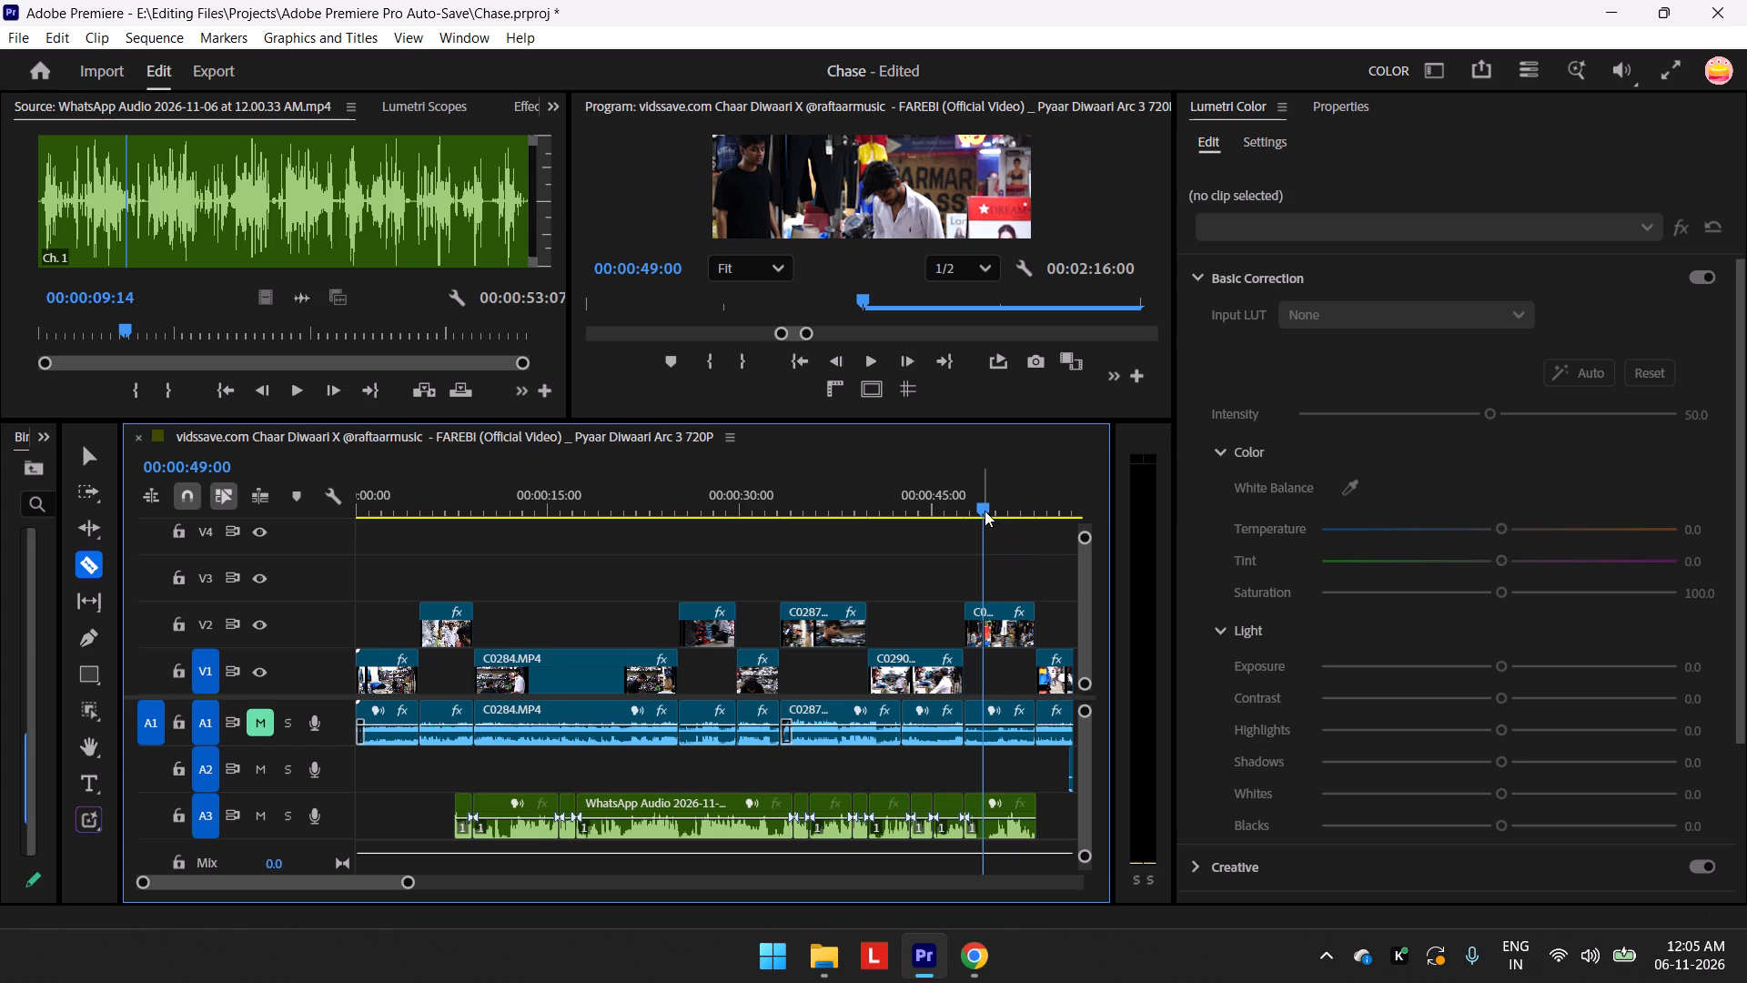
left_click(985, 511)
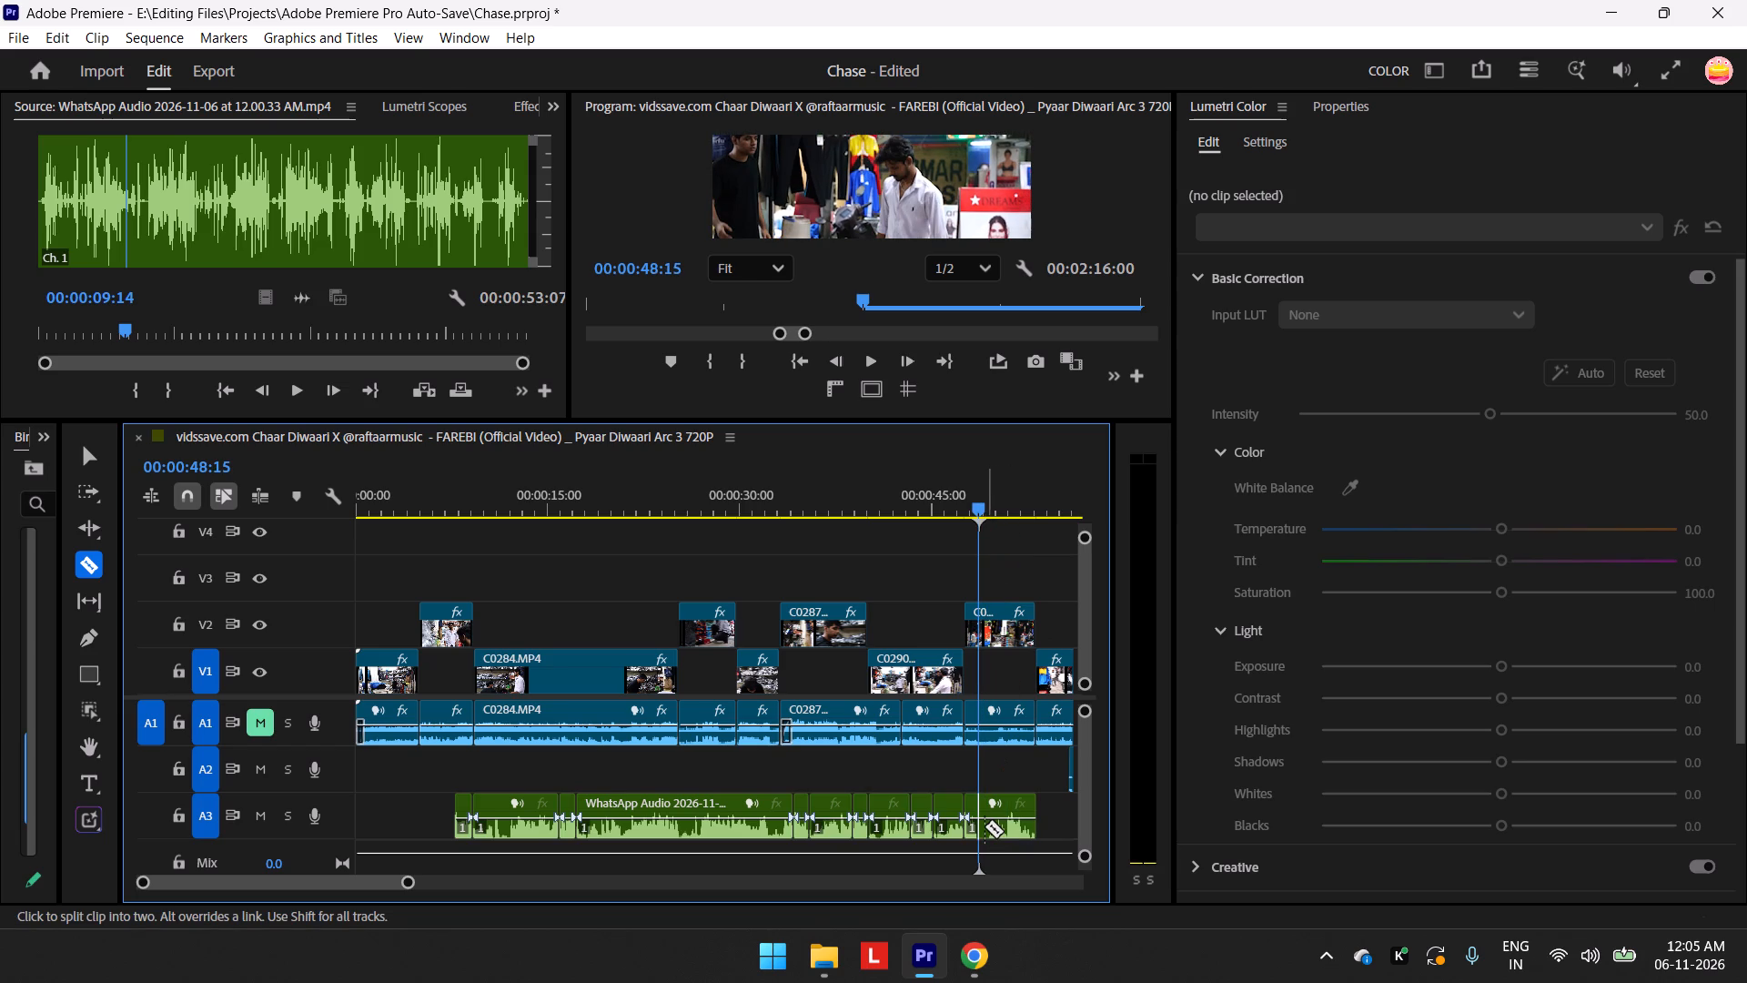
left_click(985, 826)
Play the last WhatsApp audio segment on A3 from about 00:00:48 to 00:00:52 to locate the next cut point.
key("space")
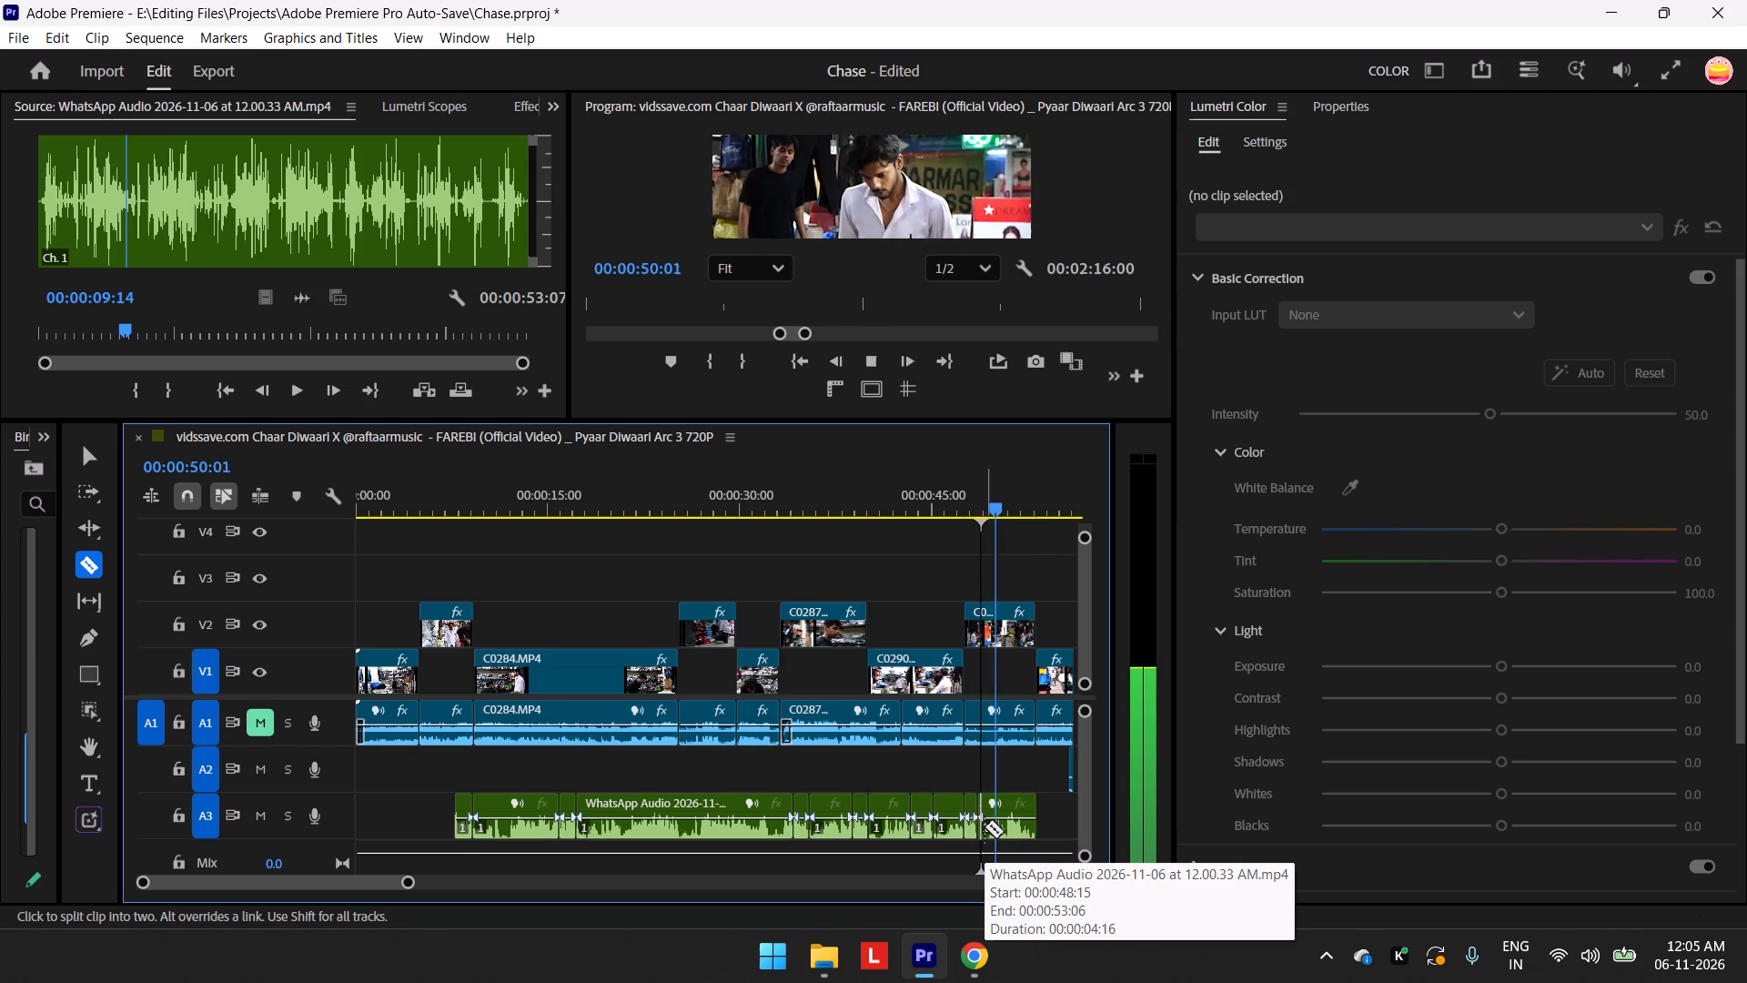
key("space")
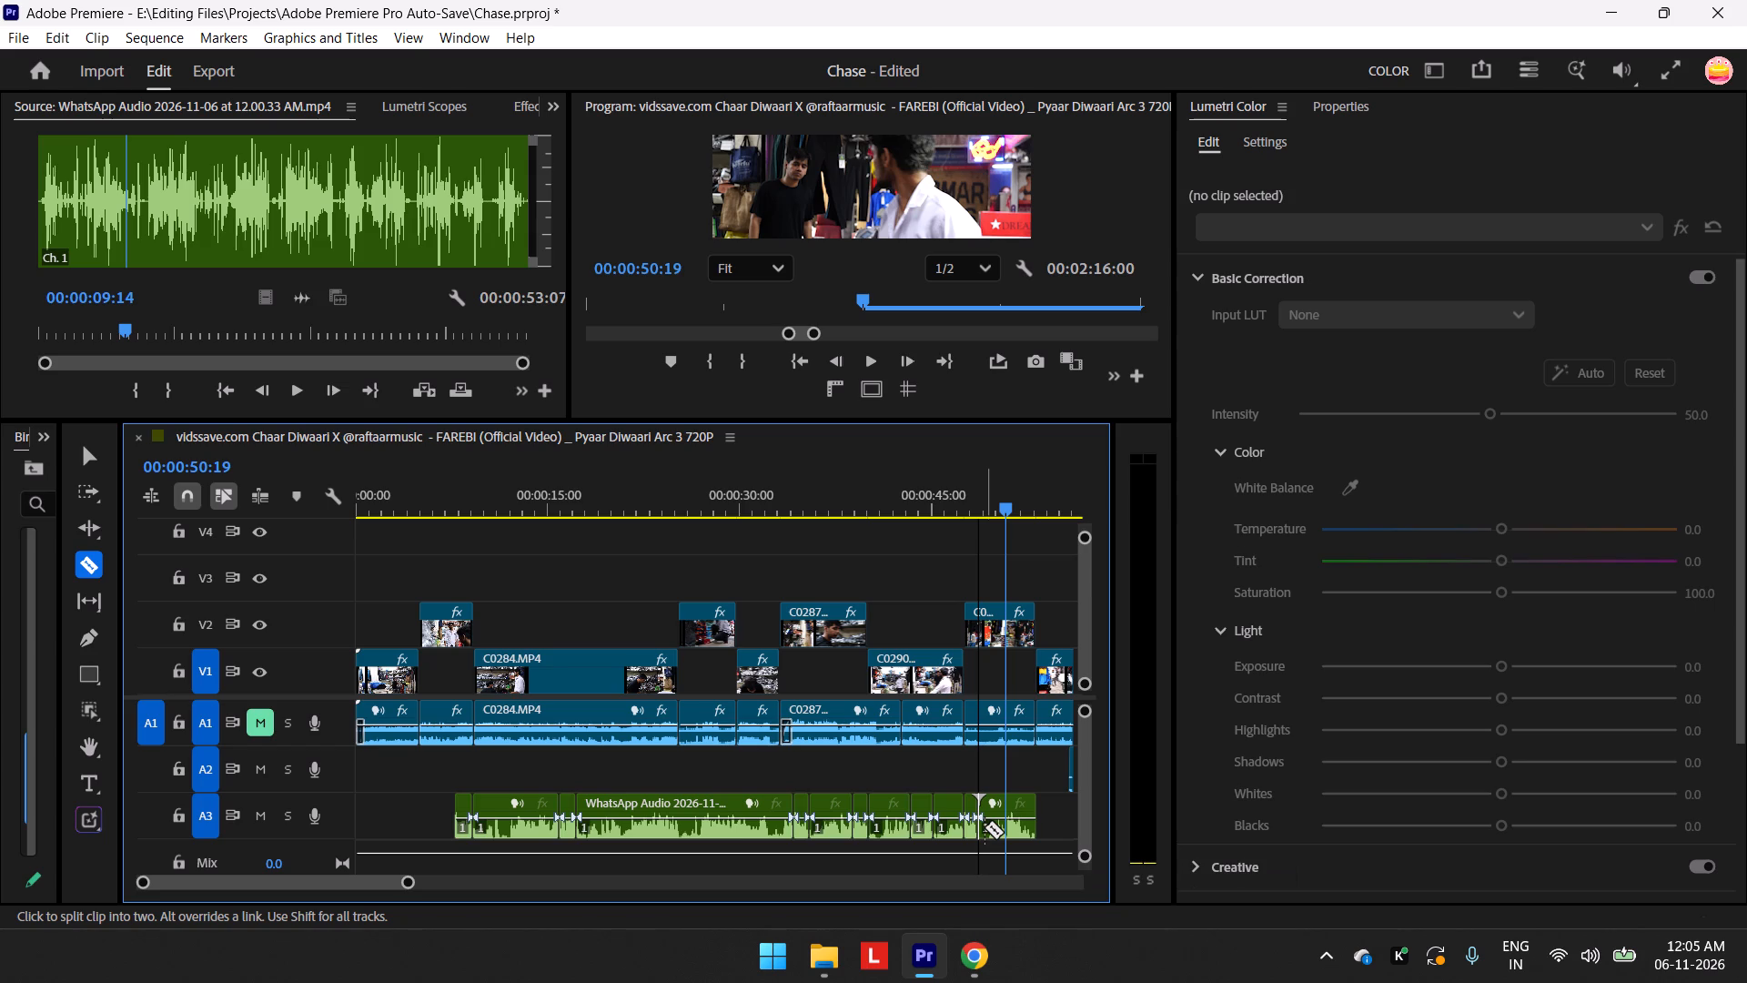
key("space")
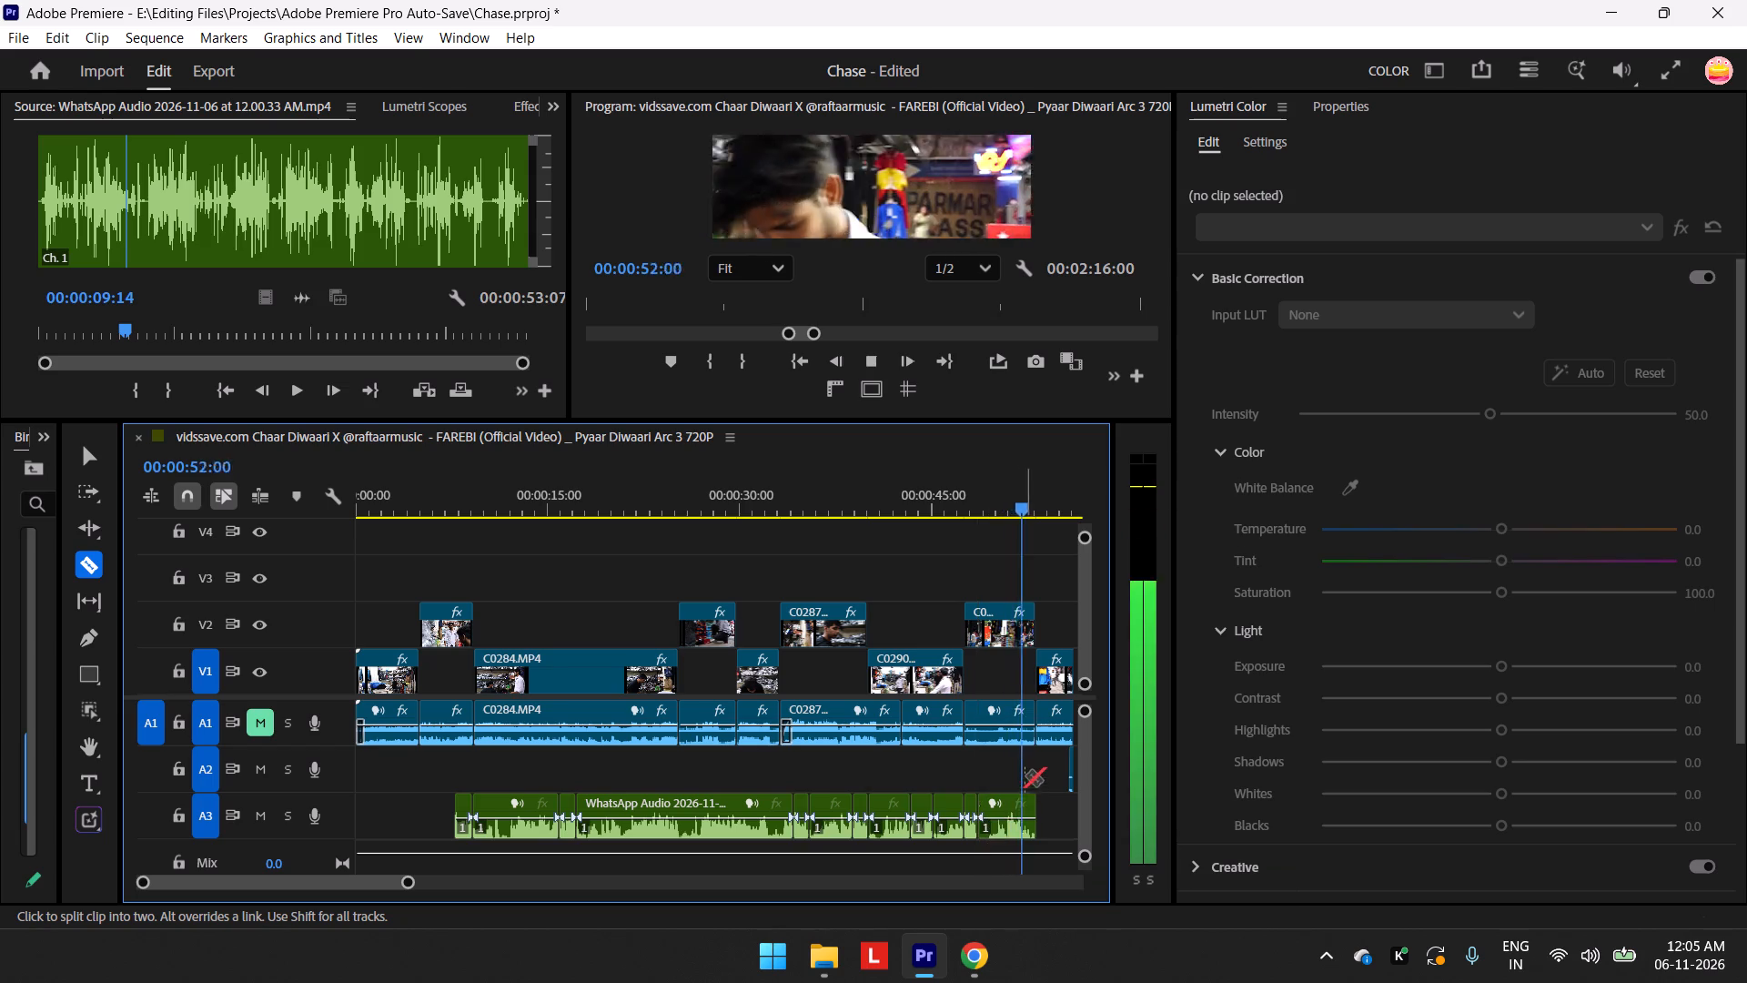
key("space")
left_click_drag(1022, 502, 975, 519)
key("space")
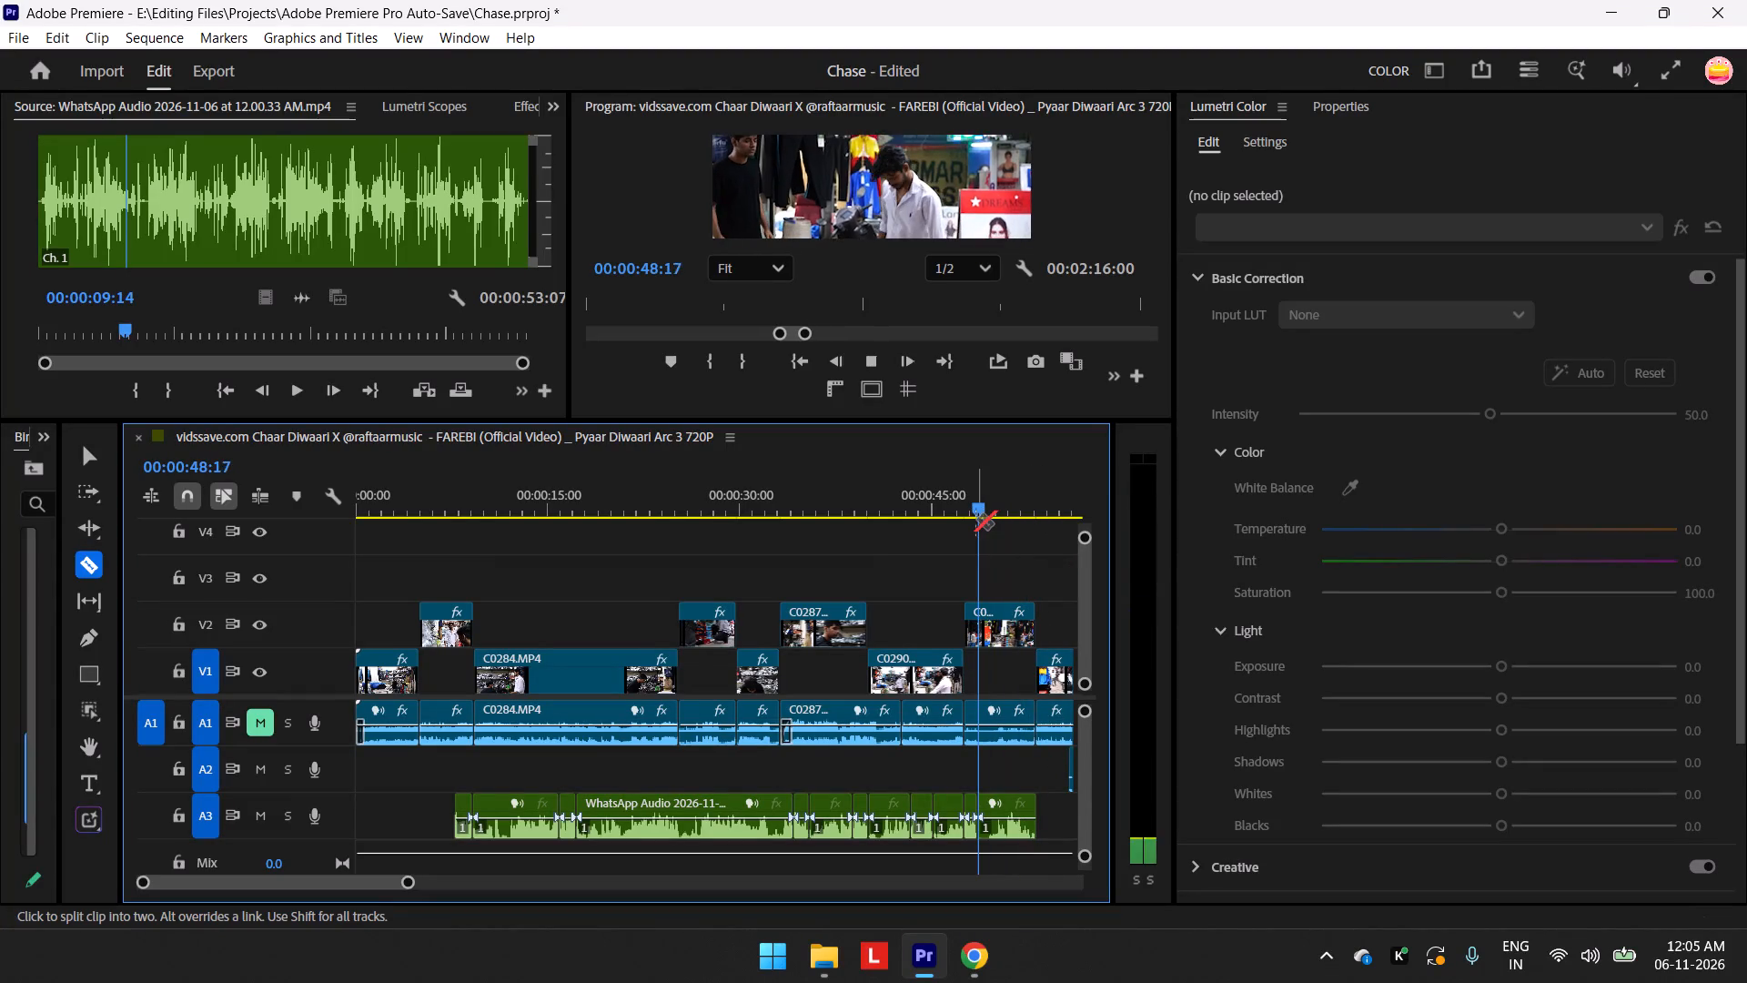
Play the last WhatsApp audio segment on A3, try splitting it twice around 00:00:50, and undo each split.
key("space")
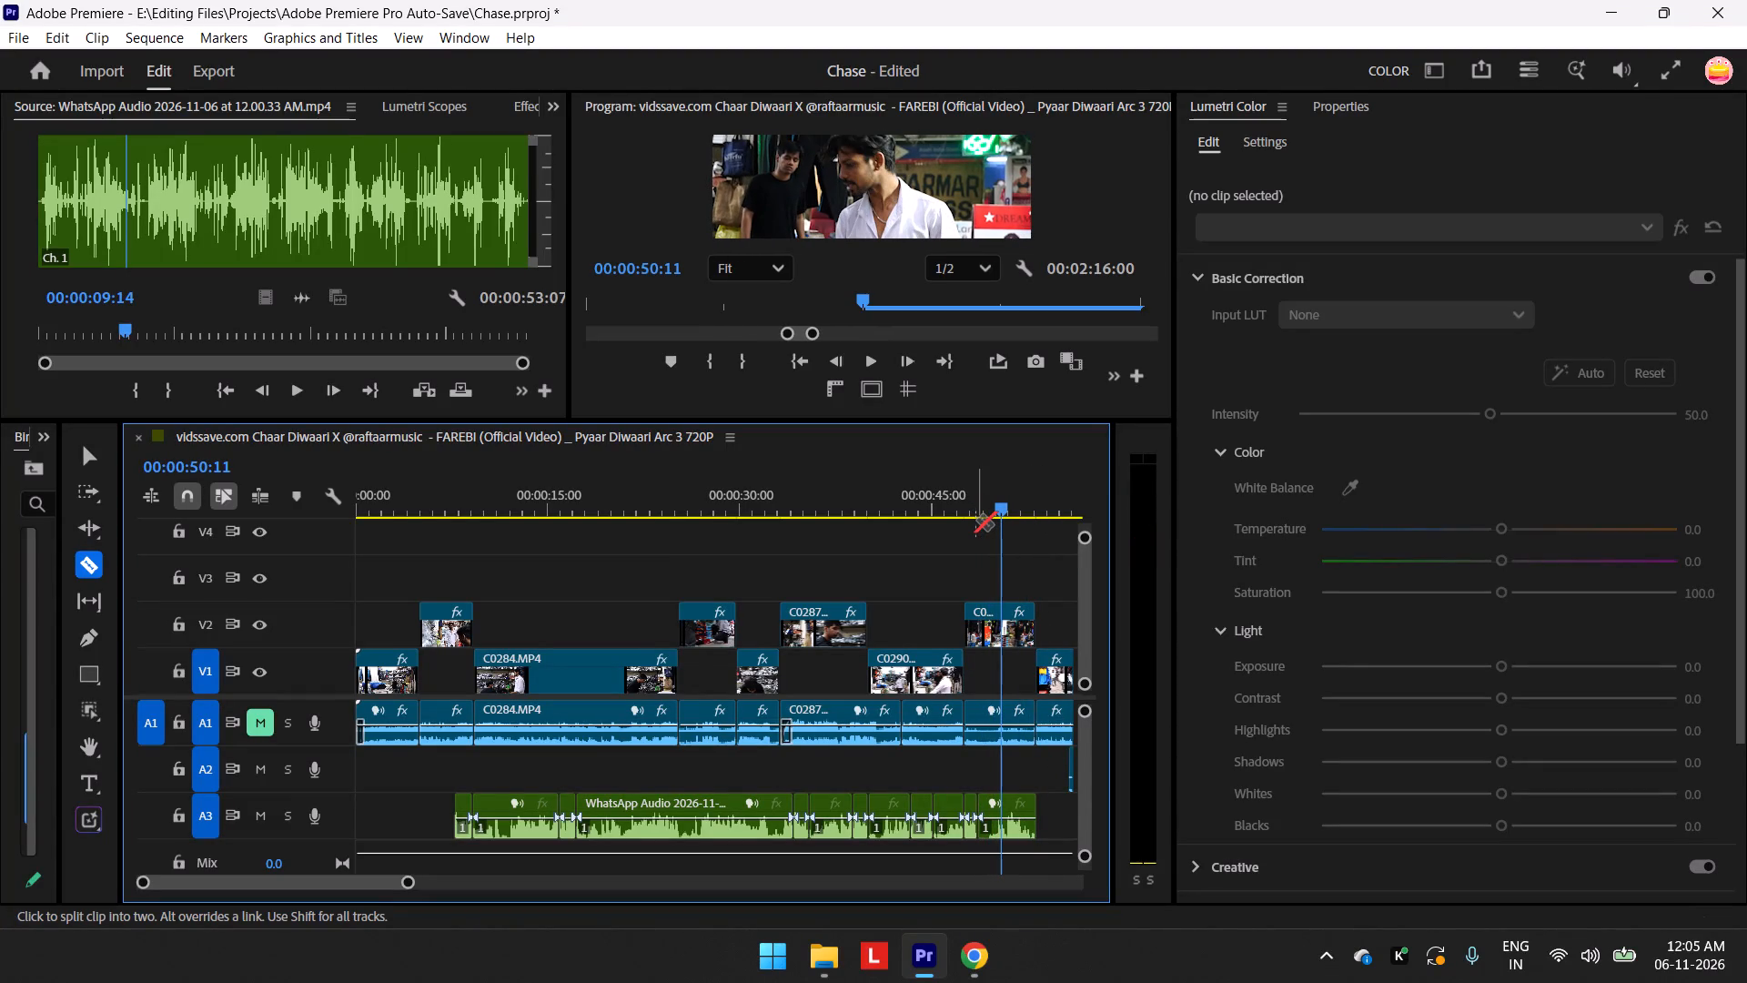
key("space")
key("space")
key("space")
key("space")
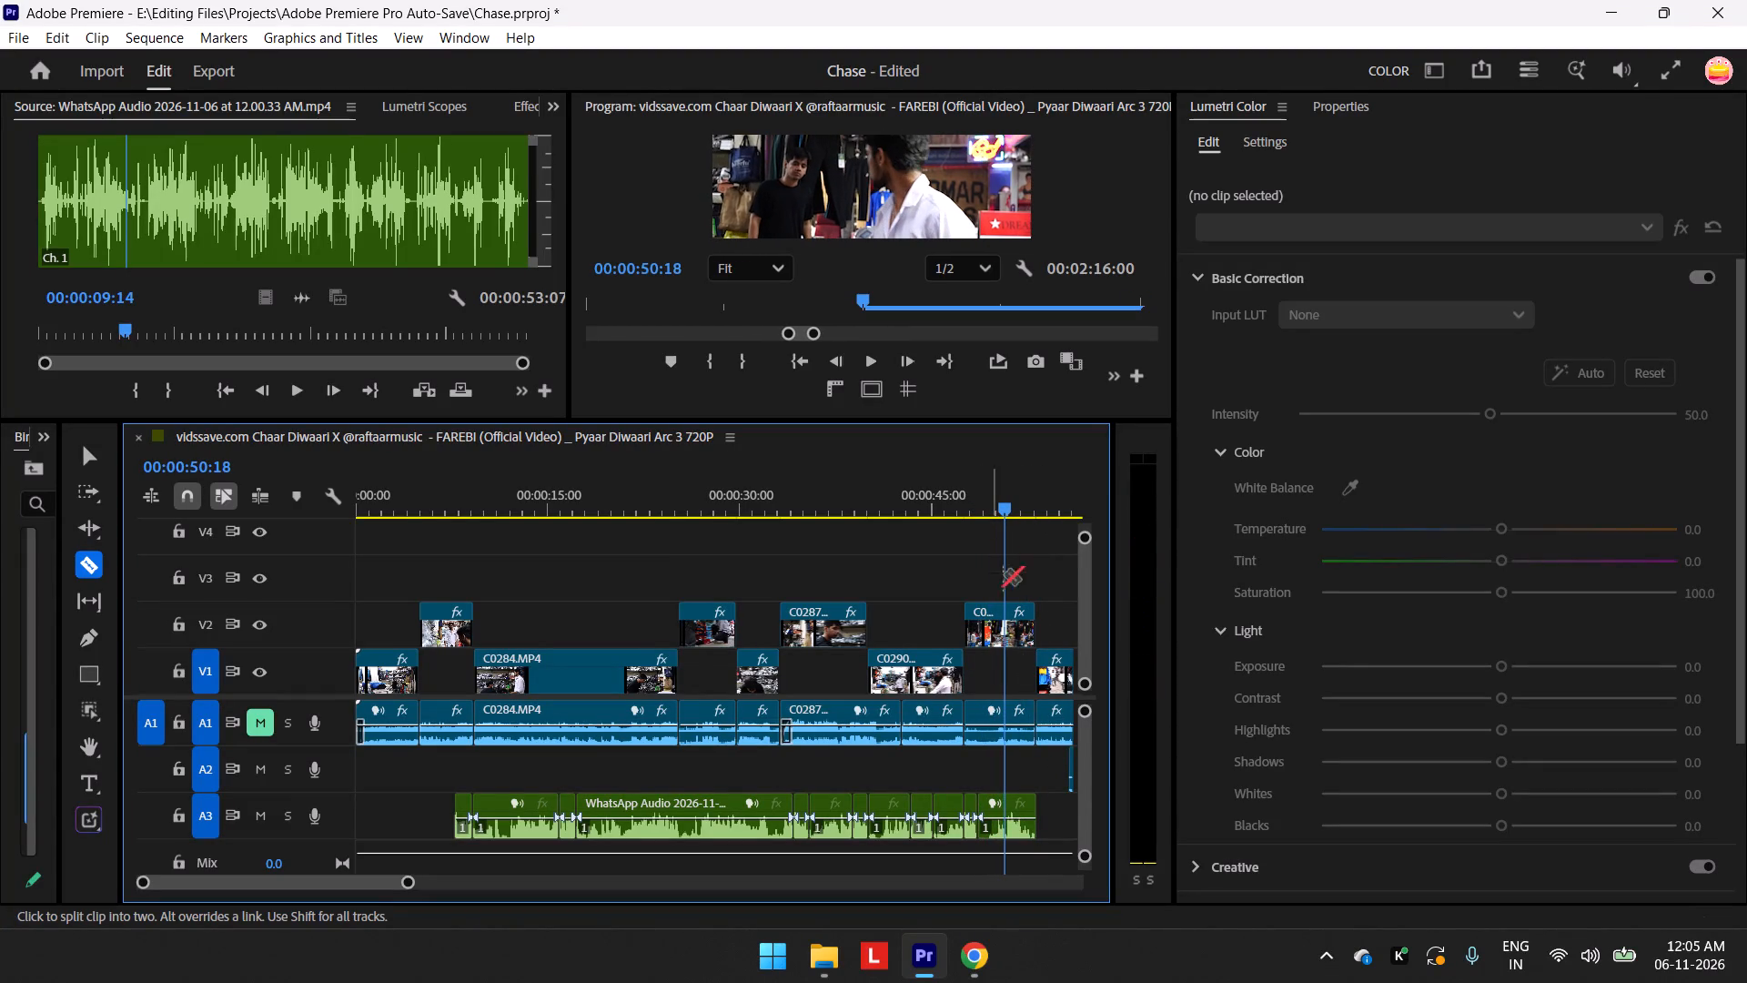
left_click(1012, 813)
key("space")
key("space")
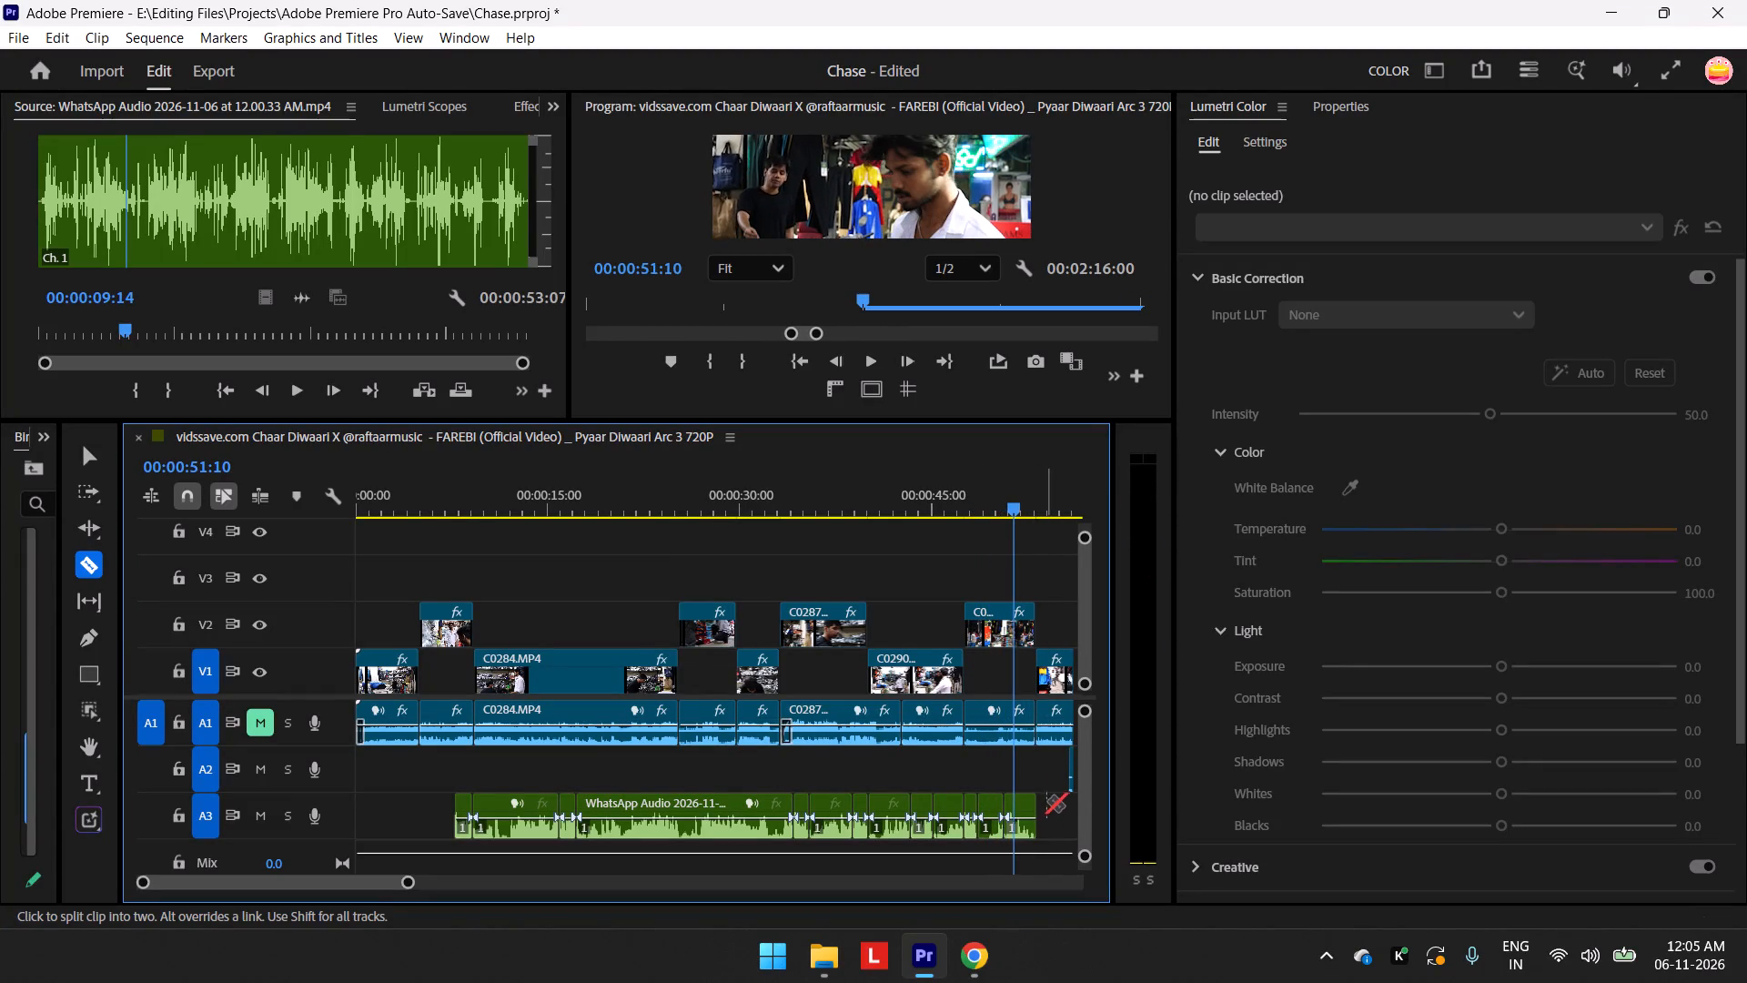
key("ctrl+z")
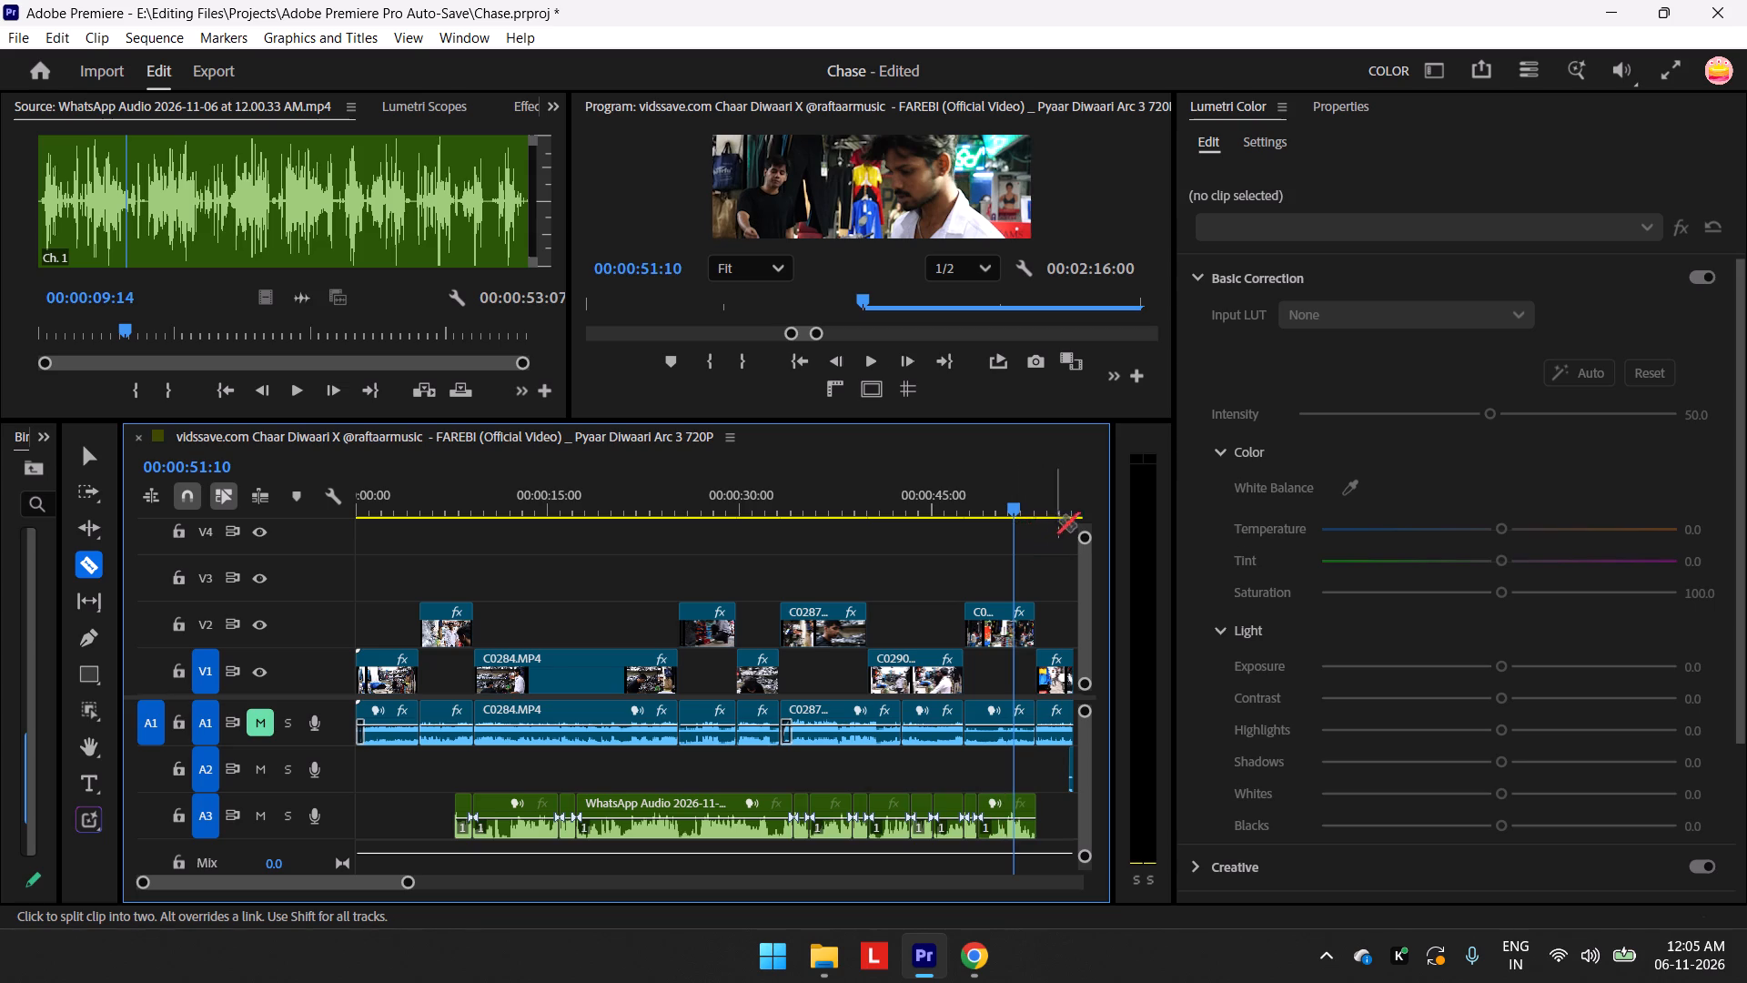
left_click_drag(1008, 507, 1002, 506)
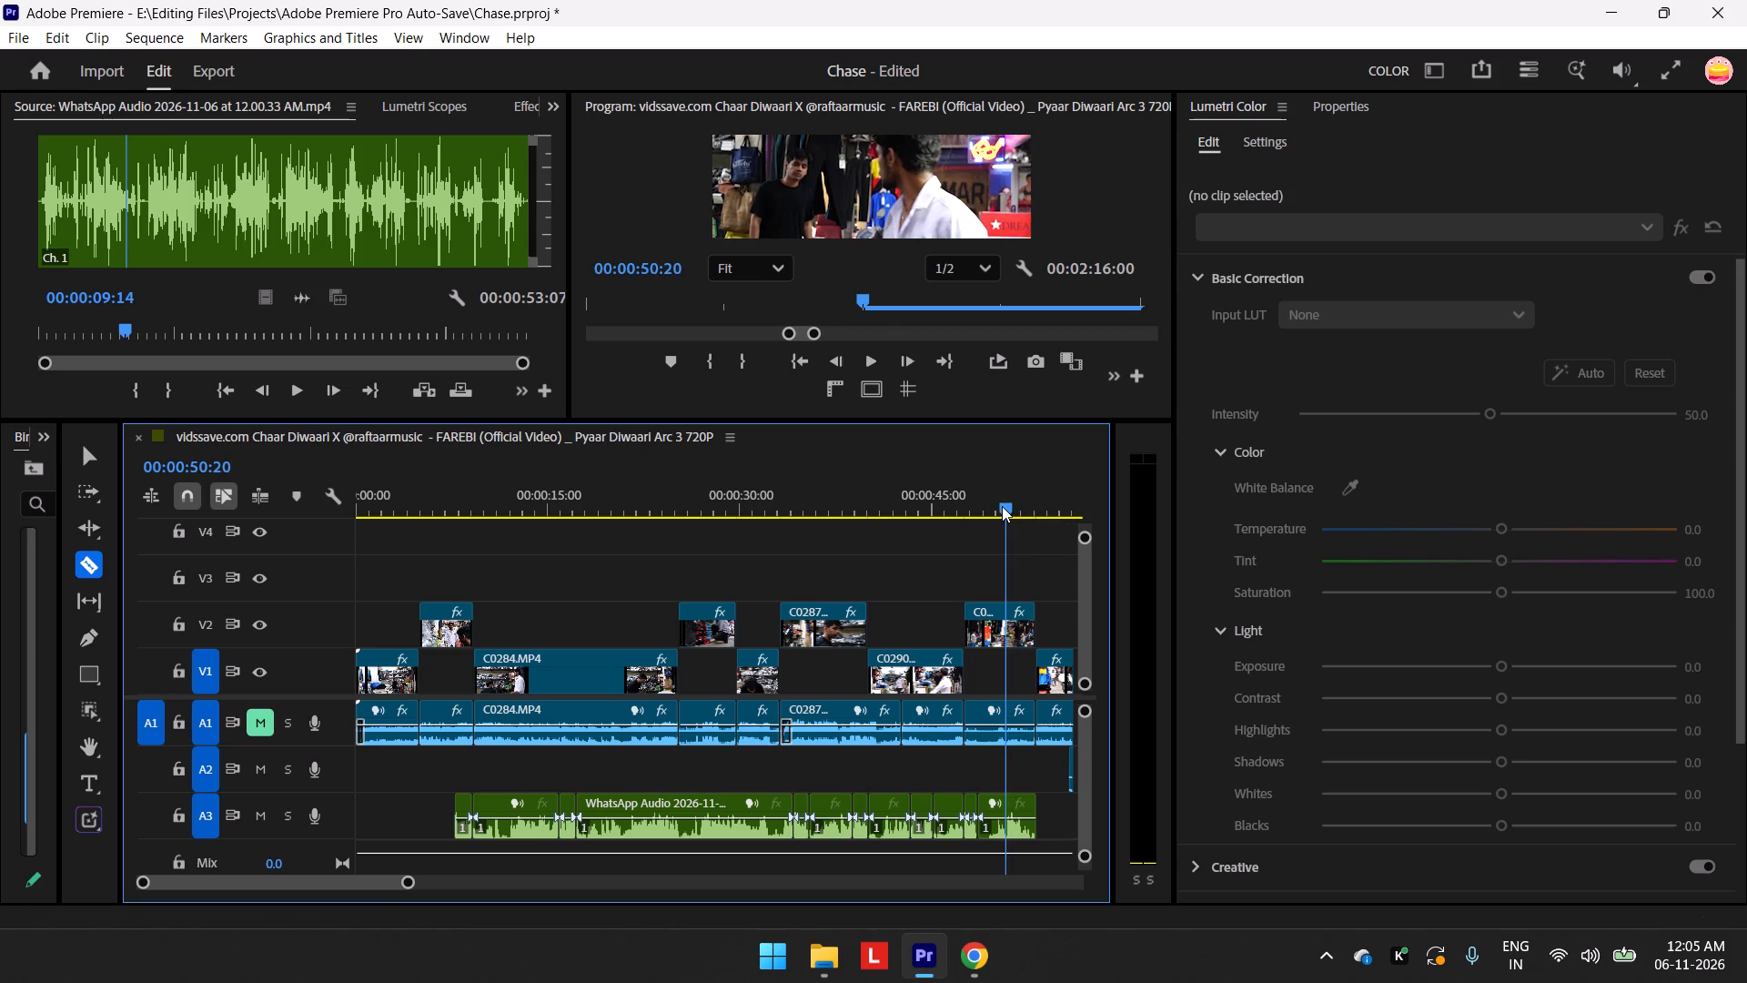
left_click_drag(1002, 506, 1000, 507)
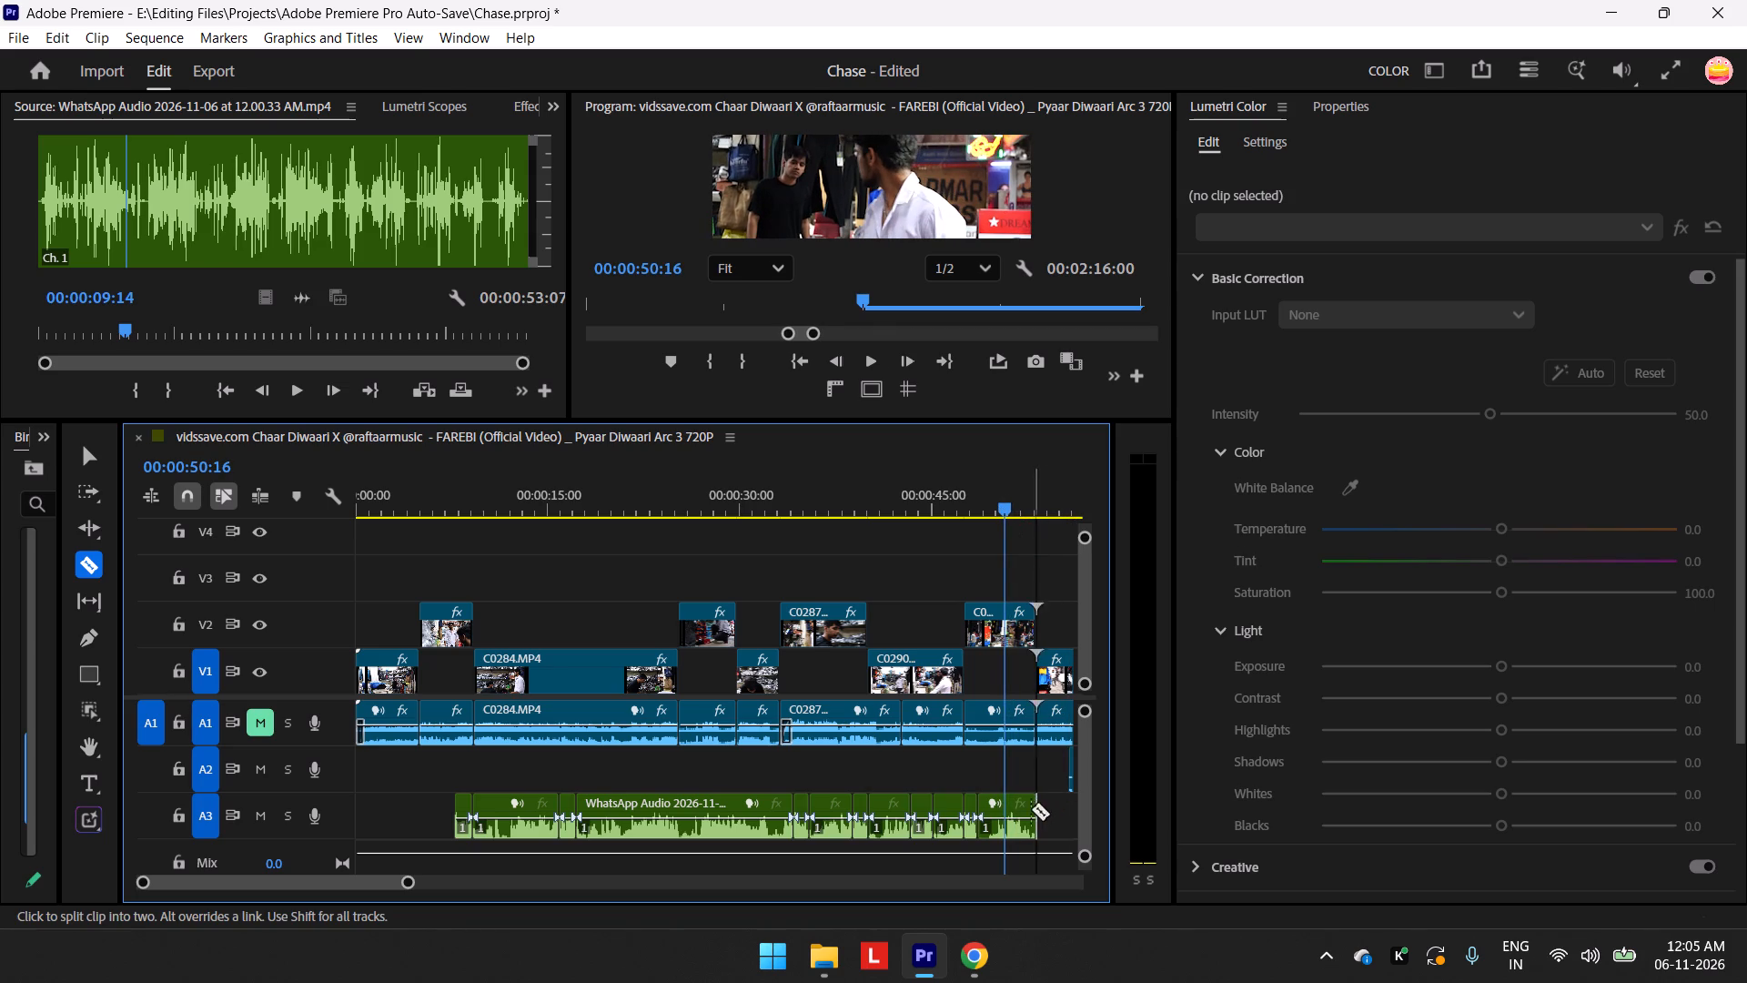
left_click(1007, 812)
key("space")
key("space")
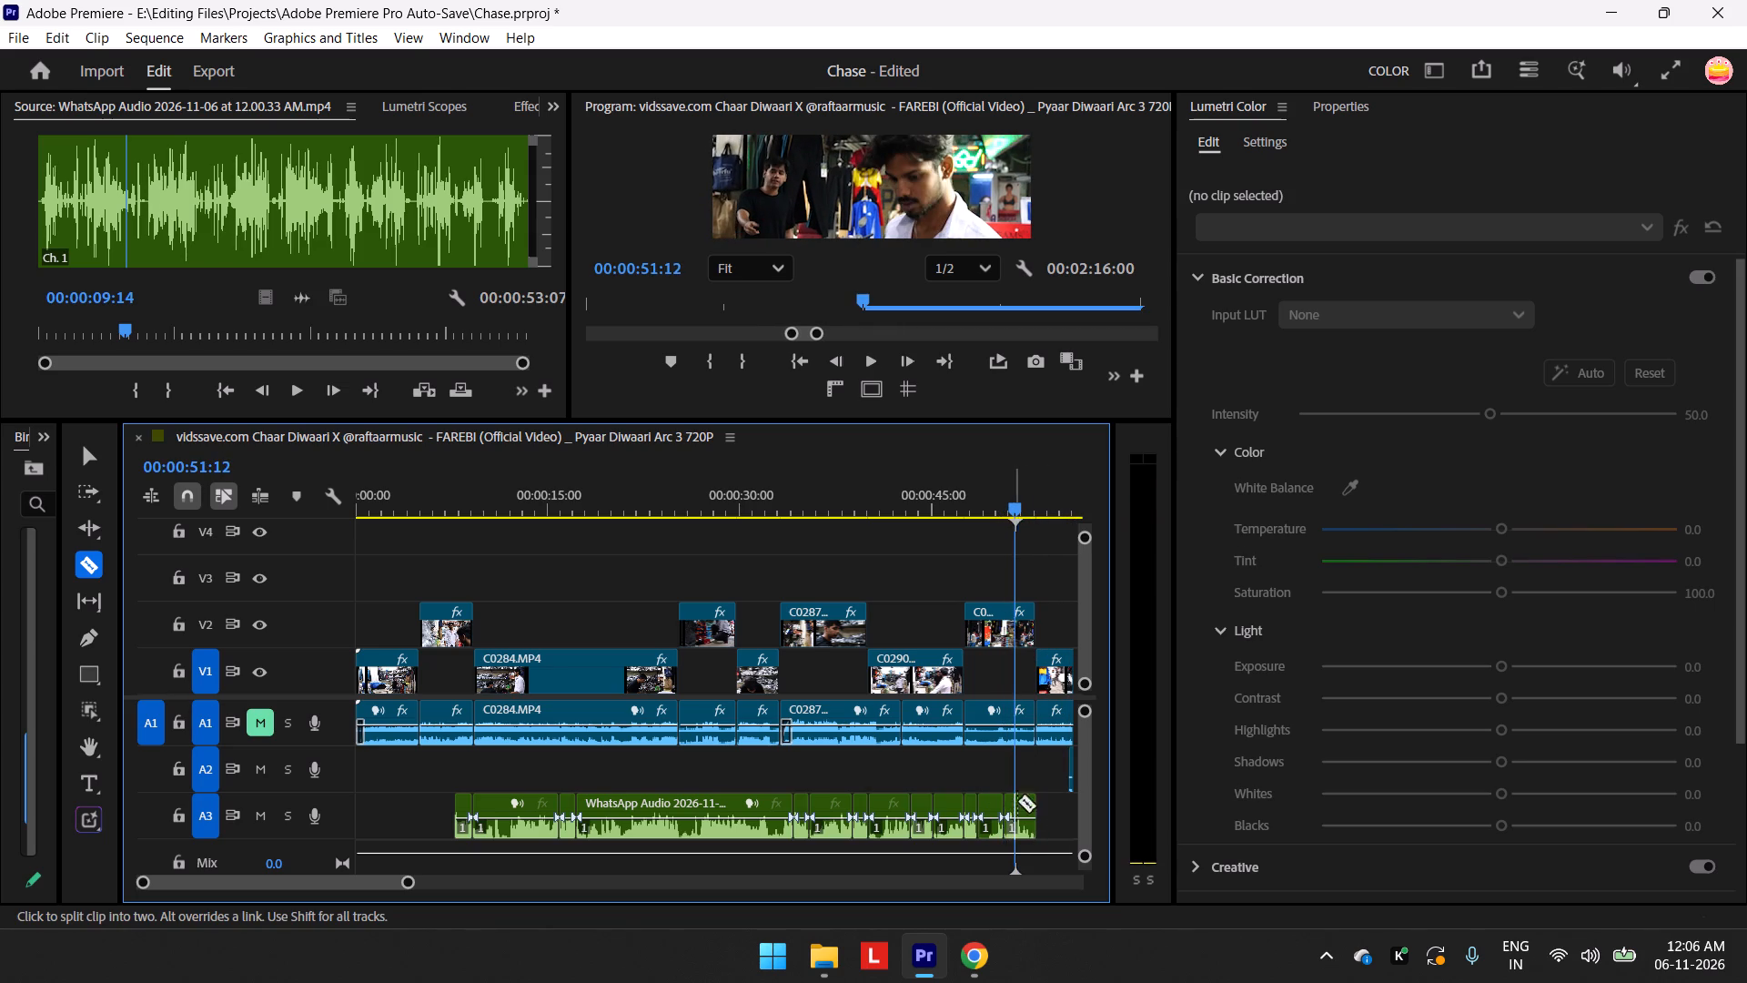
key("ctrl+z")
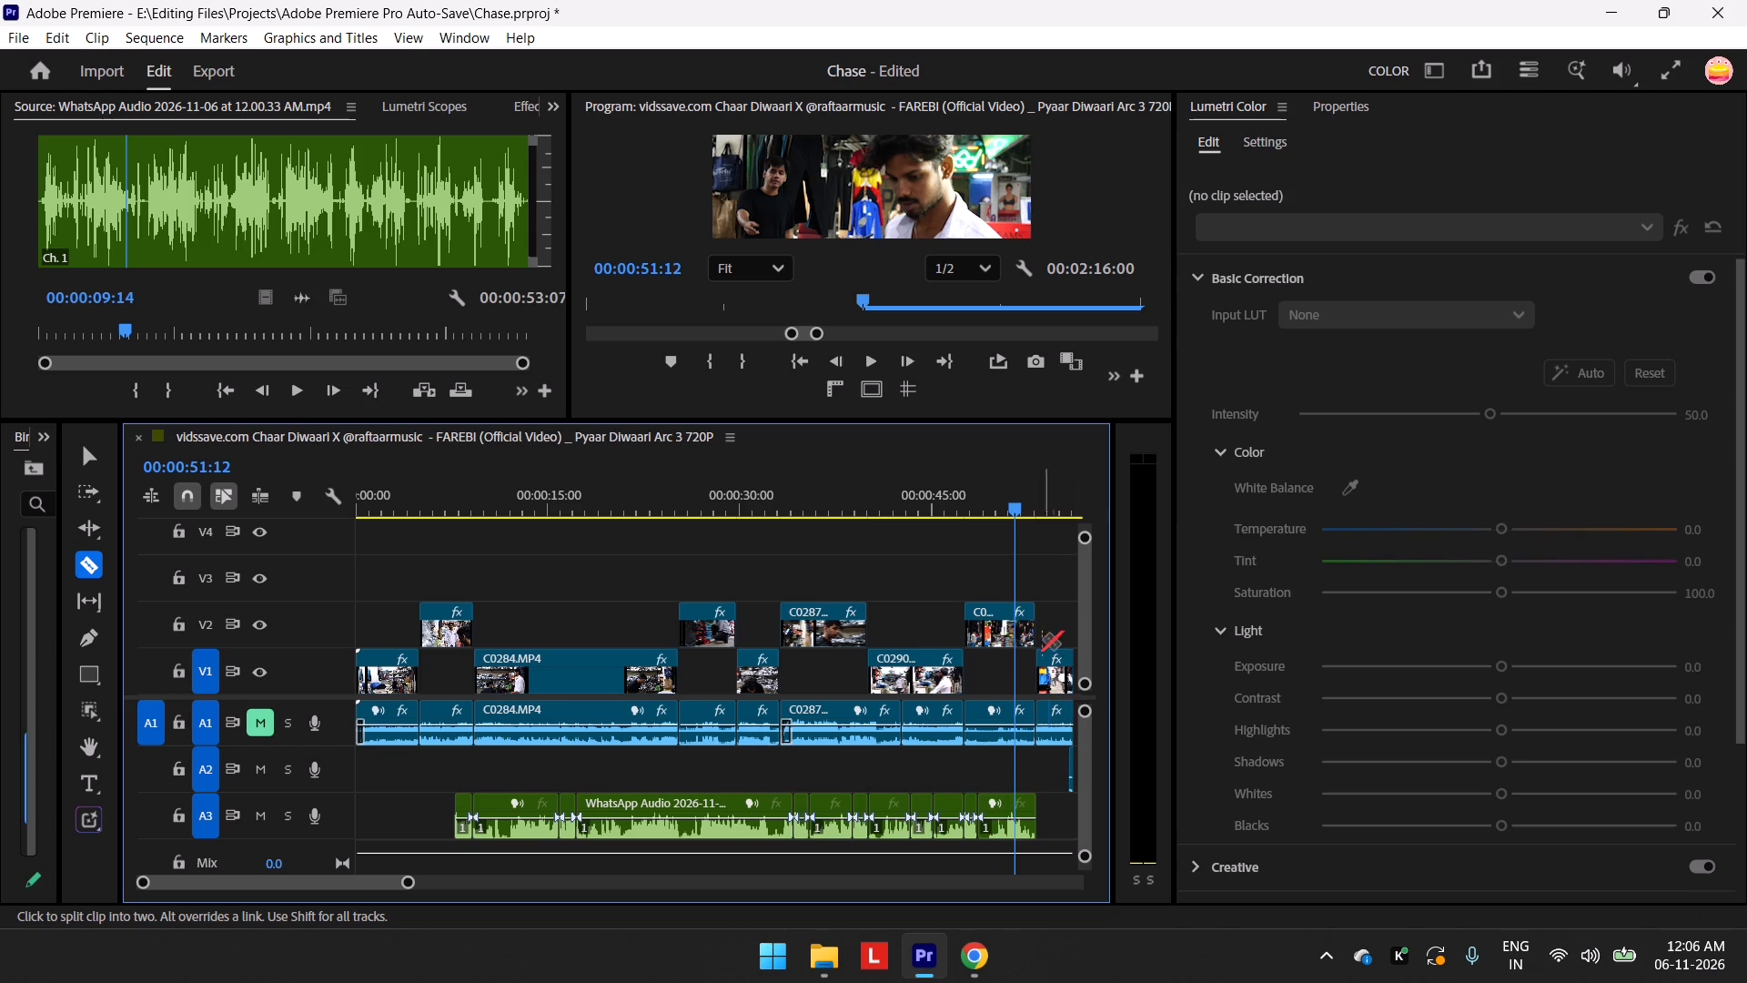
Split the last WhatsApp audio segment on A3 at 00:00:50:22 and play it through to its end.
left_click(1012, 512)
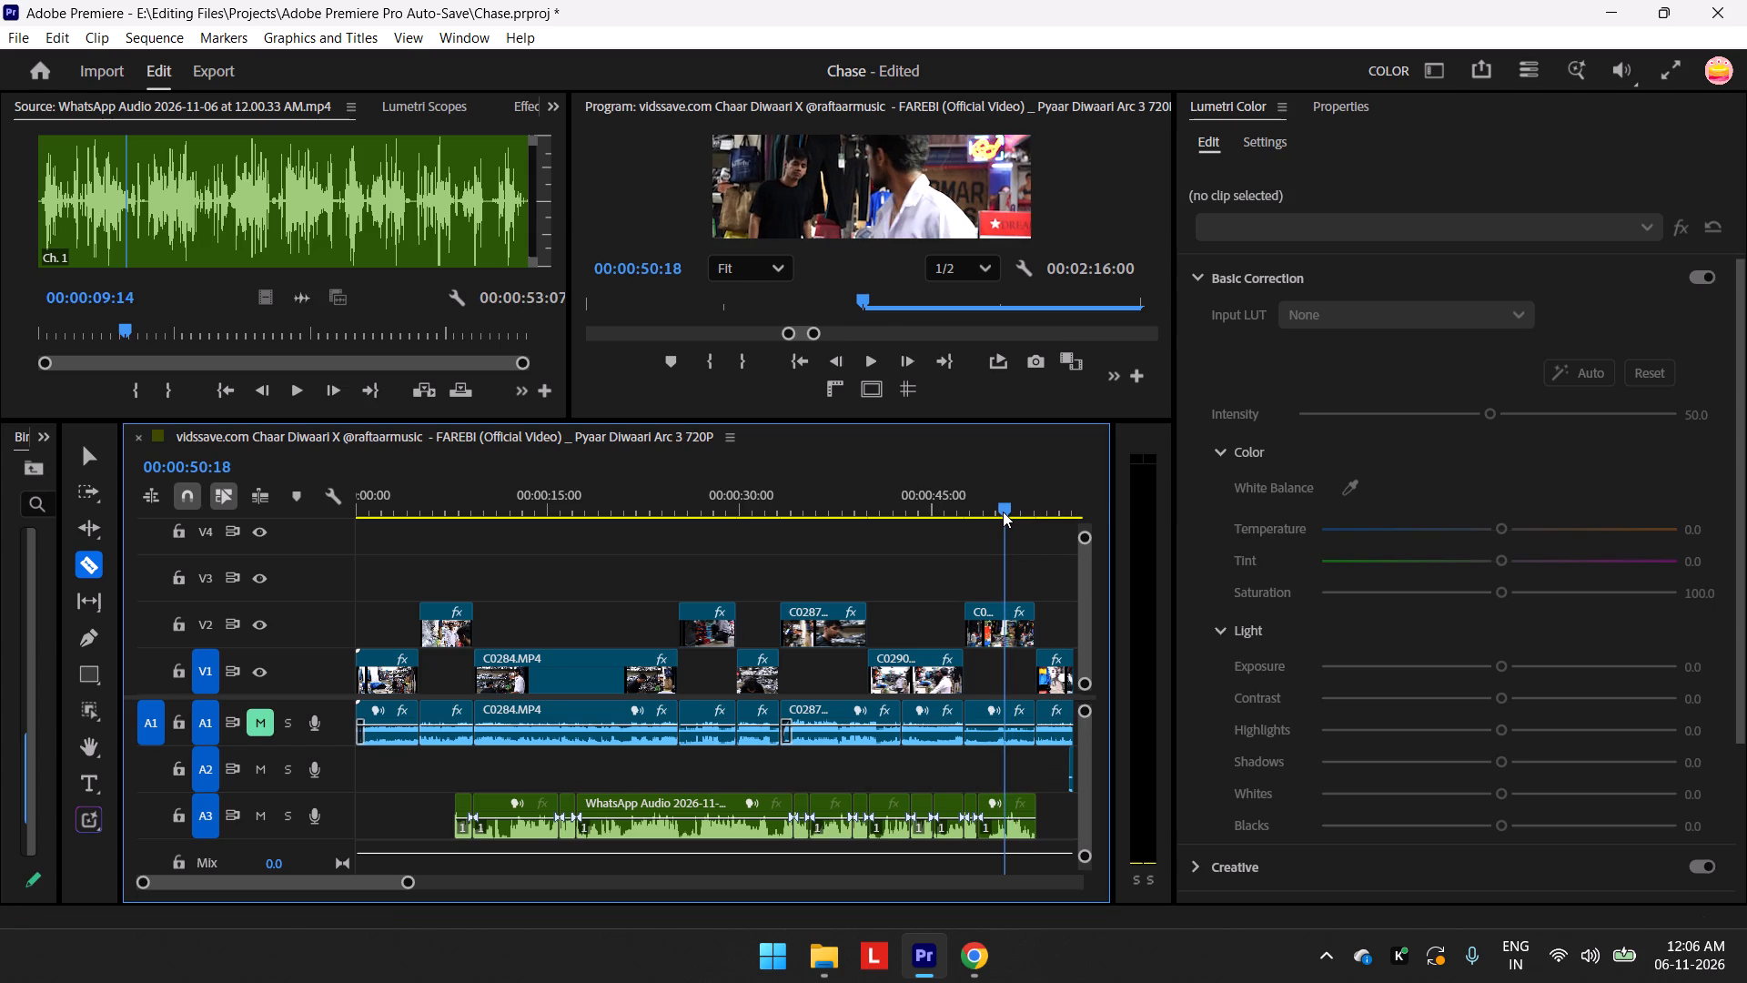
left_click(1007, 816)
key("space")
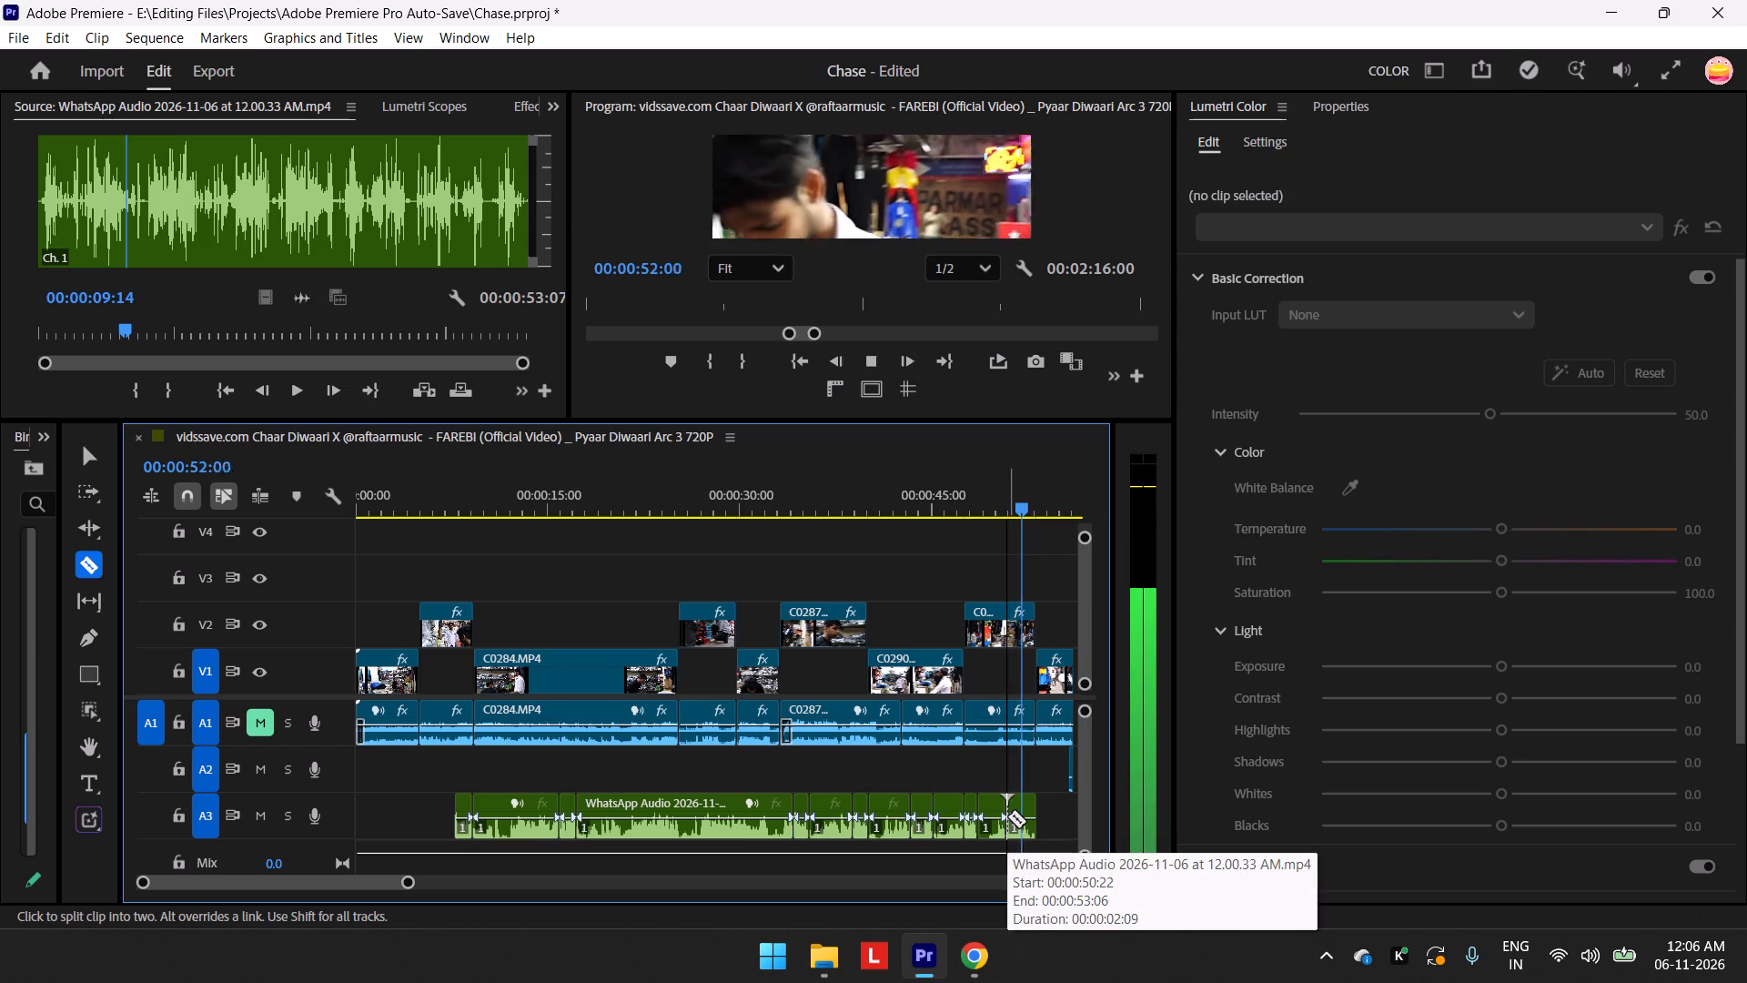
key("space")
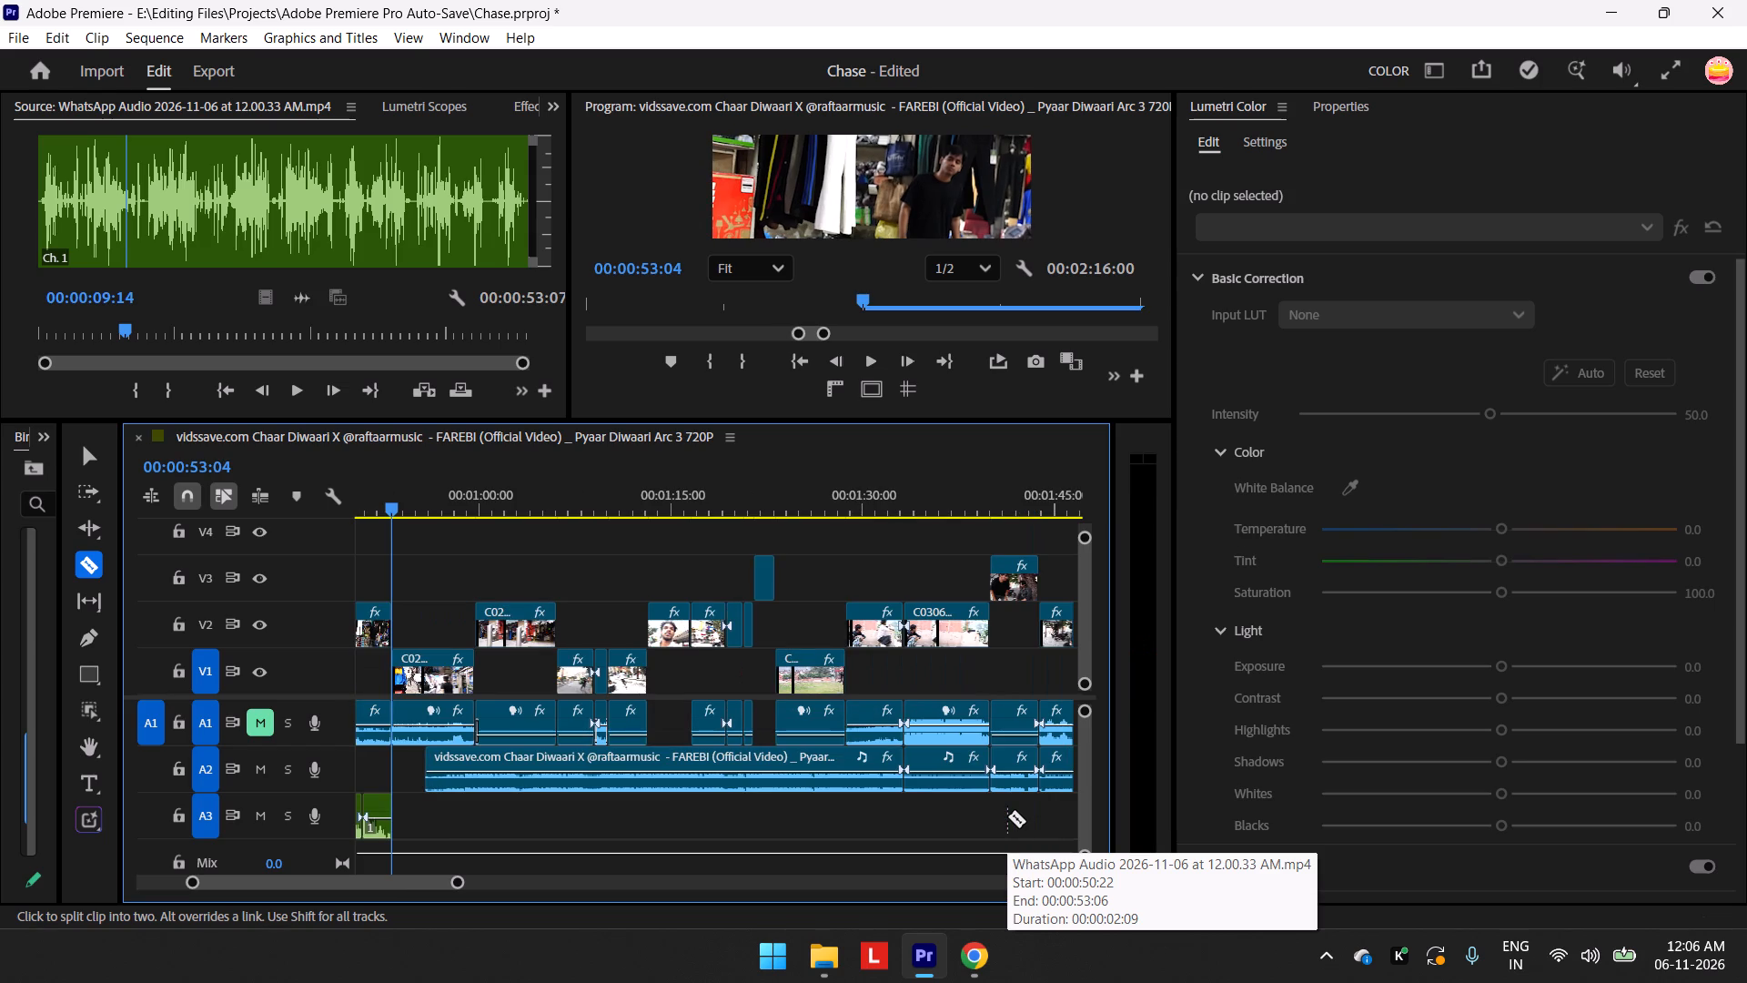
Play the sequence from 00:00:07:10 and delete the A3 WhatsApp audio segment between about 00:00:09 and 00:00:16.
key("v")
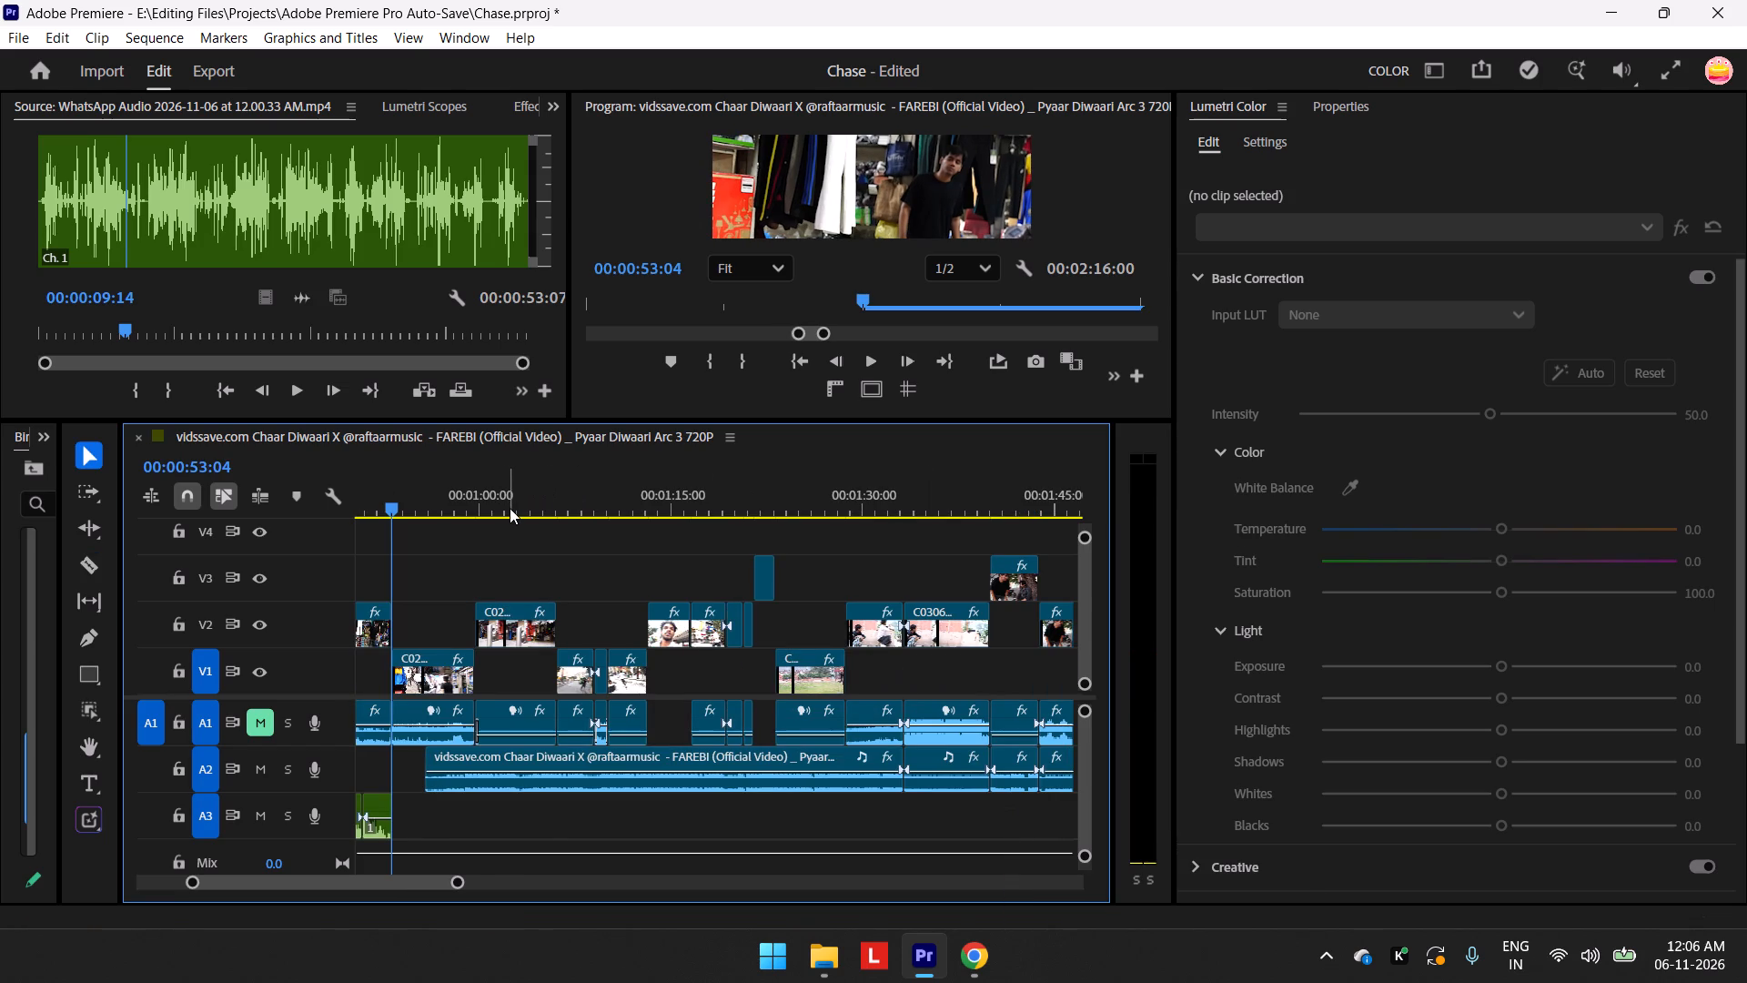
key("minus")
left_click_drag(553, 504, 165, 608)
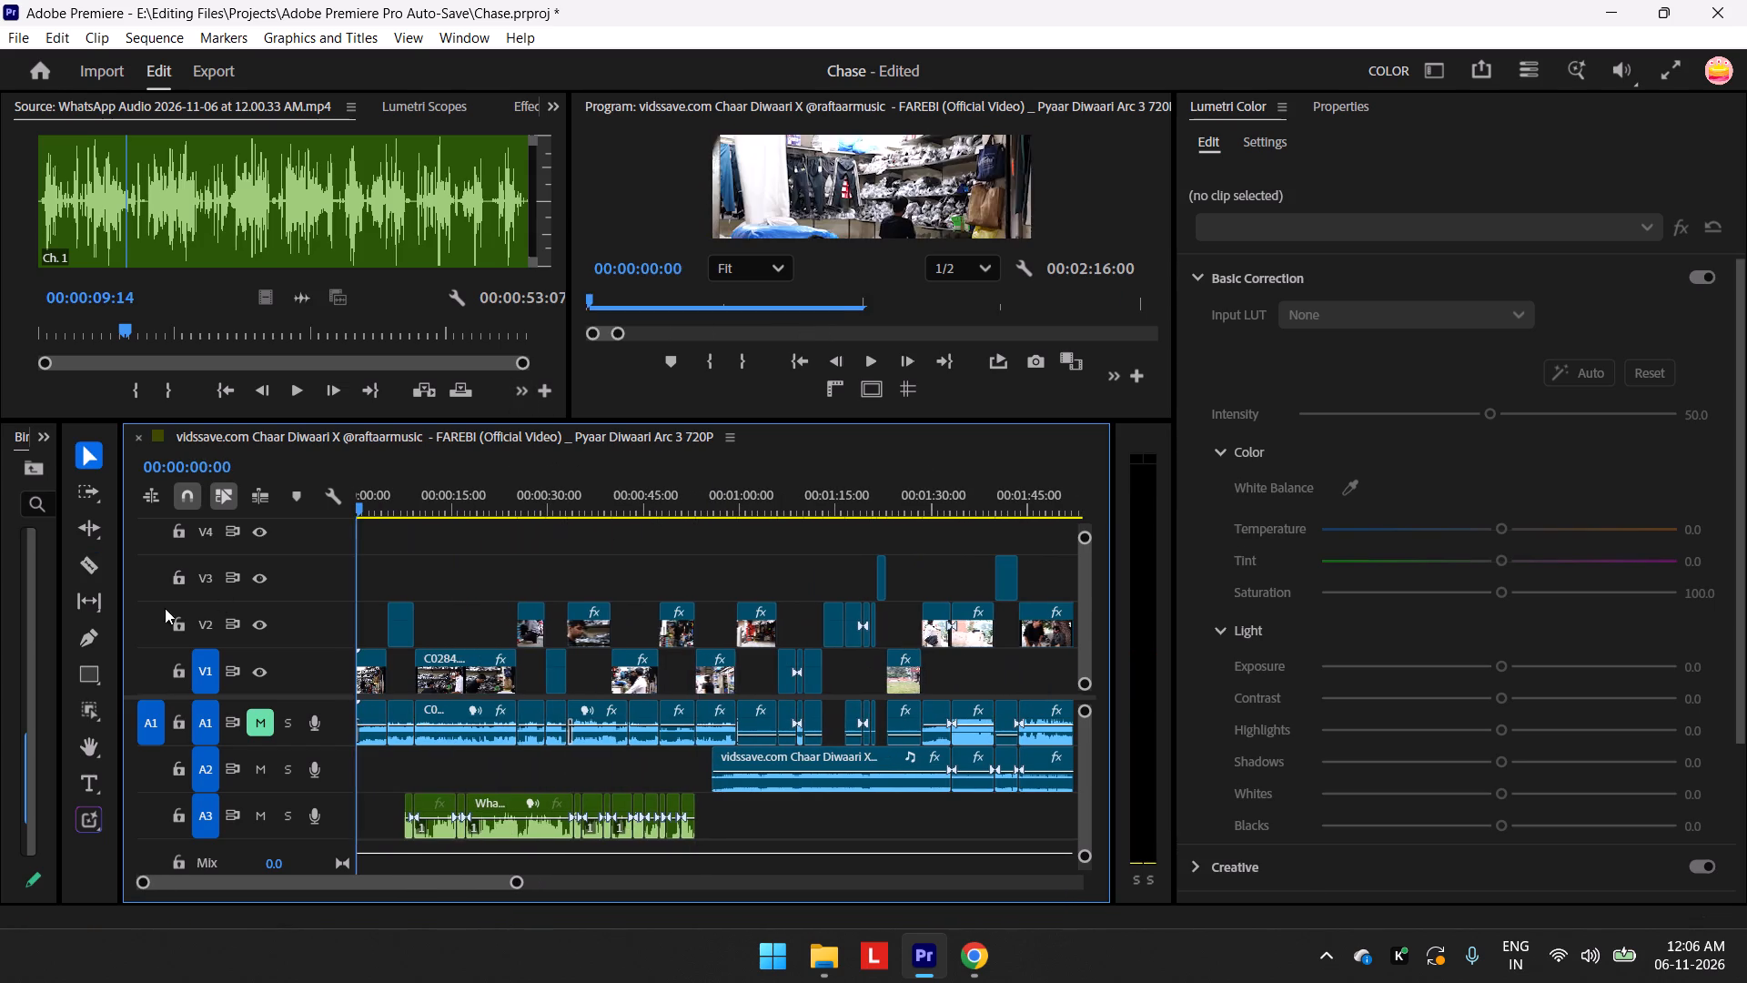
left_click_drag(165, 608, 428, 613)
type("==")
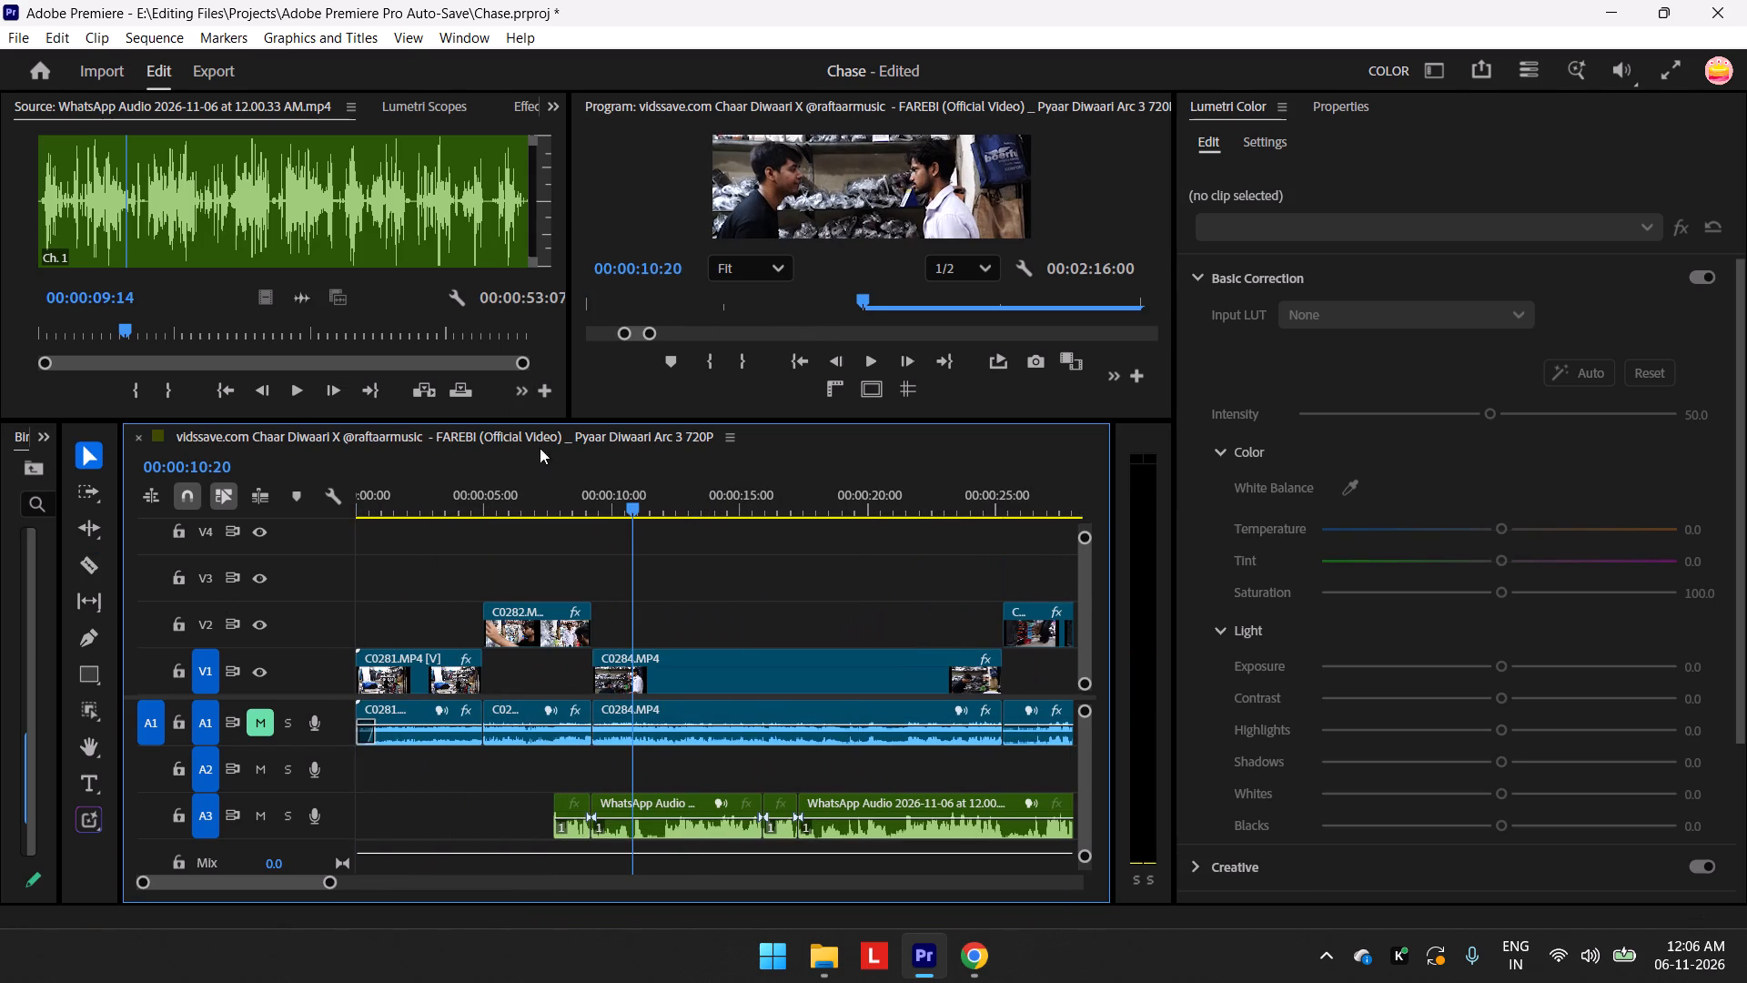
scroll(637, 655, "up", 5)
scroll(637, 655, "down", 6)
scroll(632, 656, "up", 3)
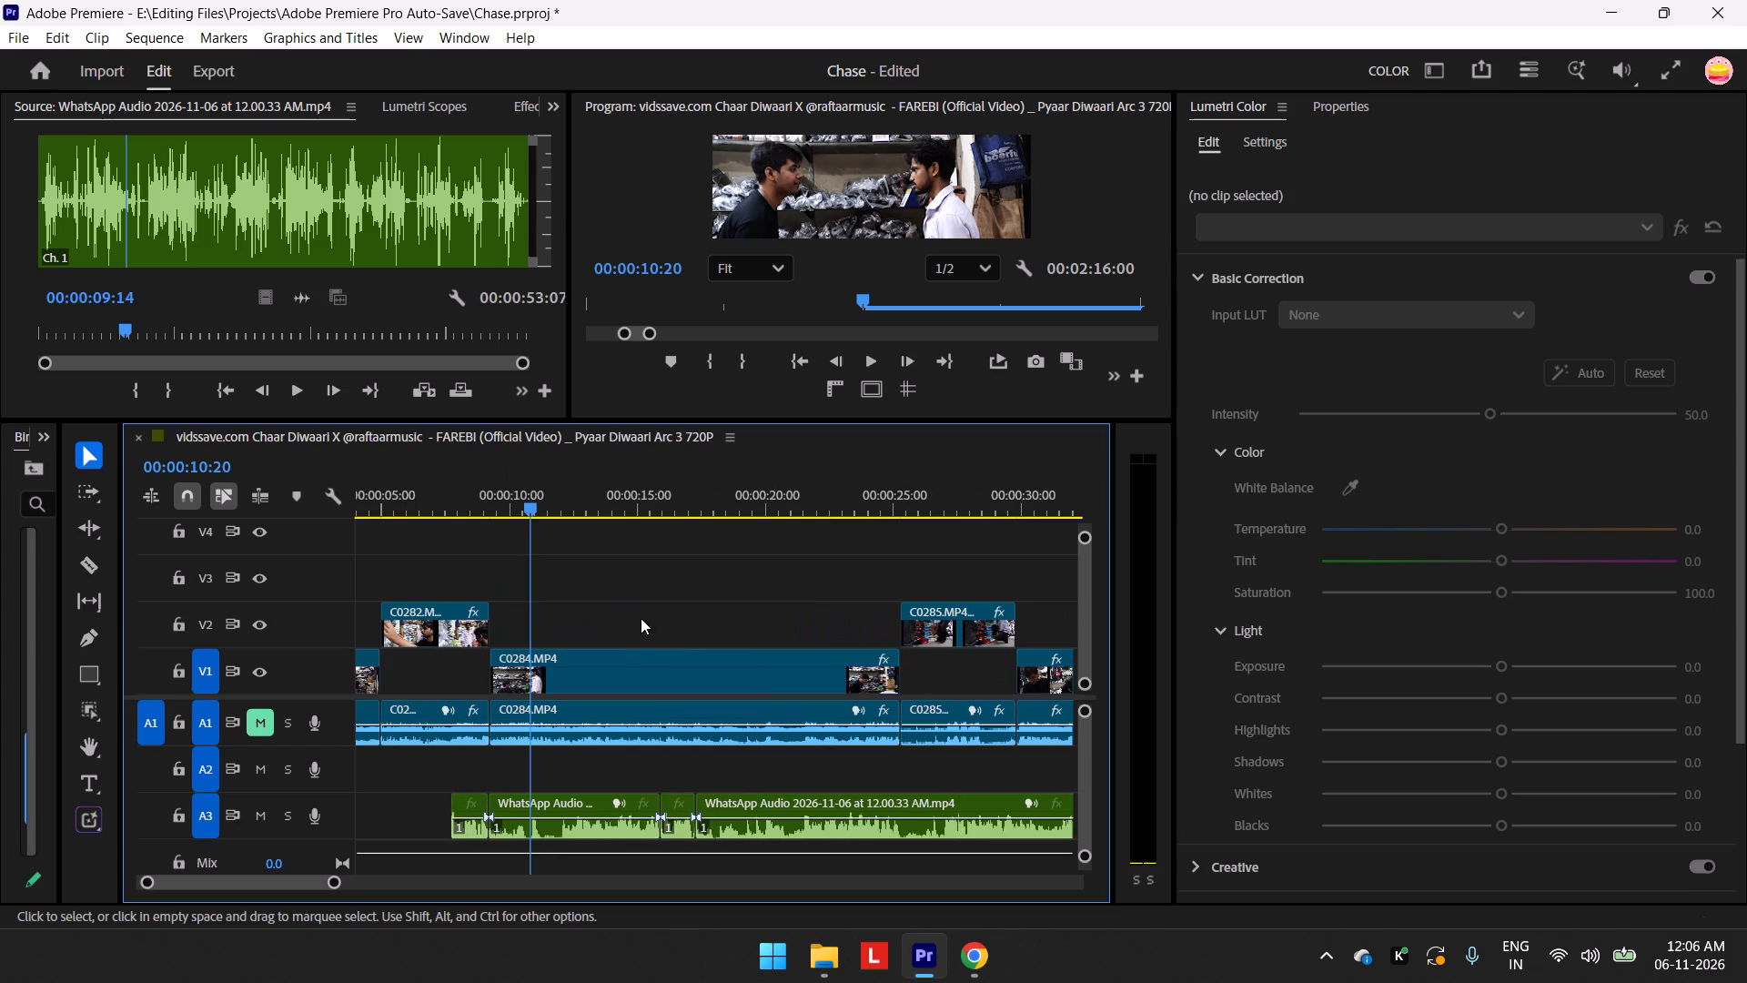
left_click_drag(527, 506, 440, 546)
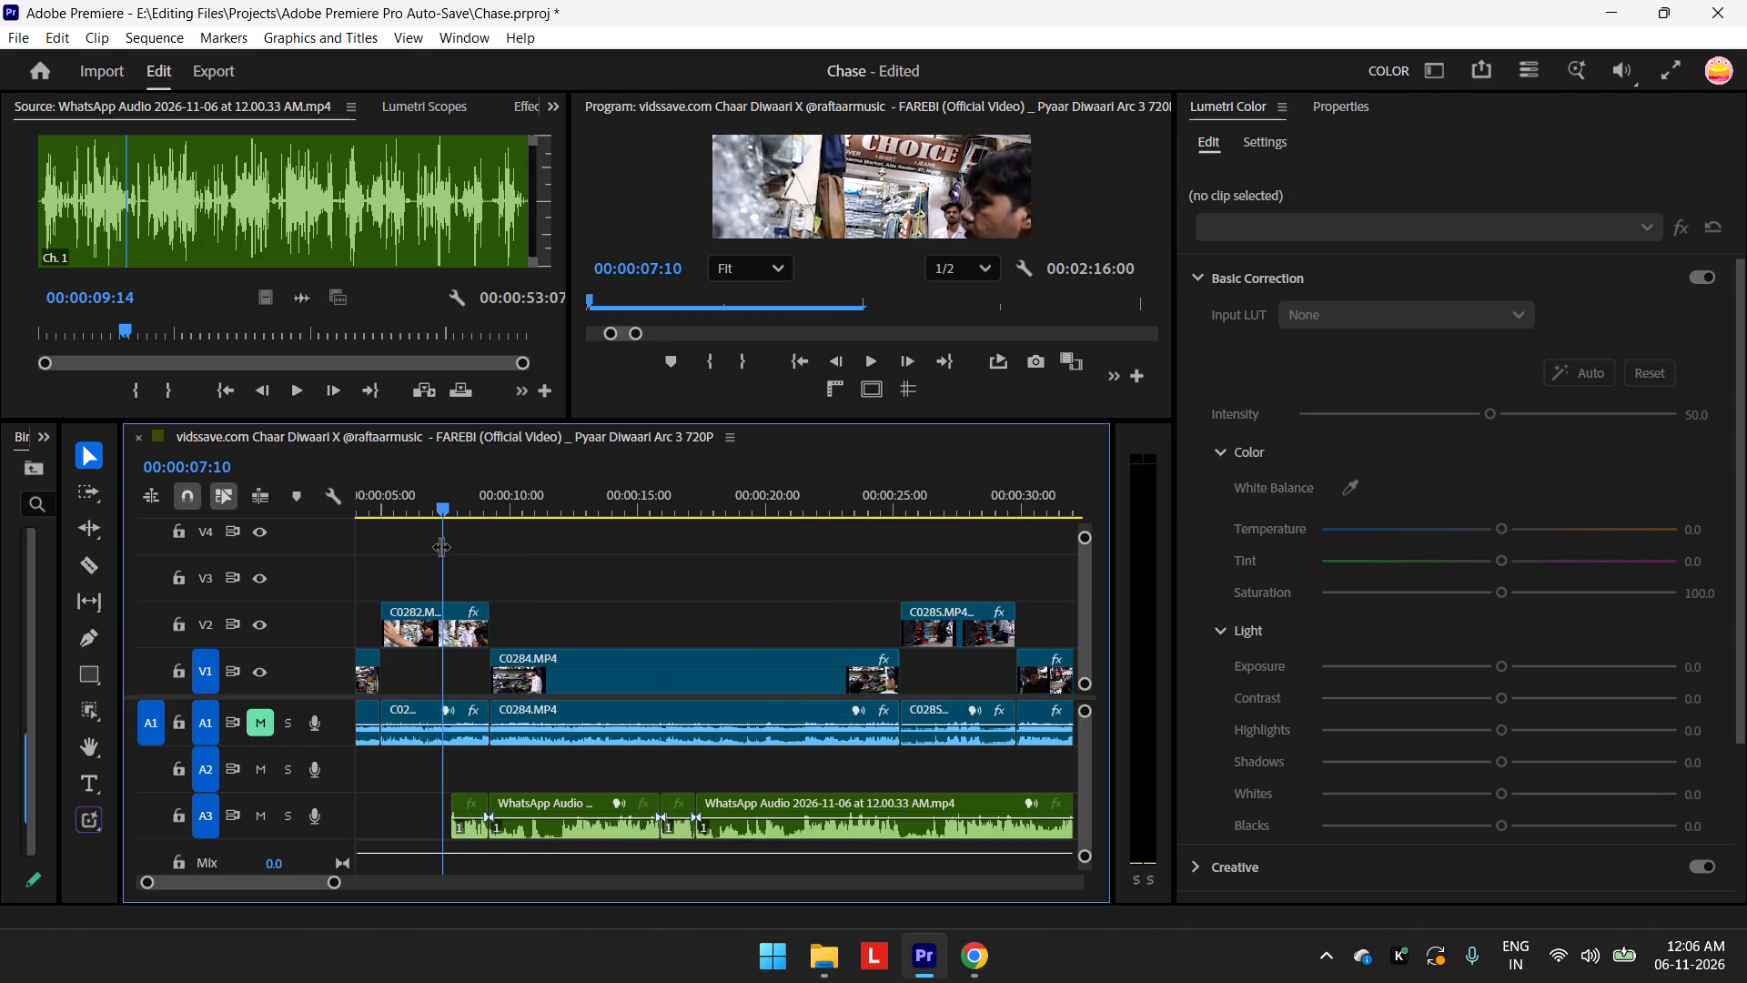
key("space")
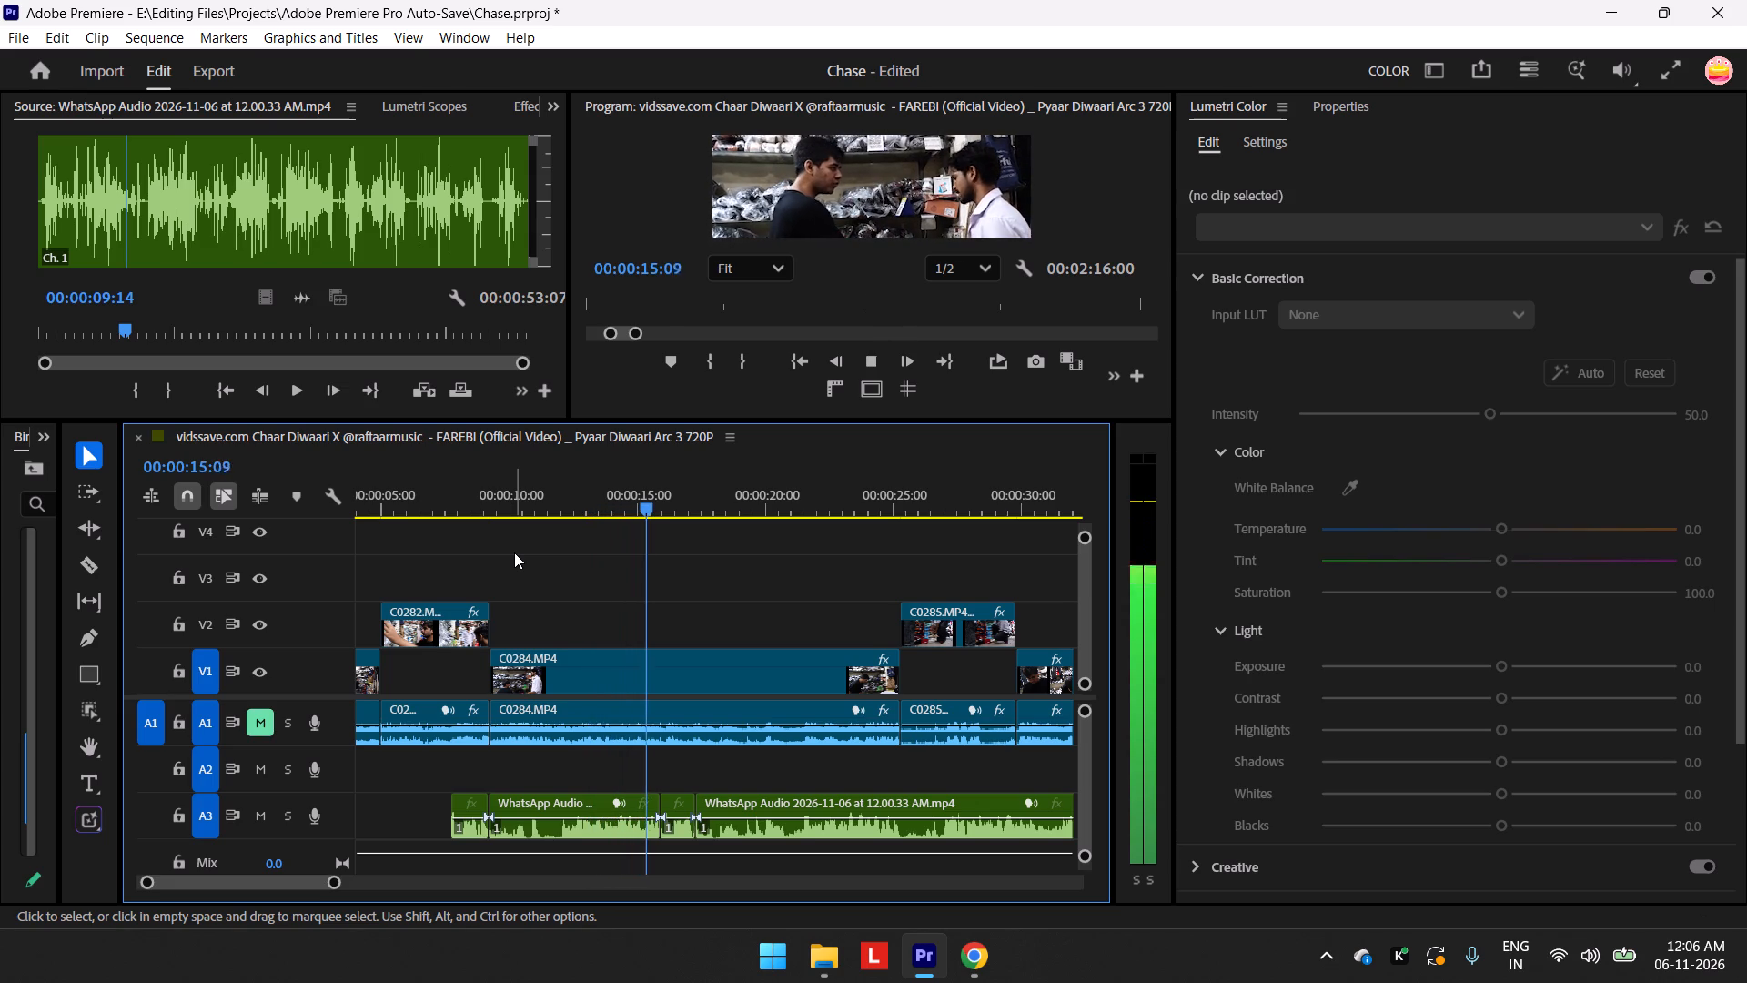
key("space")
left_click(562, 836)
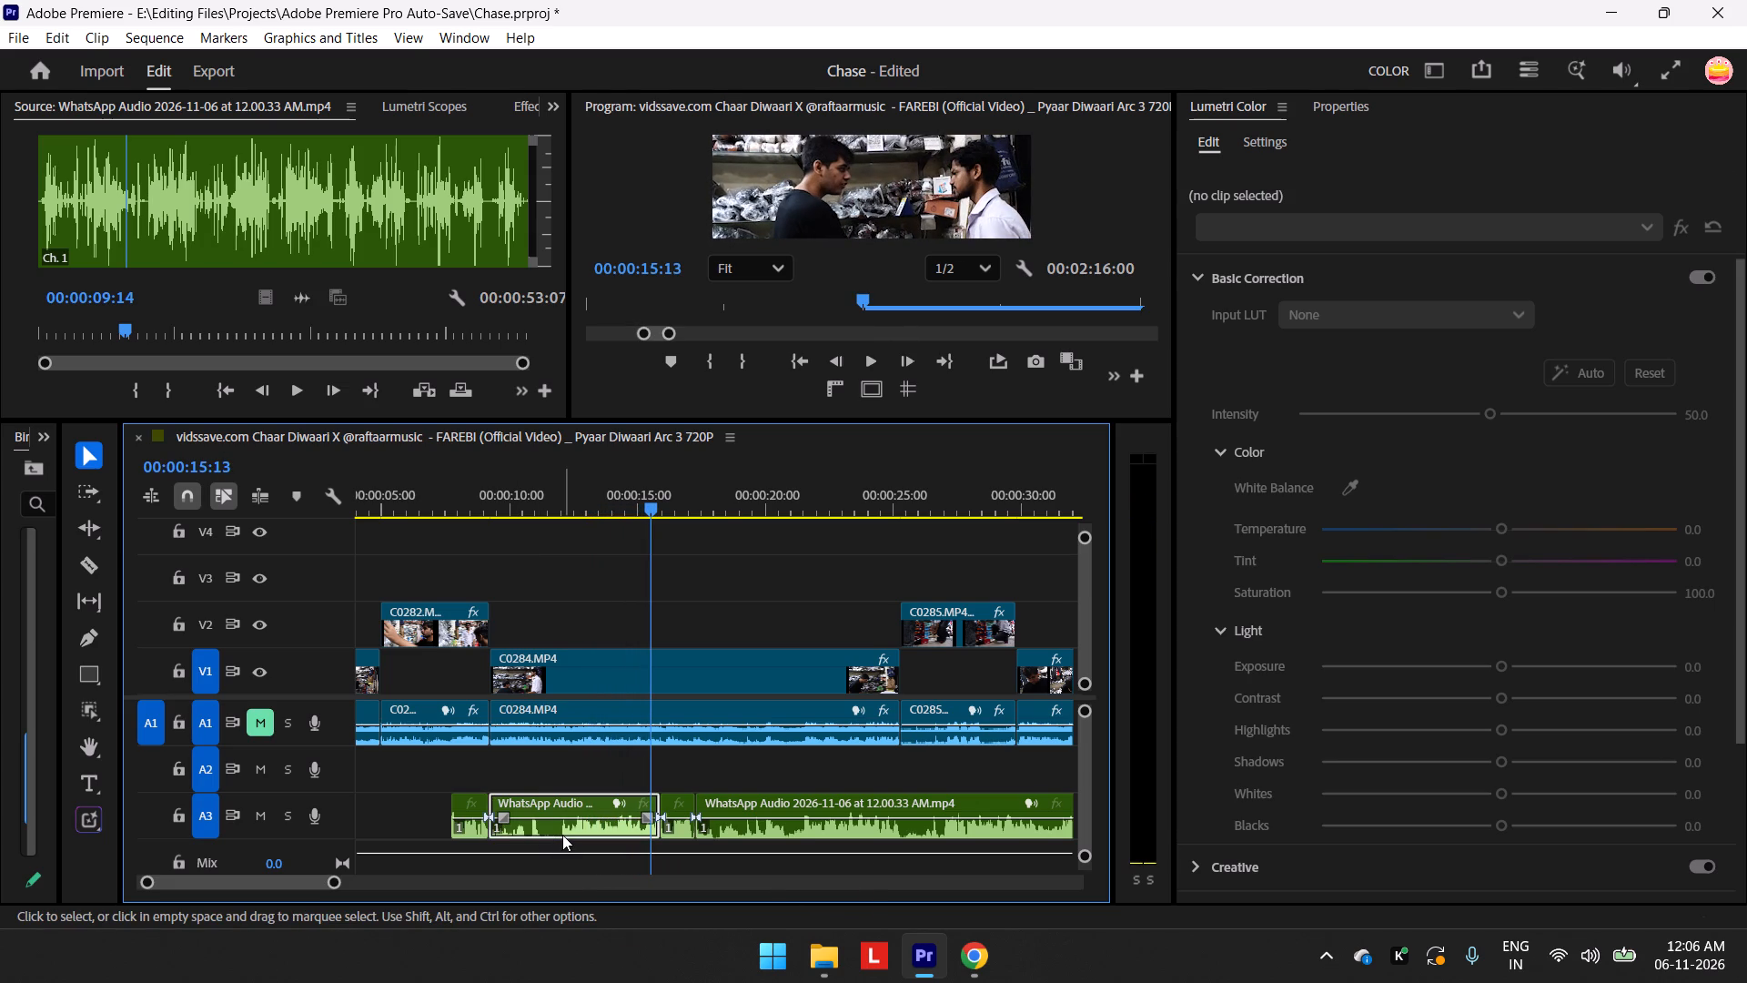
key("BackSpace")
Play and replay the A3 WhatsApp audio from about 00:00:15 to 00:00:28, checking the dialogue against the C0284 and C0285 footage.
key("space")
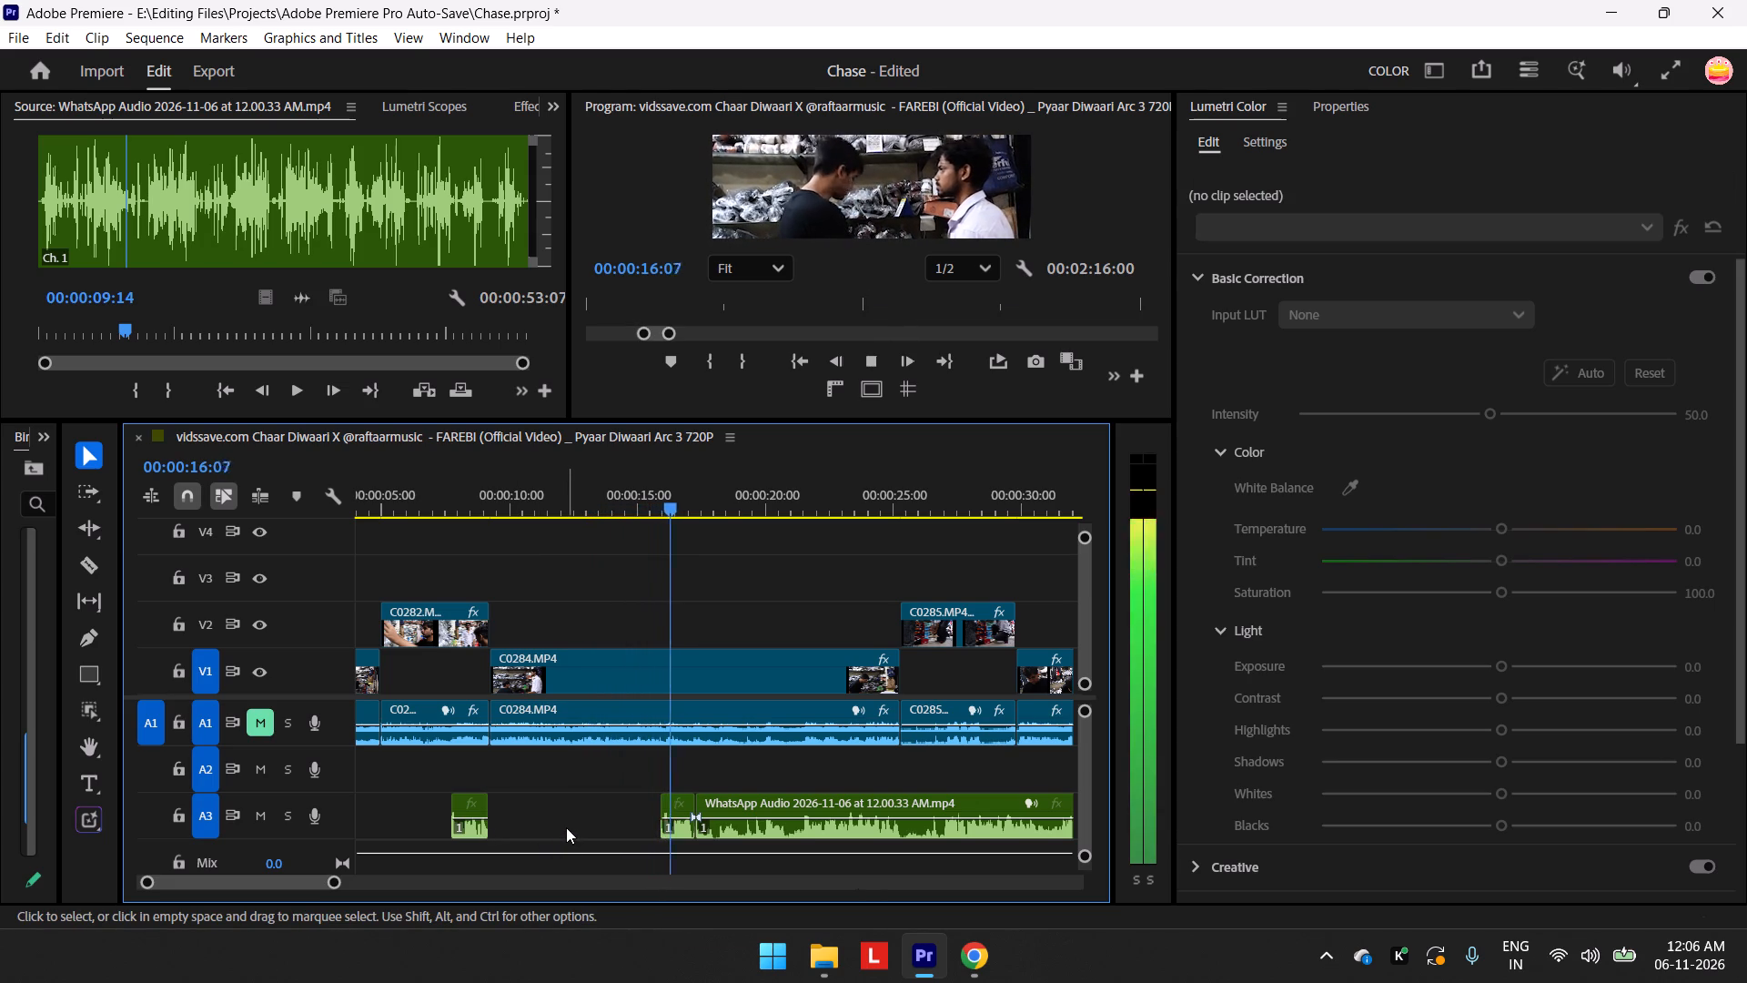
scroll(717, 745, "down", 5)
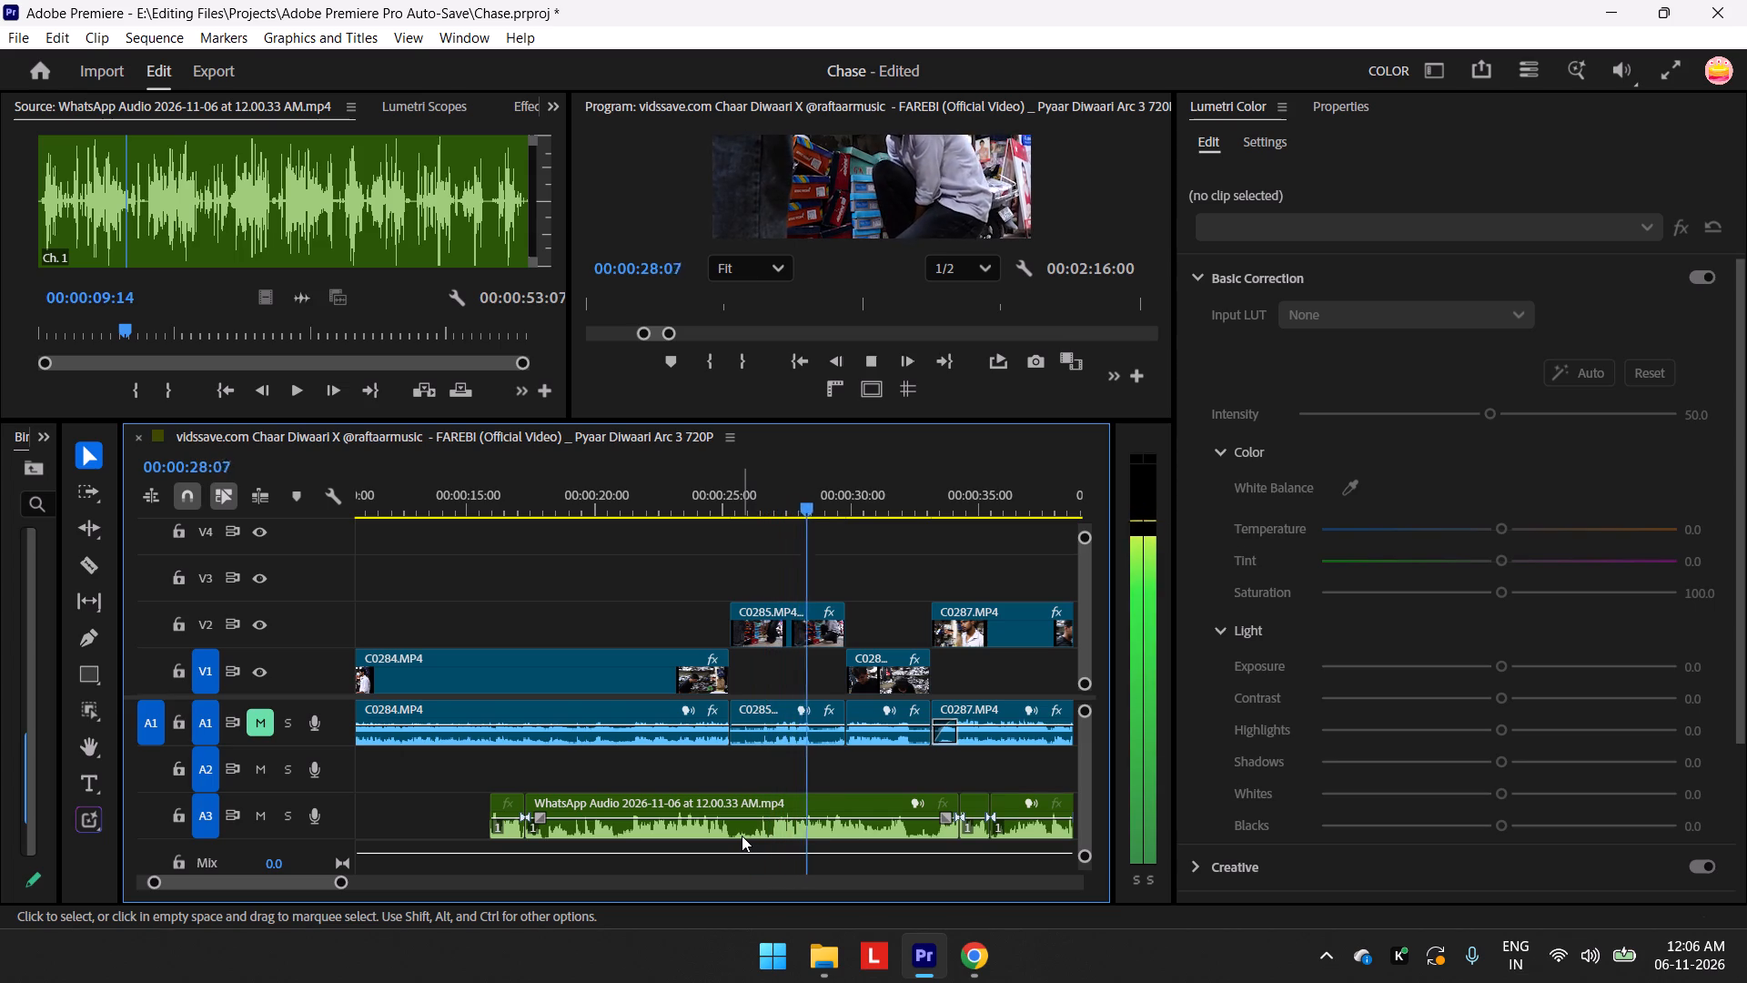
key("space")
left_click_drag(831, 497, 578, 622)
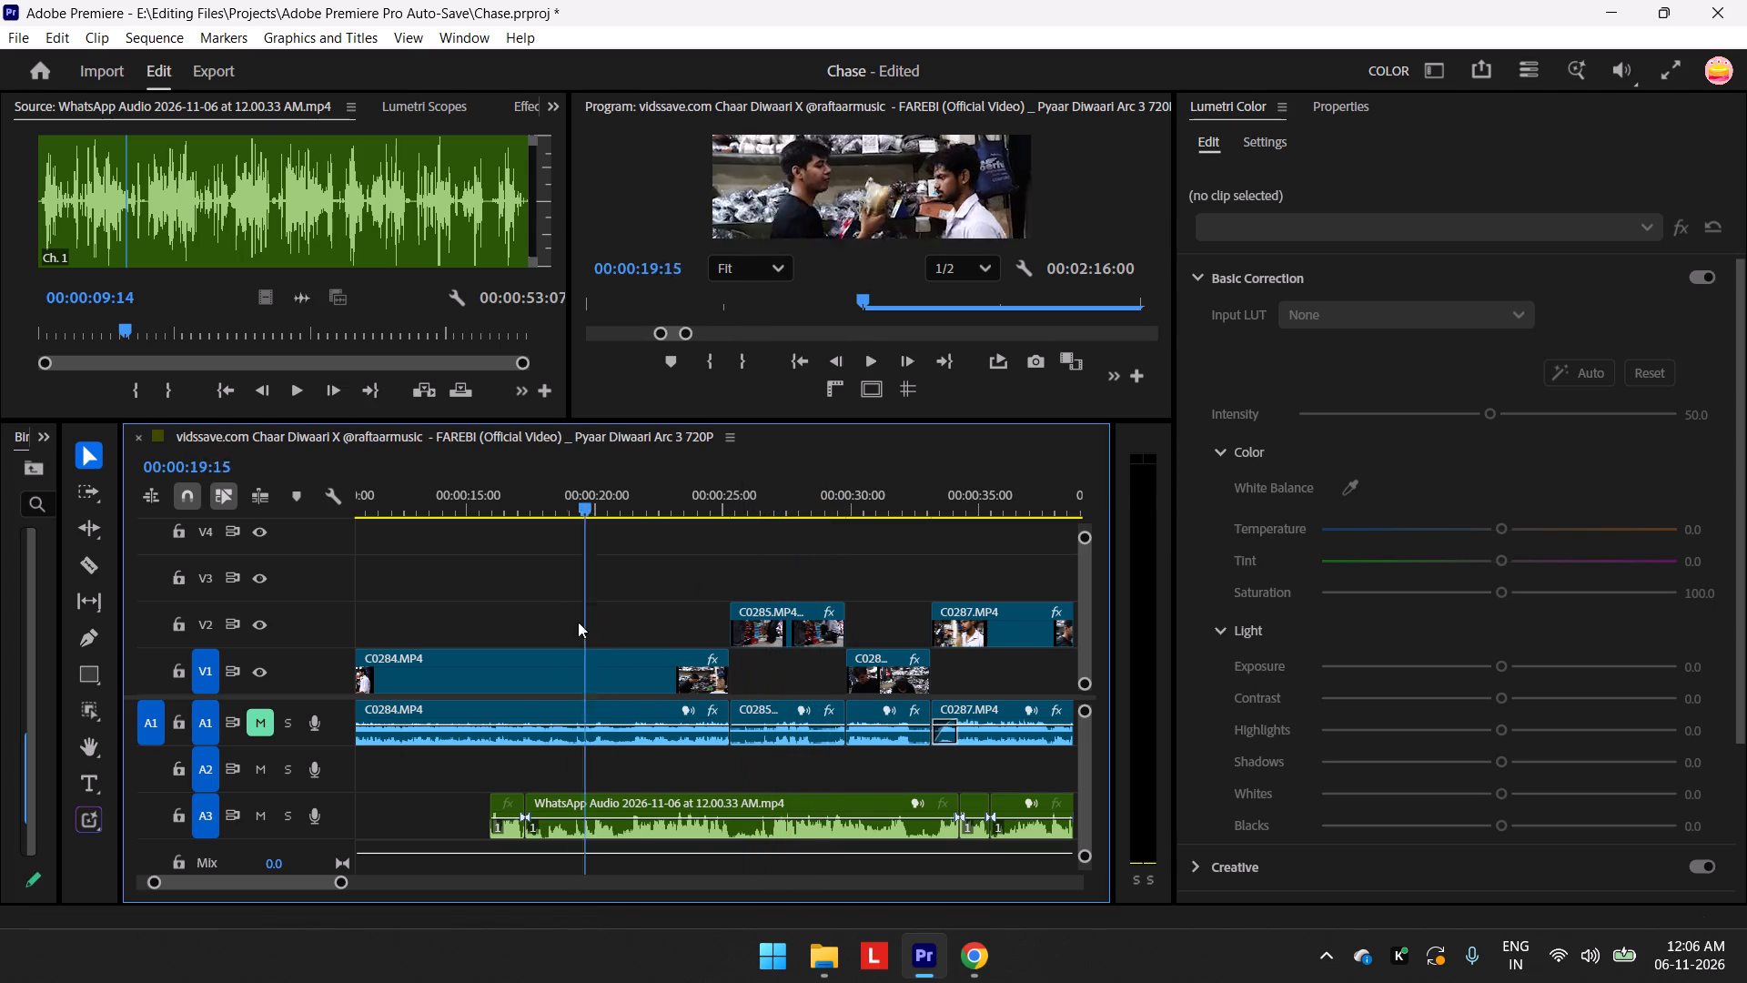
left_click_drag(578, 622, 482, 674)
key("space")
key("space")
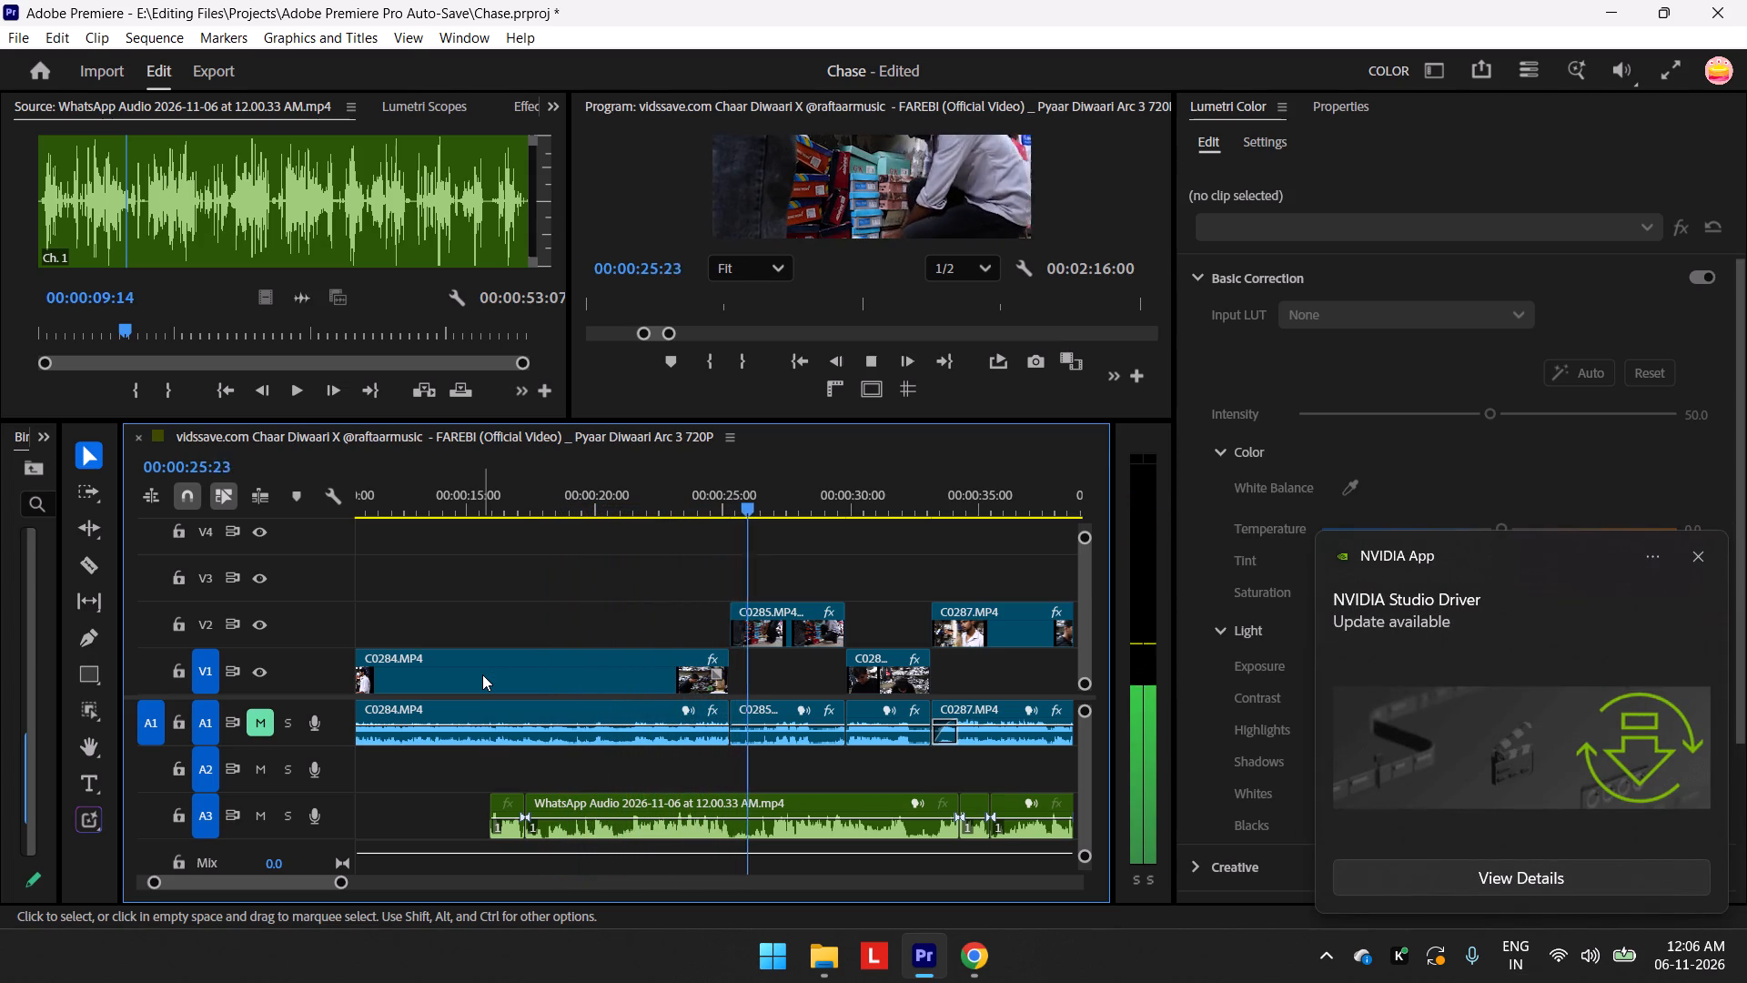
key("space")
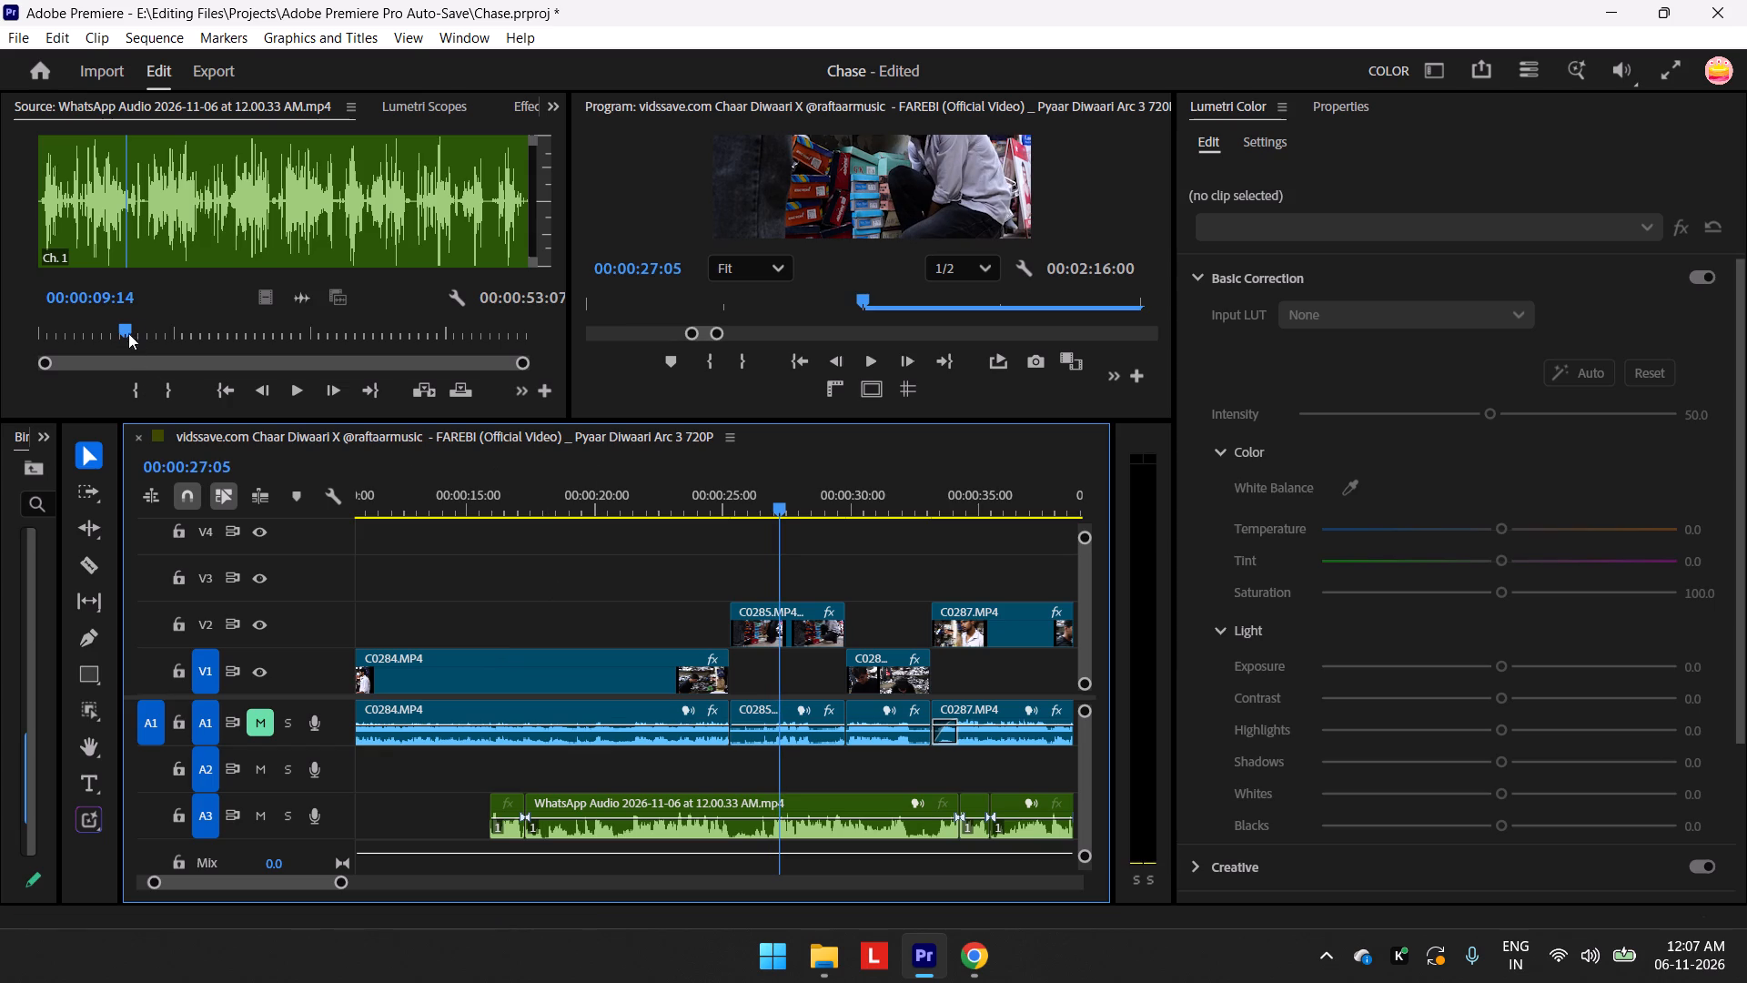
Play the original WhatsApp recording from near its beginning, skip ahead slightly, and listen through to about 00:00:26.
left_click_drag(128, 326, 70, 333)
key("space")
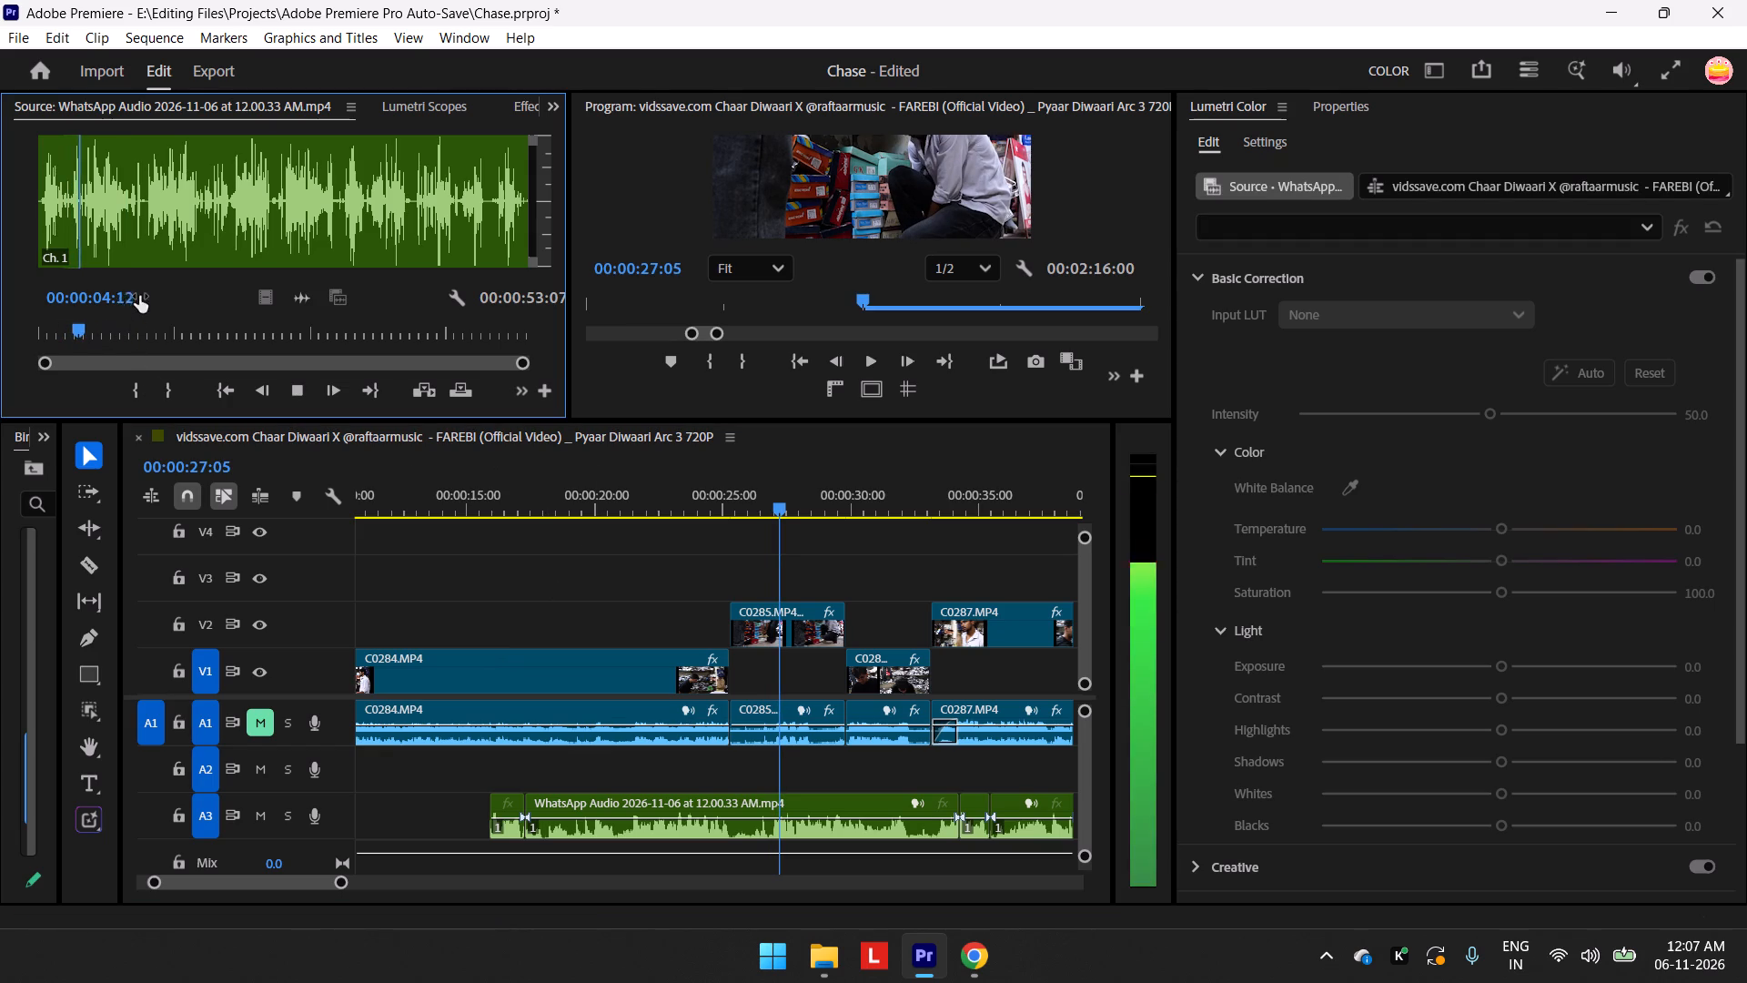
left_click_drag(88, 333, 114, 330)
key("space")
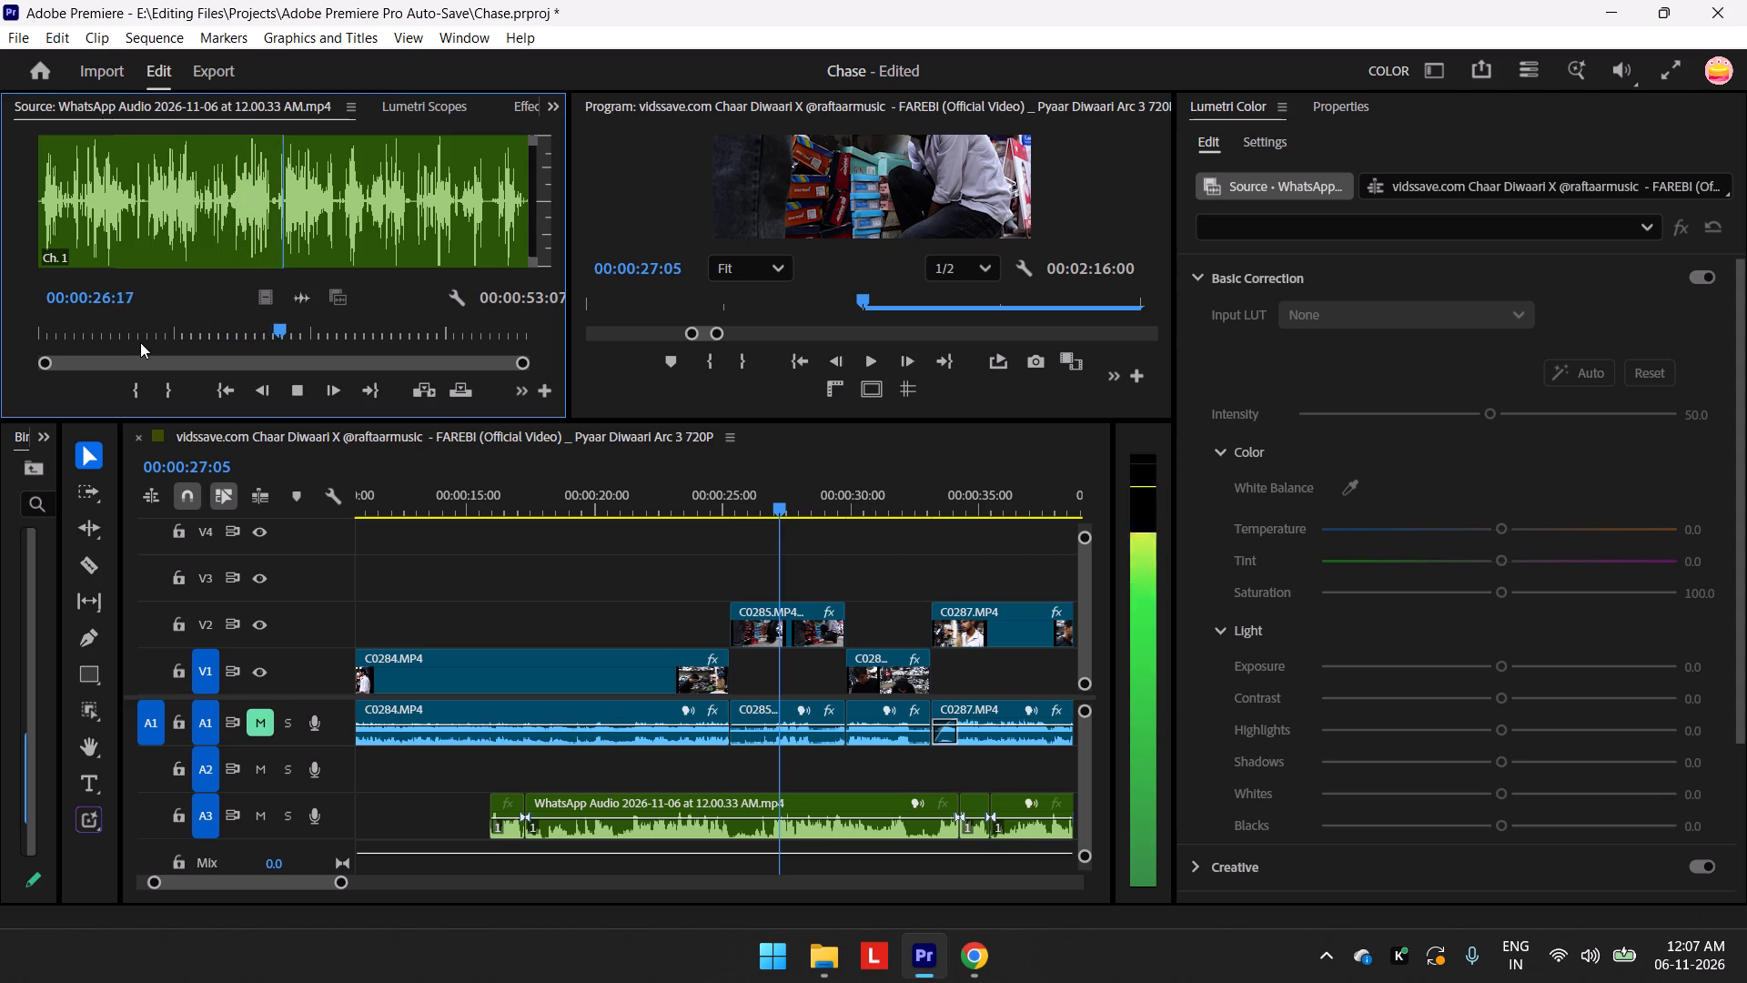
Stop the Source Monitor playback of the WhatsApp audio at 00:00:27:02.
key("space")
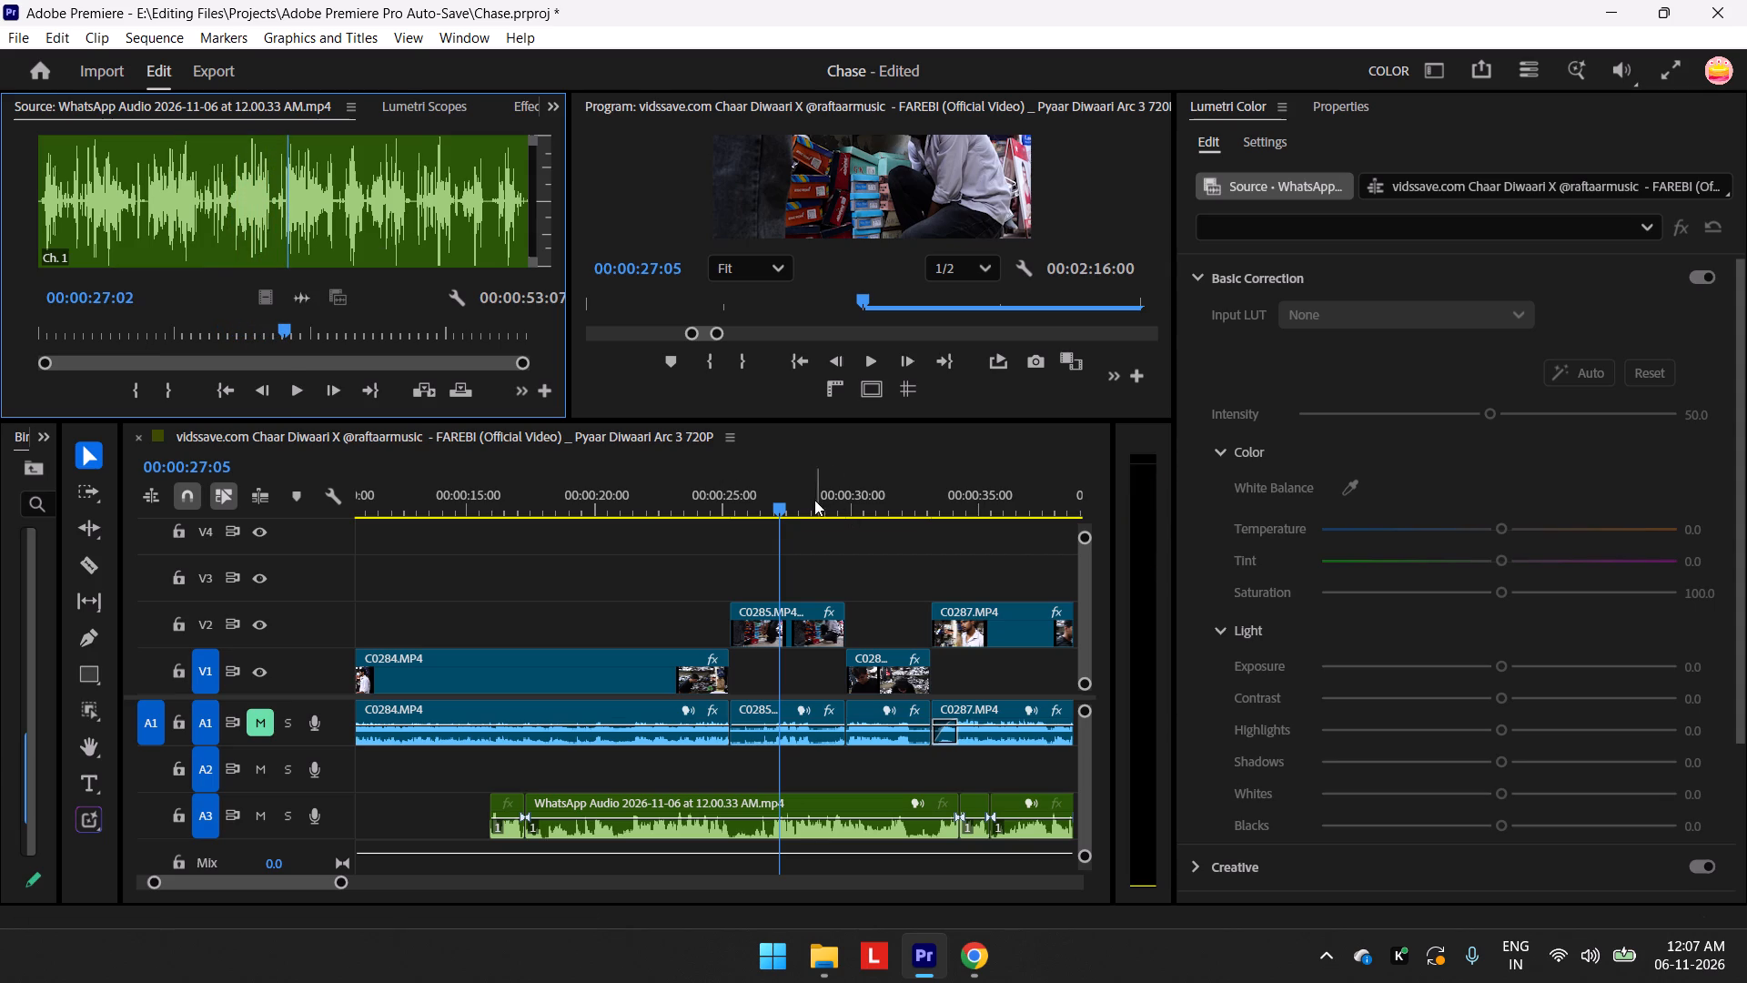
Play the long WhatsApp audio segment on A3 from about 00:00:26 to 00:00:33 to review its phrases against the video.
left_click_drag(779, 502, 686, 556)
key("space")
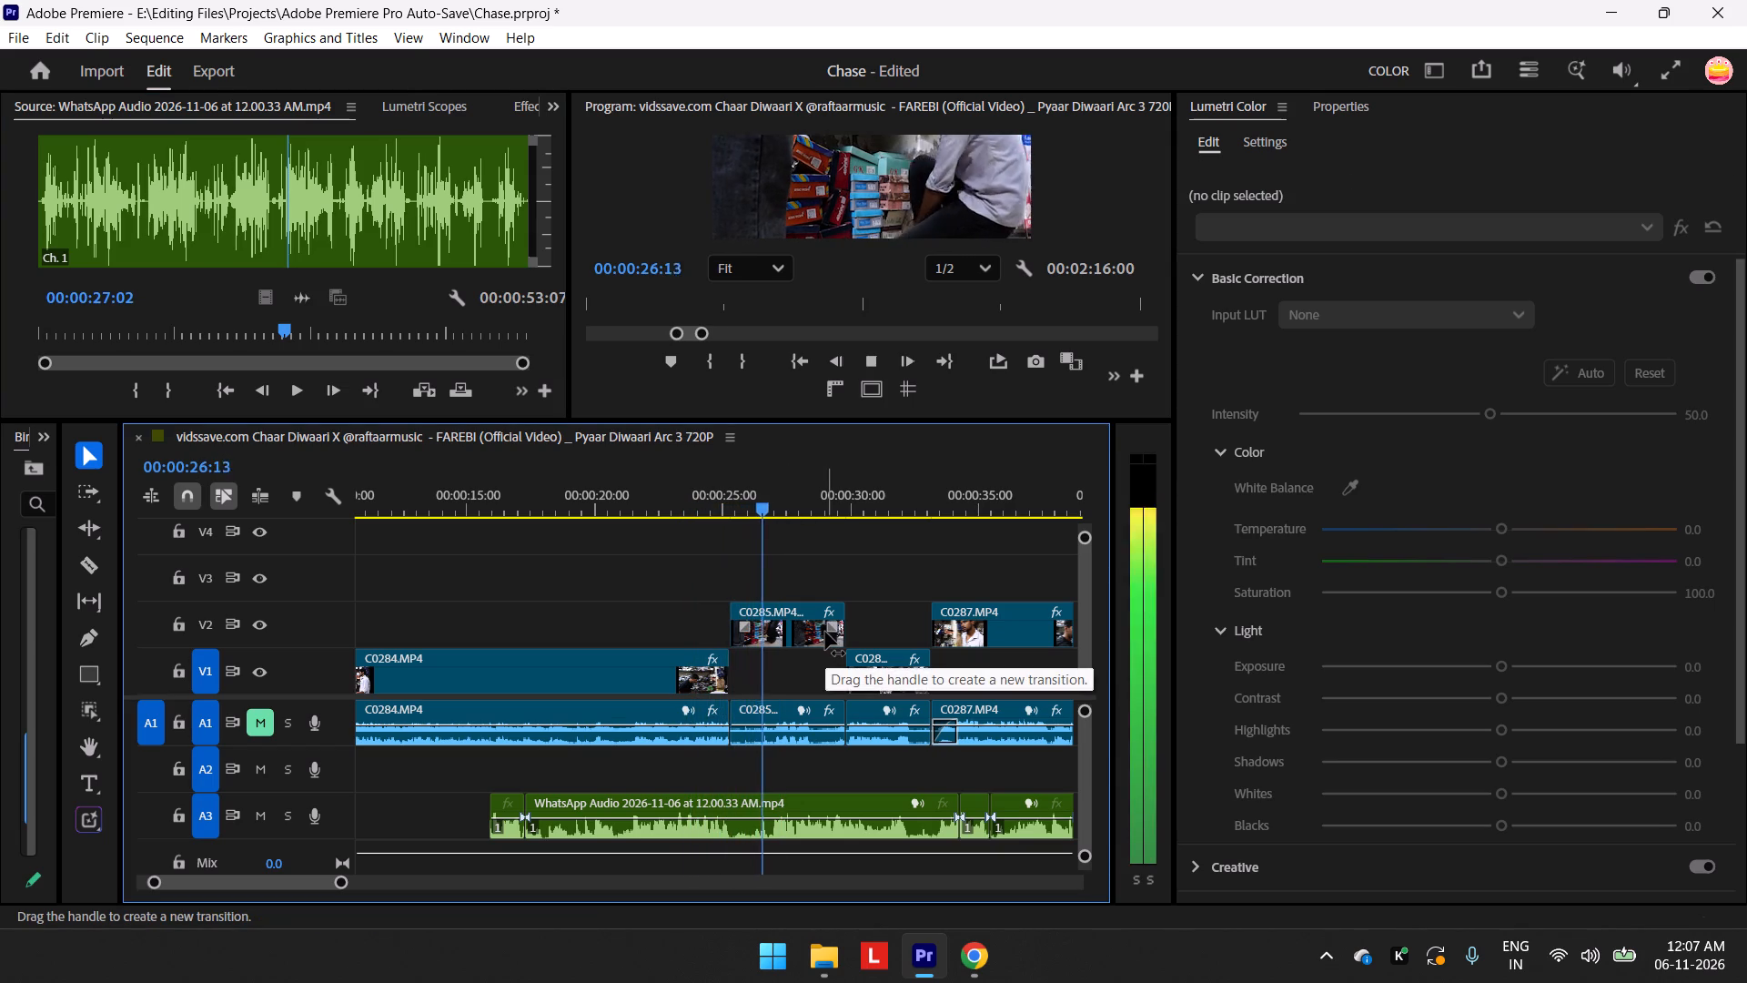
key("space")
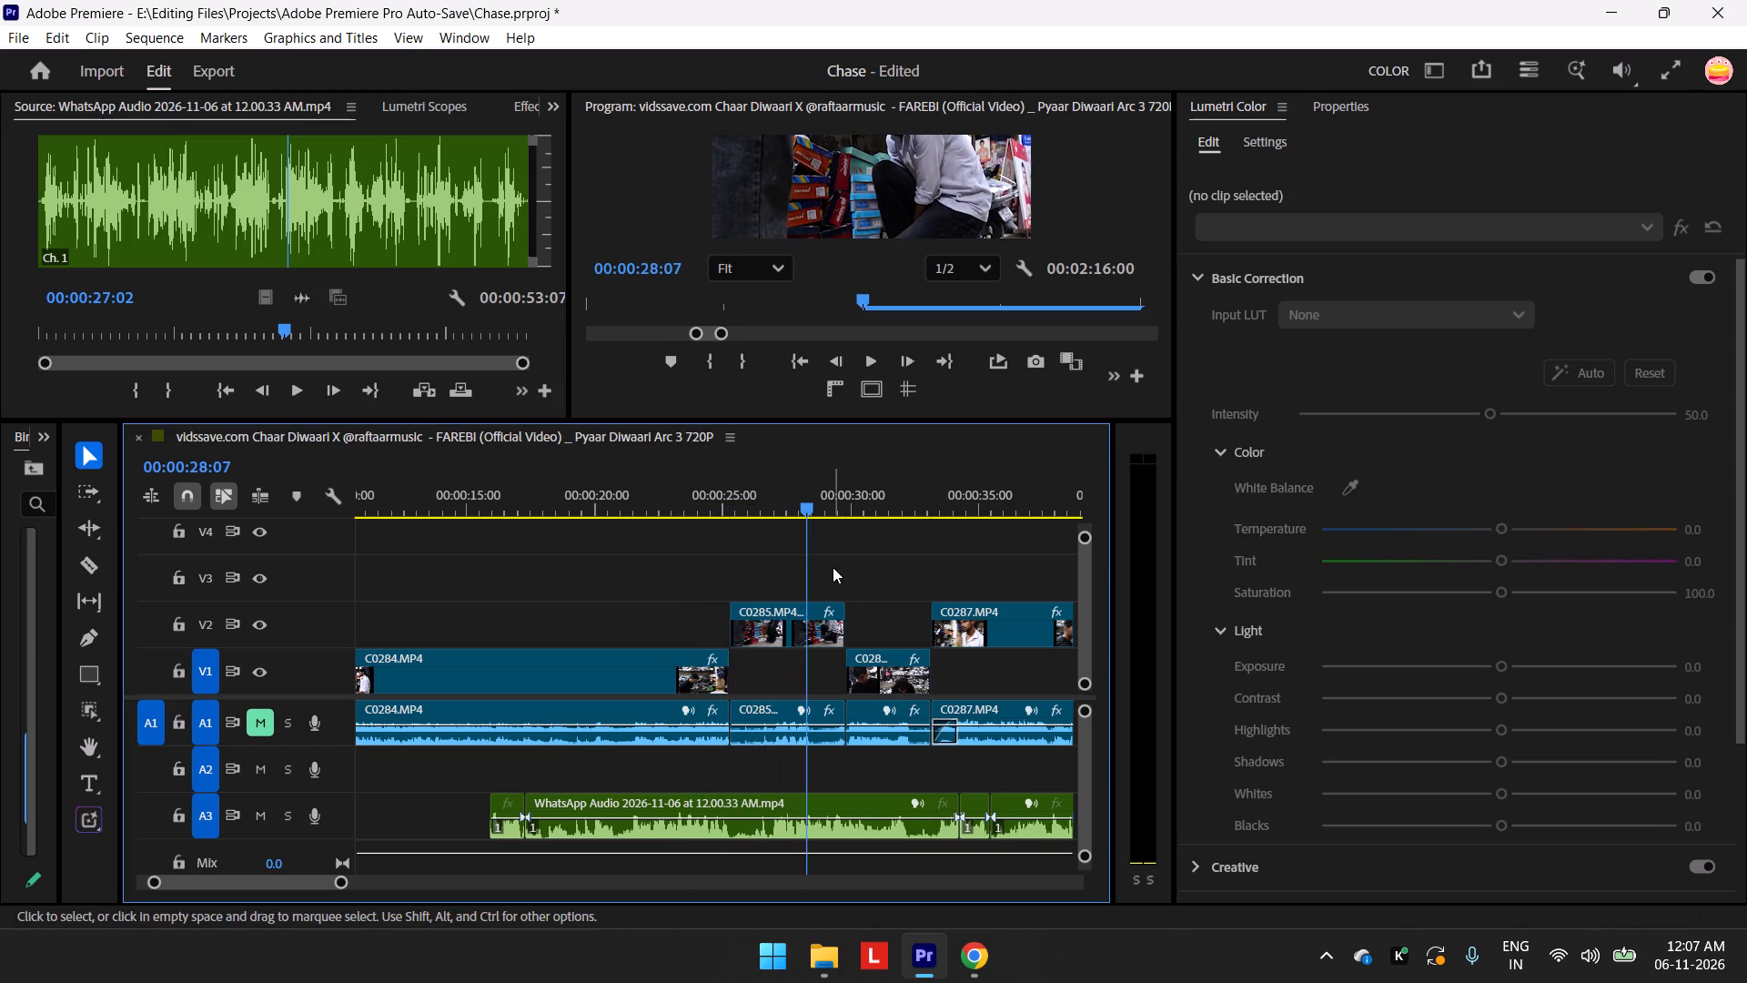
left_click_drag(805, 502, 758, 508)
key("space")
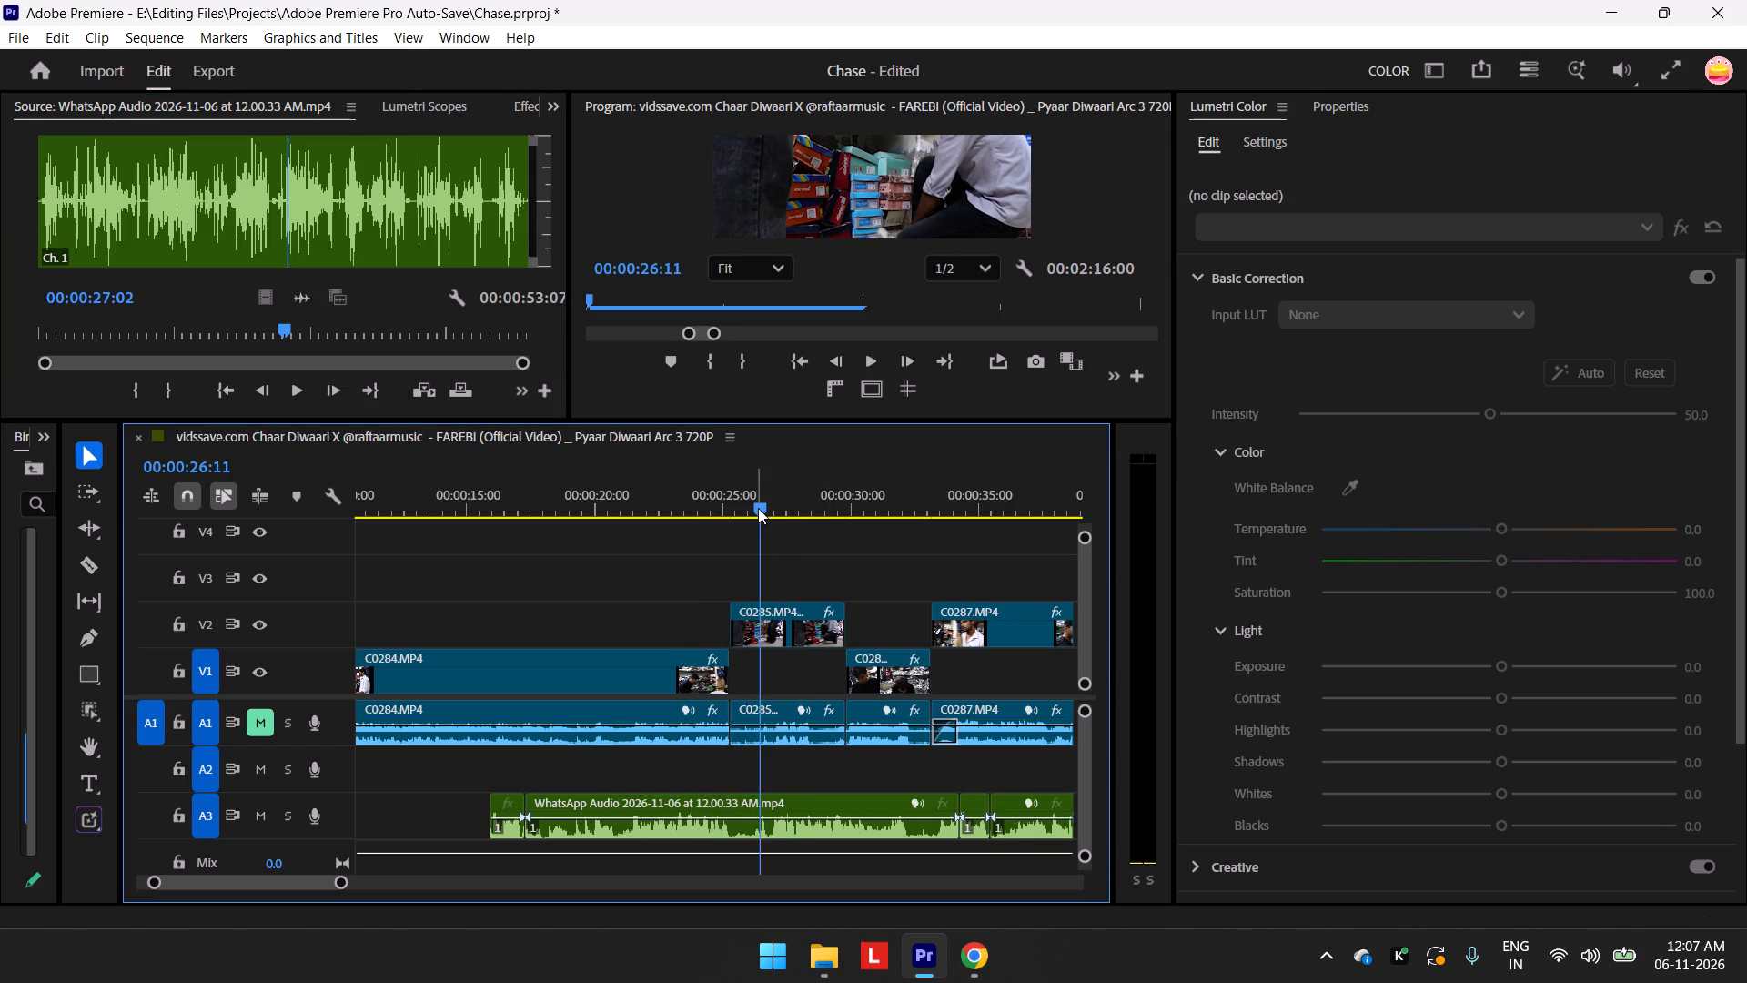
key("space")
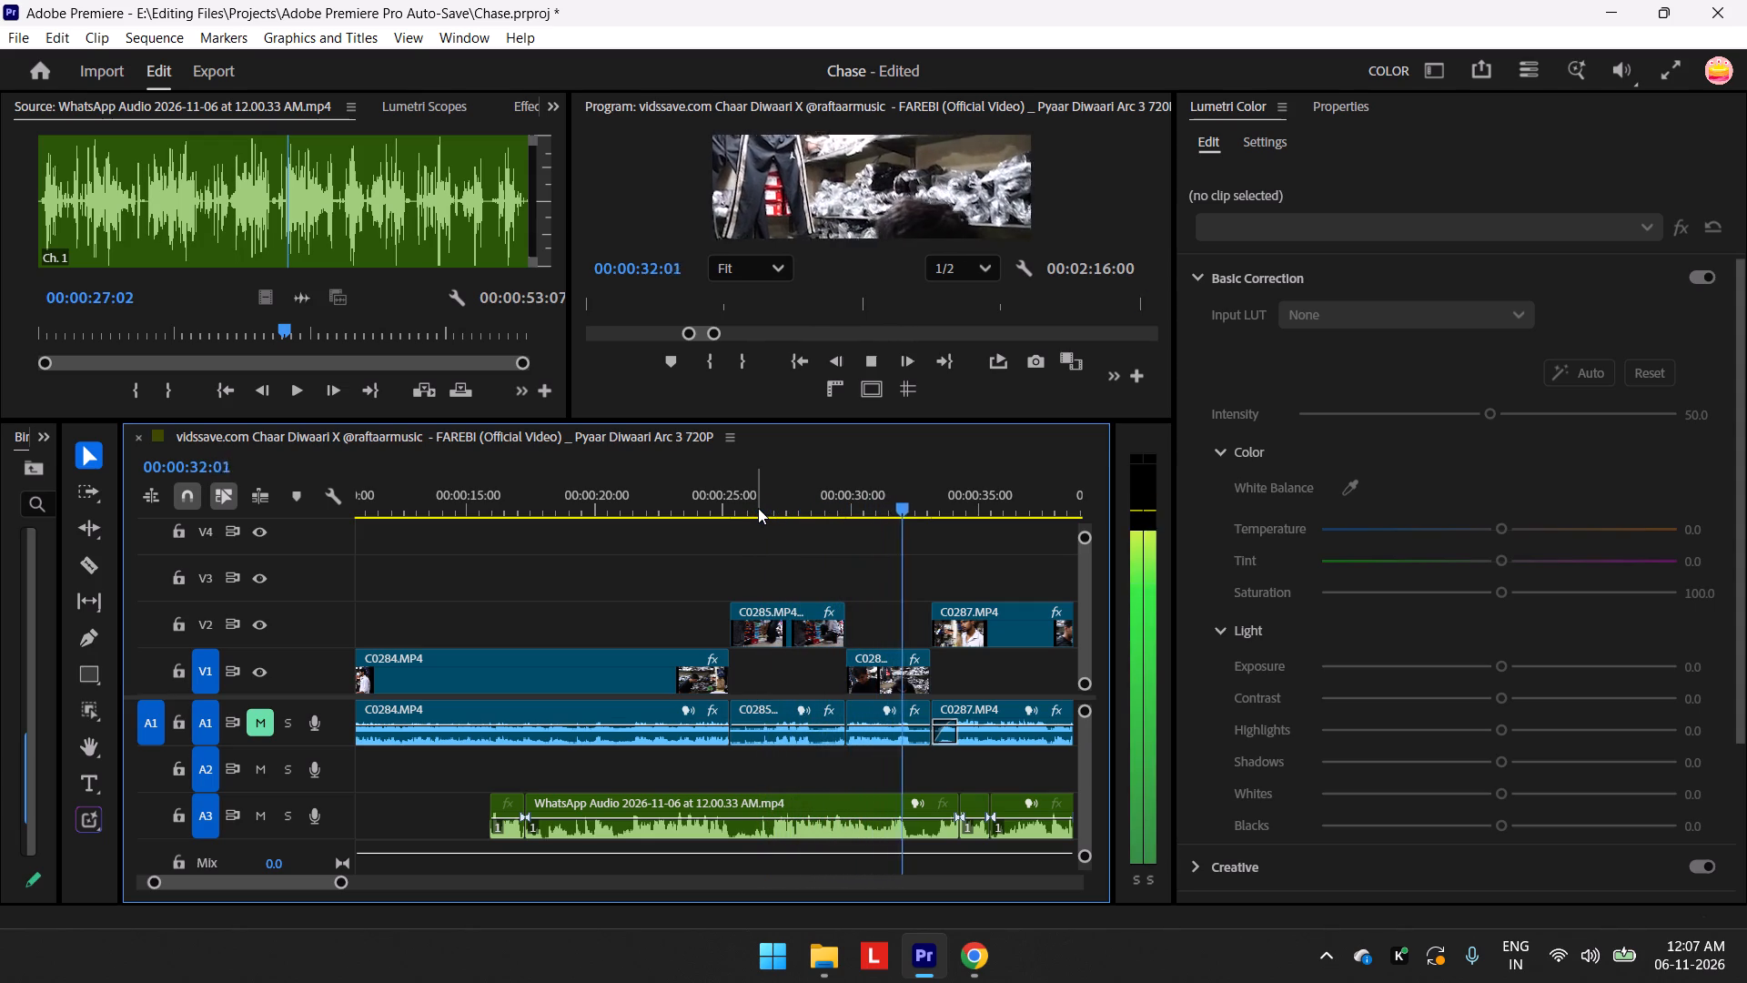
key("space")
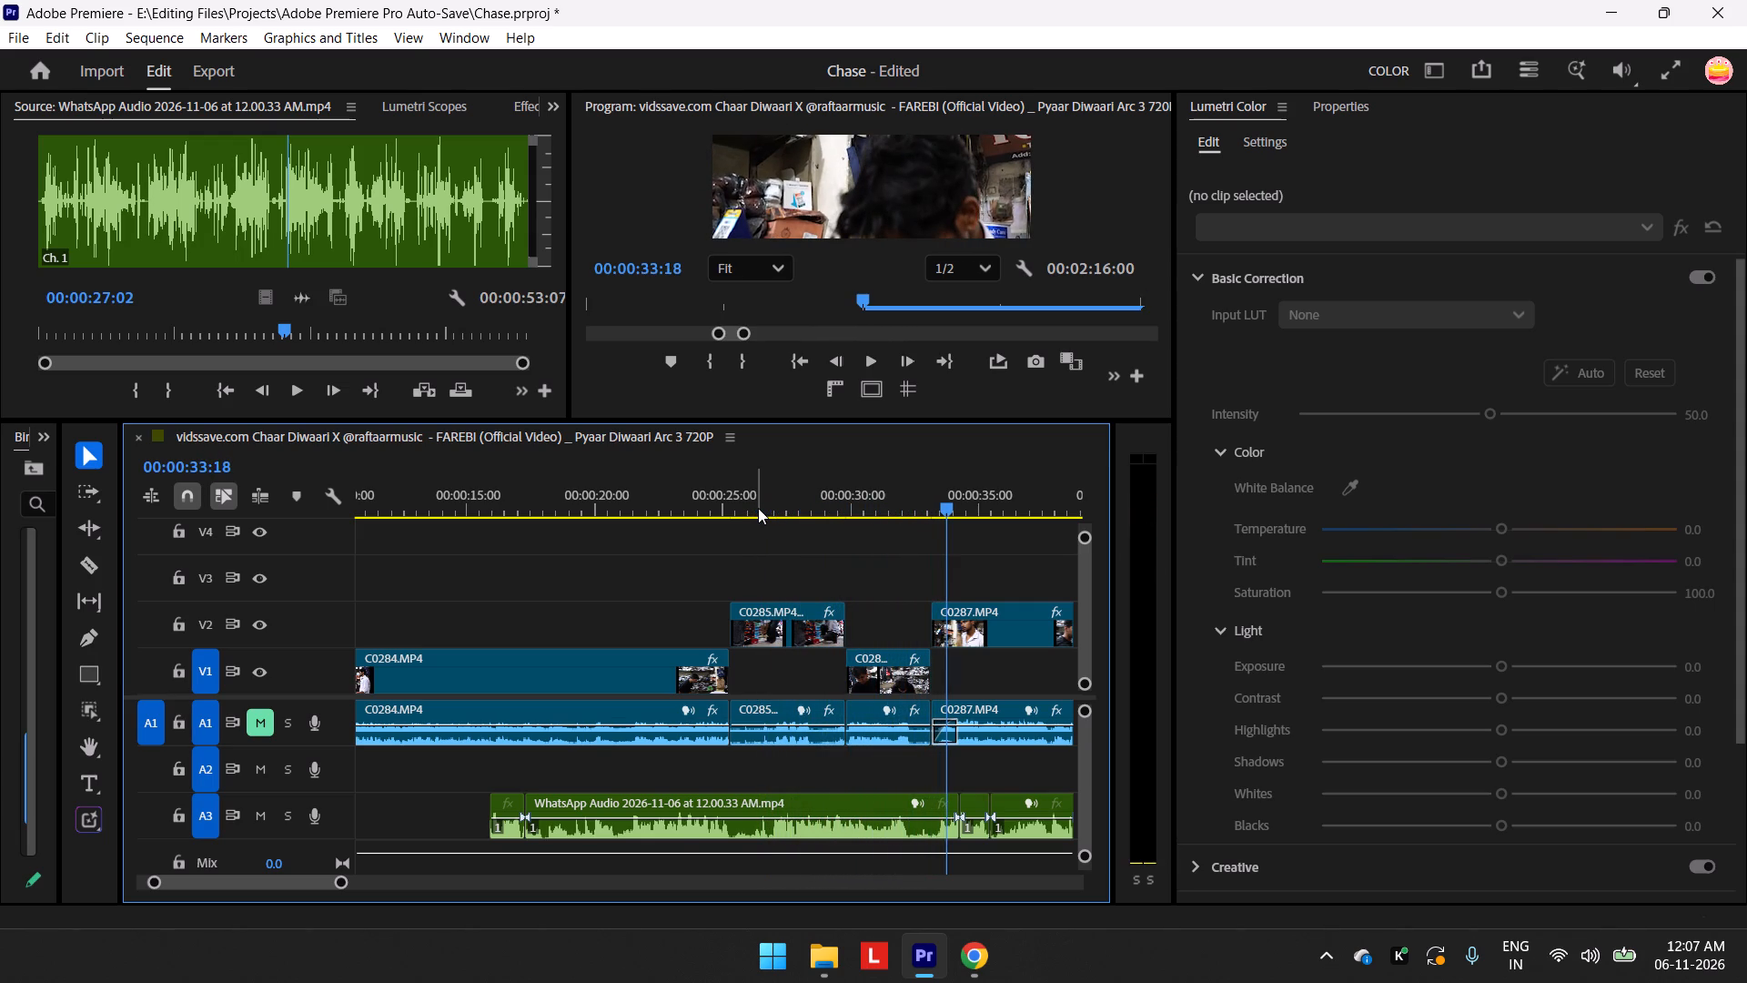
Check playback around the start of the long WhatsApp audio segment on A3, about 00:00:17 to 00:00:34, and delete that segment.
left_click(675, 834)
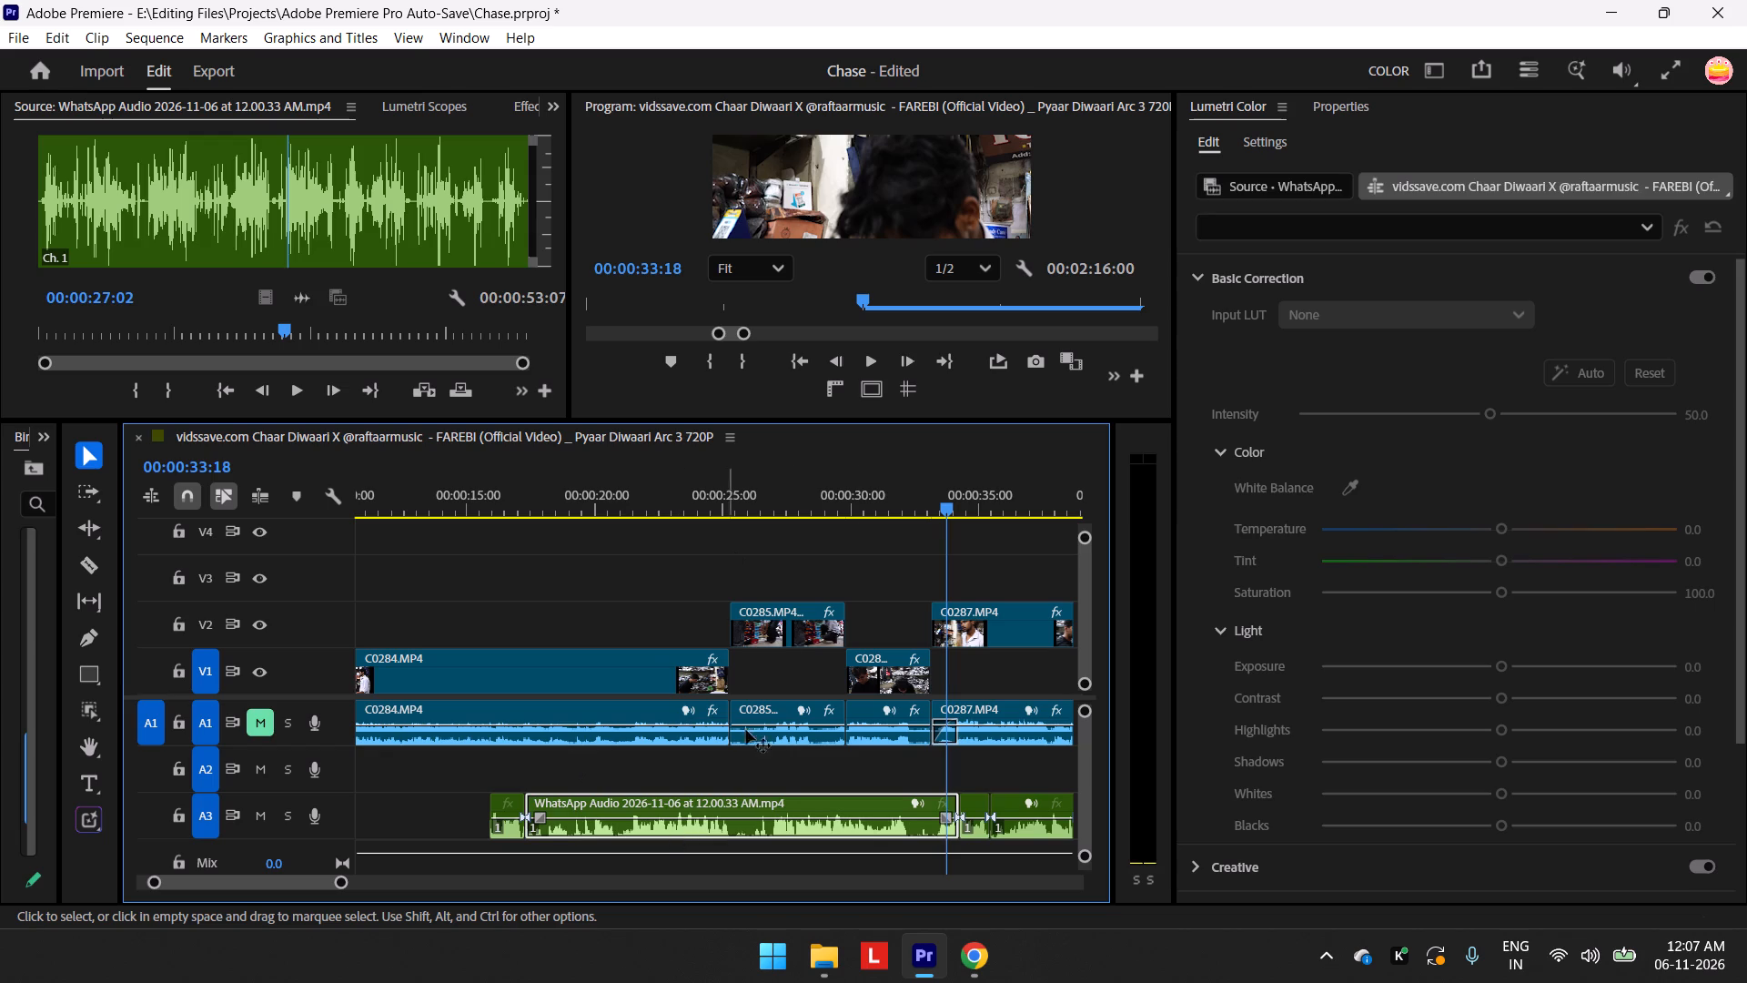
left_click_drag(935, 494, 512, 659)
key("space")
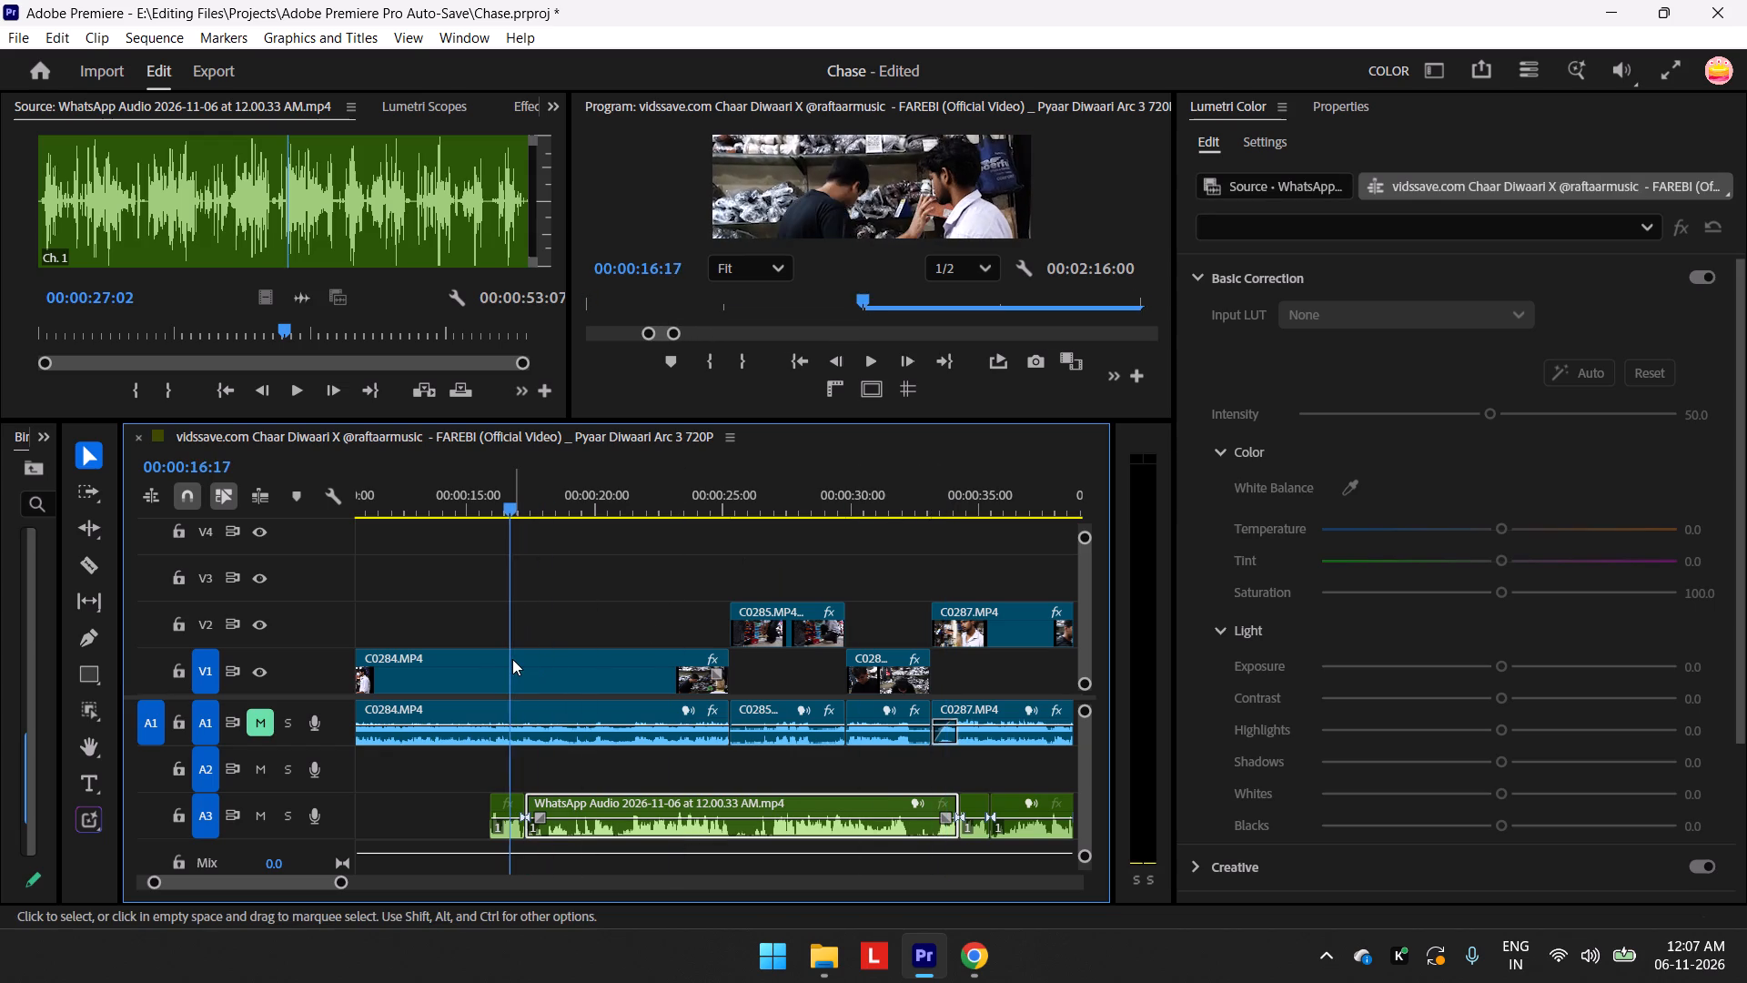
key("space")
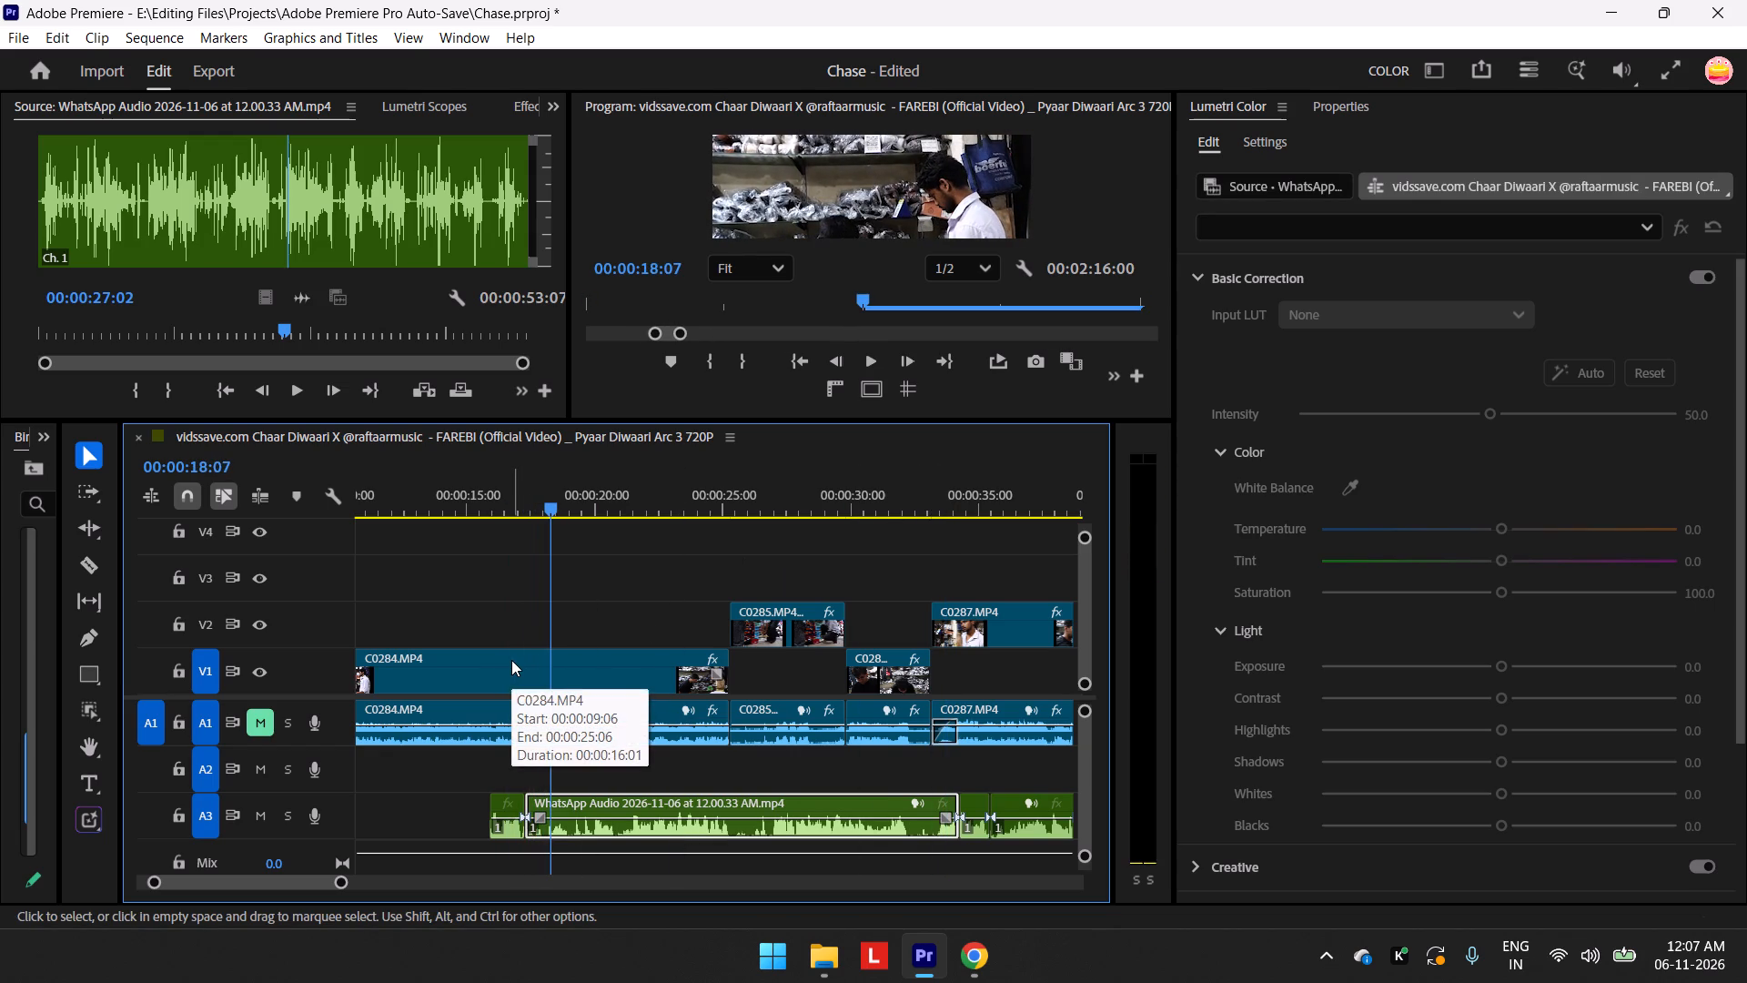
left_click_drag(547, 497, 512, 520)
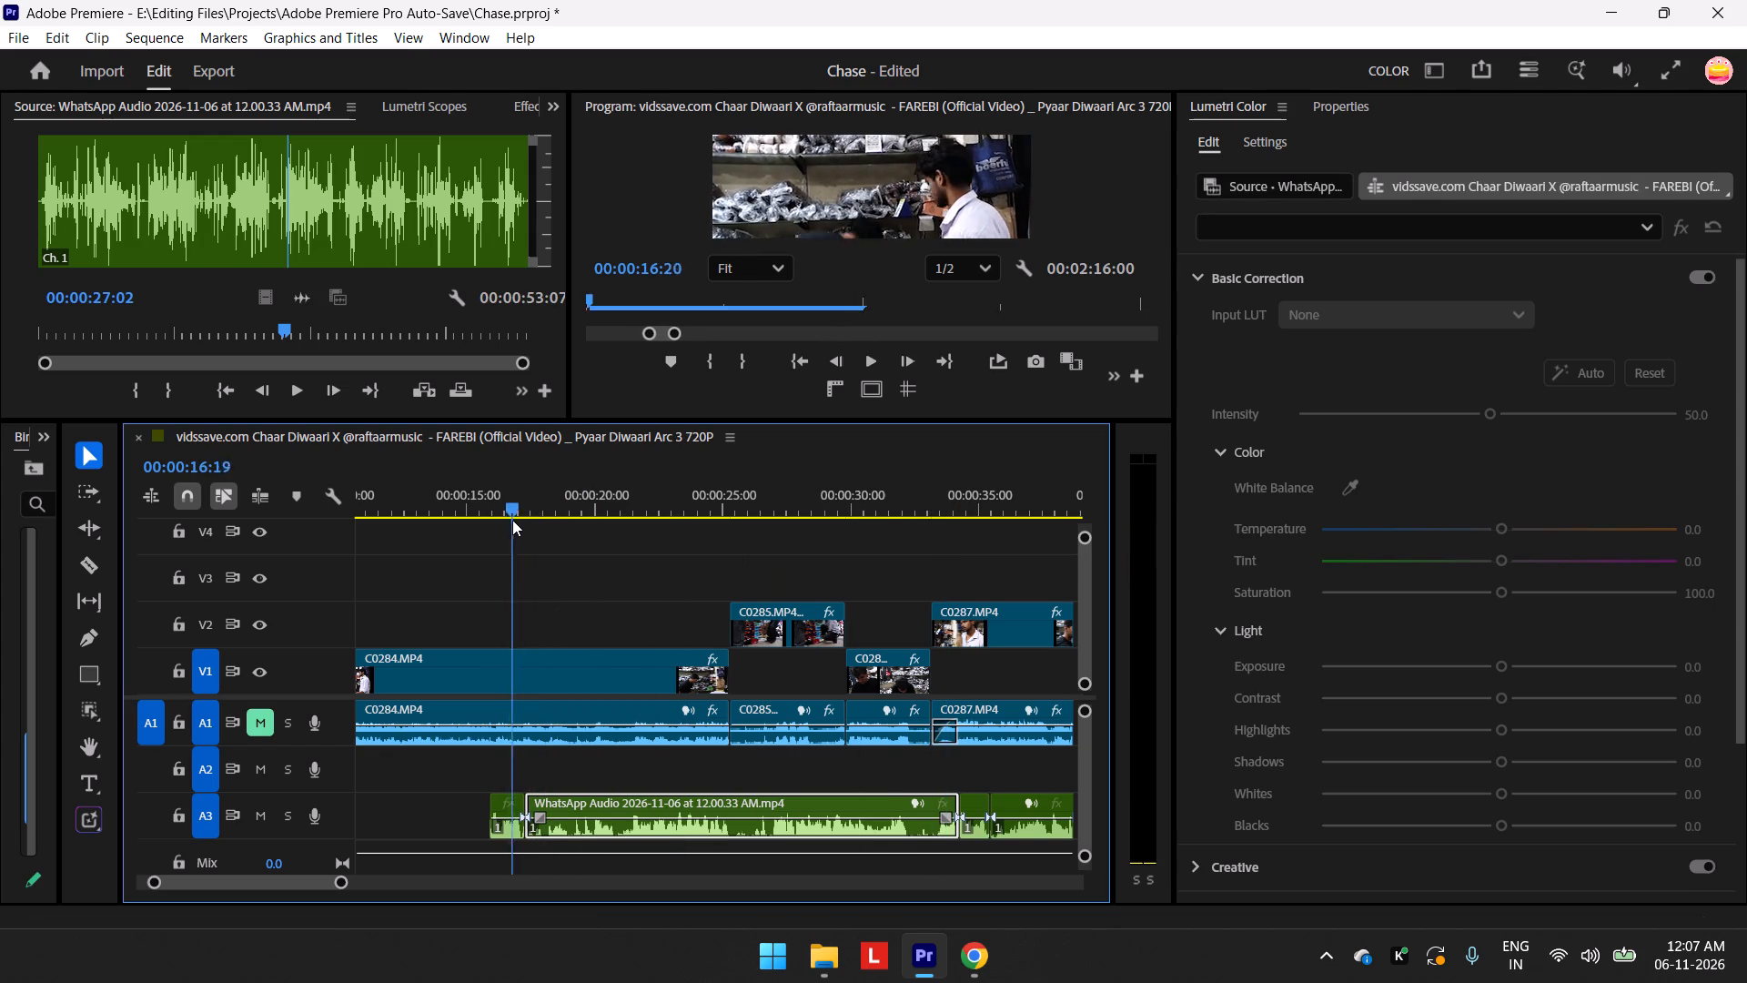
left_click_drag(512, 520, 506, 524)
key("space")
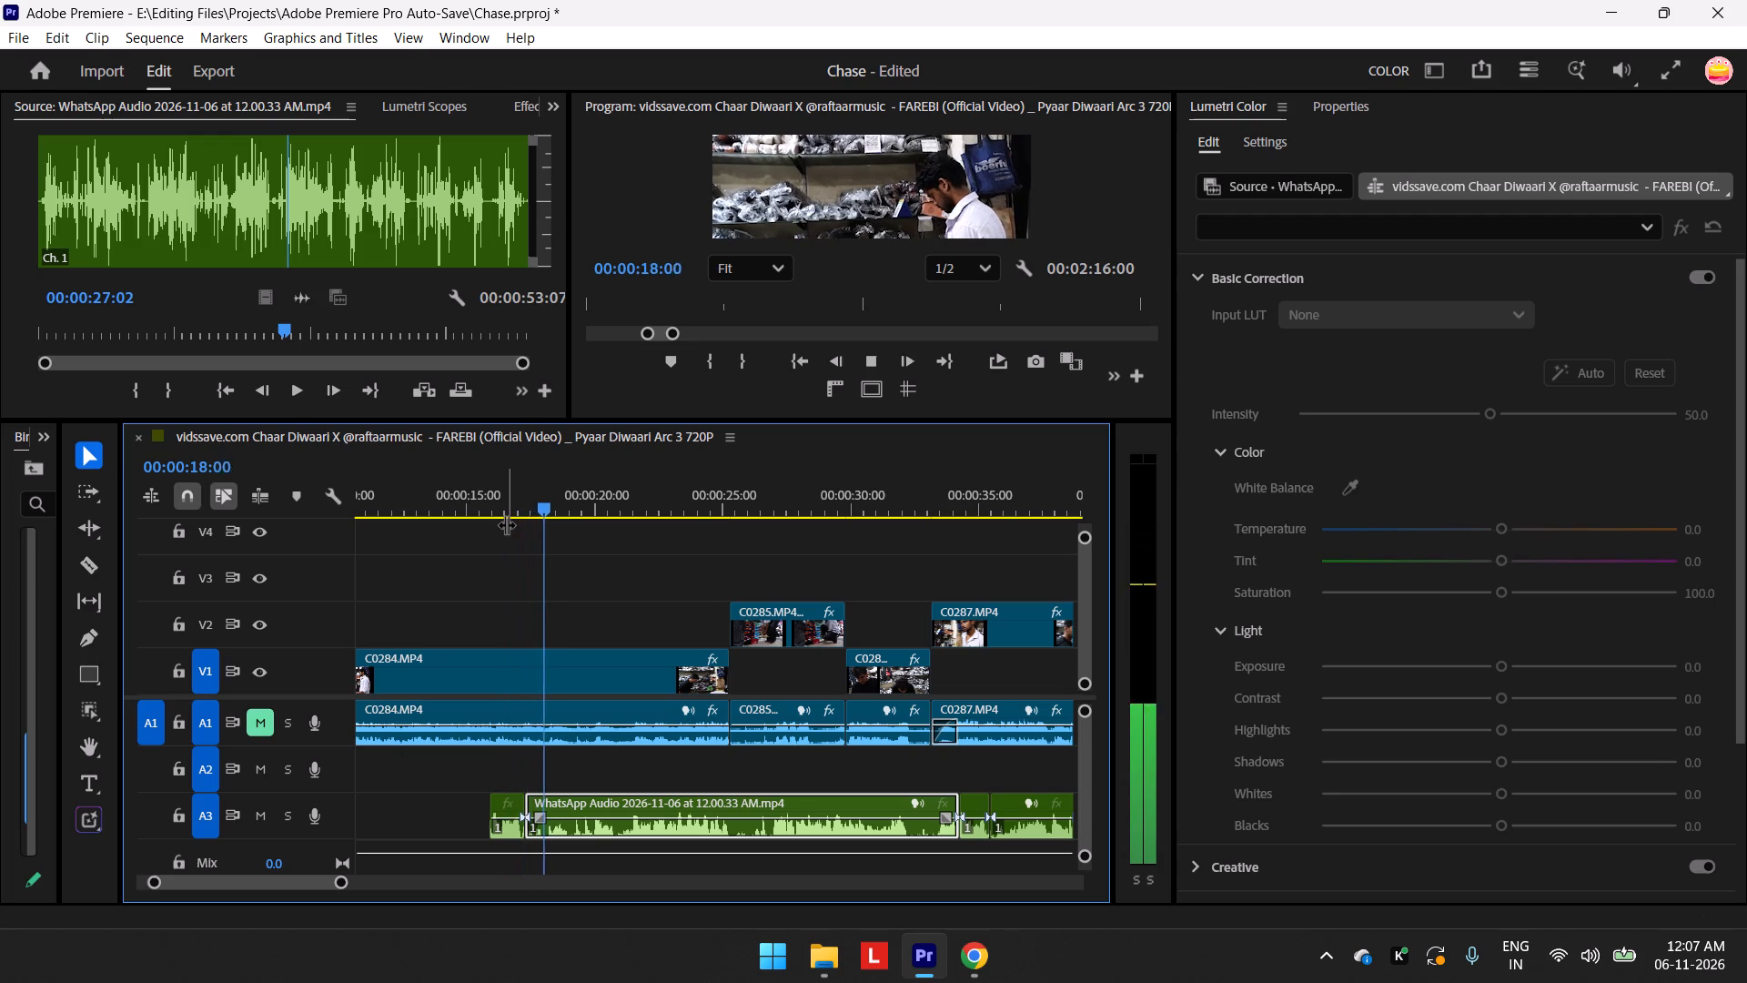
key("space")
left_click(670, 826)
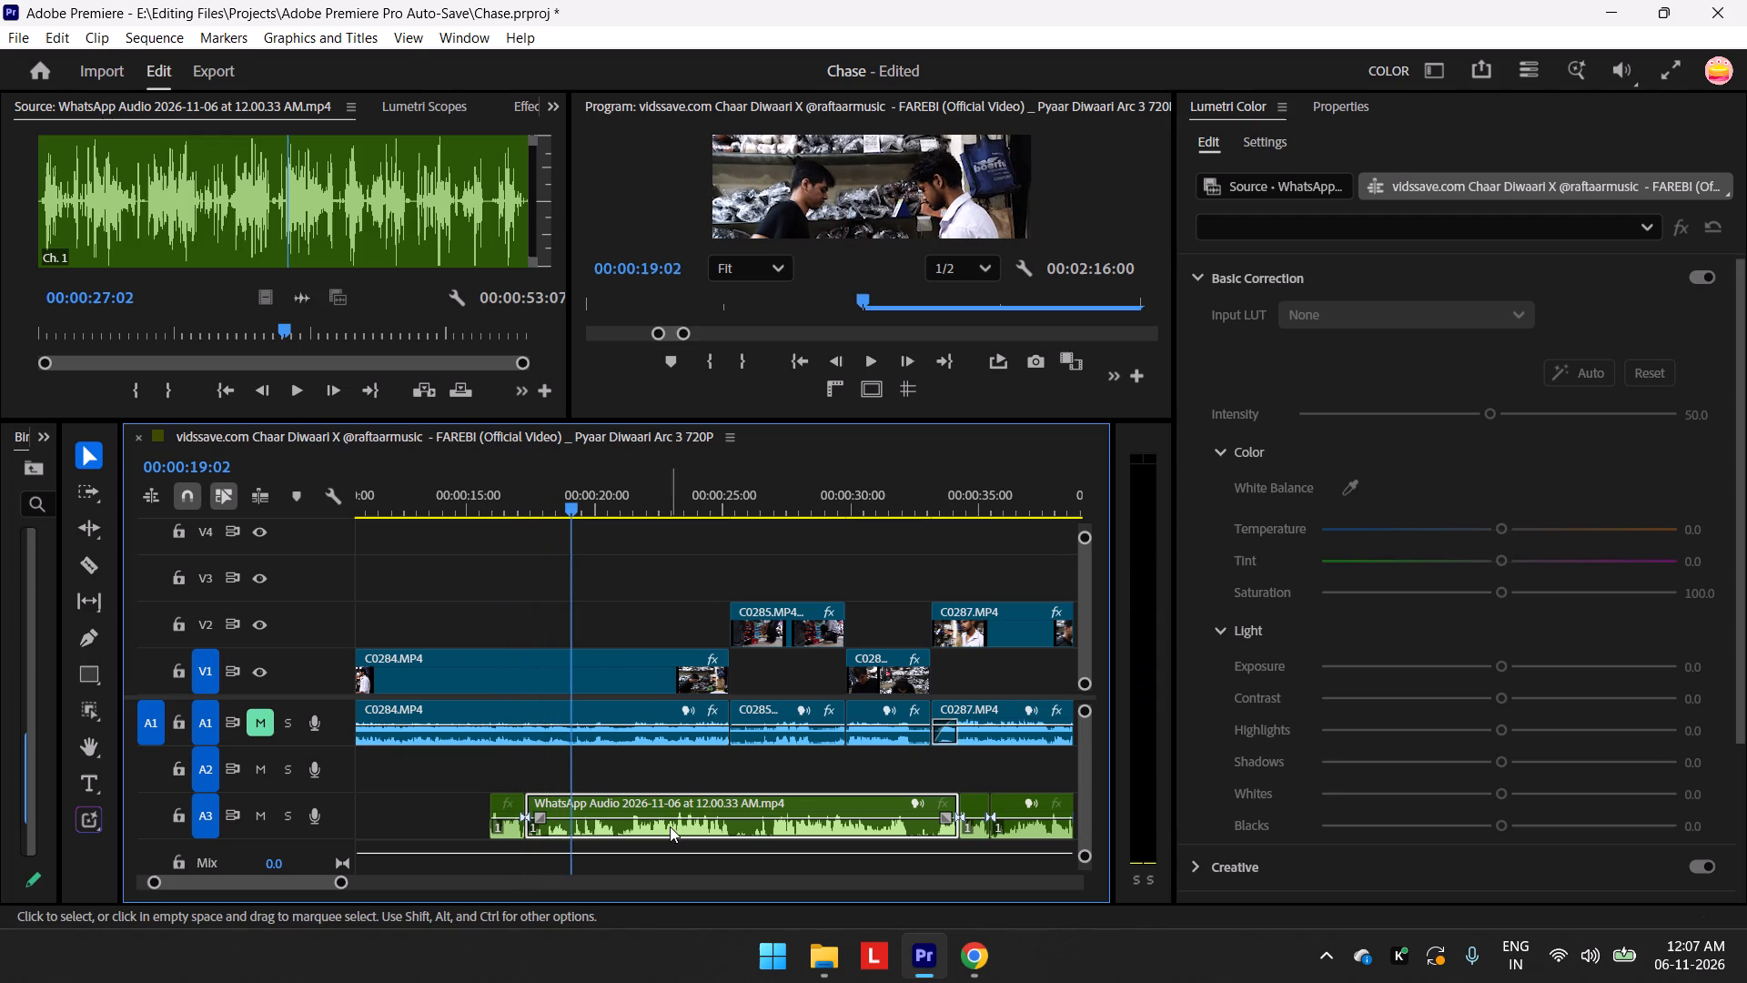
key("BackSpace")
Move the playhead to 00:00:30:22, ahead of the remaining WhatsApp audio segments on A3.
left_click_drag(573, 500, 879, 633)
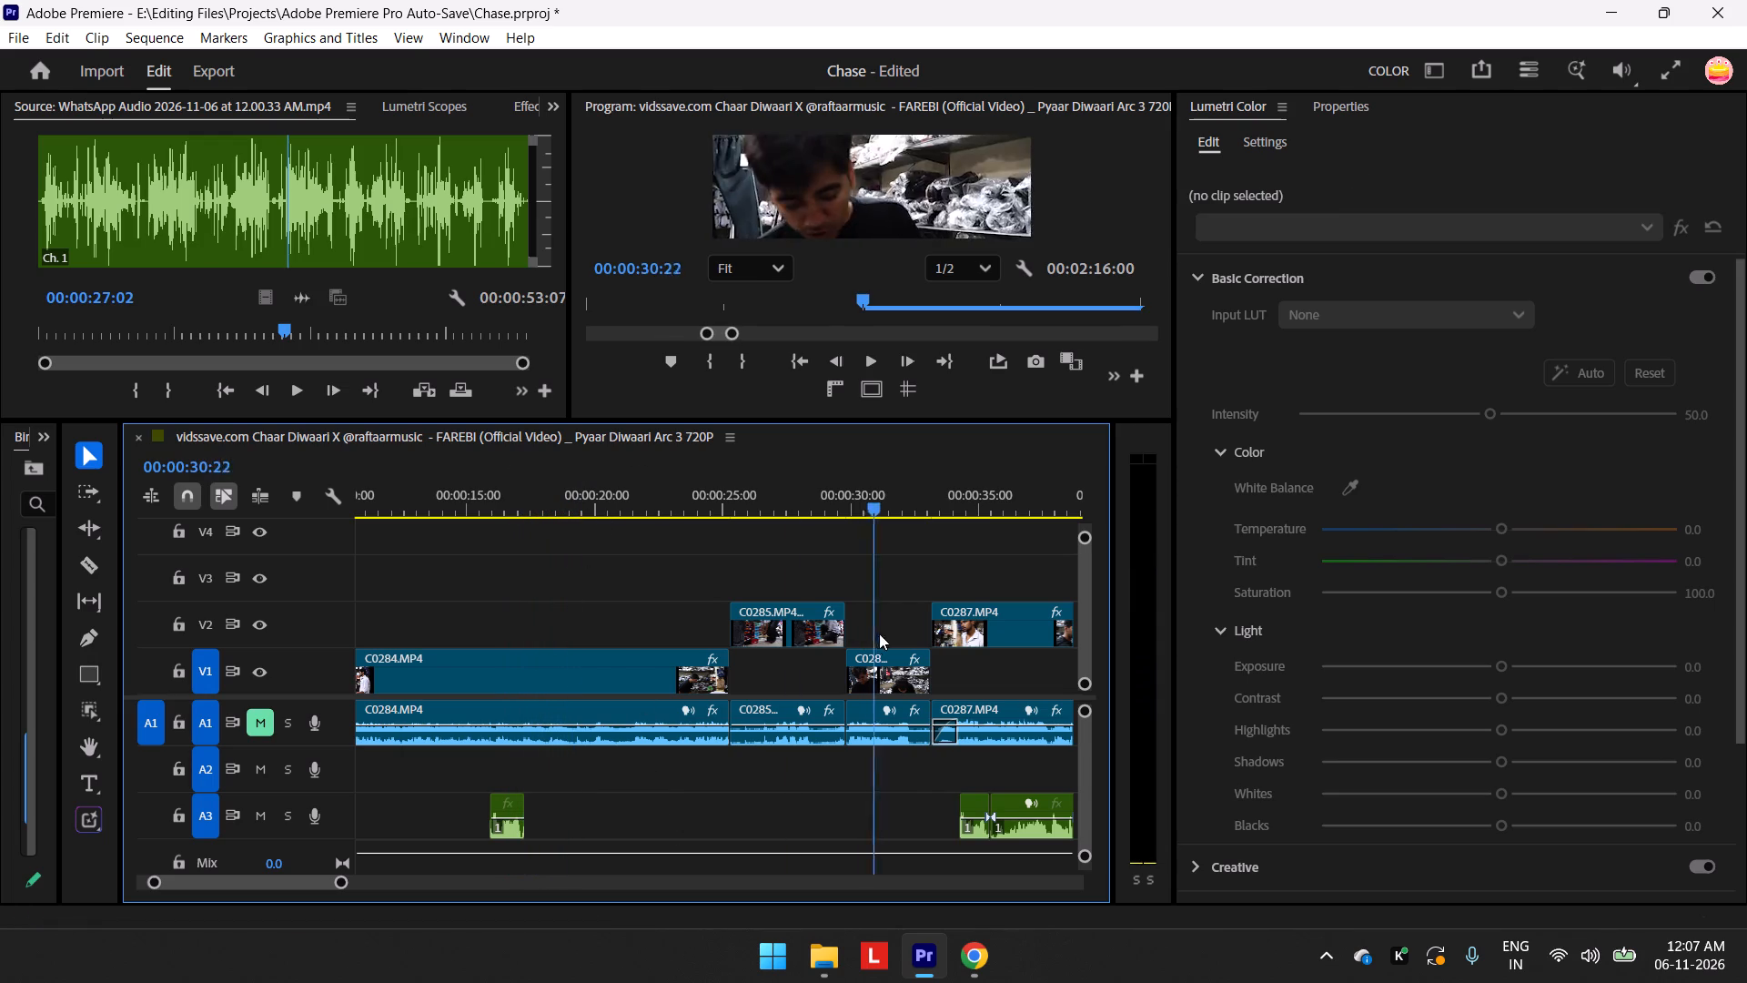
Play the WhatsApp audio segments on A3 from about 00:00:33 to 00:00:38 to check their timing against the C0287 footage.
left_click_drag(879, 633, 951, 638)
key("space")
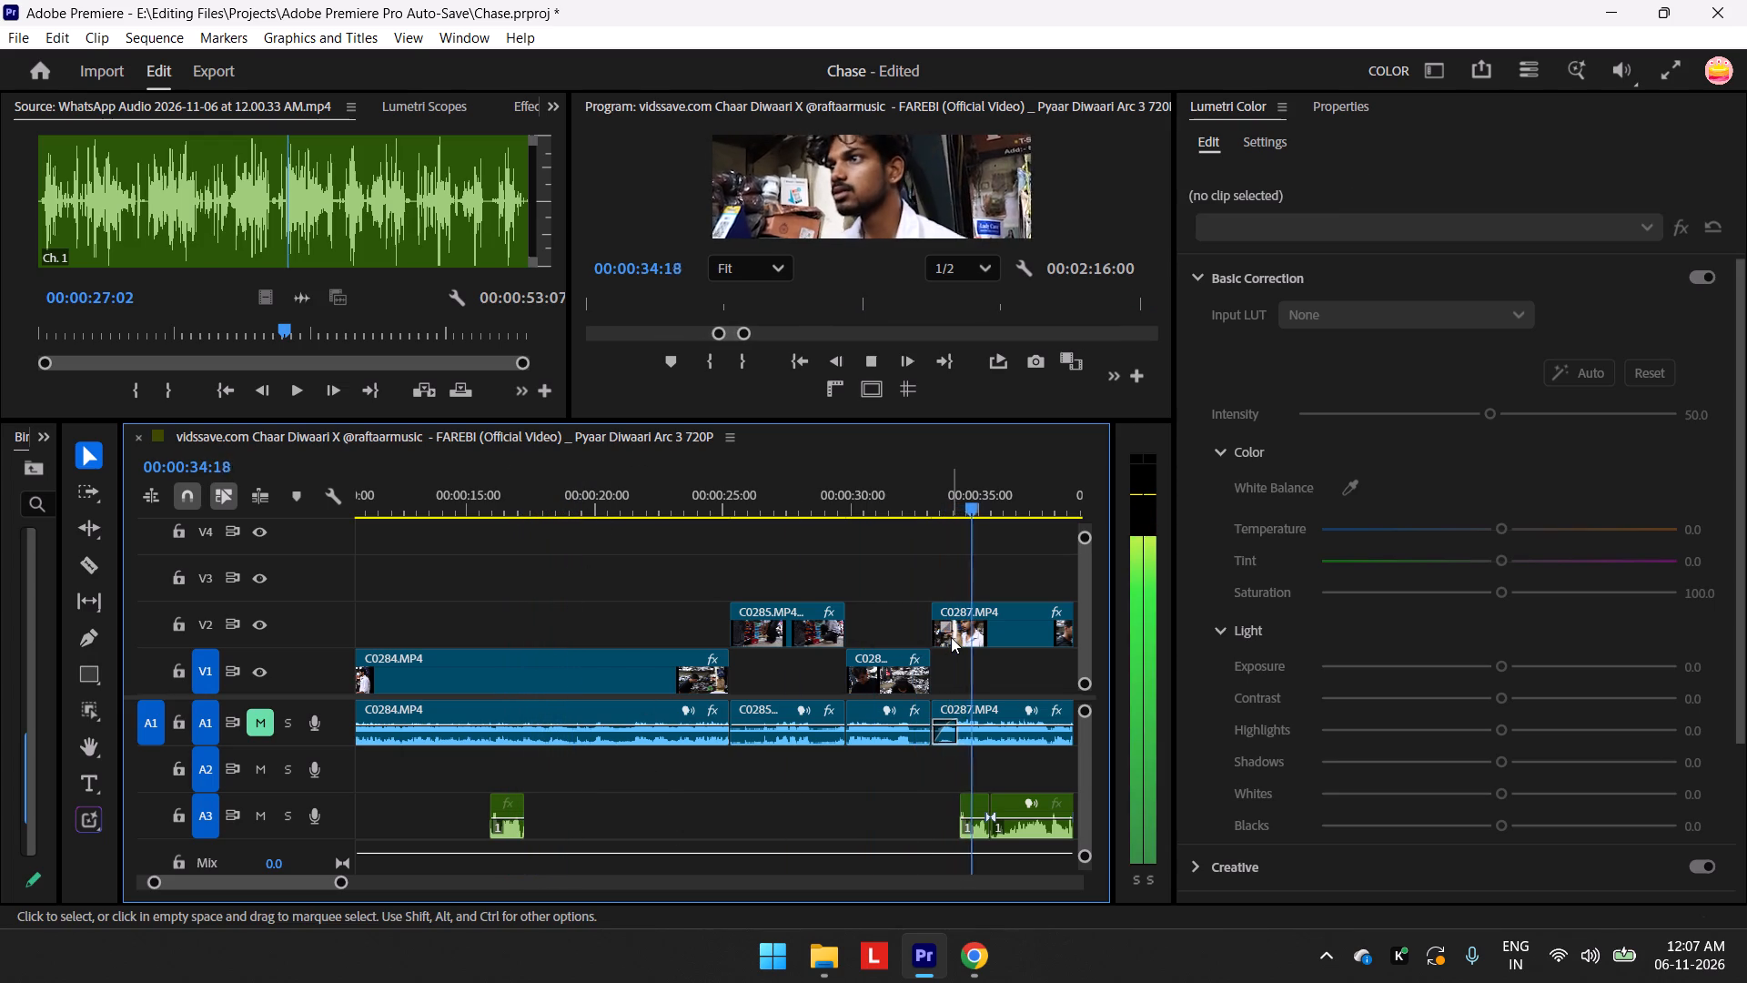
key("space")
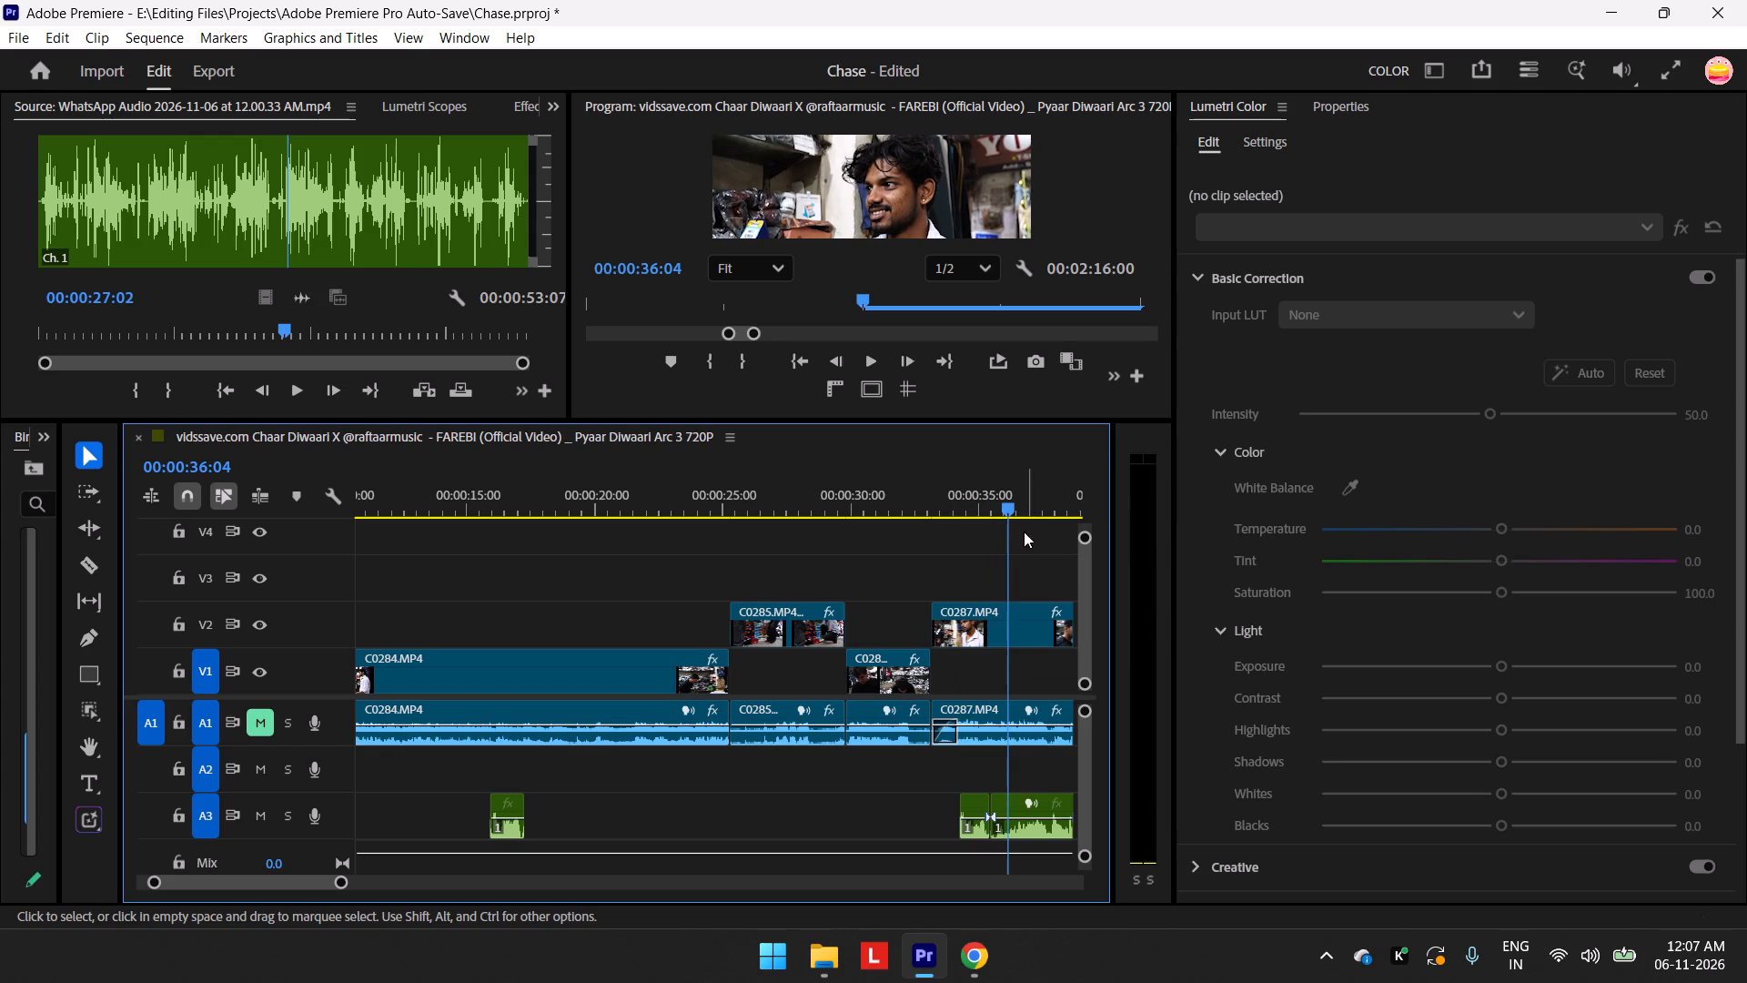
left_click_drag(1005, 504, 913, 526)
key("space")
key("space")
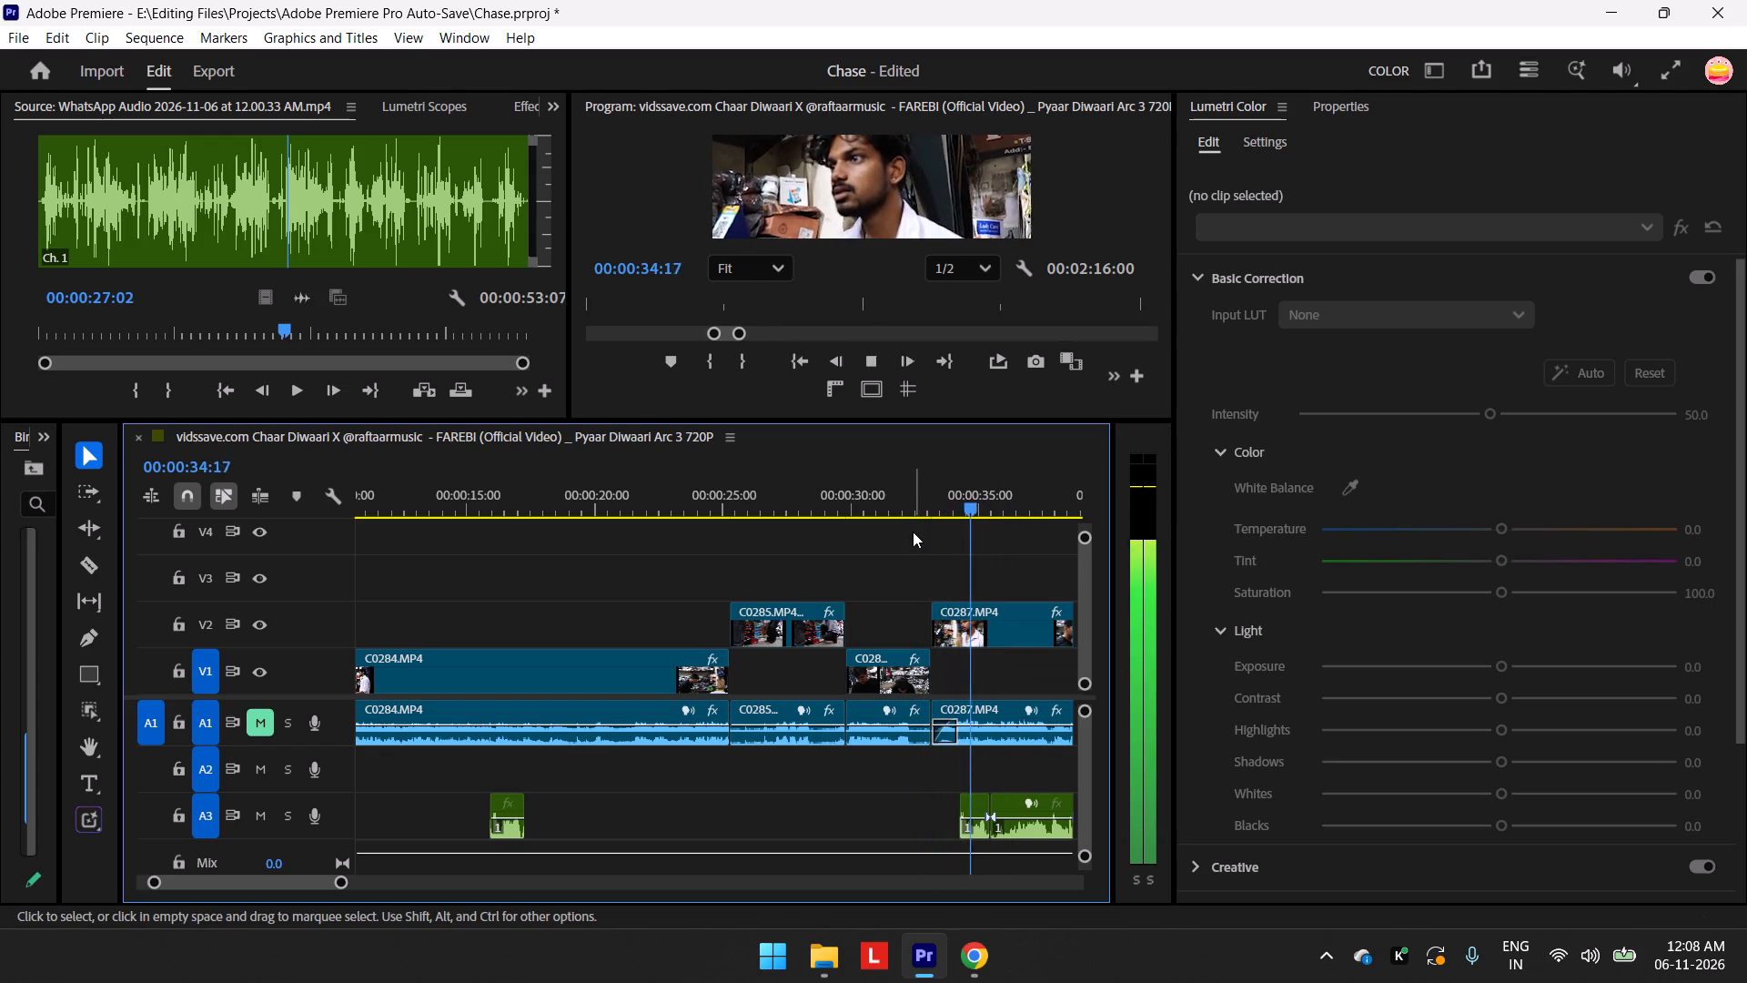
key("minus")
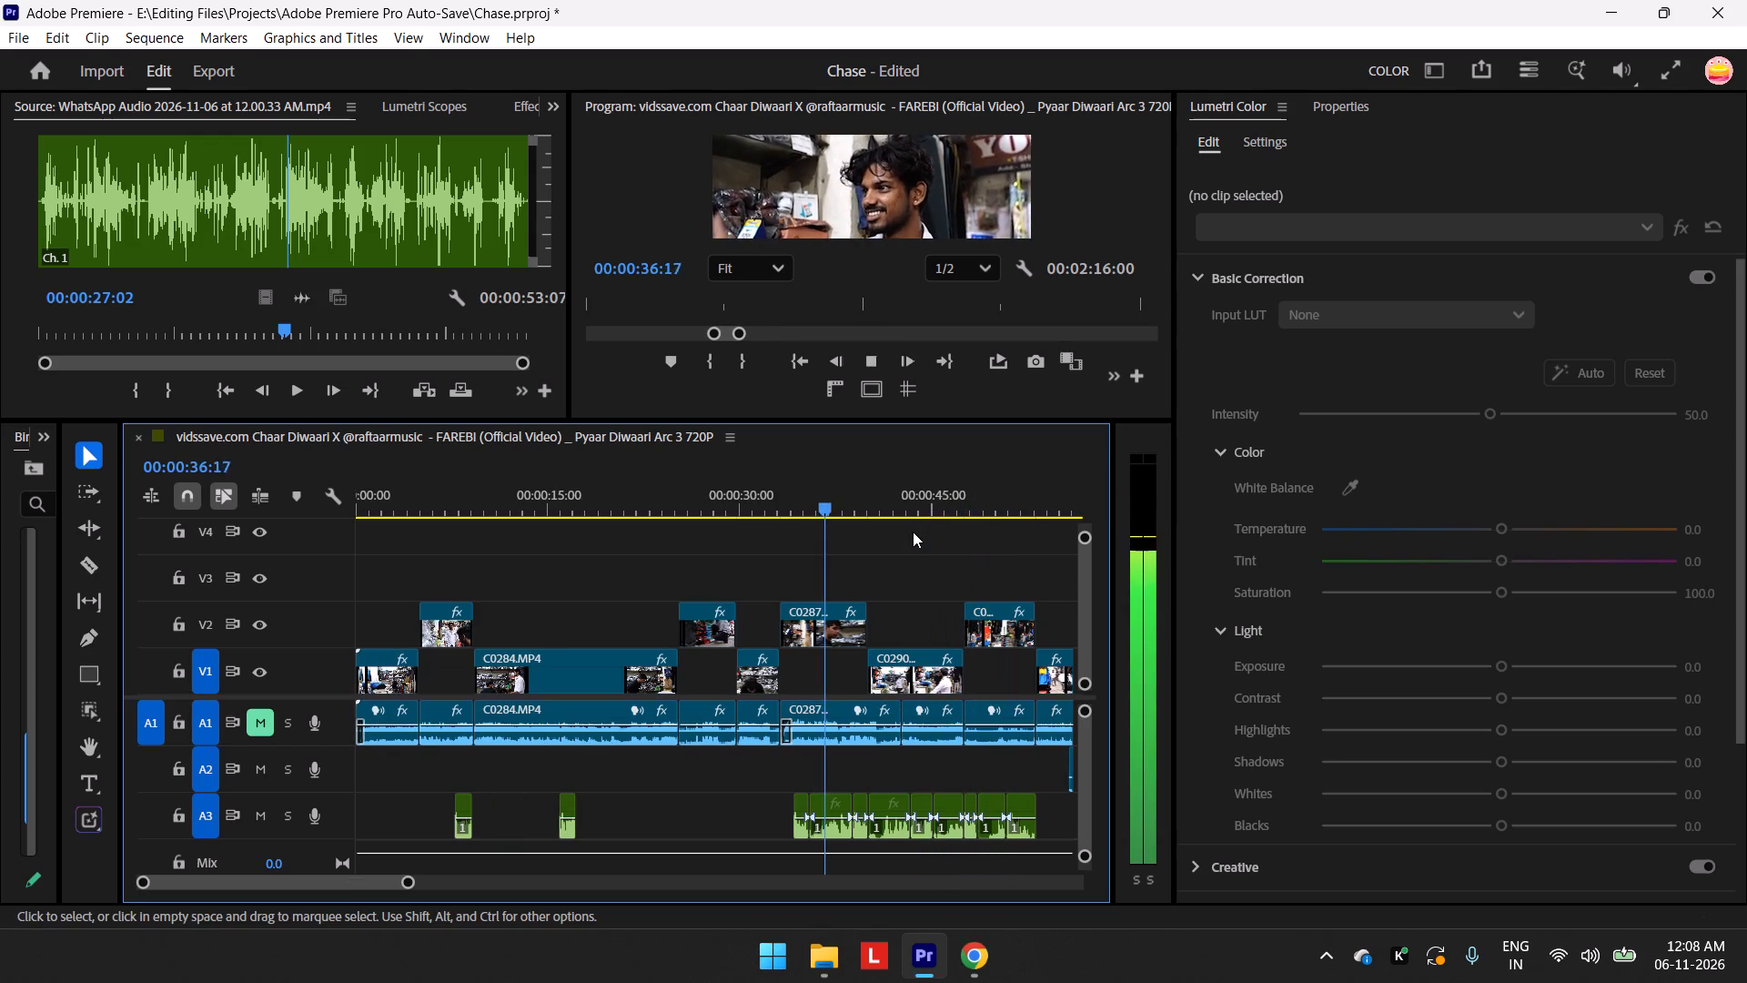
key("space")
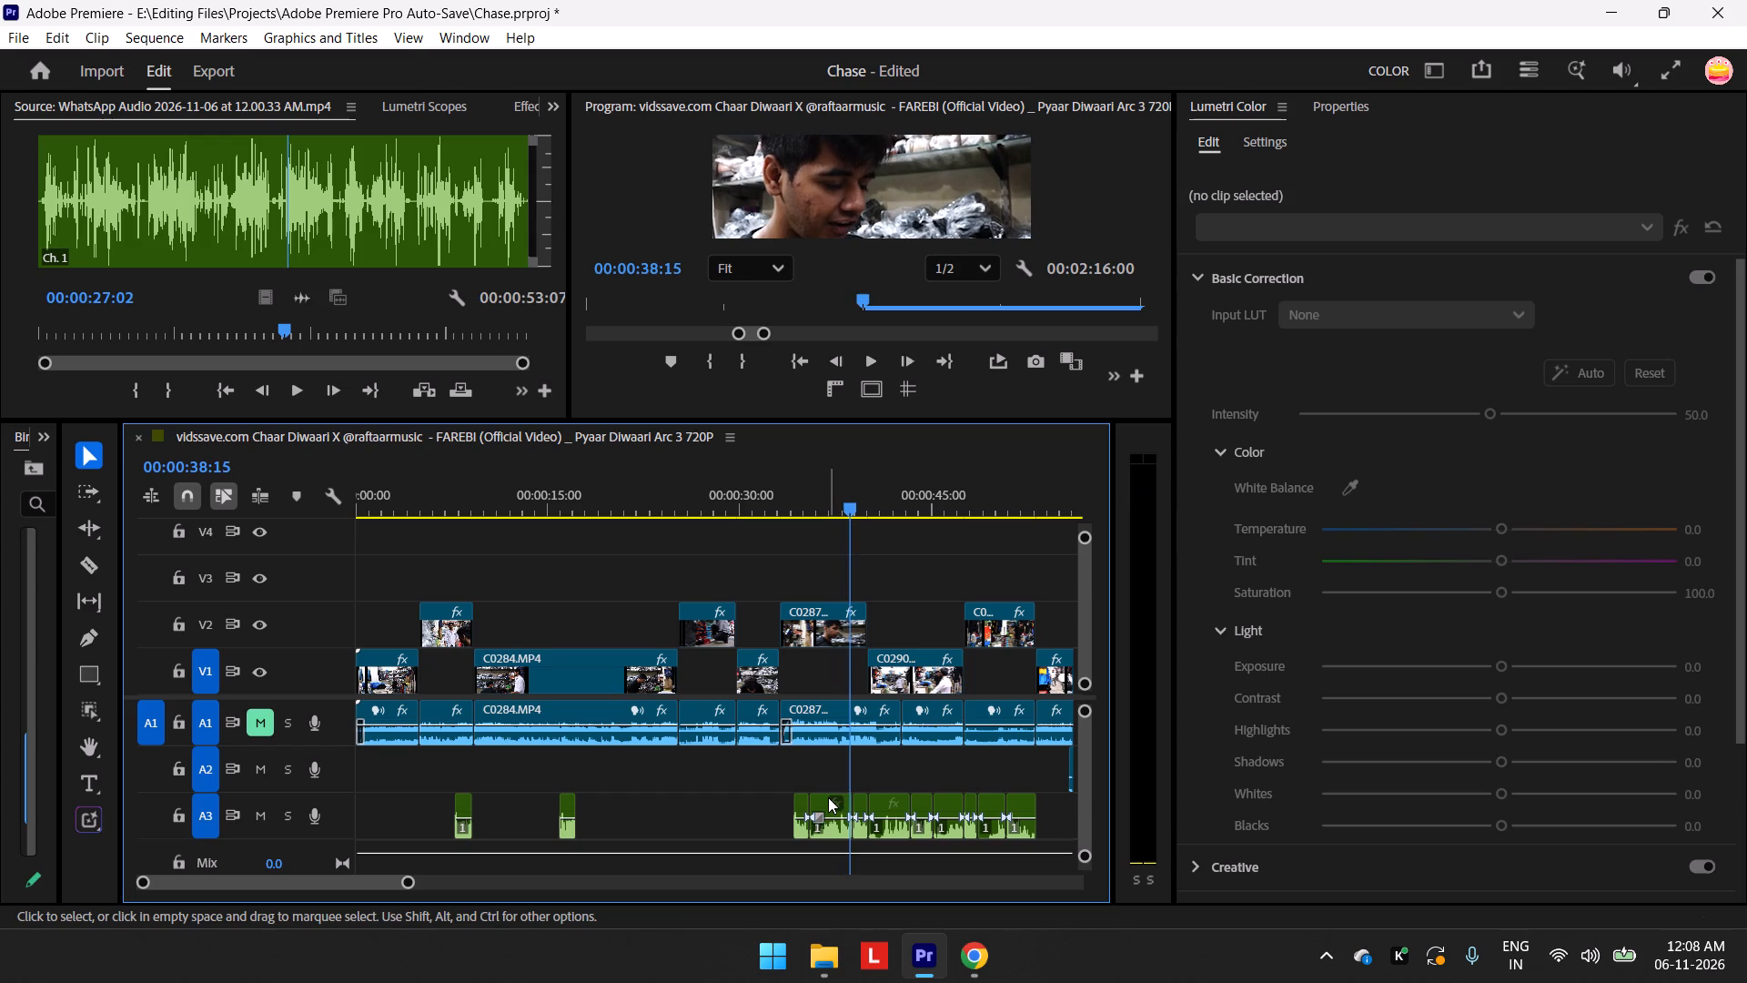
Play A3 from about 00:00:38 and delete the WhatsApp audio segment from about 00:00:35 to 00:00:39.
left_click(846, 502)
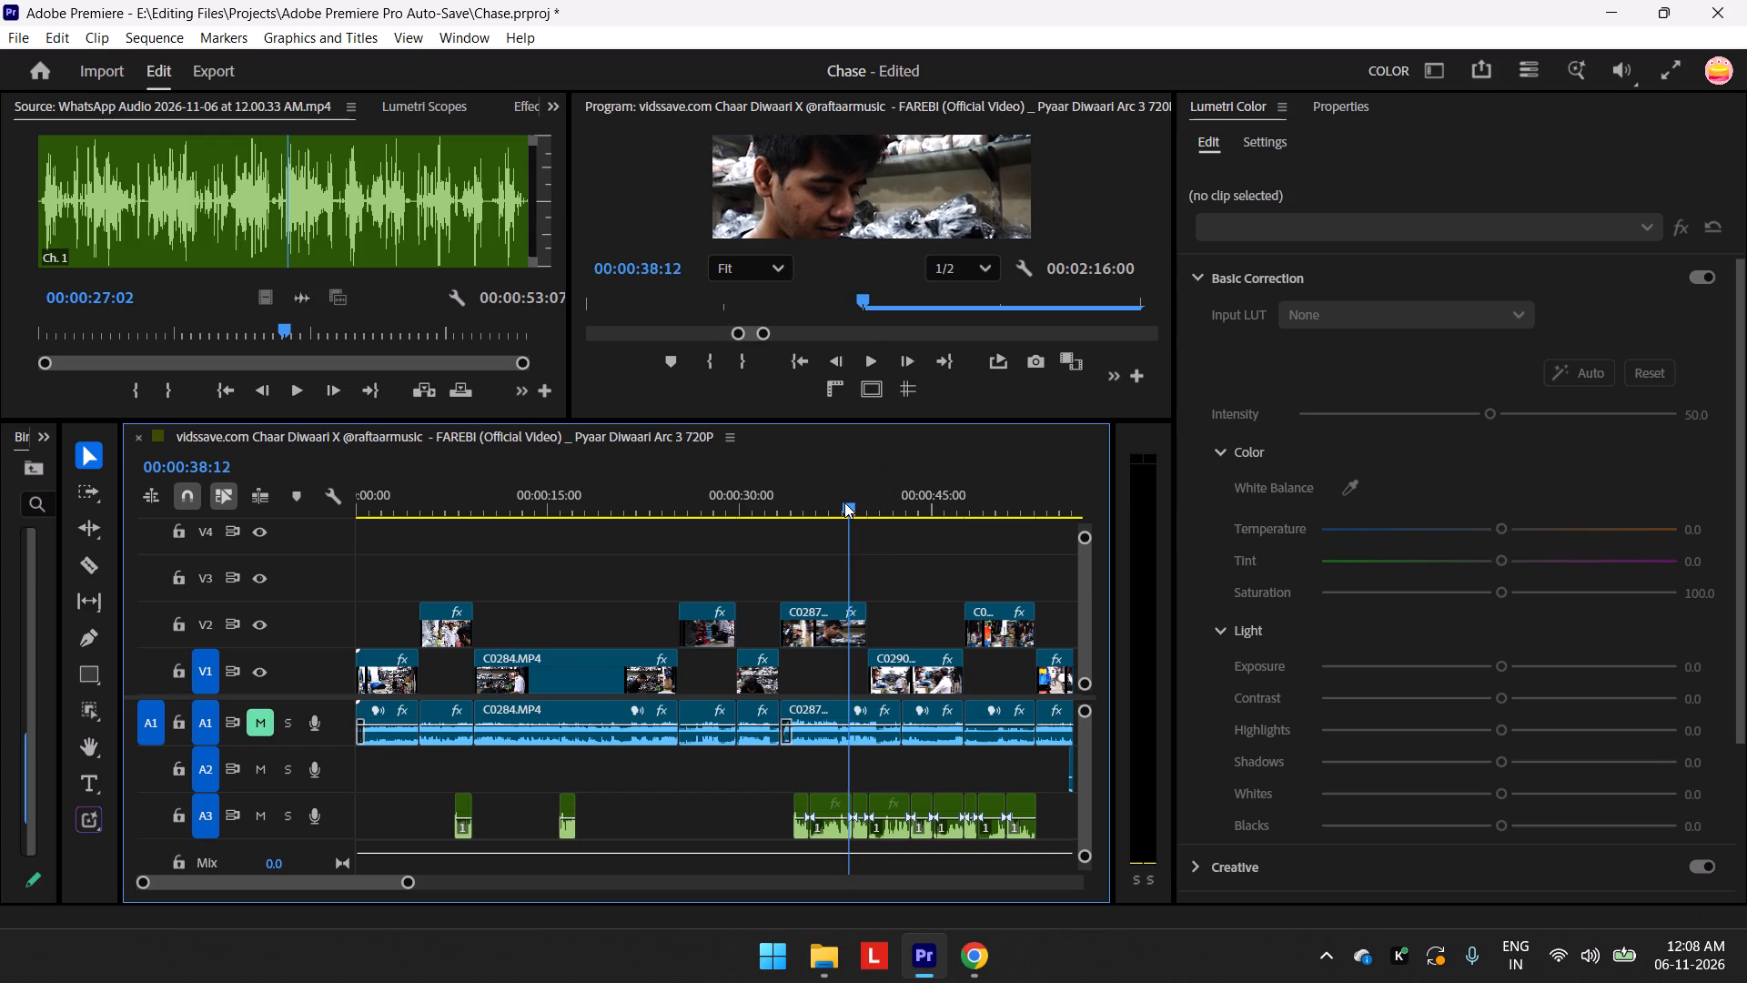
key("space")
key("space")
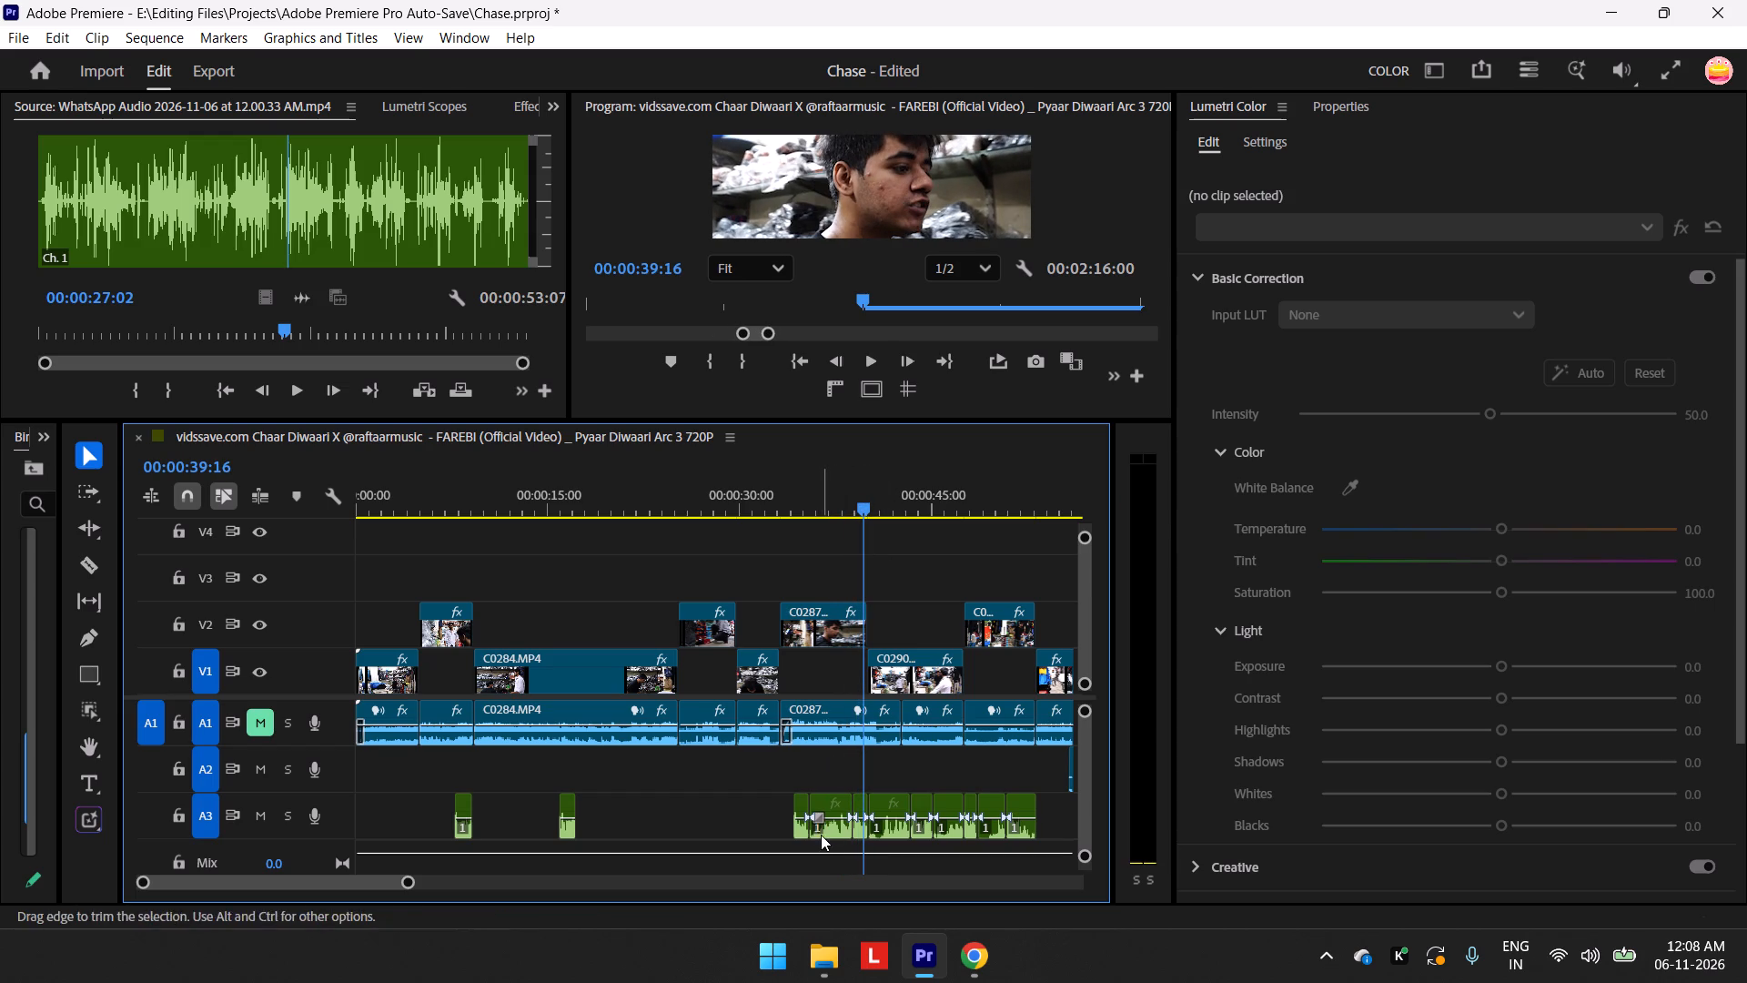
left_click(841, 832)
key("BackSpace")
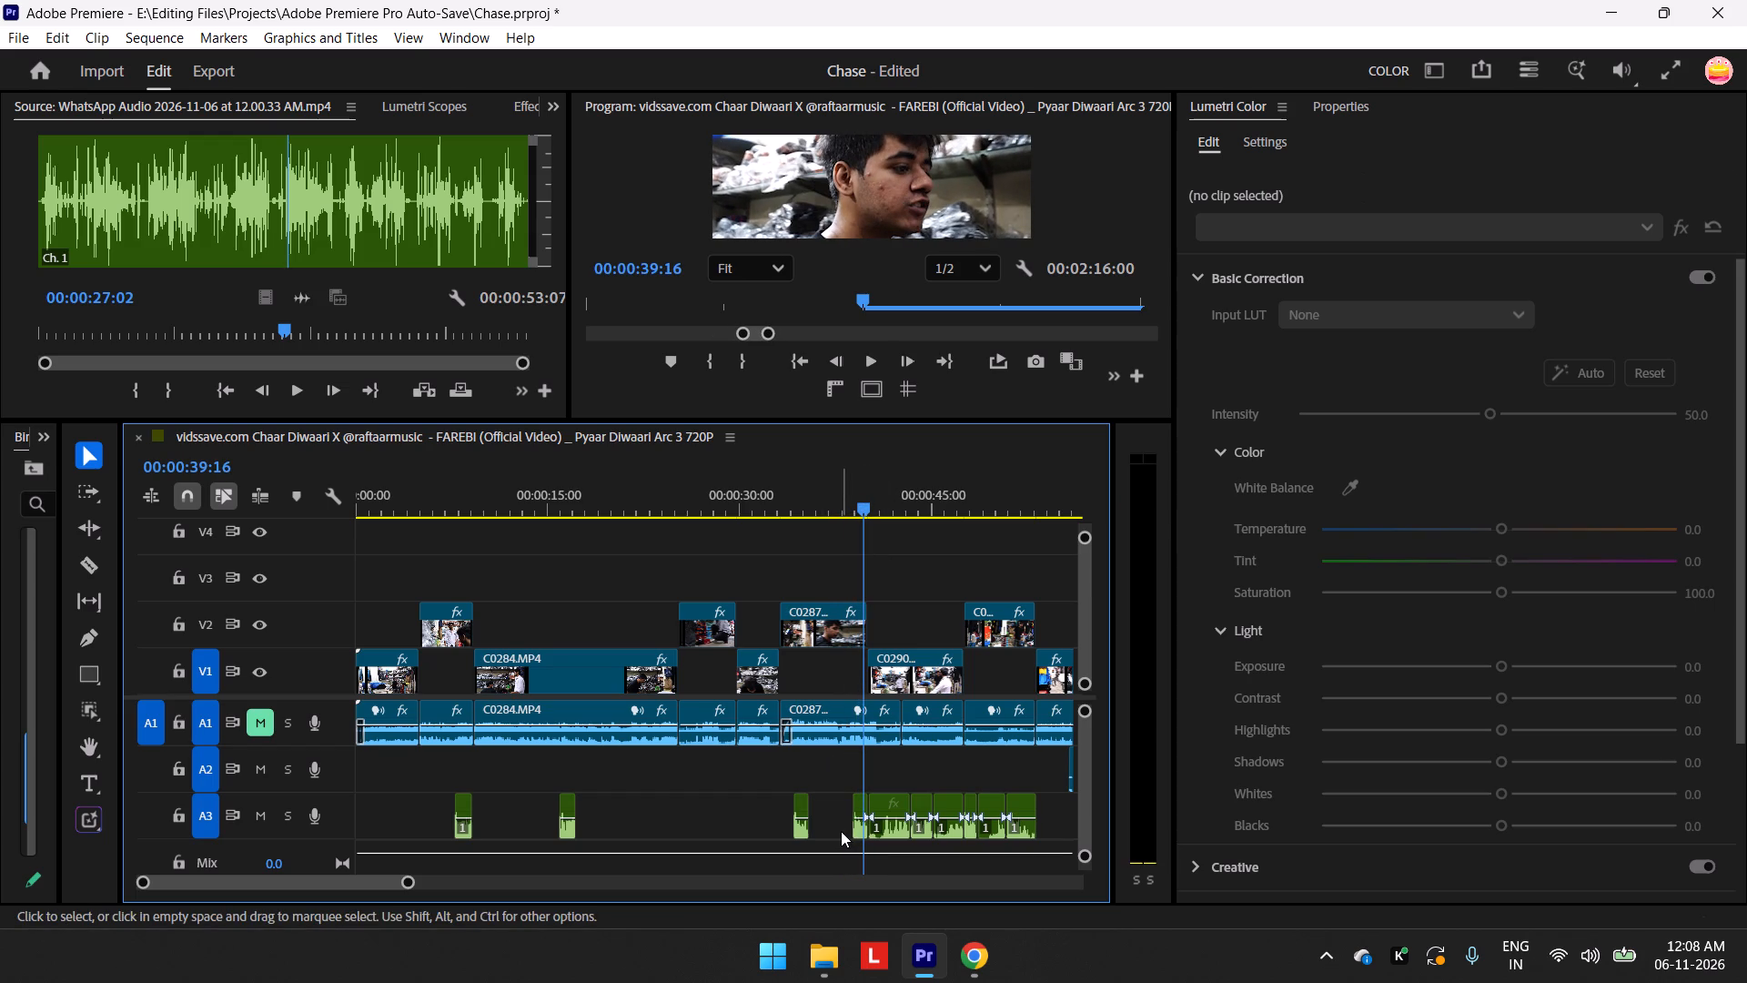
Play on and delete the WhatsApp audio segment on A3 from 00:00:40:04 to 00:00:43:10.
key("space")
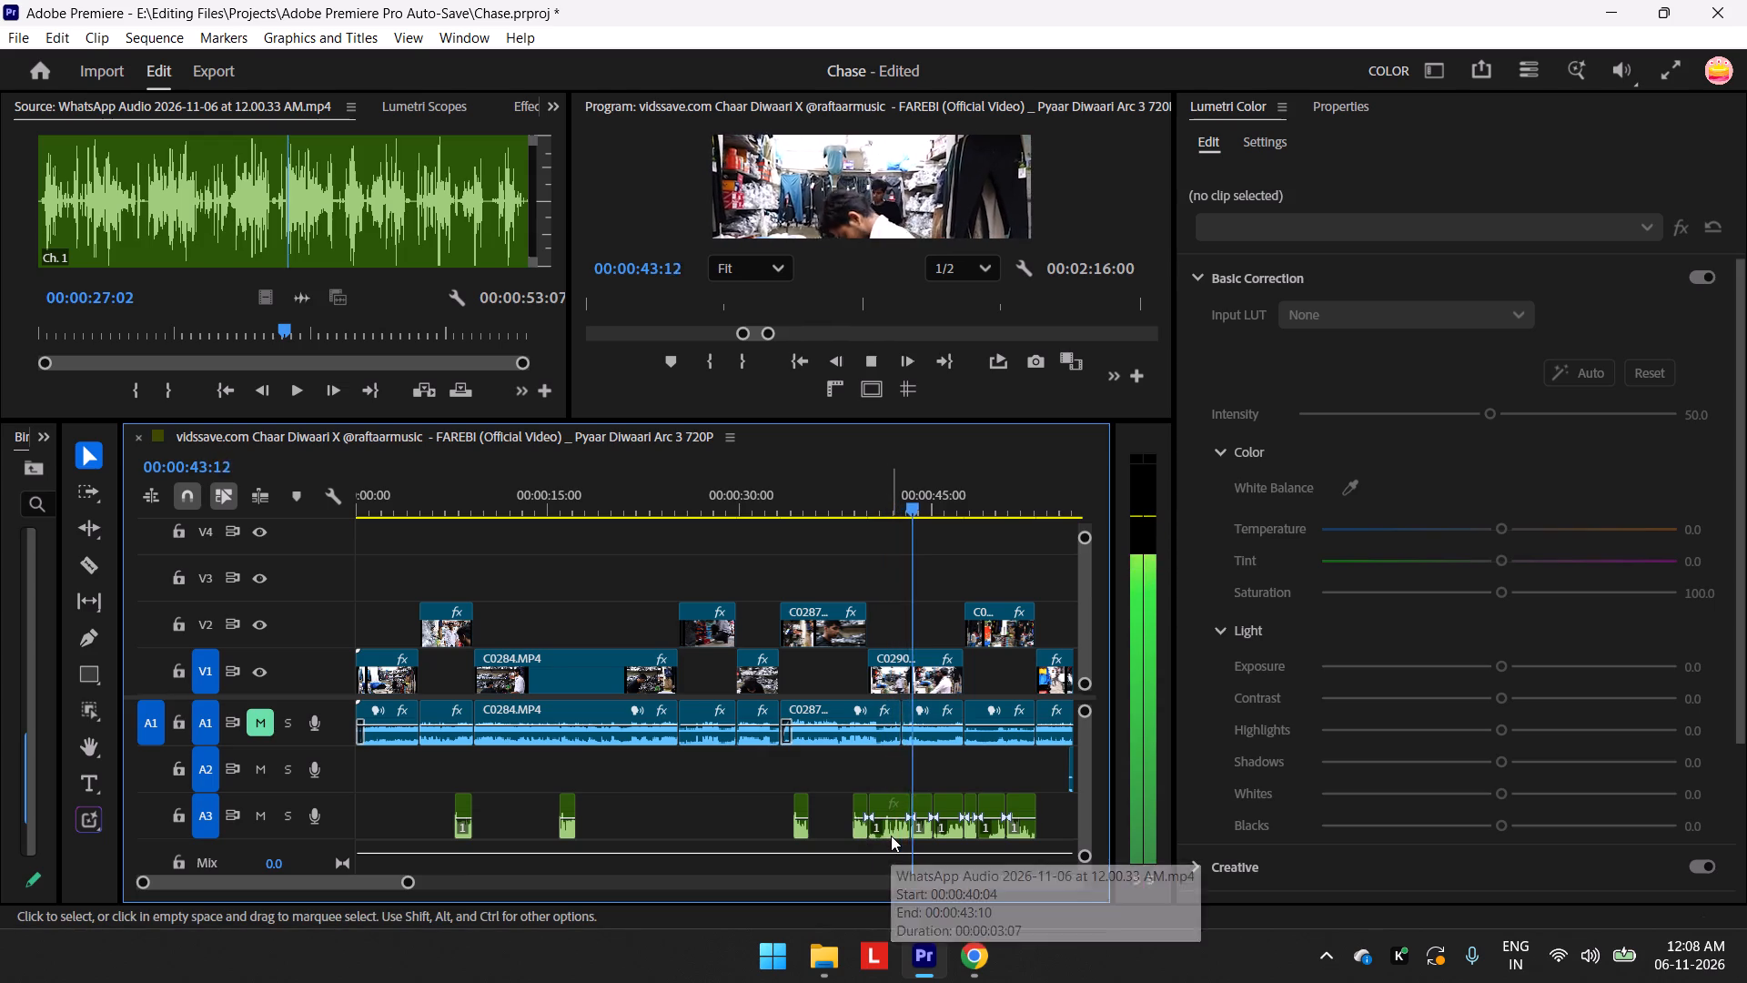
left_click(892, 836)
key("space")
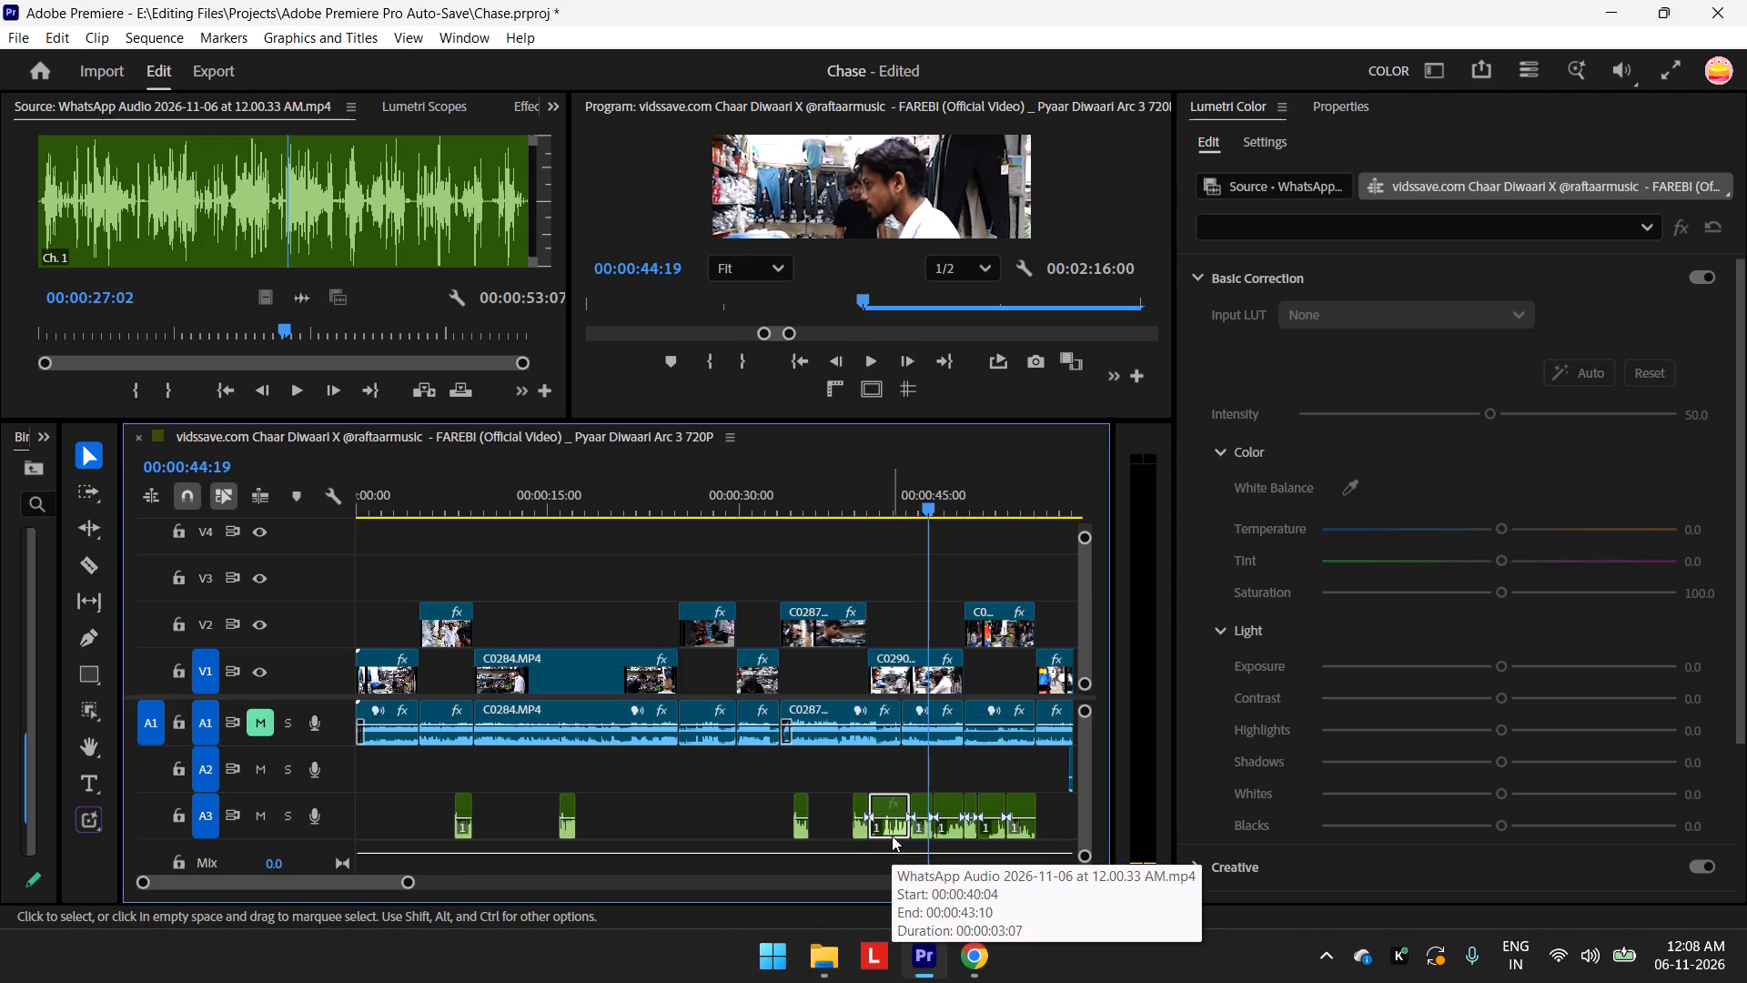
key("BackSpace")
Play on to 00:00:53:02, deleting the A3 WhatsApp audio segments at about 00:00:45 to 00:00:47 and 00:00:48 to 00:00:51.
key("space")
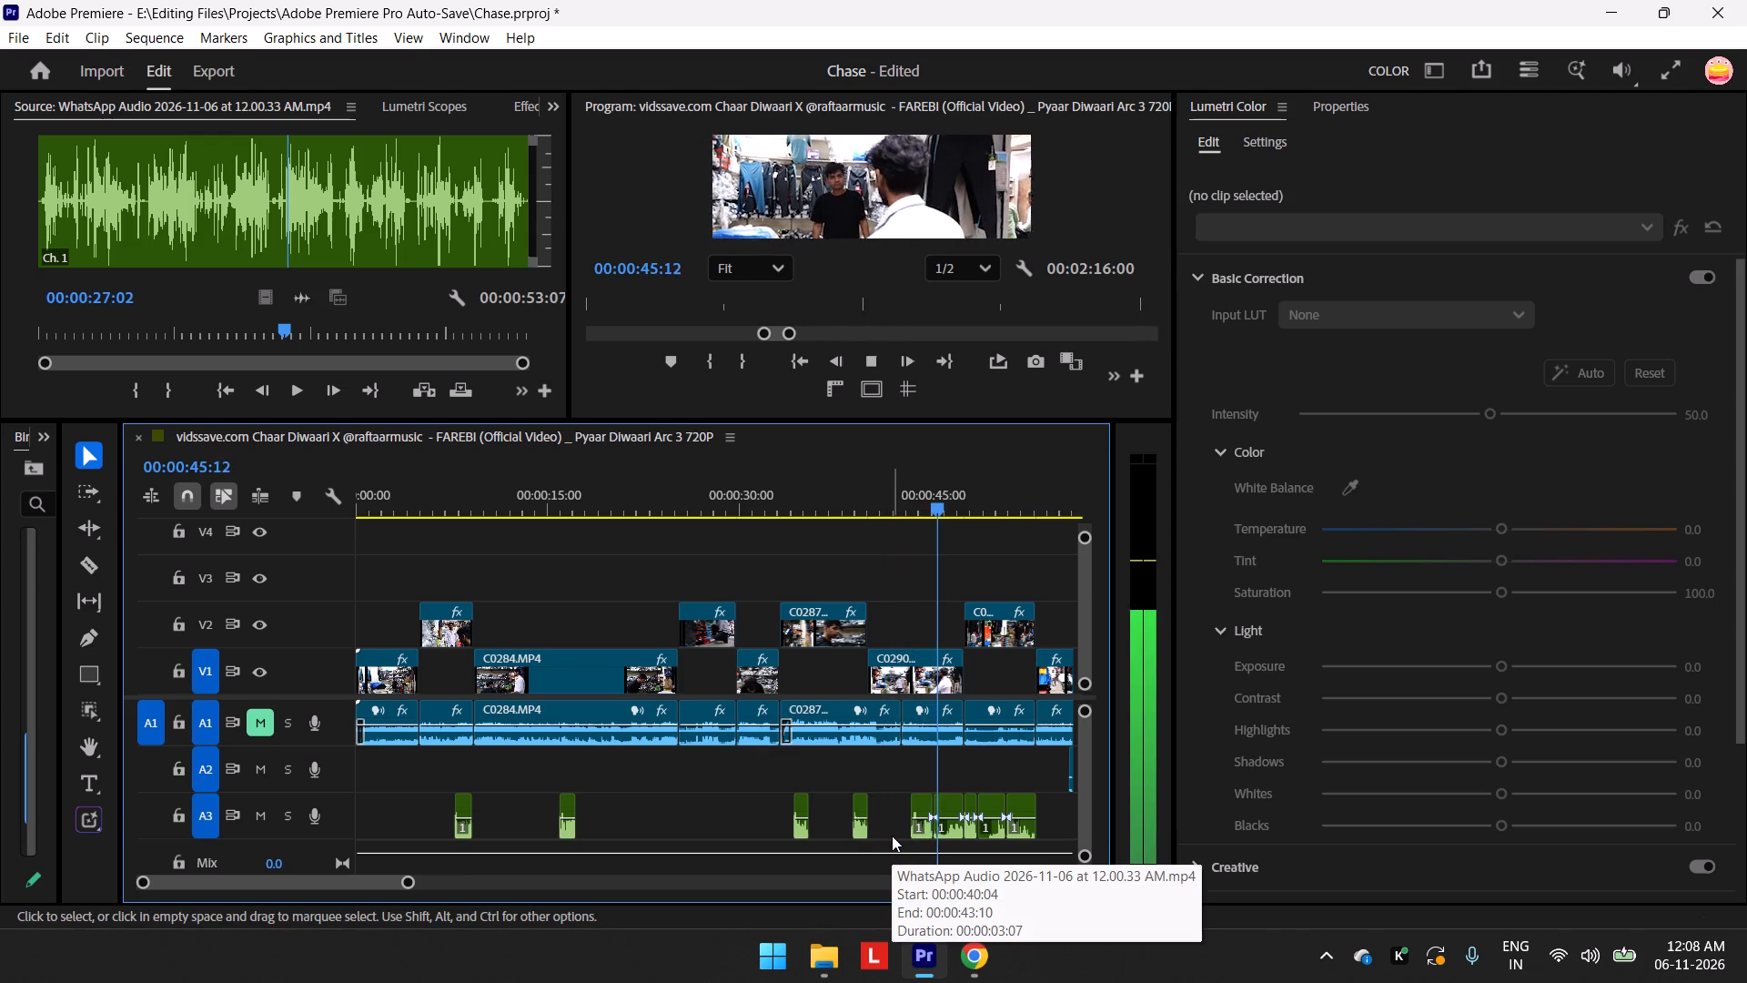
left_click(947, 833)
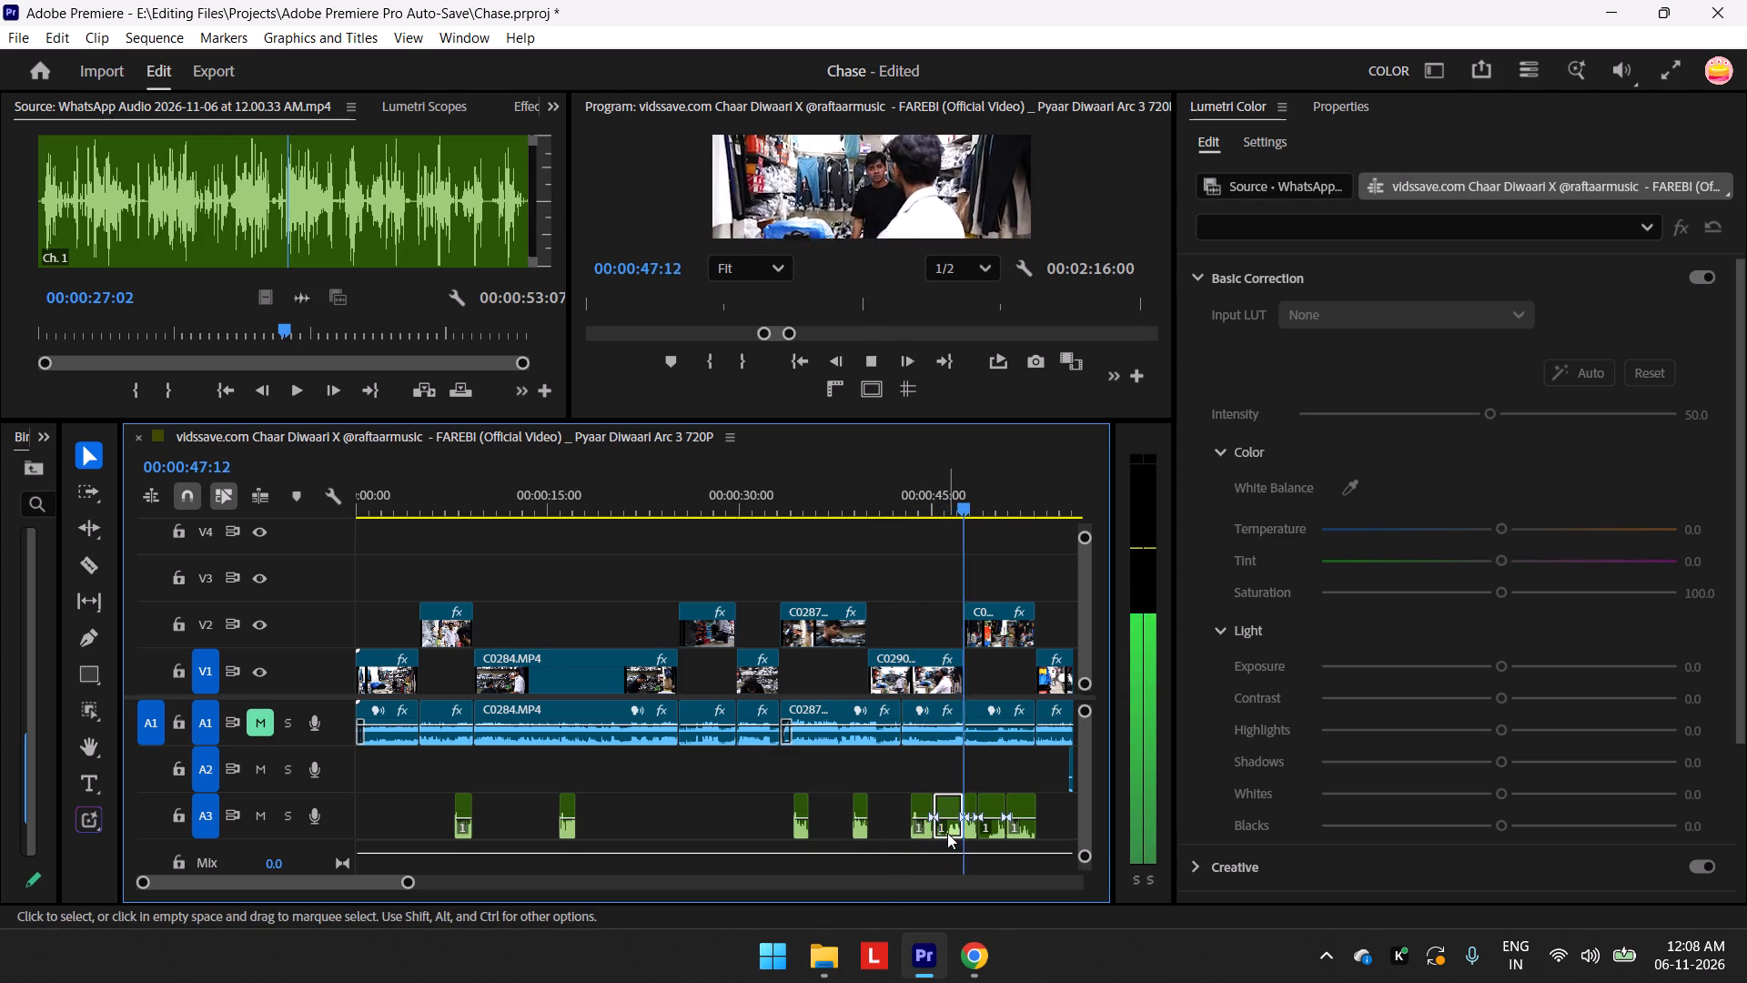
key("BackSpace")
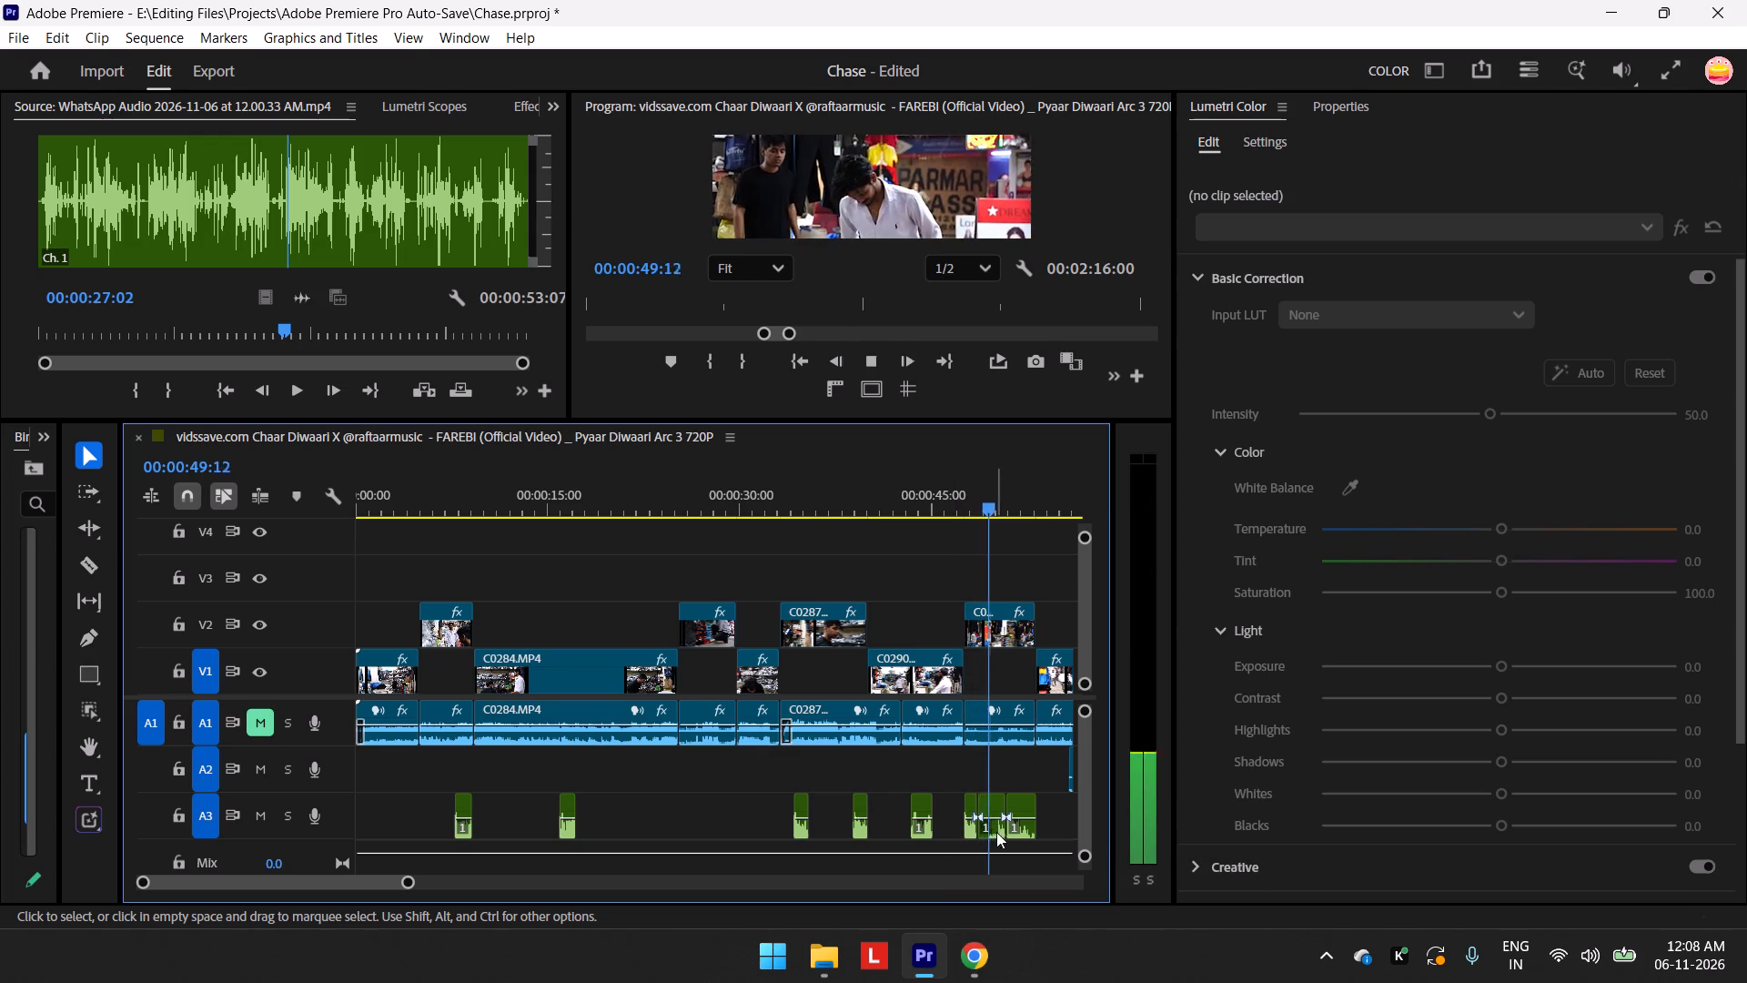
left_click(999, 836)
left_click(994, 830)
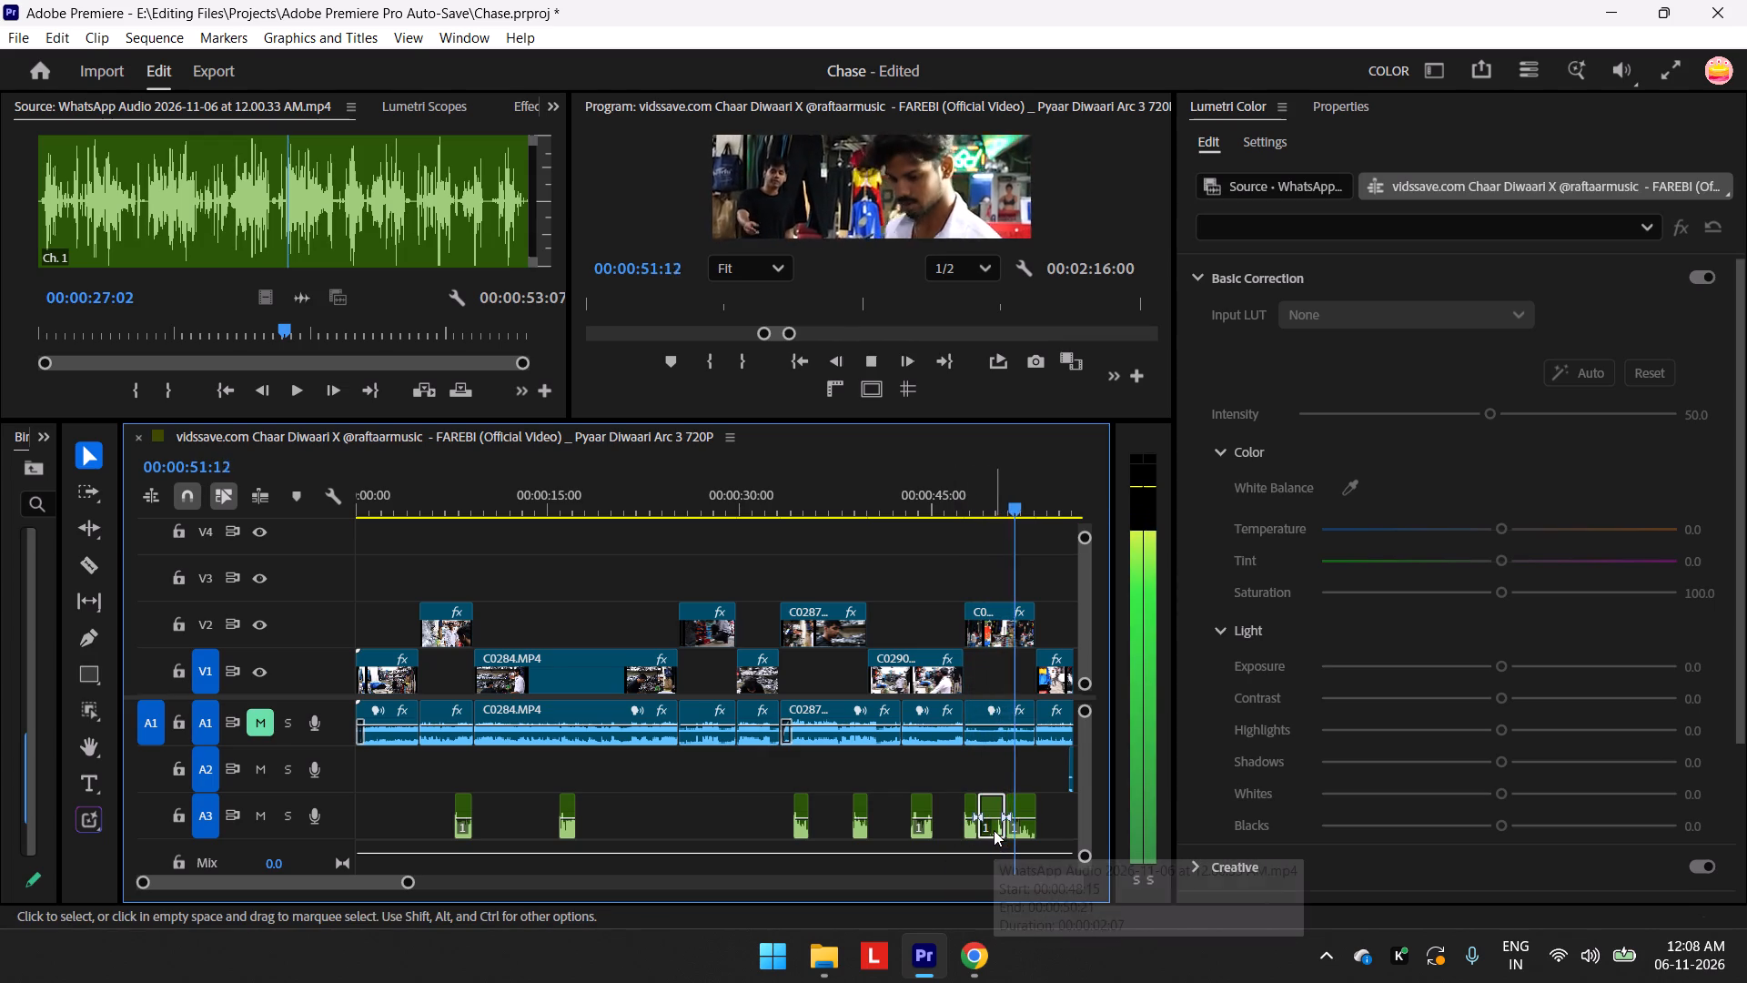
key("BackSpace")
key("space")
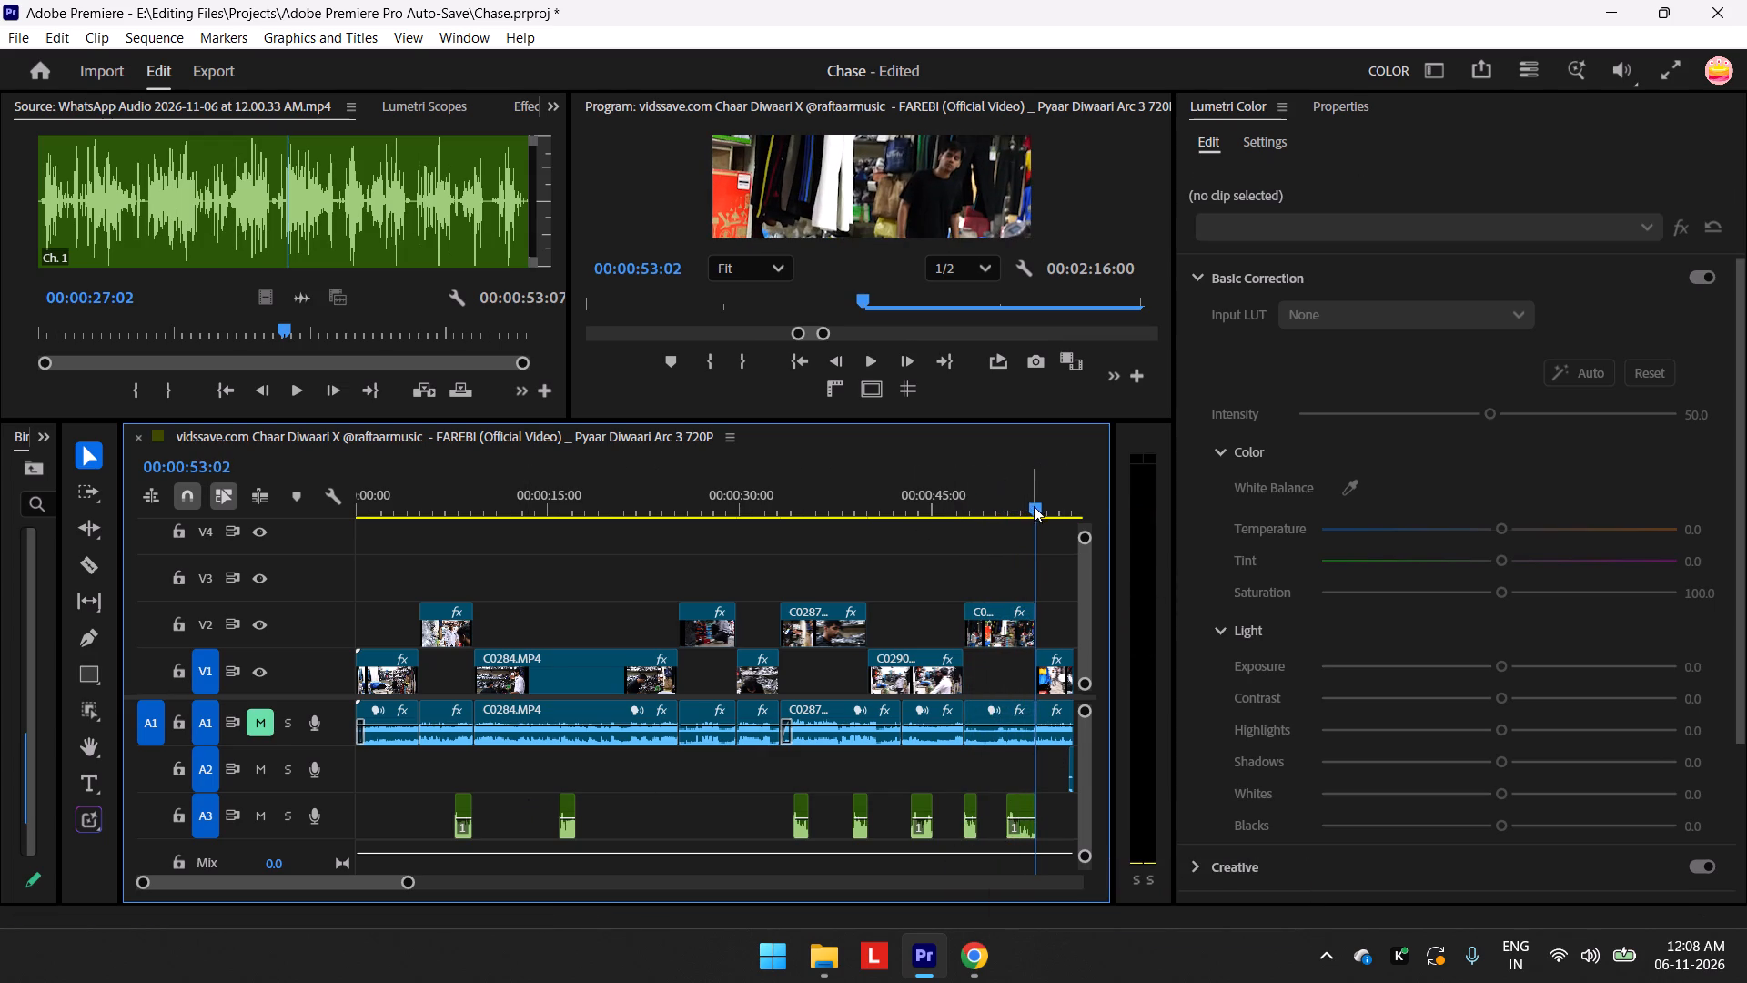
Unmute track A1 and play the sequence from the start to about 00:00:08 to hear both audio tracks together.
left_click_drag(1034, 506, 312, 672)
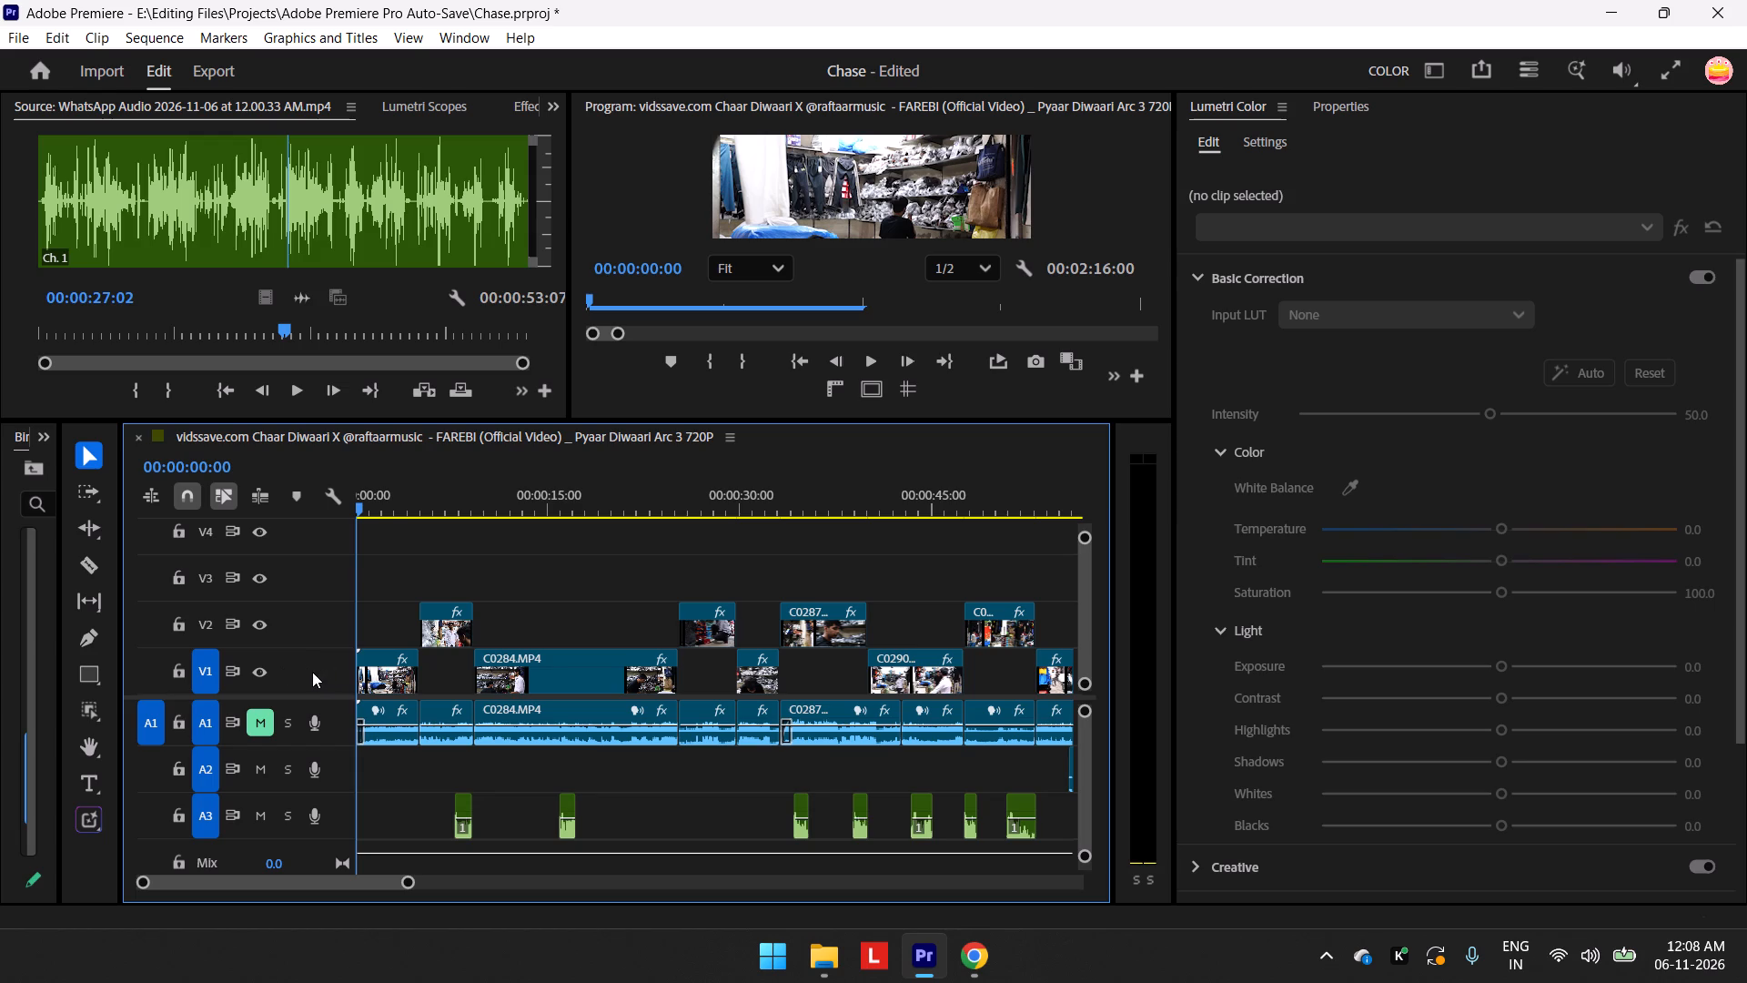
left_click(268, 725)
key("space")
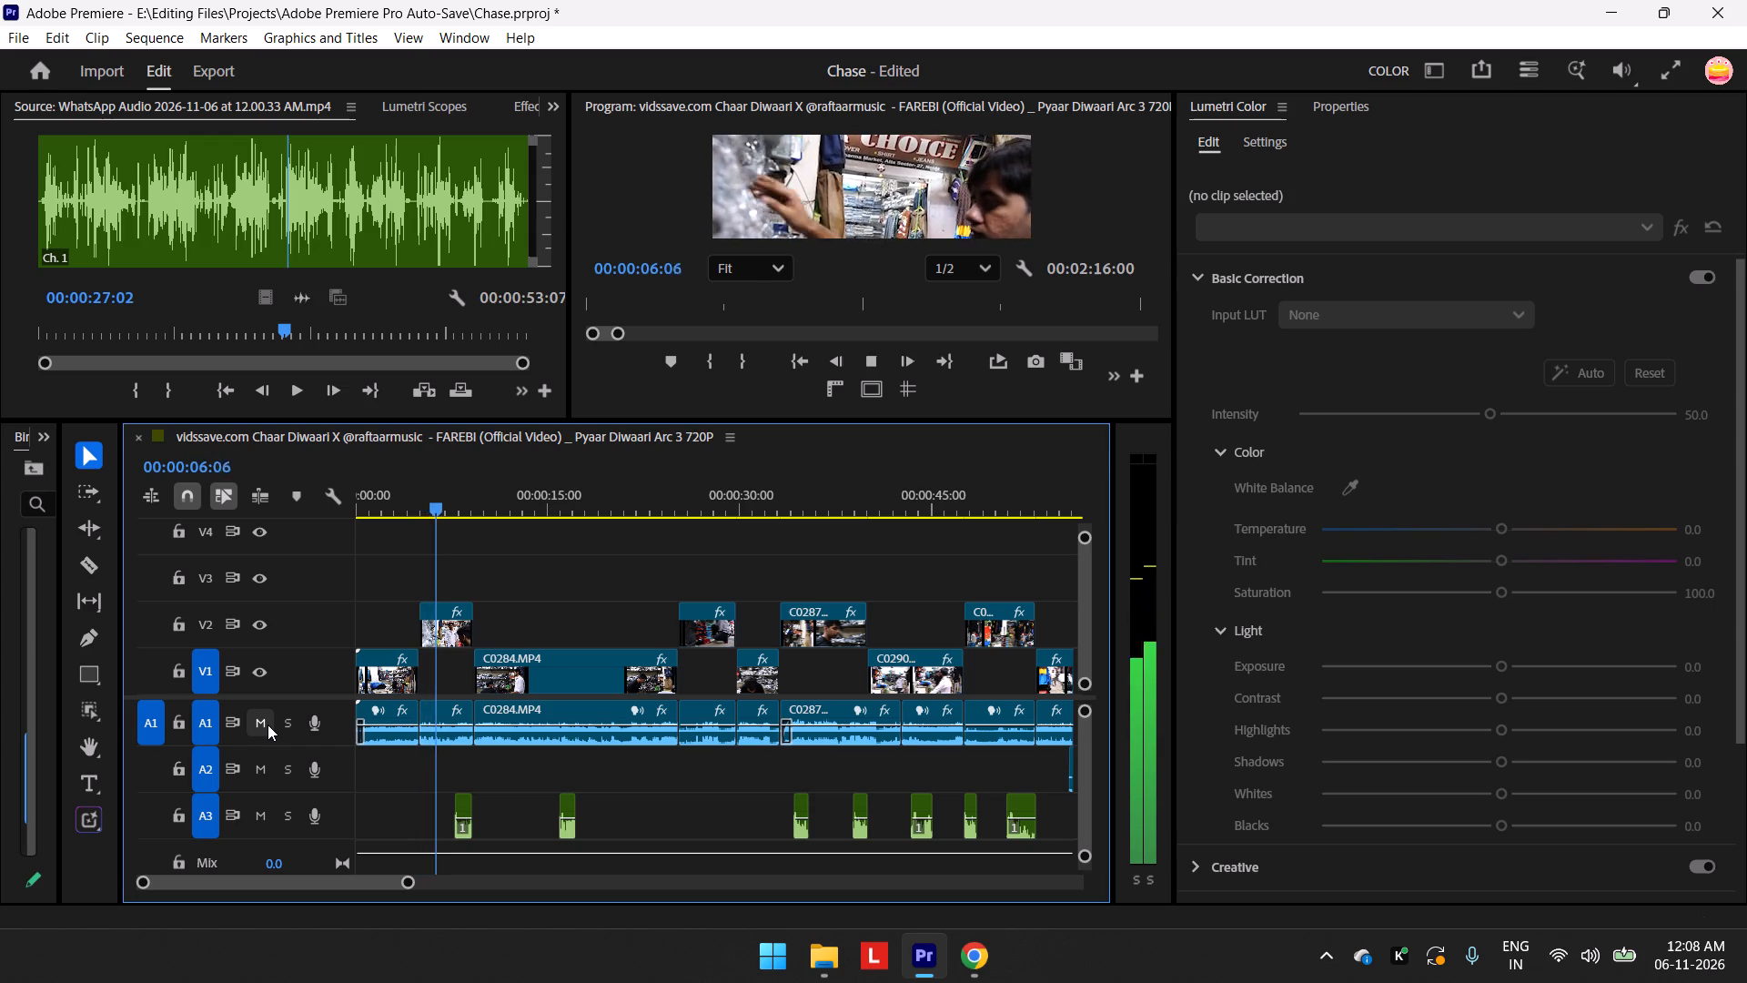
key("space")
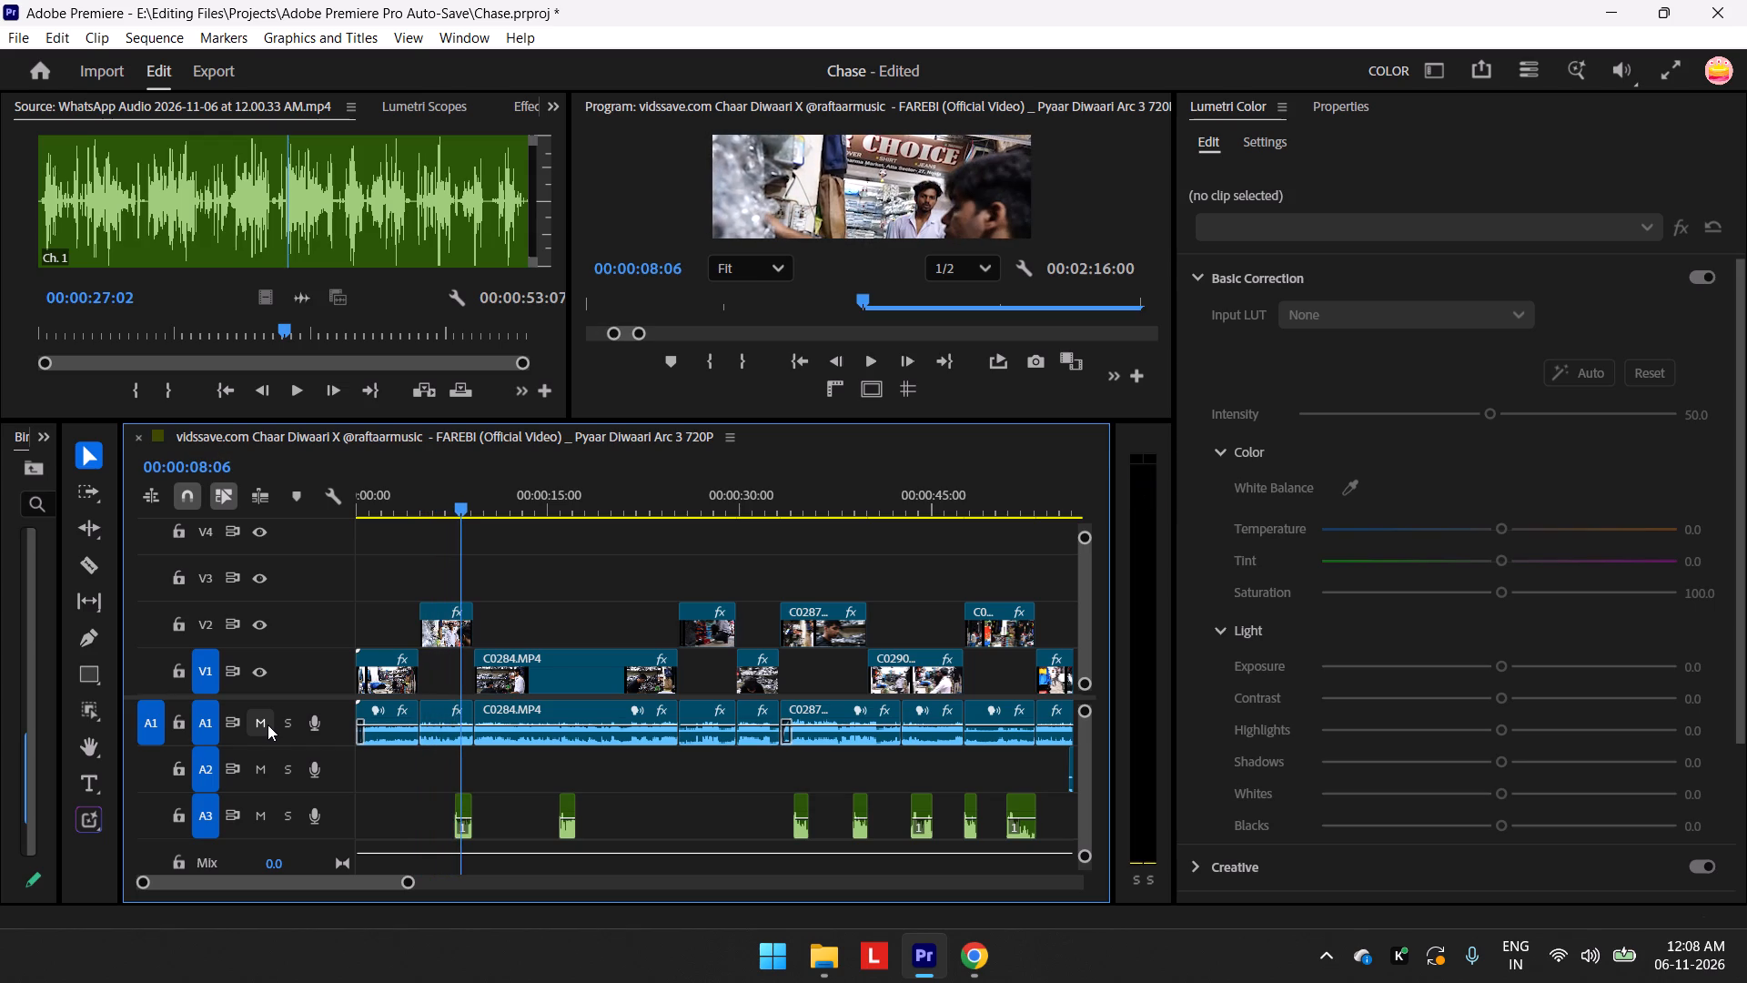
Open the clip options for the first clip's audio on track A1.
right_click(389, 735)
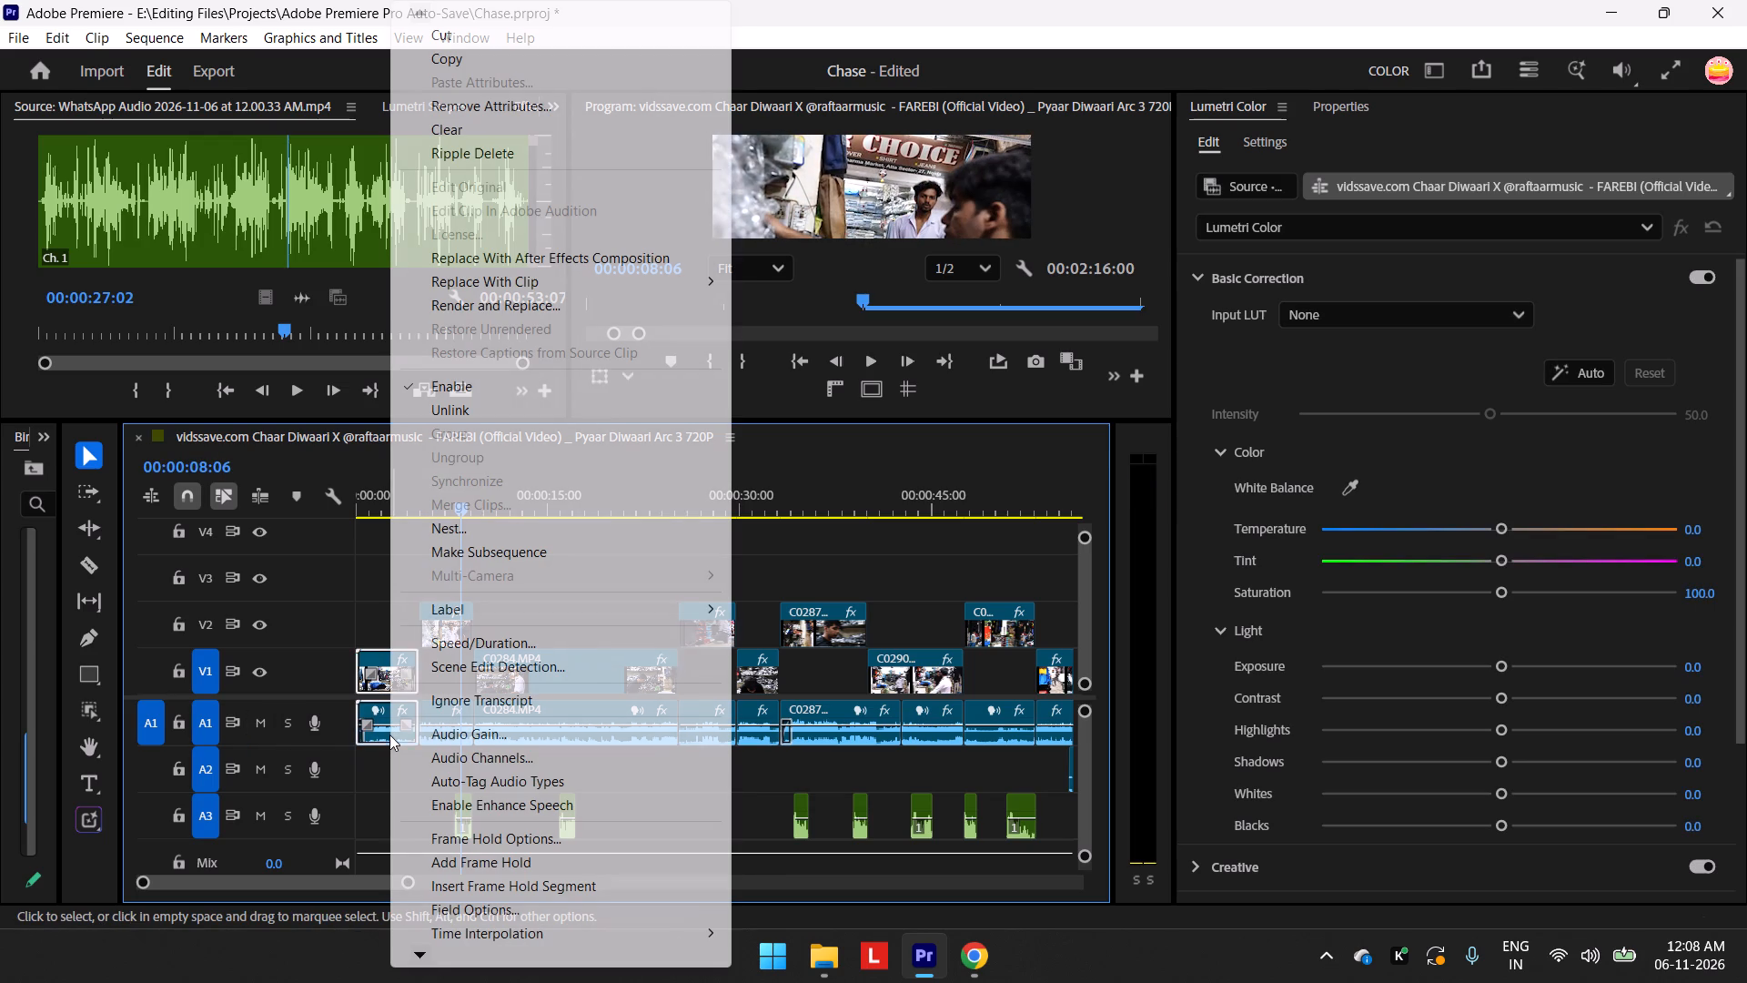
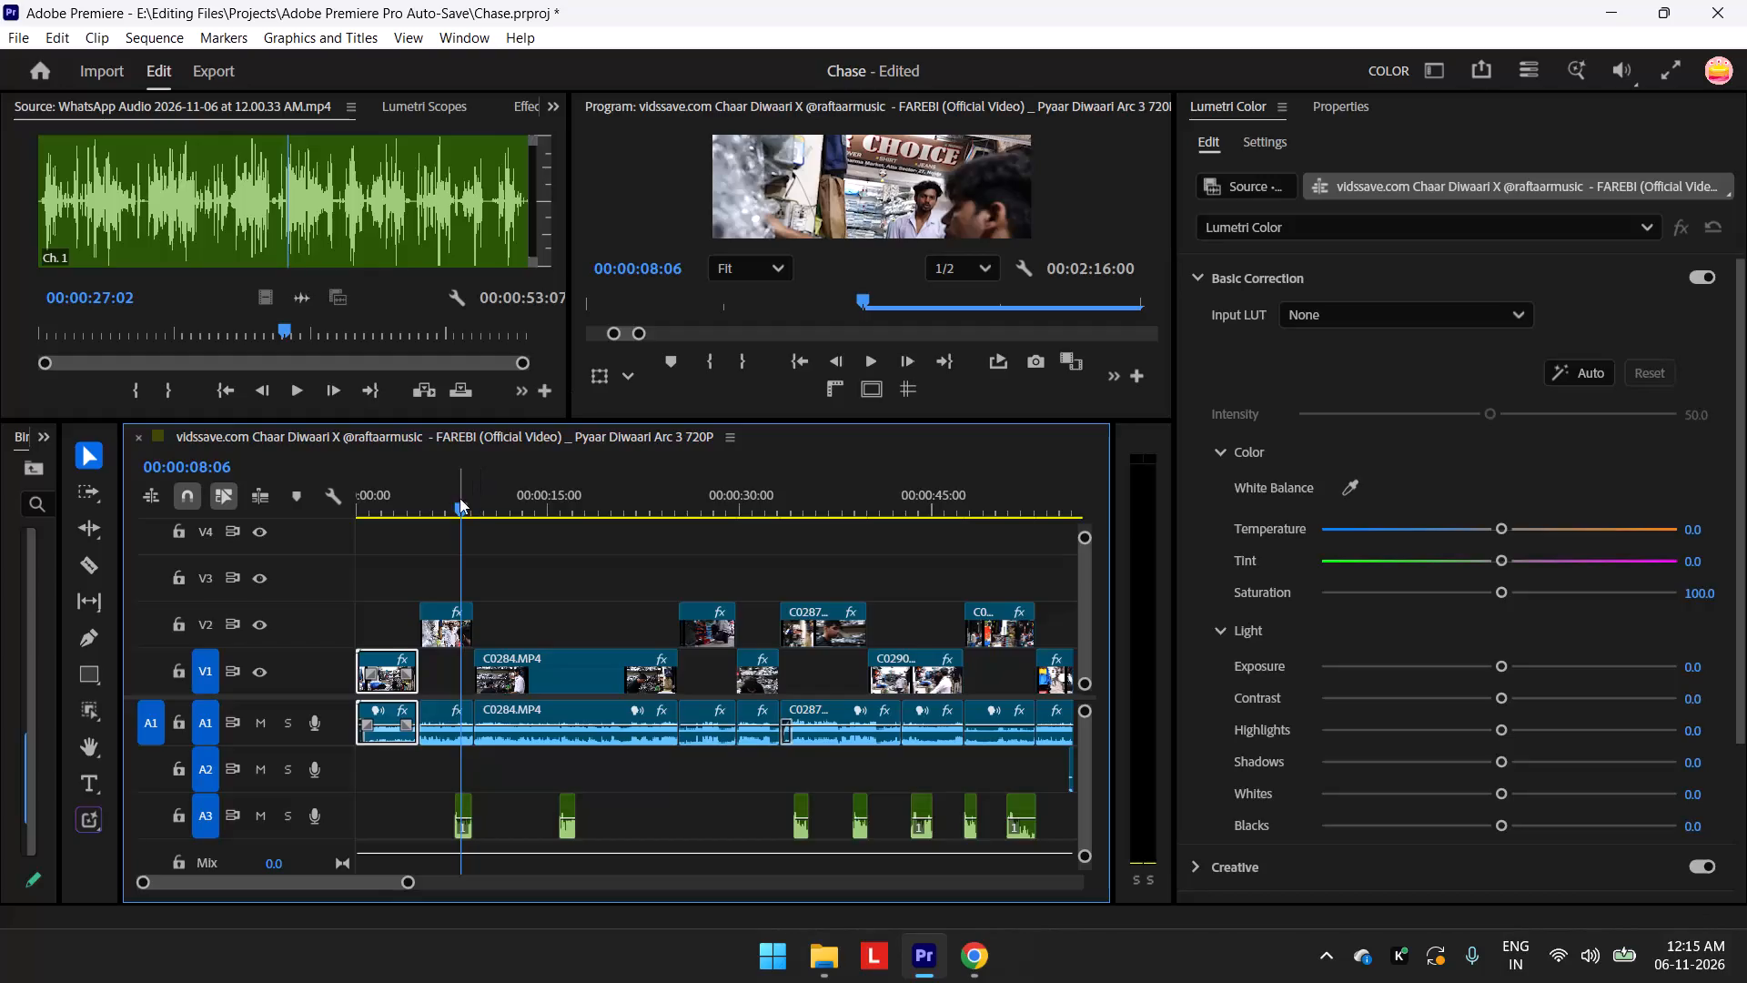
Replay the sequence's opening second and disable the first clip on V1 together with its linked A1 audio.
left_click_drag(455, 499, 268, 571)
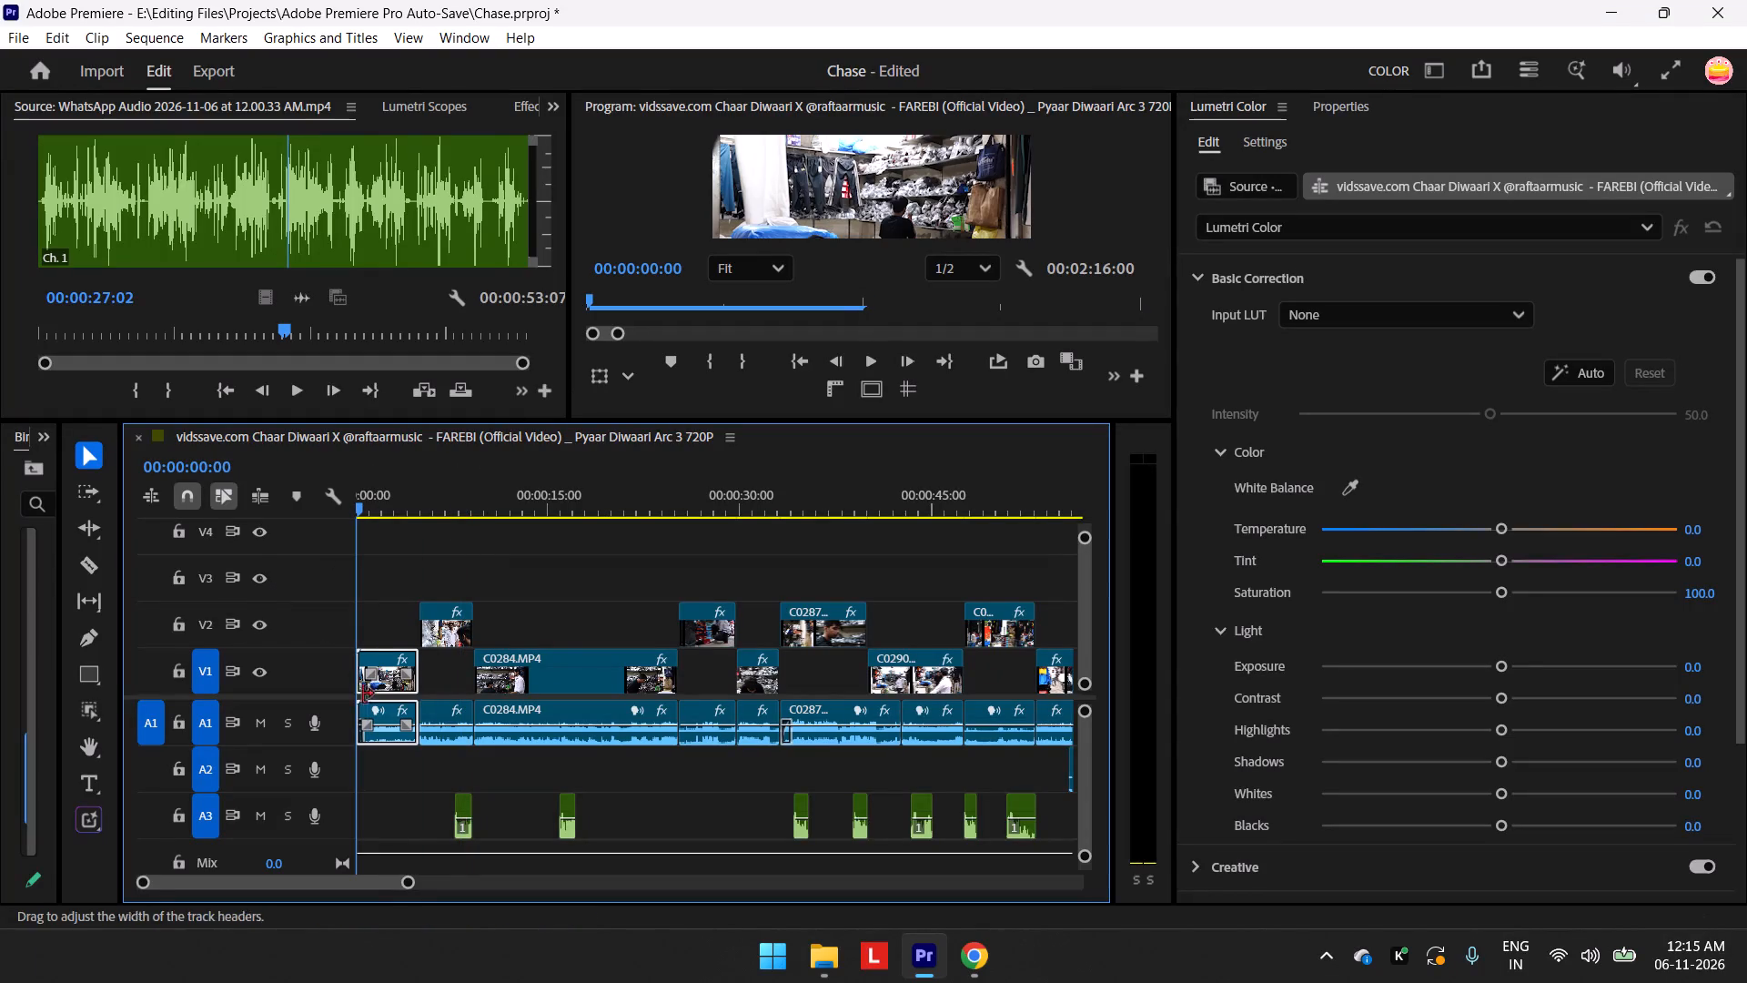
key("space")
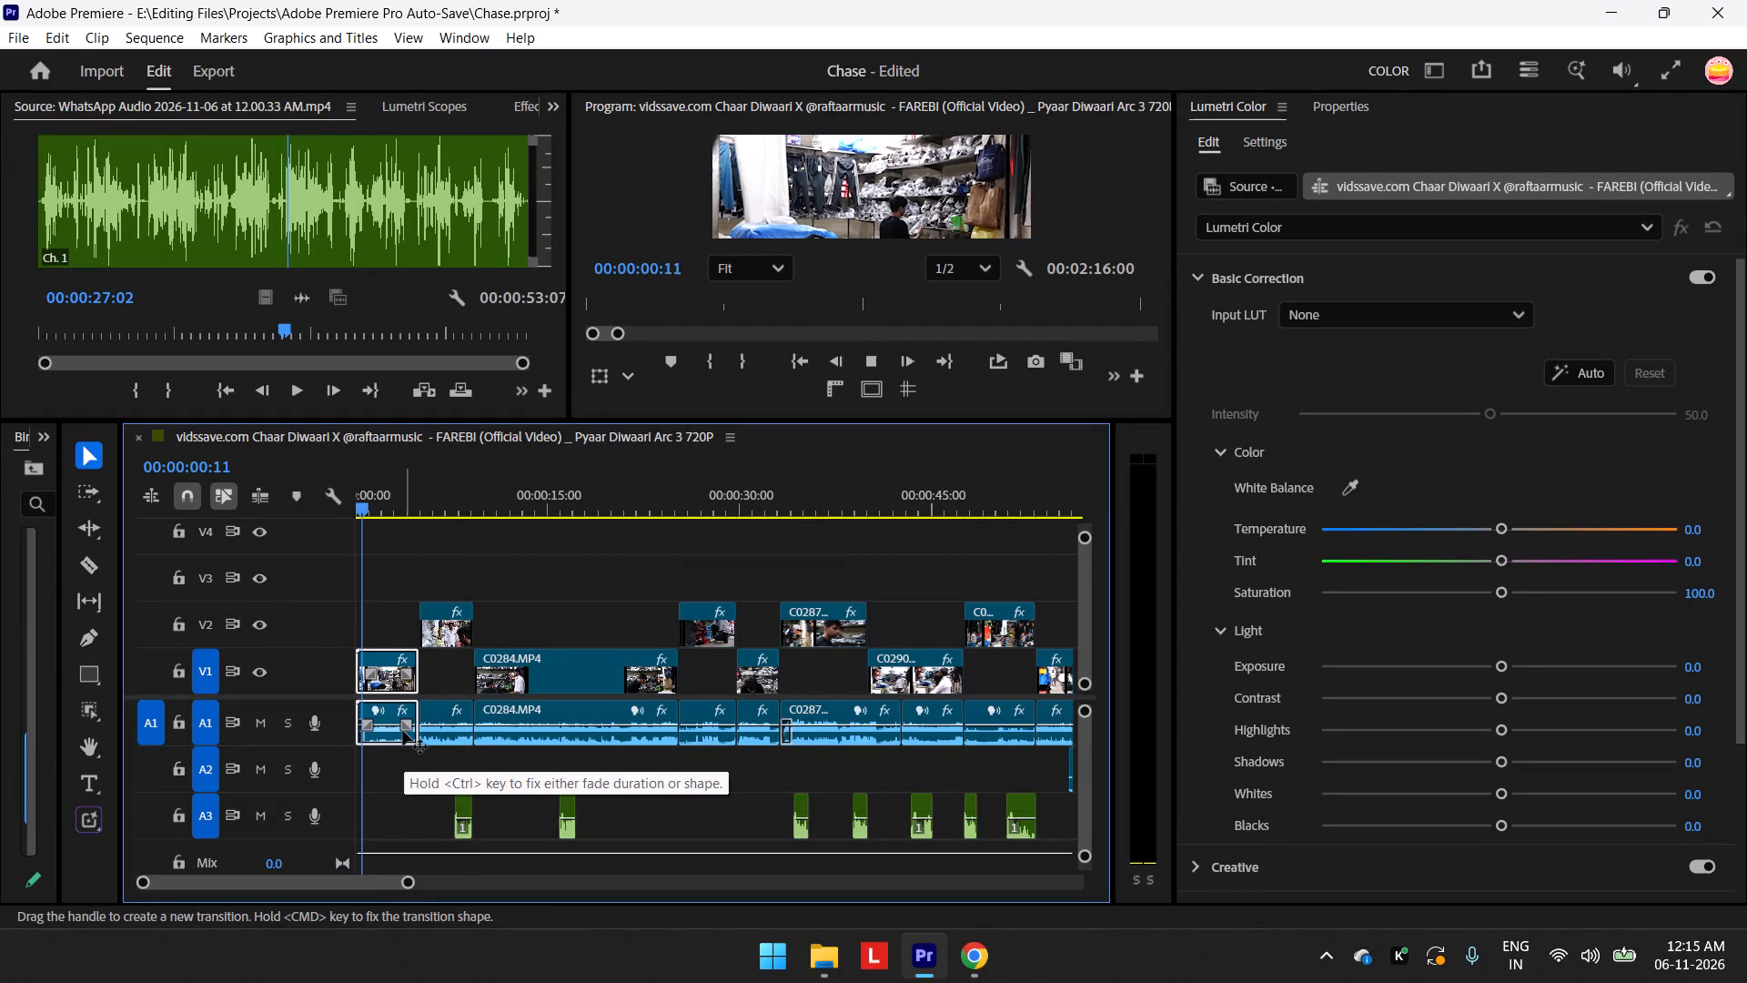
key("space")
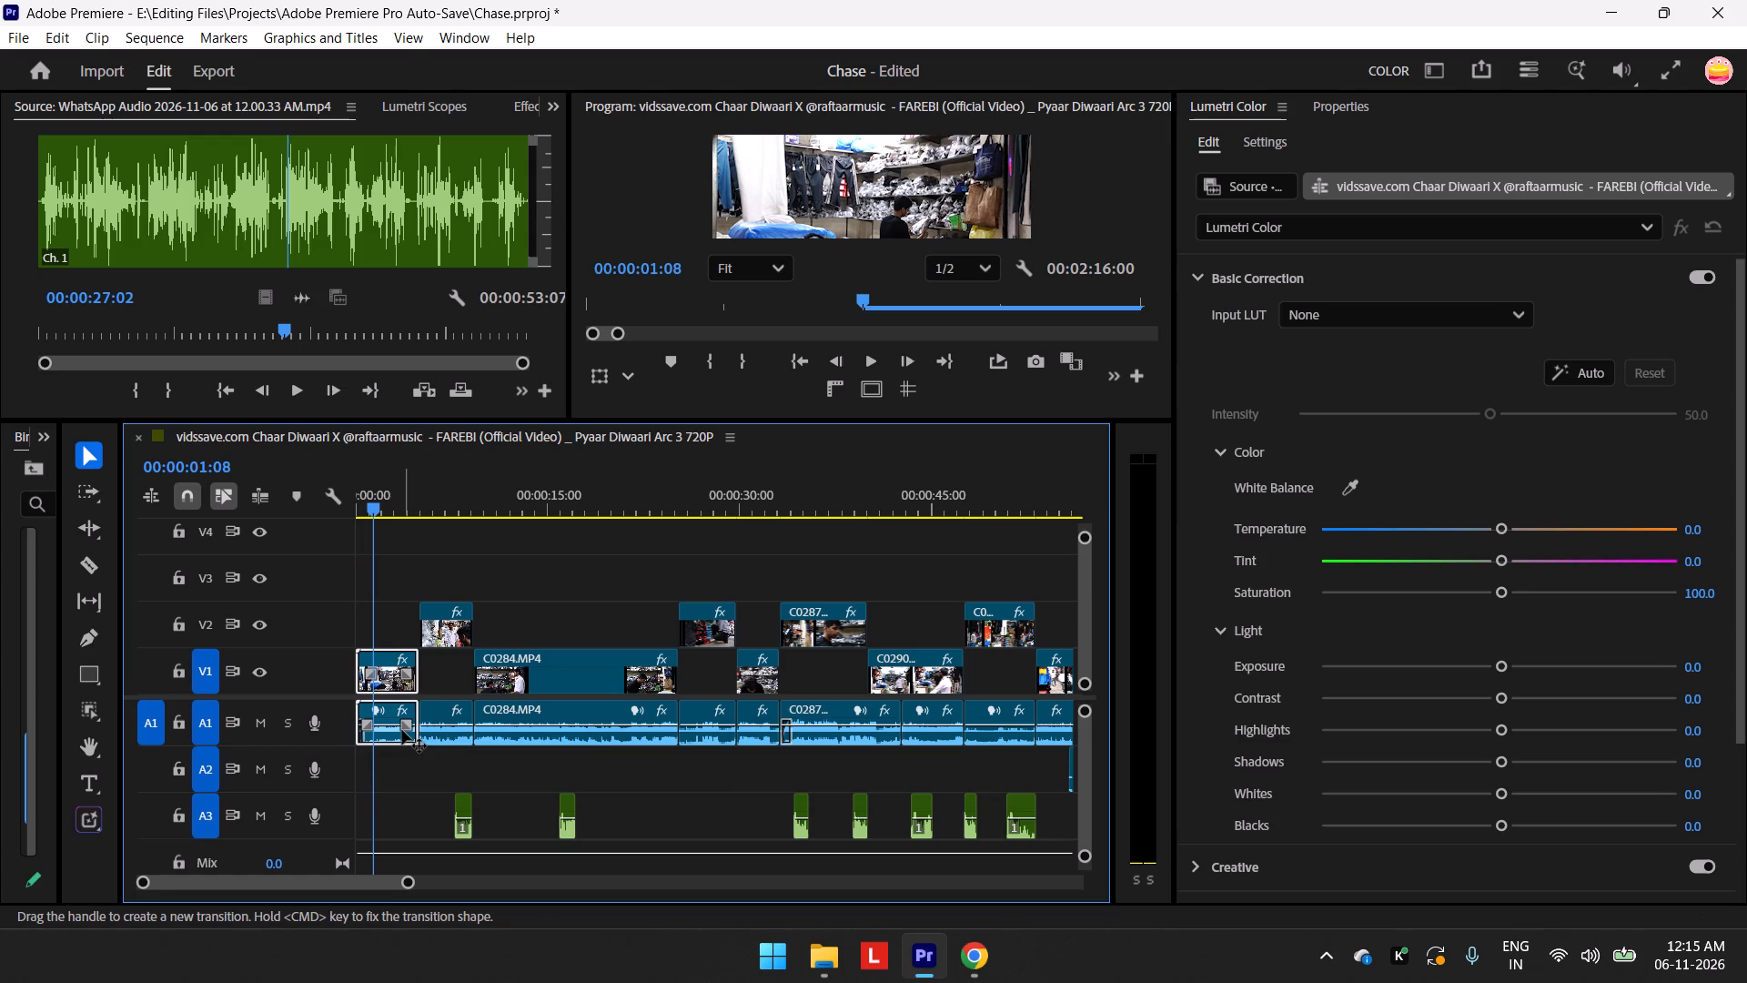
right_click(392, 736)
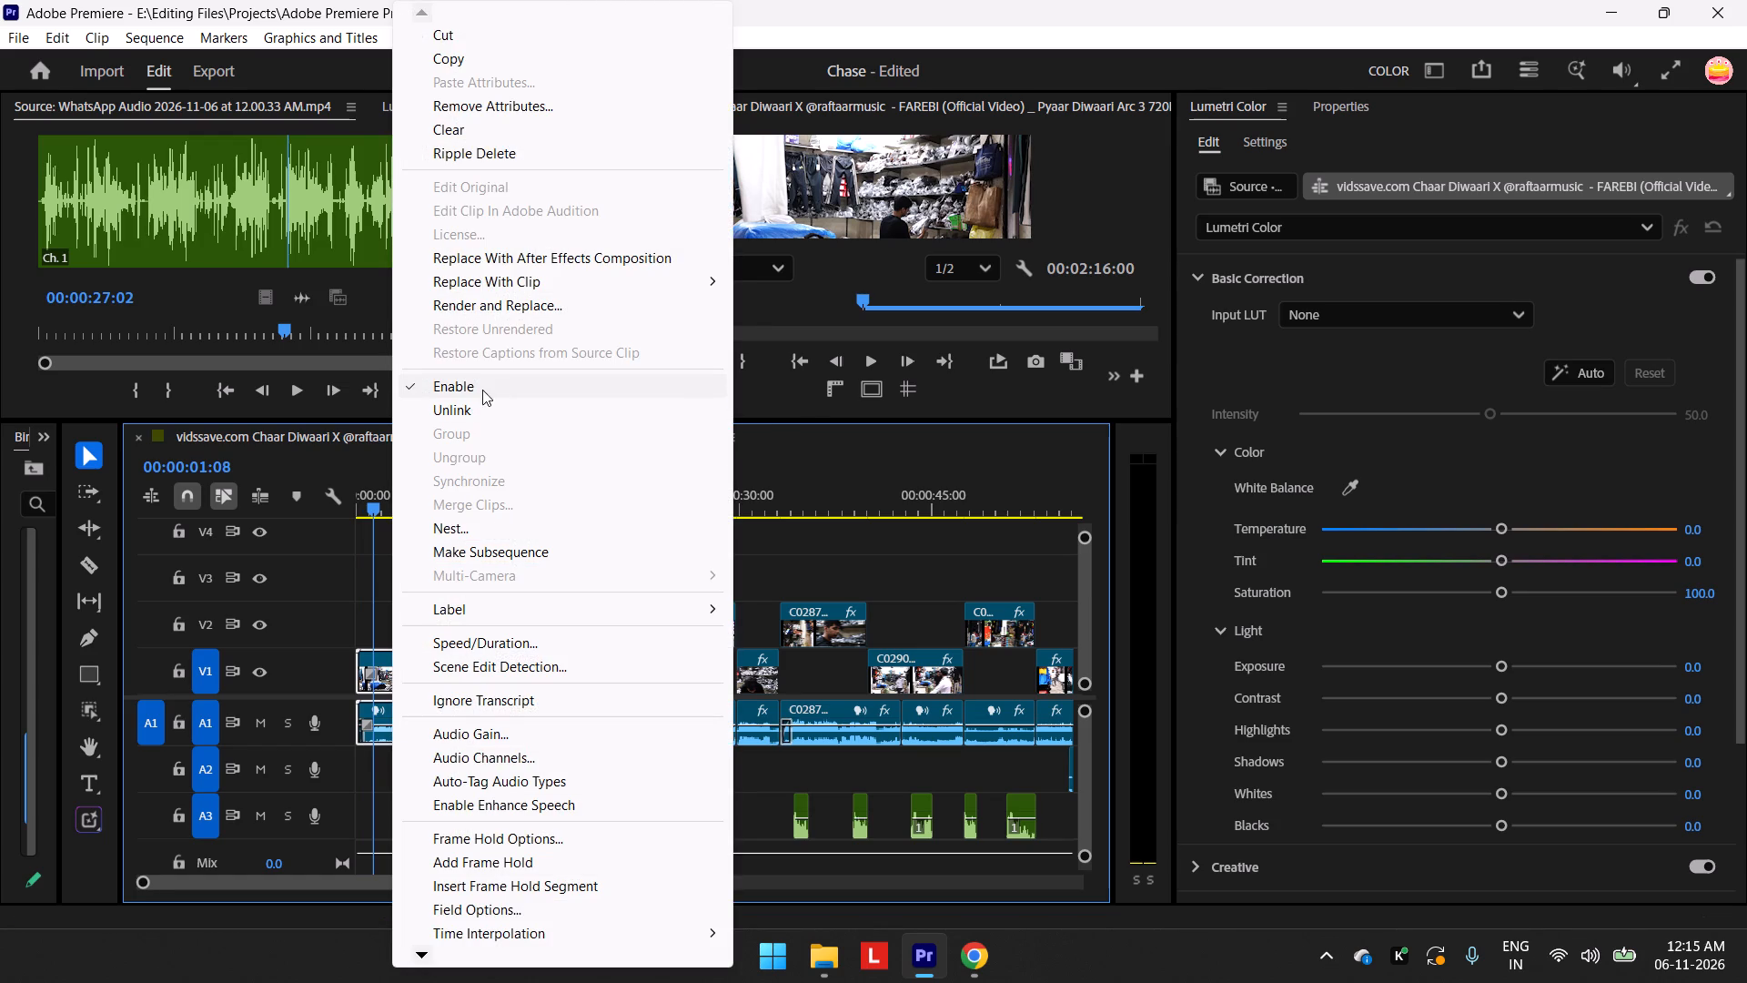
left_click(481, 390)
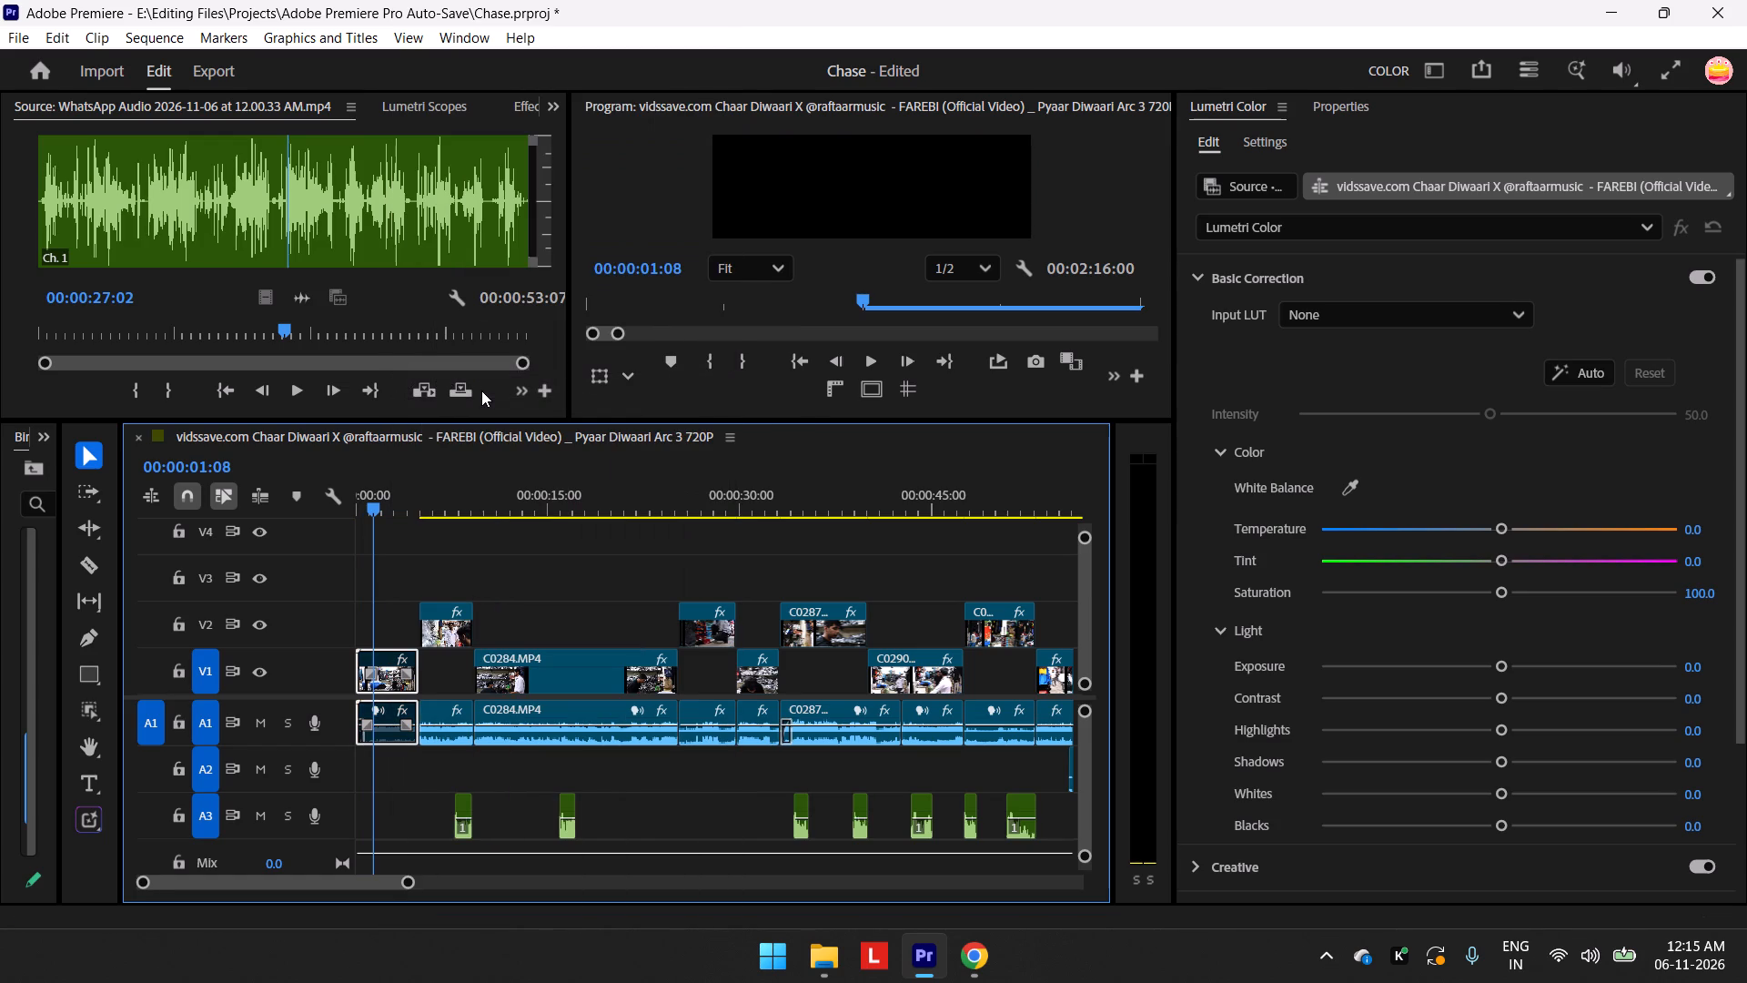
Play on to 00:00:09:09 and disable the first V2 clip together with its linked A1 audio.
key("space")
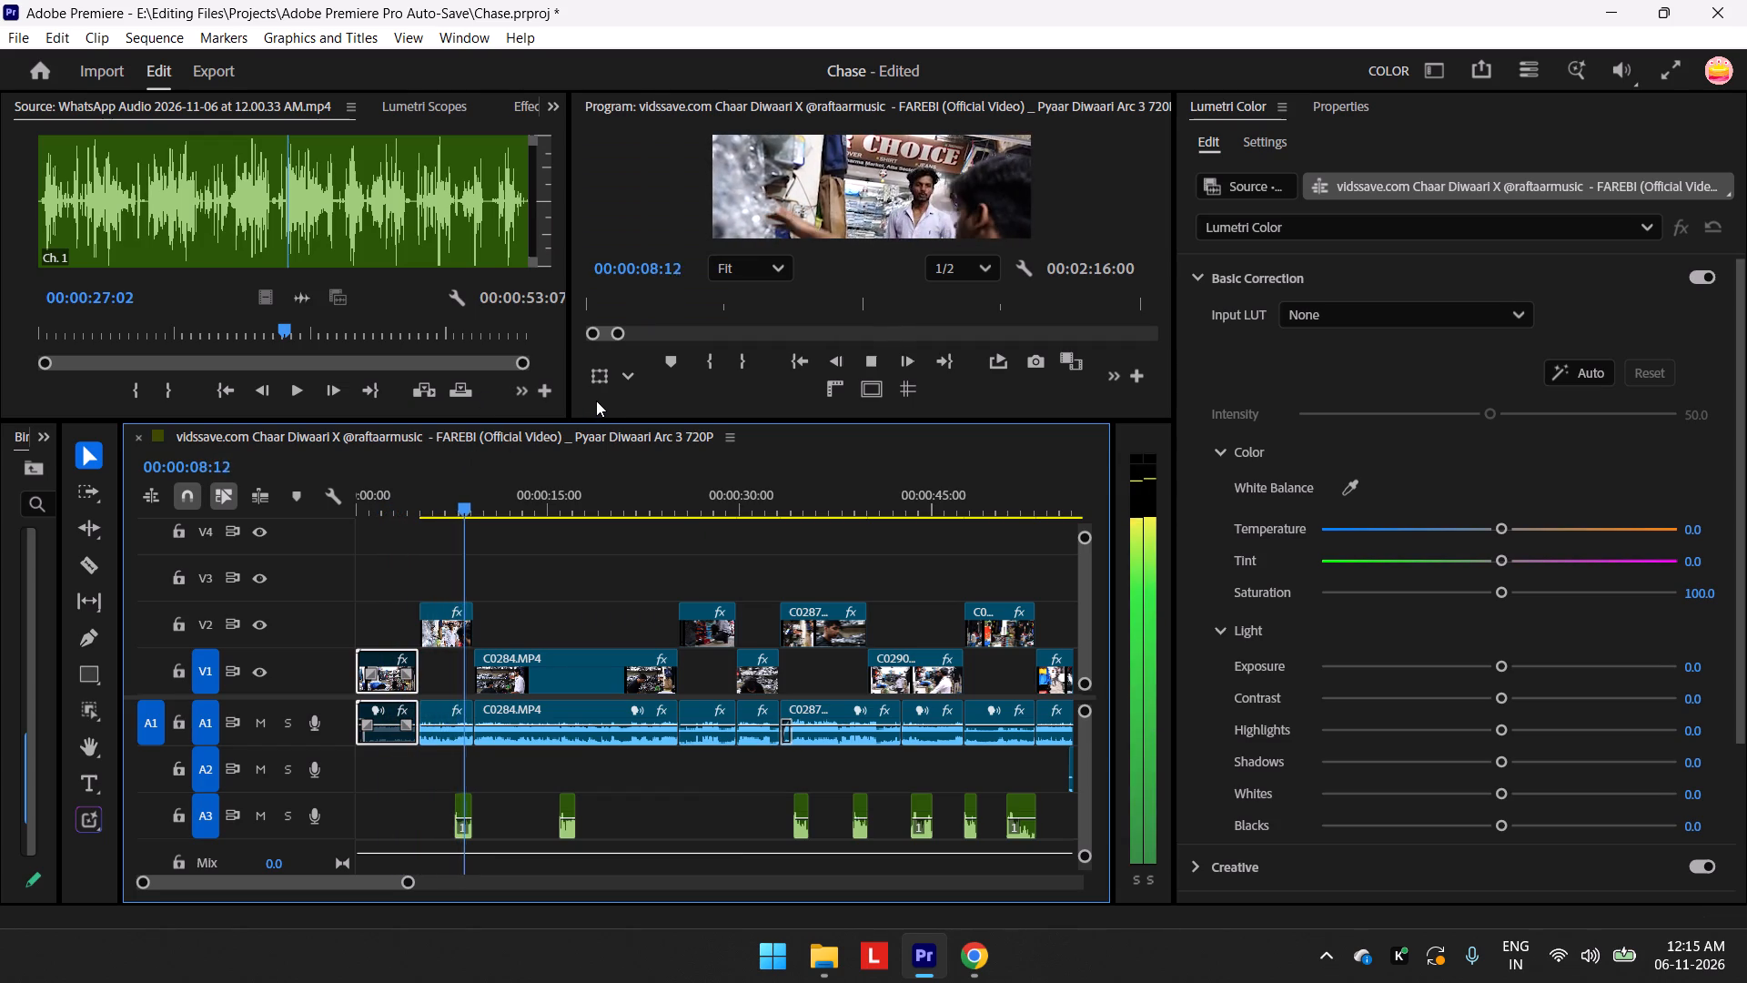
key("space")
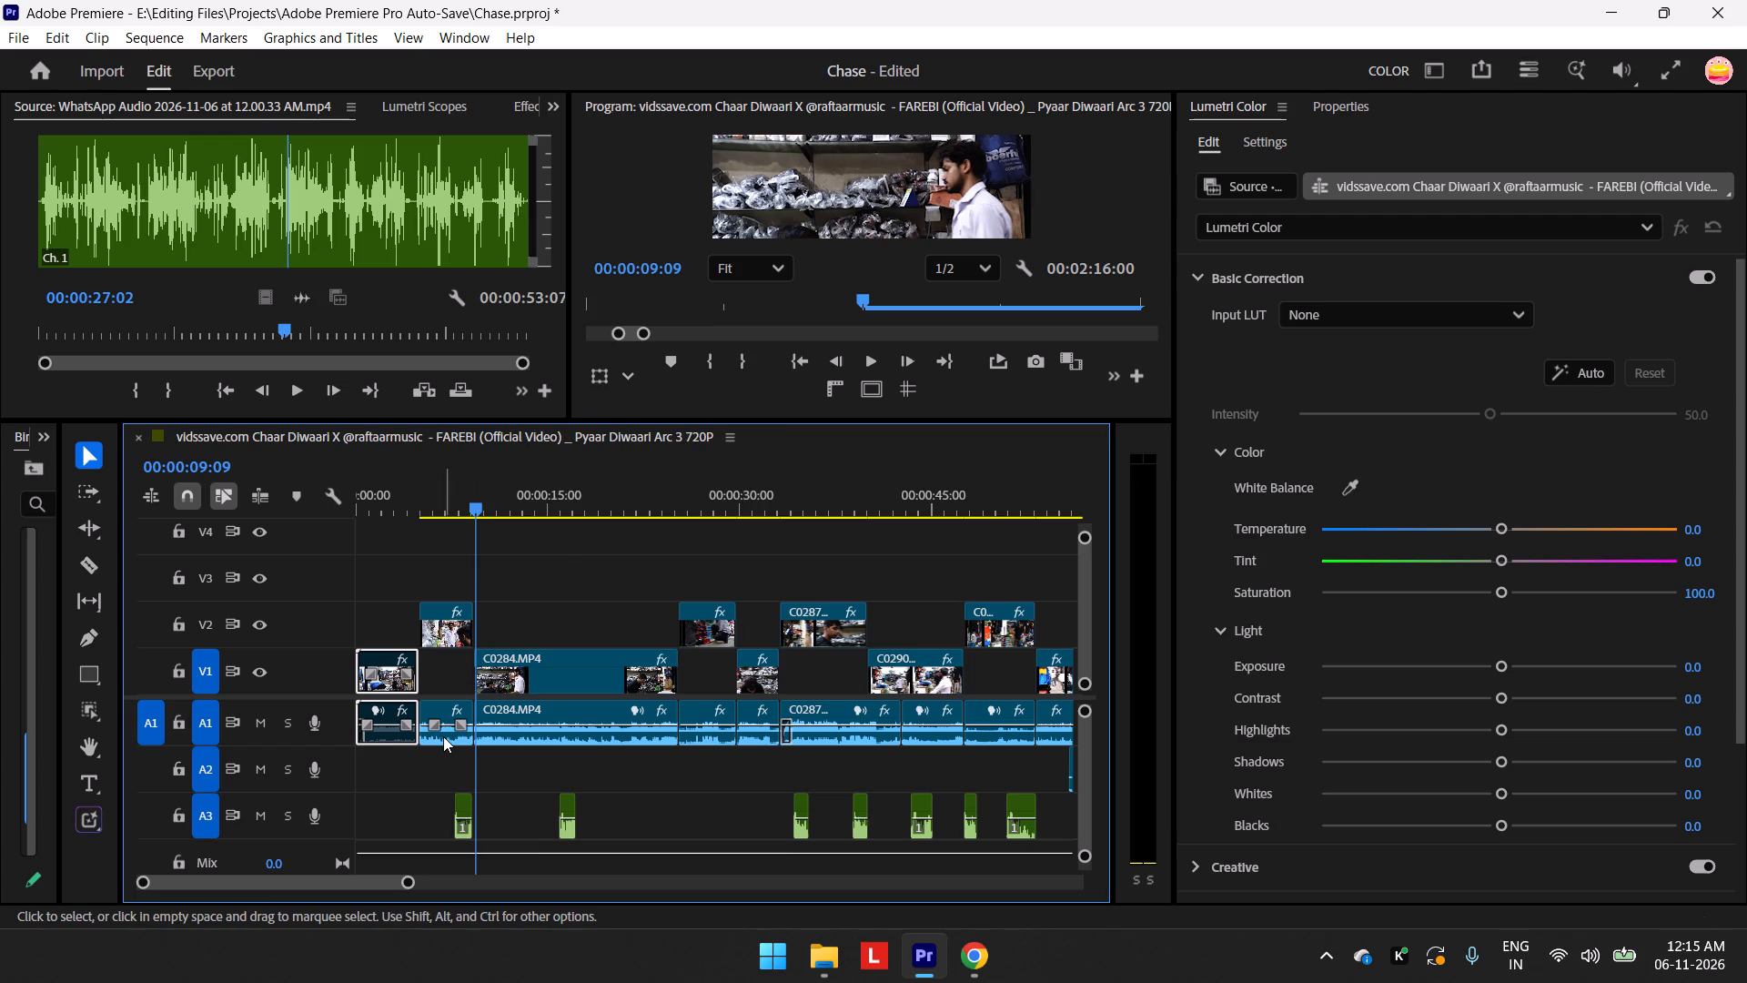
right_click(443, 736)
left_click(543, 390)
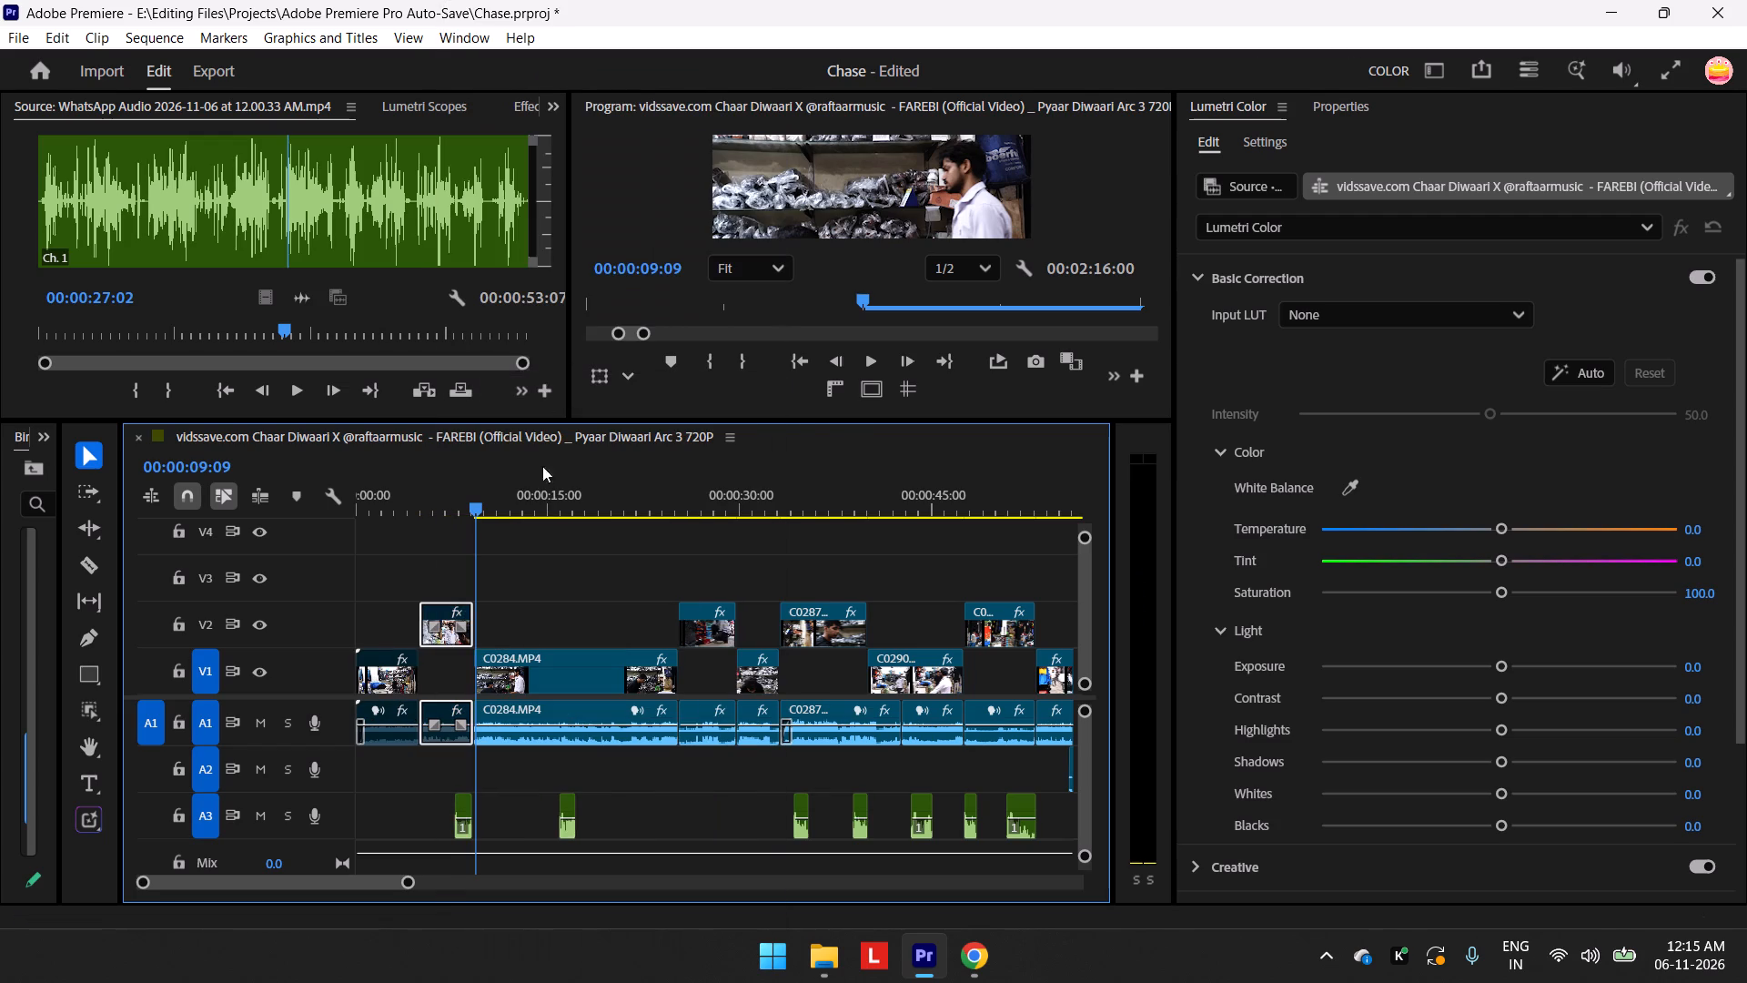
Replay from 00:00:07:09 to 00:00:09:11 to check the first WhatsApp voice segment on A3 without the A1 audio.
left_click_drag(475, 512, 450, 515)
key("space")
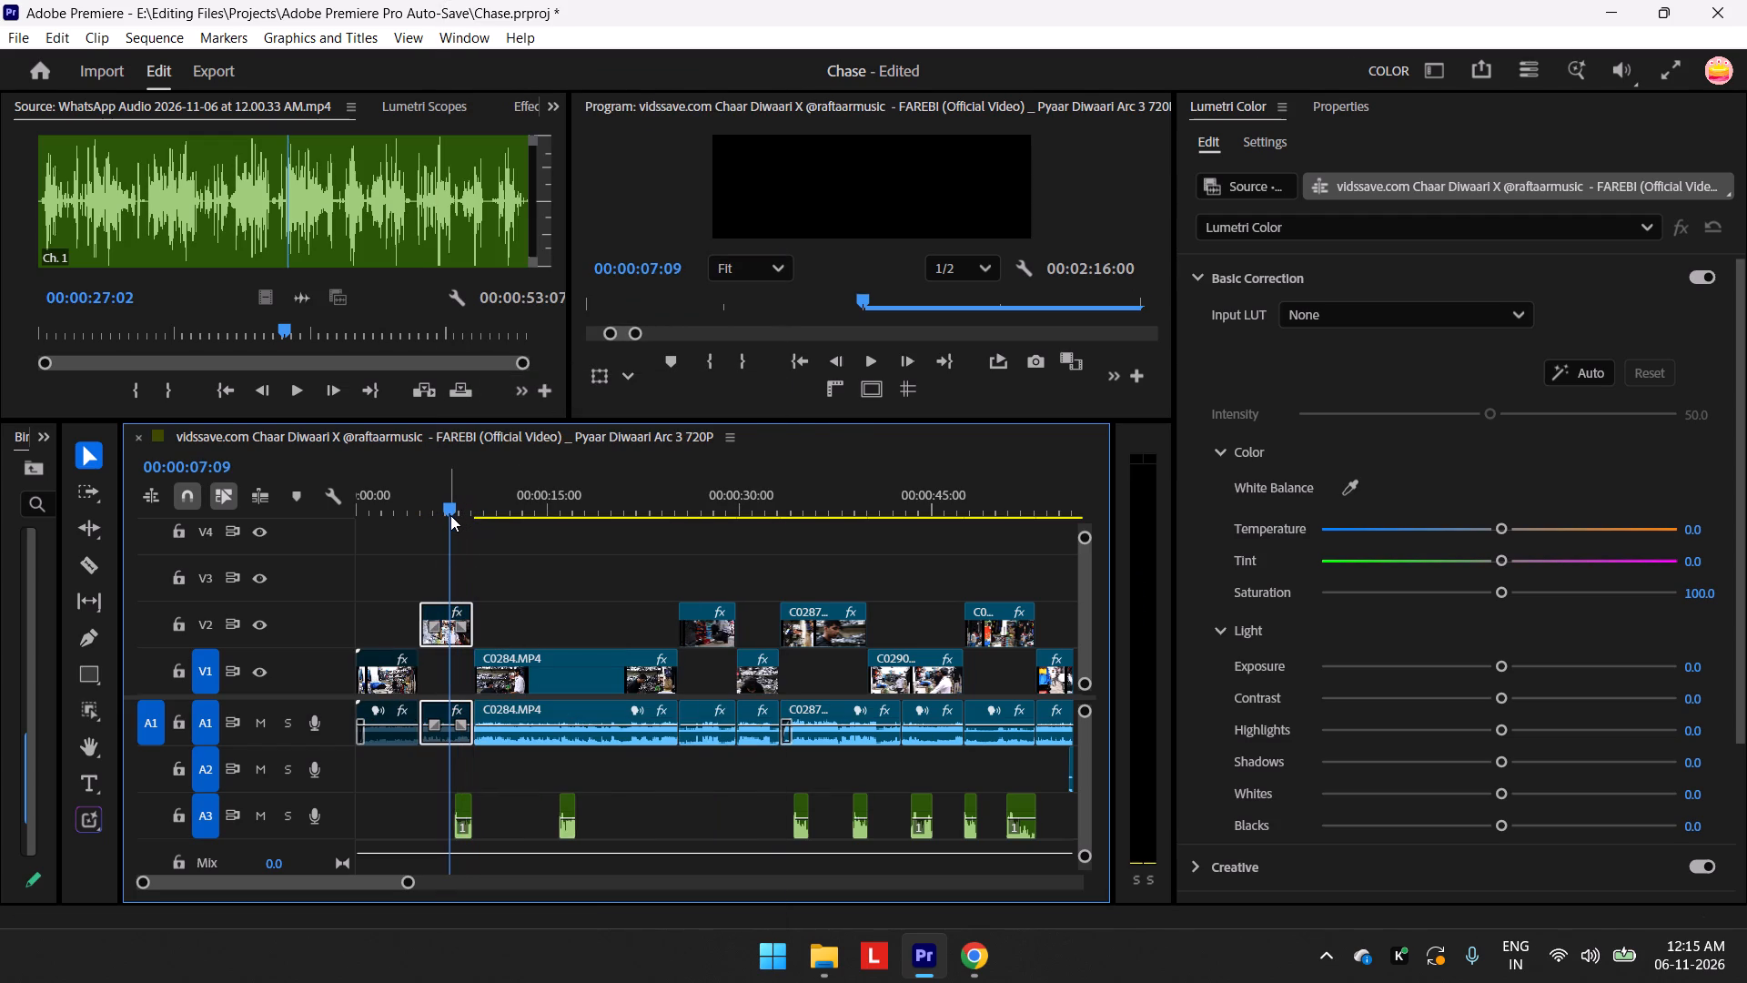
key("space")
left_click_drag(701, 418, 689, 575)
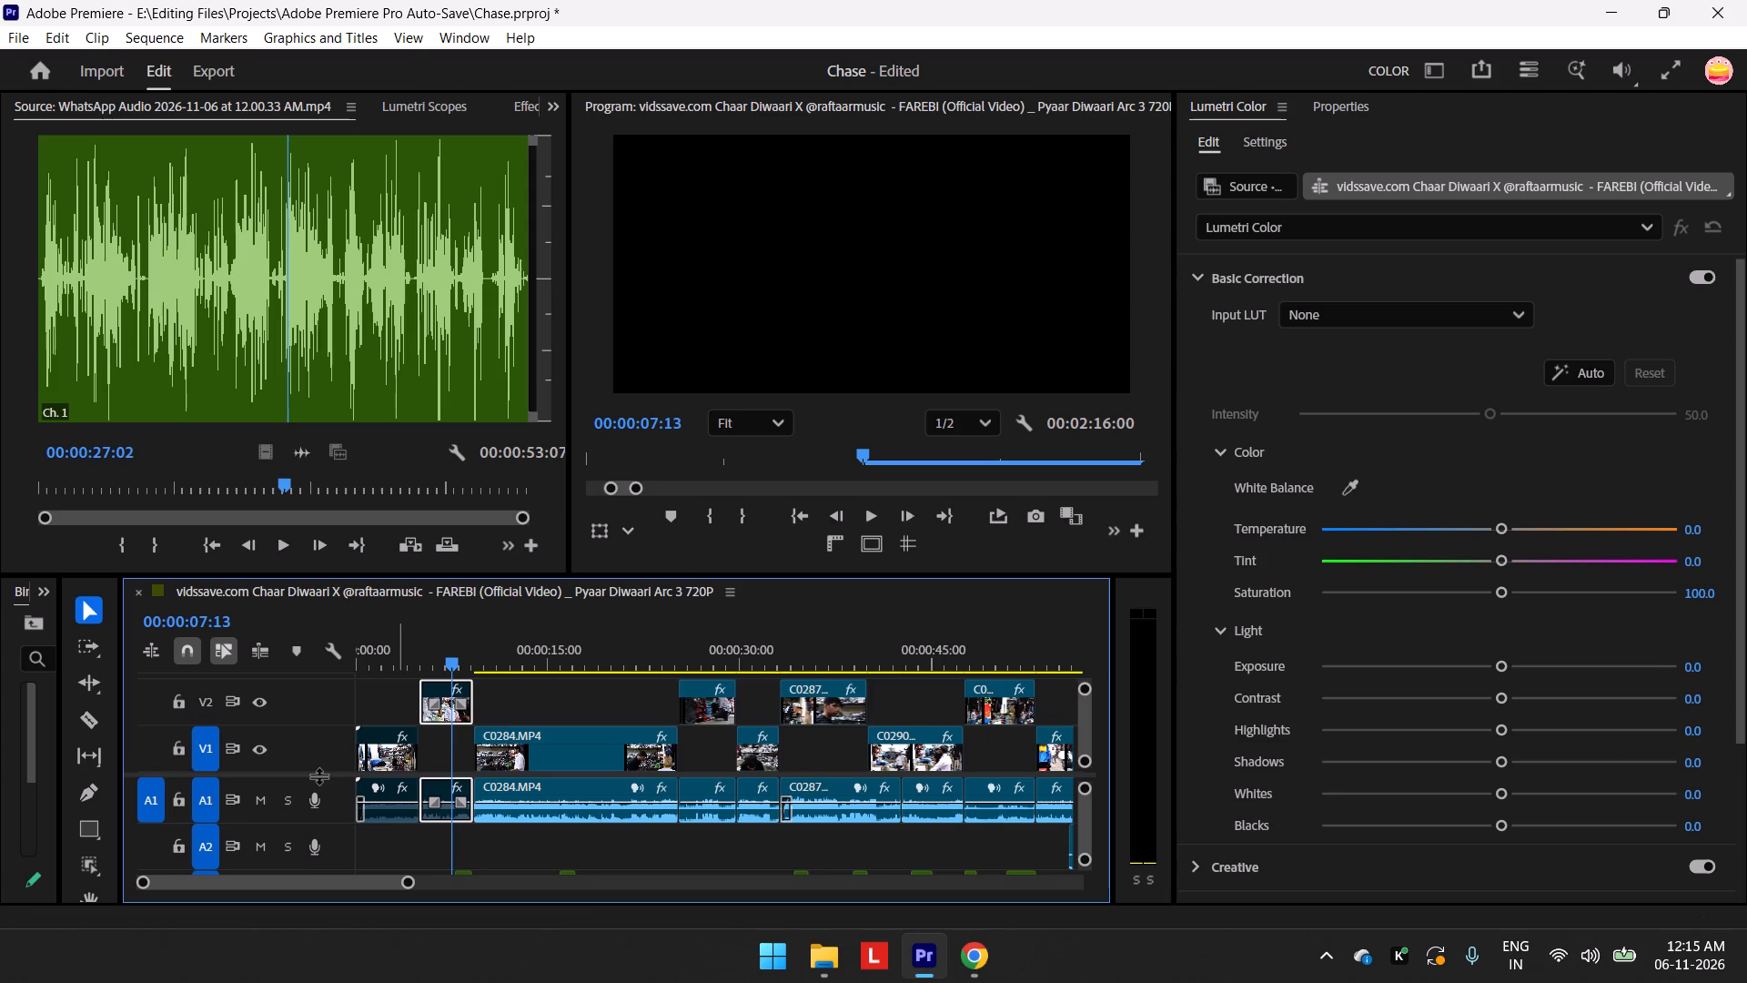
left_click_drag(318, 775, 327, 712)
key("space")
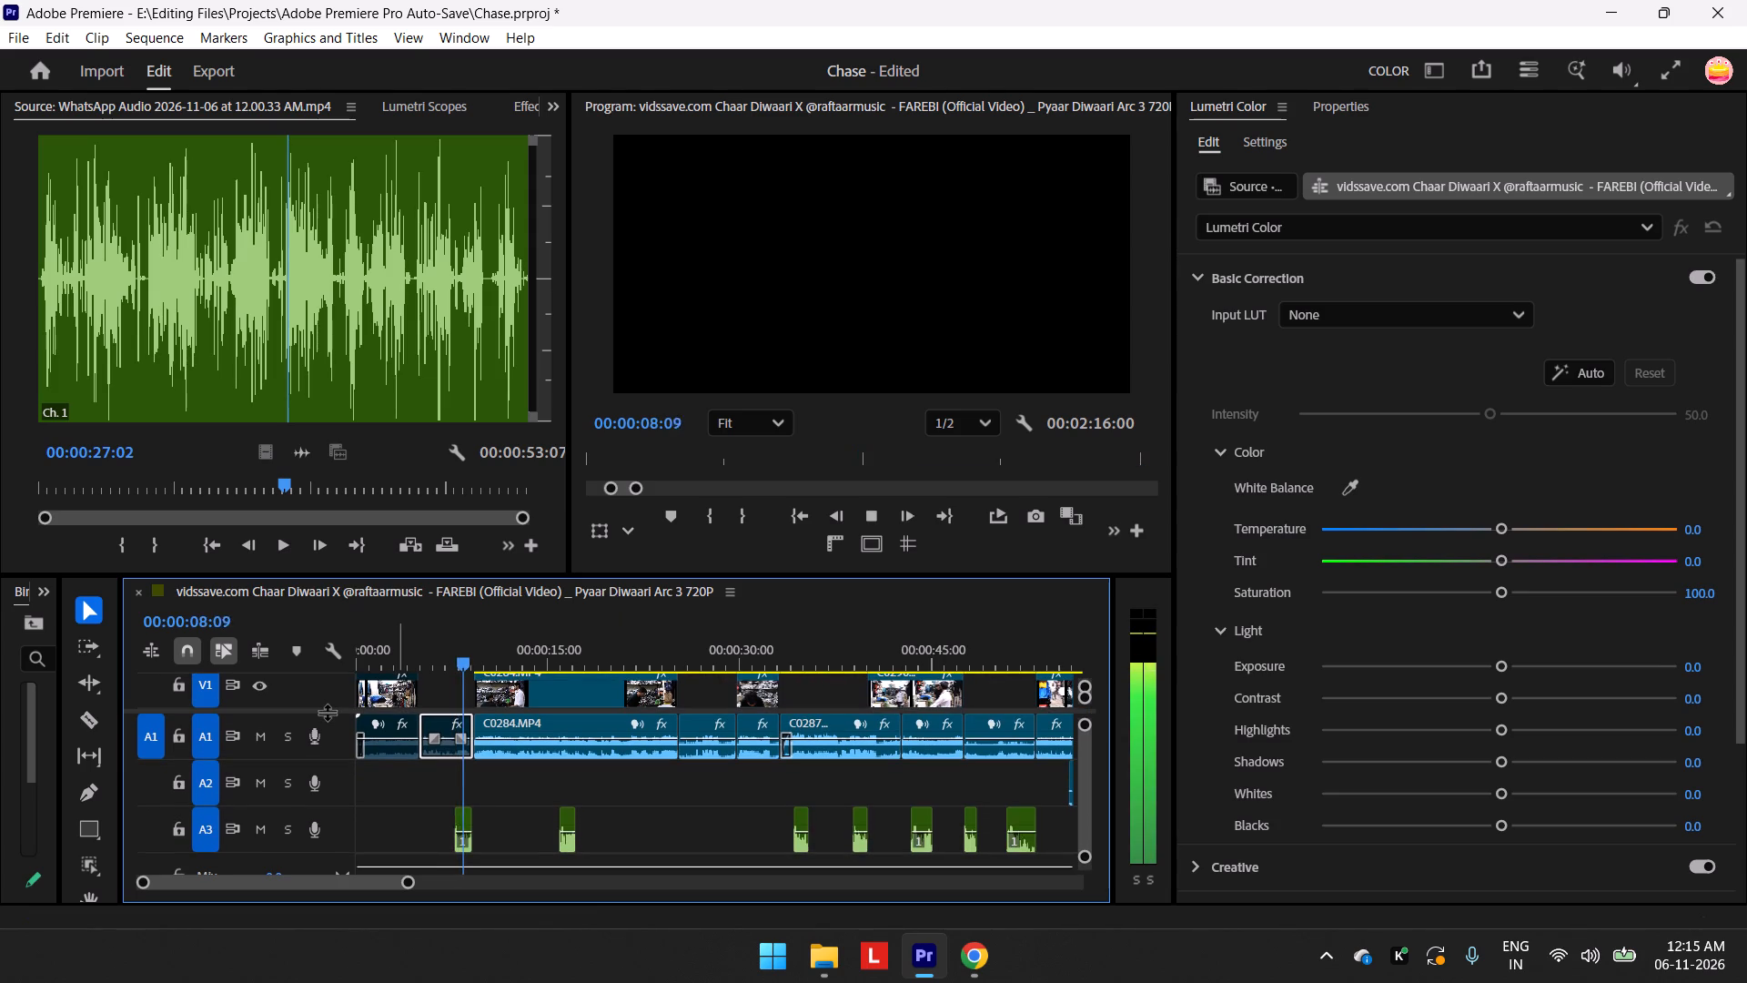
key("space")
key("space")
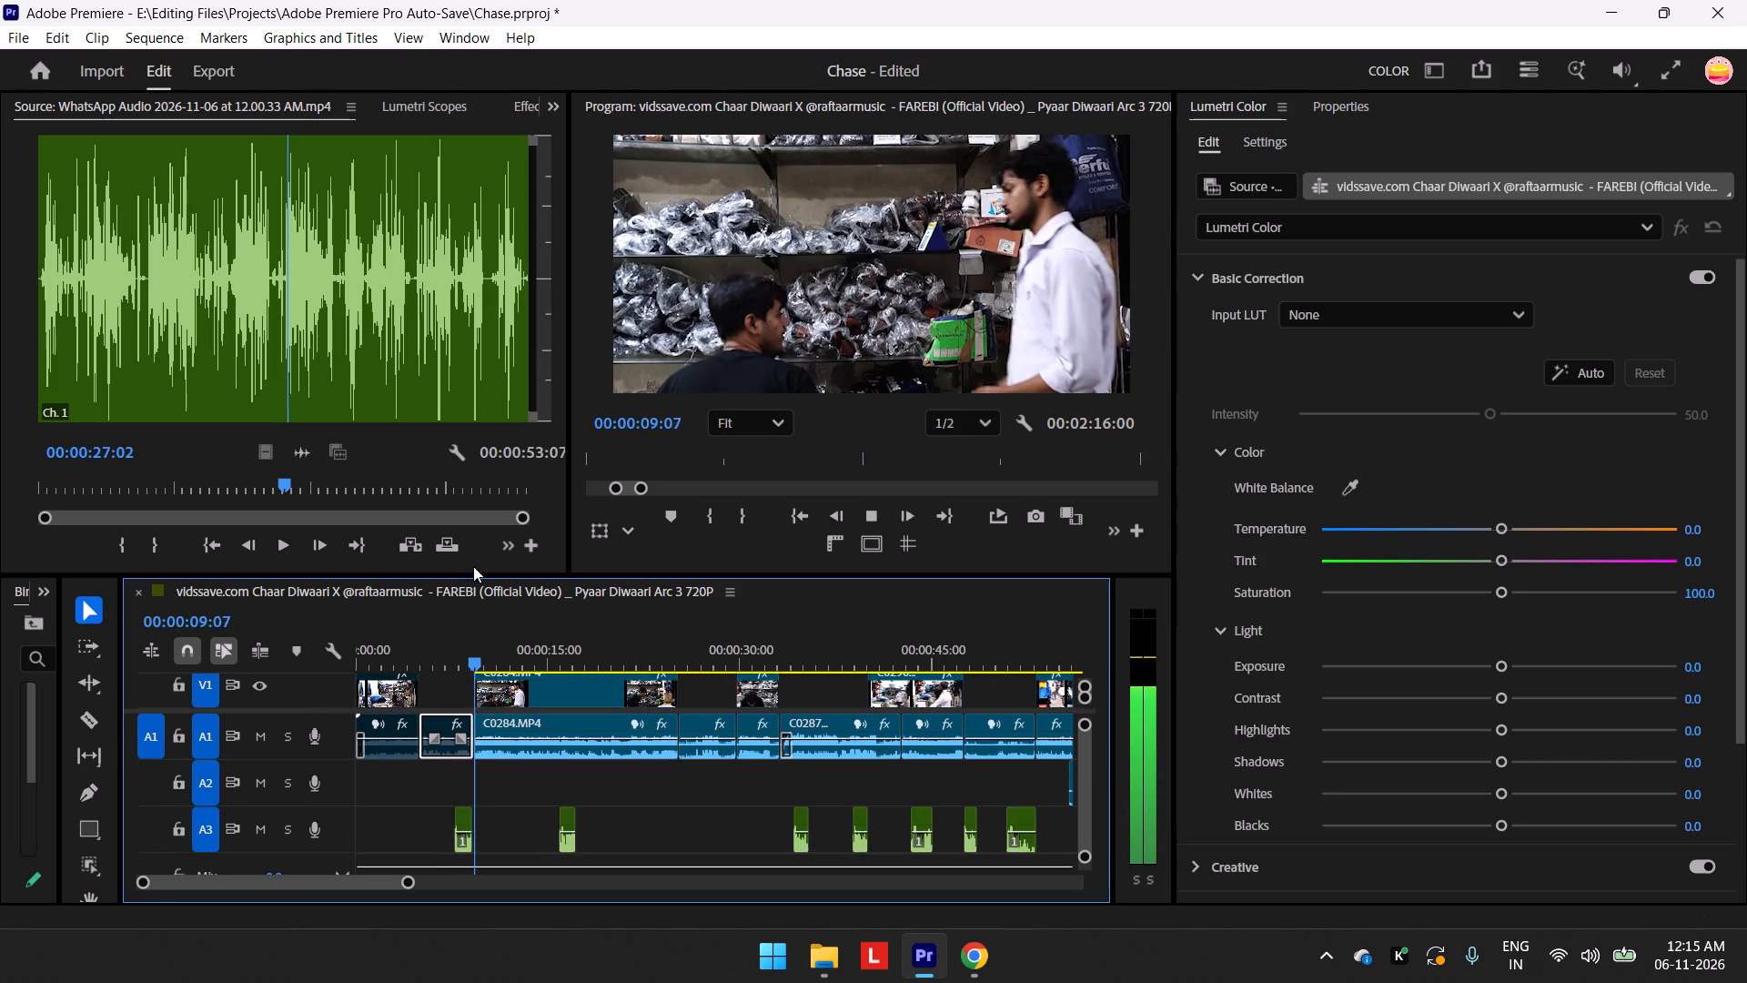
key("space")
left_click_drag(474, 574, 510, 443)
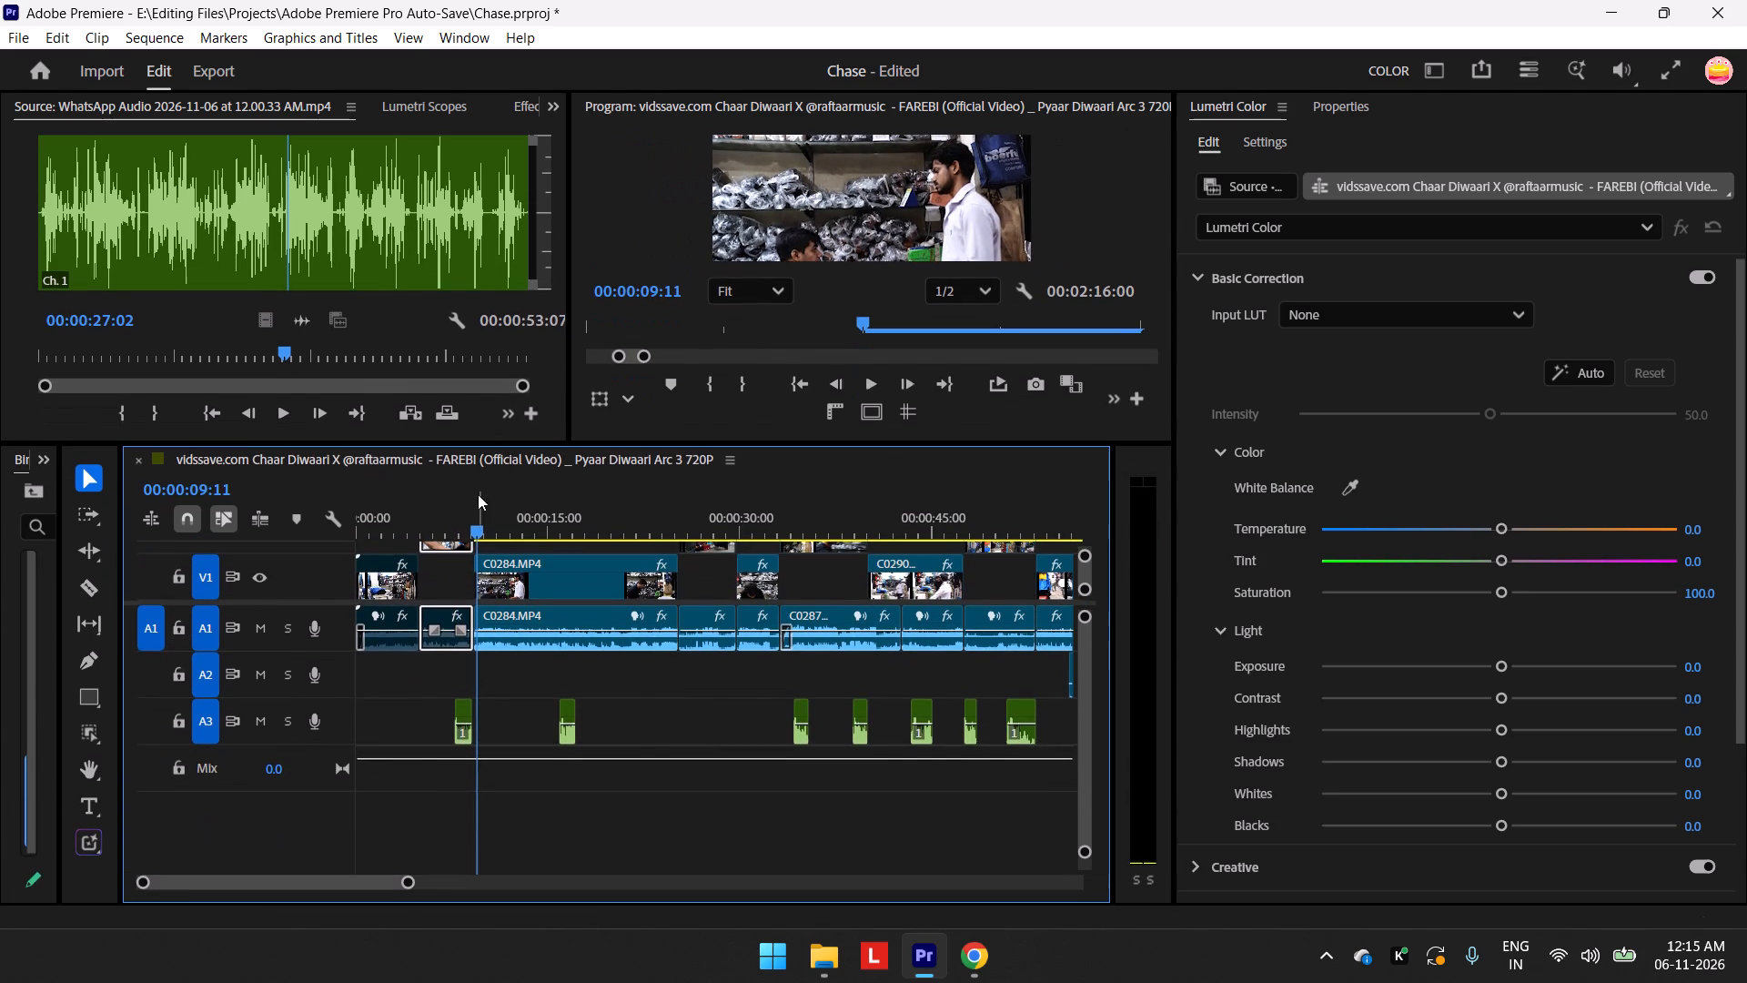
Unlink the first V1 clip from its A1 audio and re-enable only its video.
left_click_drag(472, 522, 369, 547)
left_click(382, 590)
right_click(384, 589)
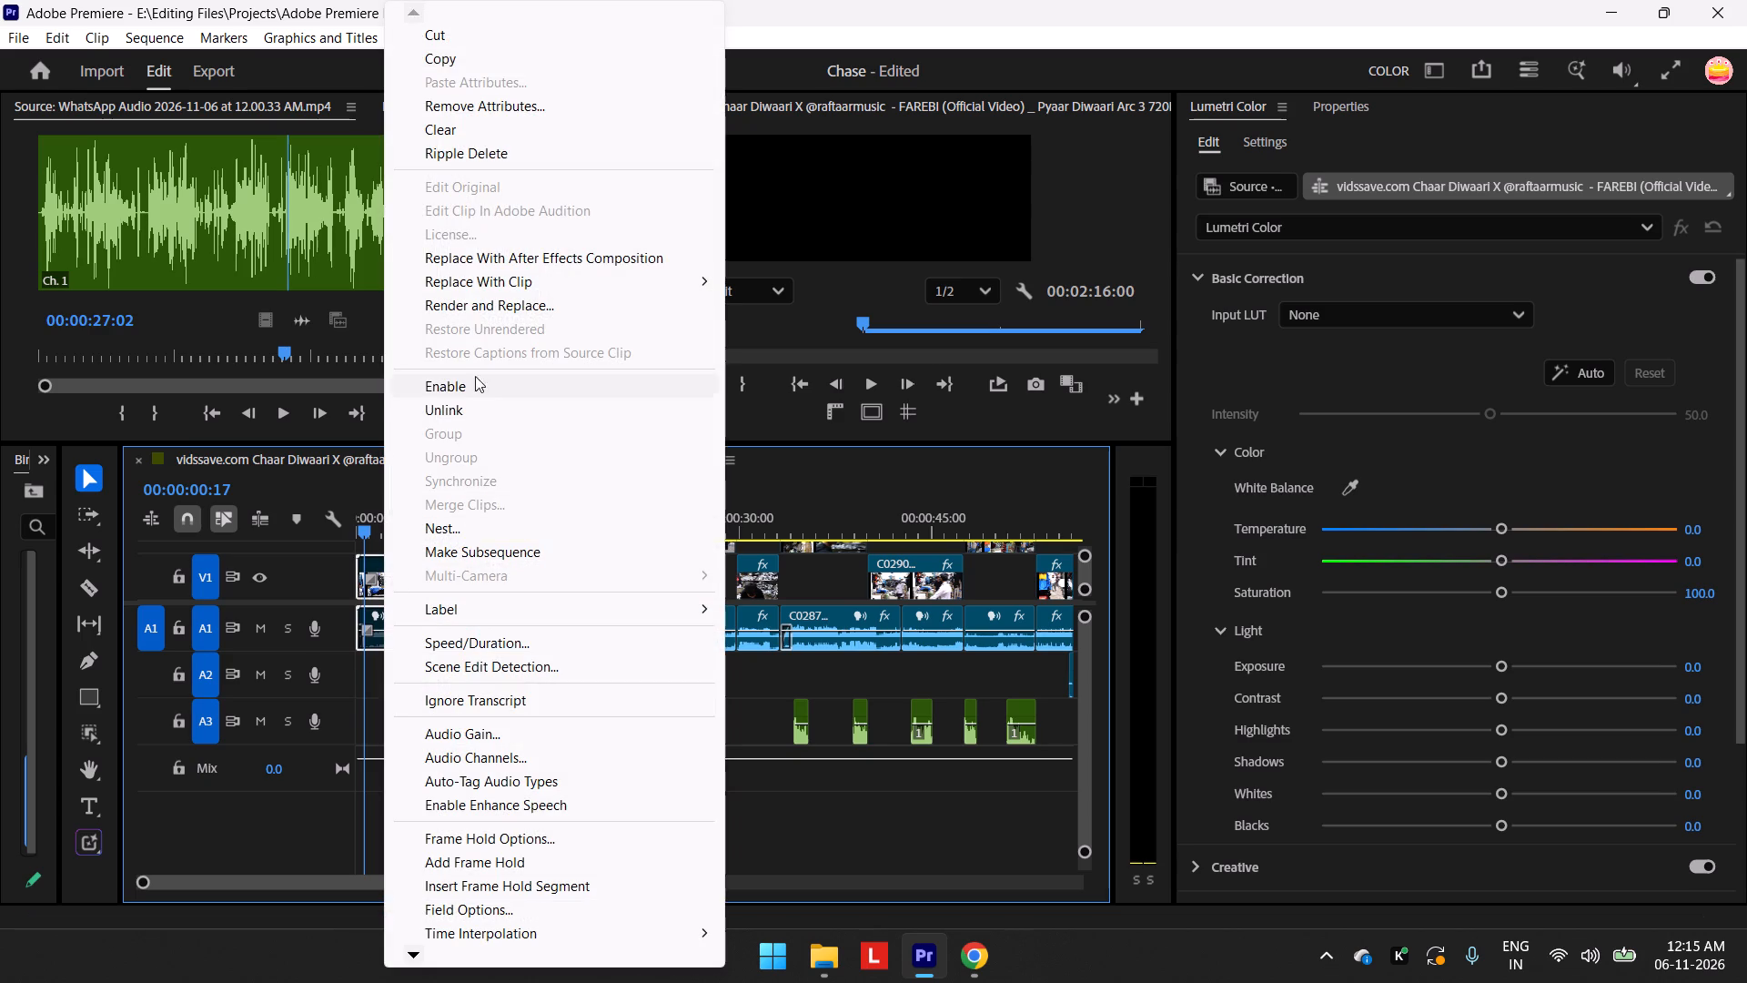
left_click(449, 418)
left_click(395, 582)
right_click(395, 582)
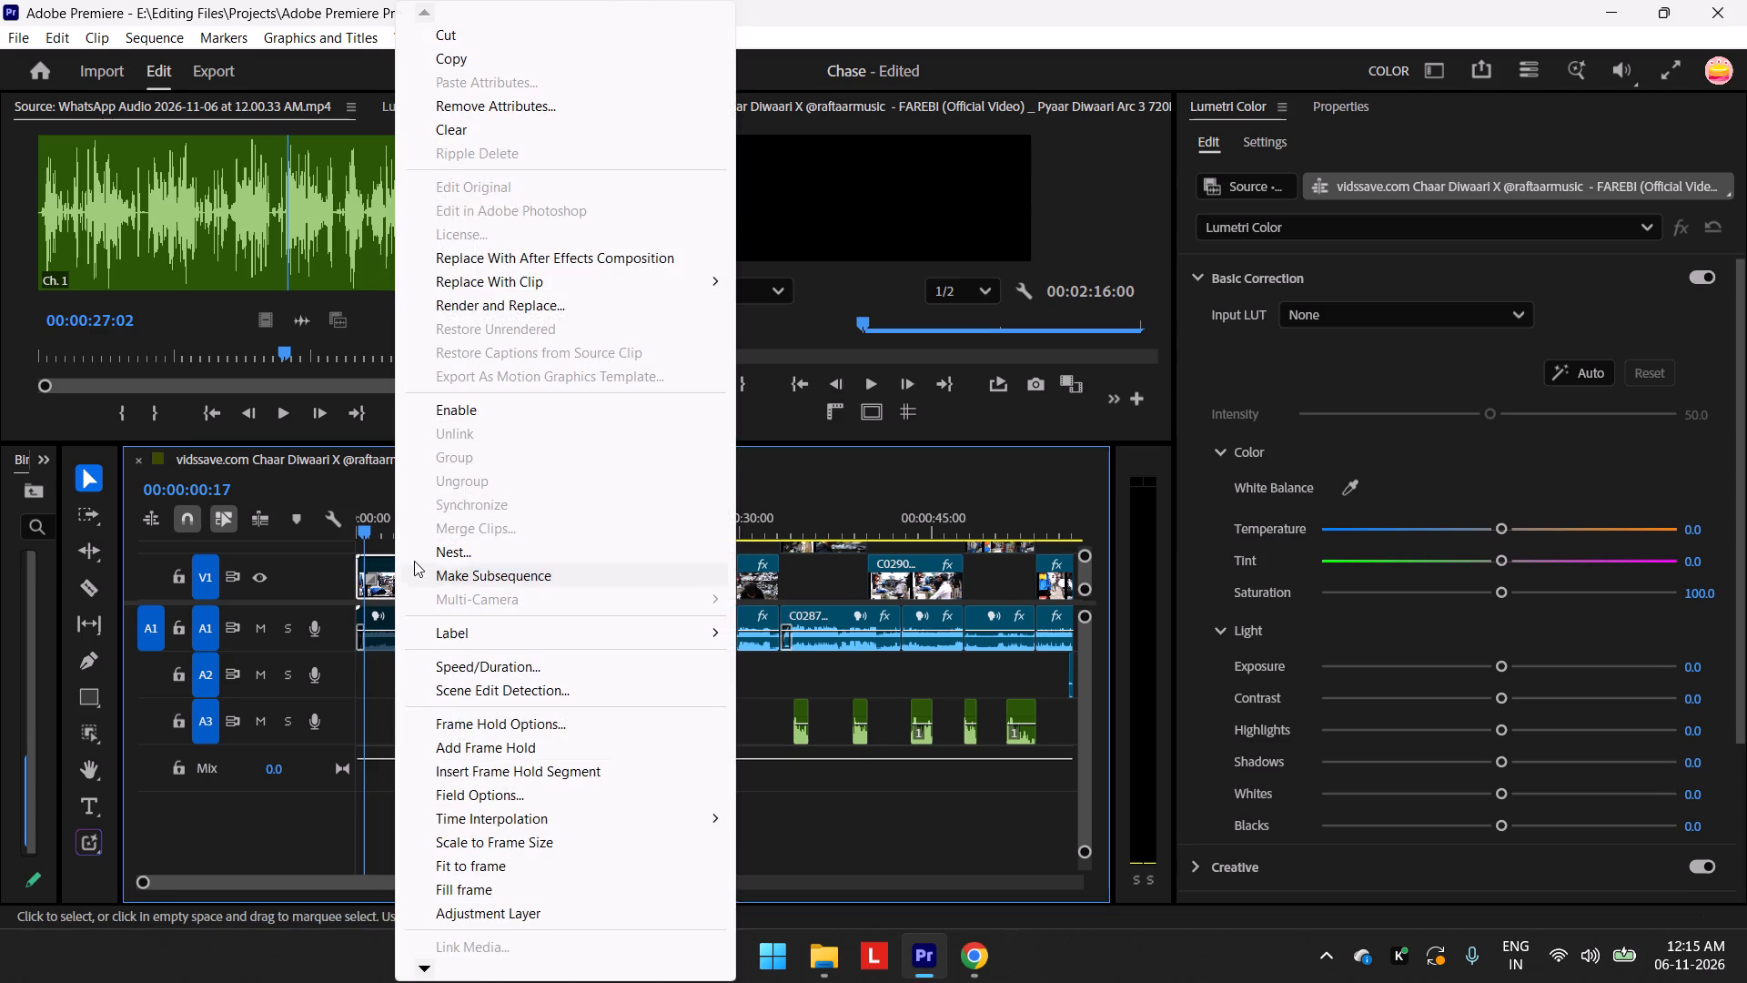
left_click(479, 412)
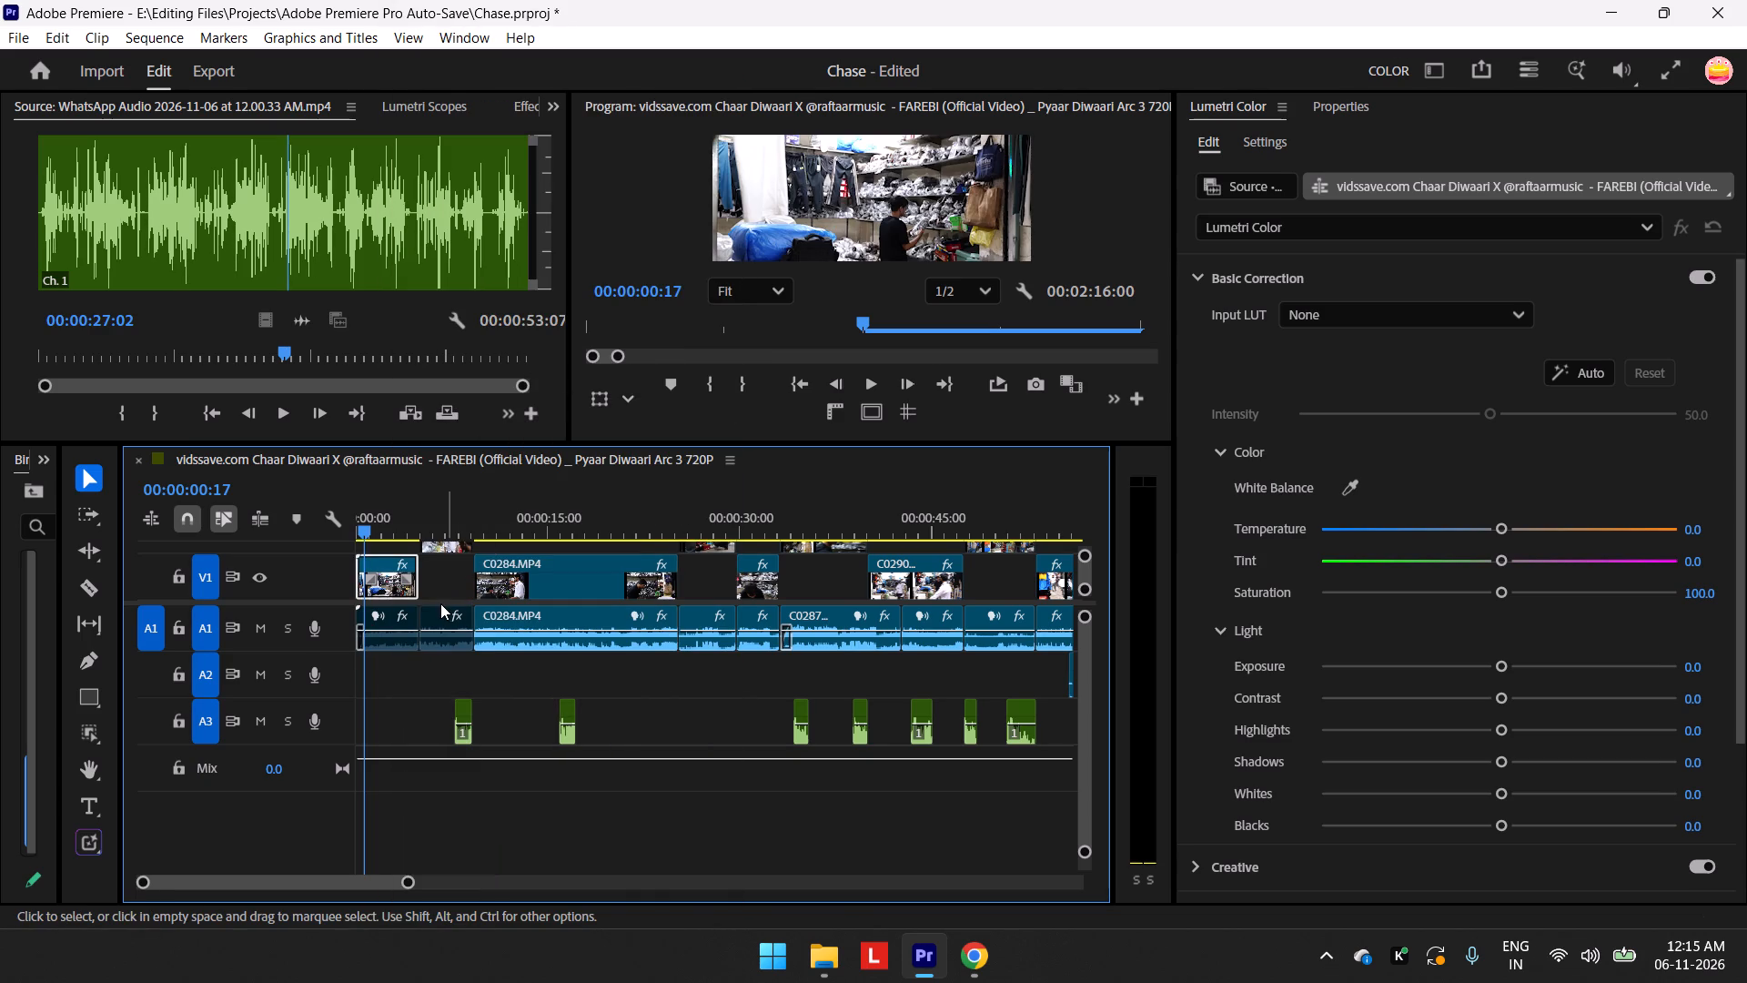
Unlink the first V2 clip from its A1 audio and re-enable only its video.
left_click(456, 544)
right_click(456, 544)
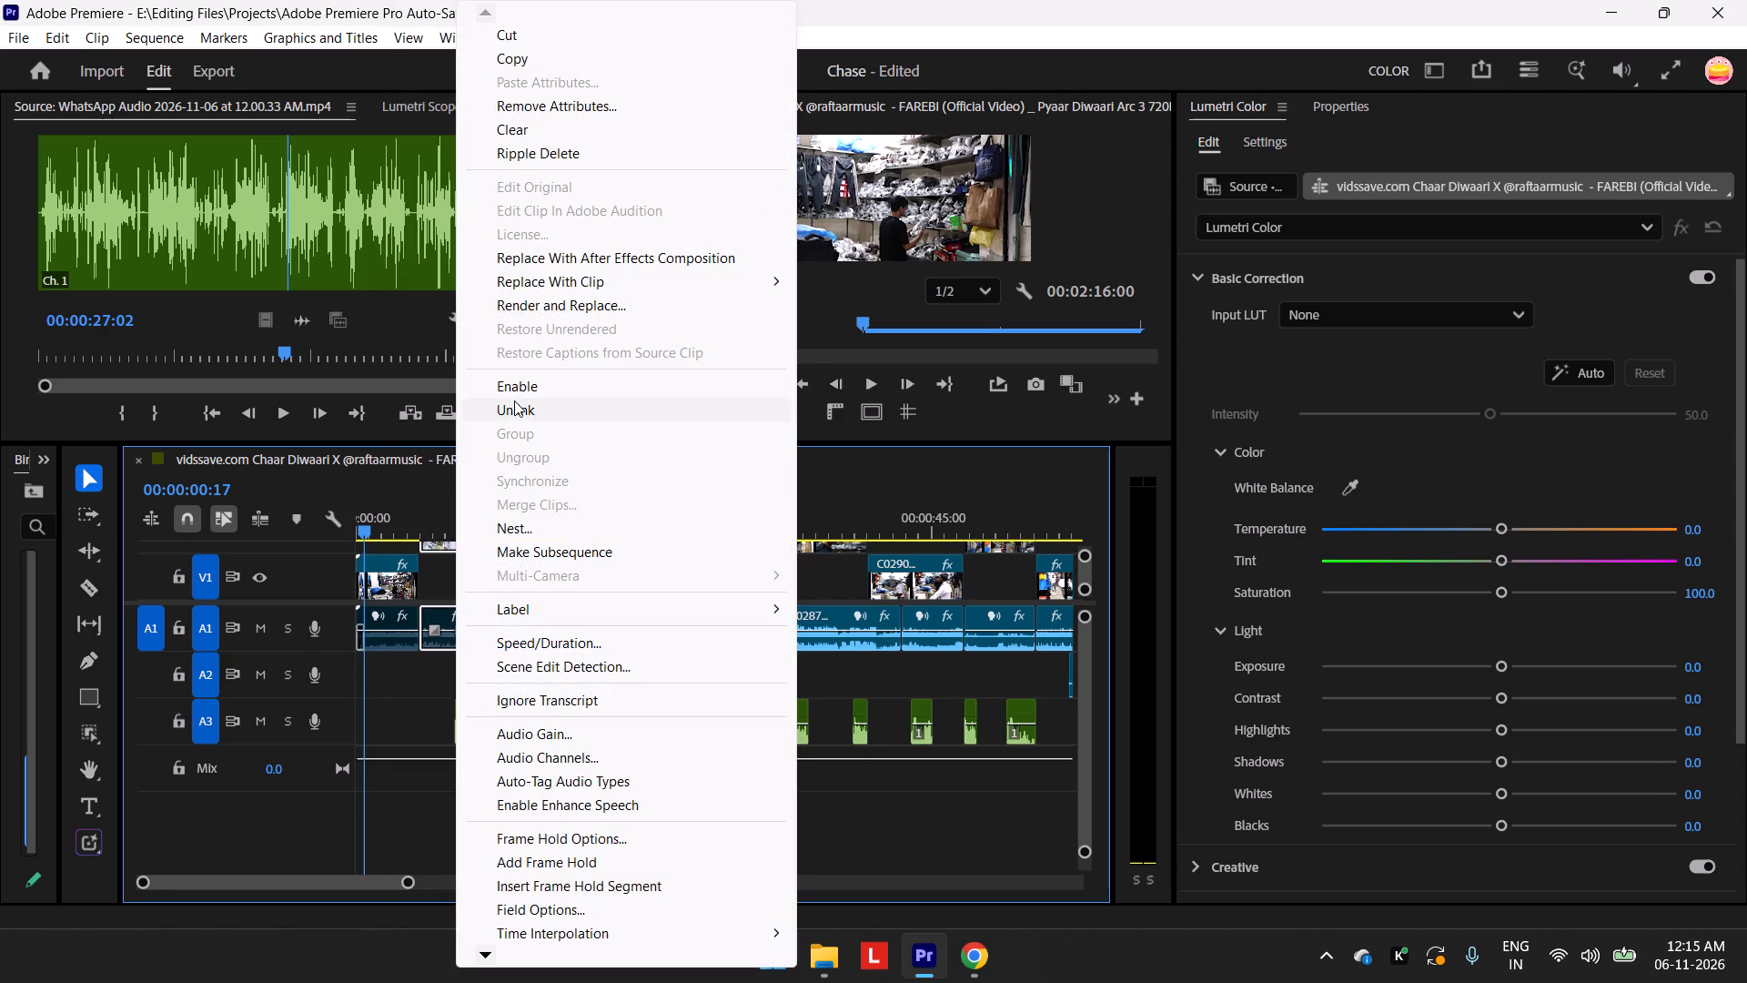
left_click(514, 404)
left_click(461, 546)
right_click(461, 546)
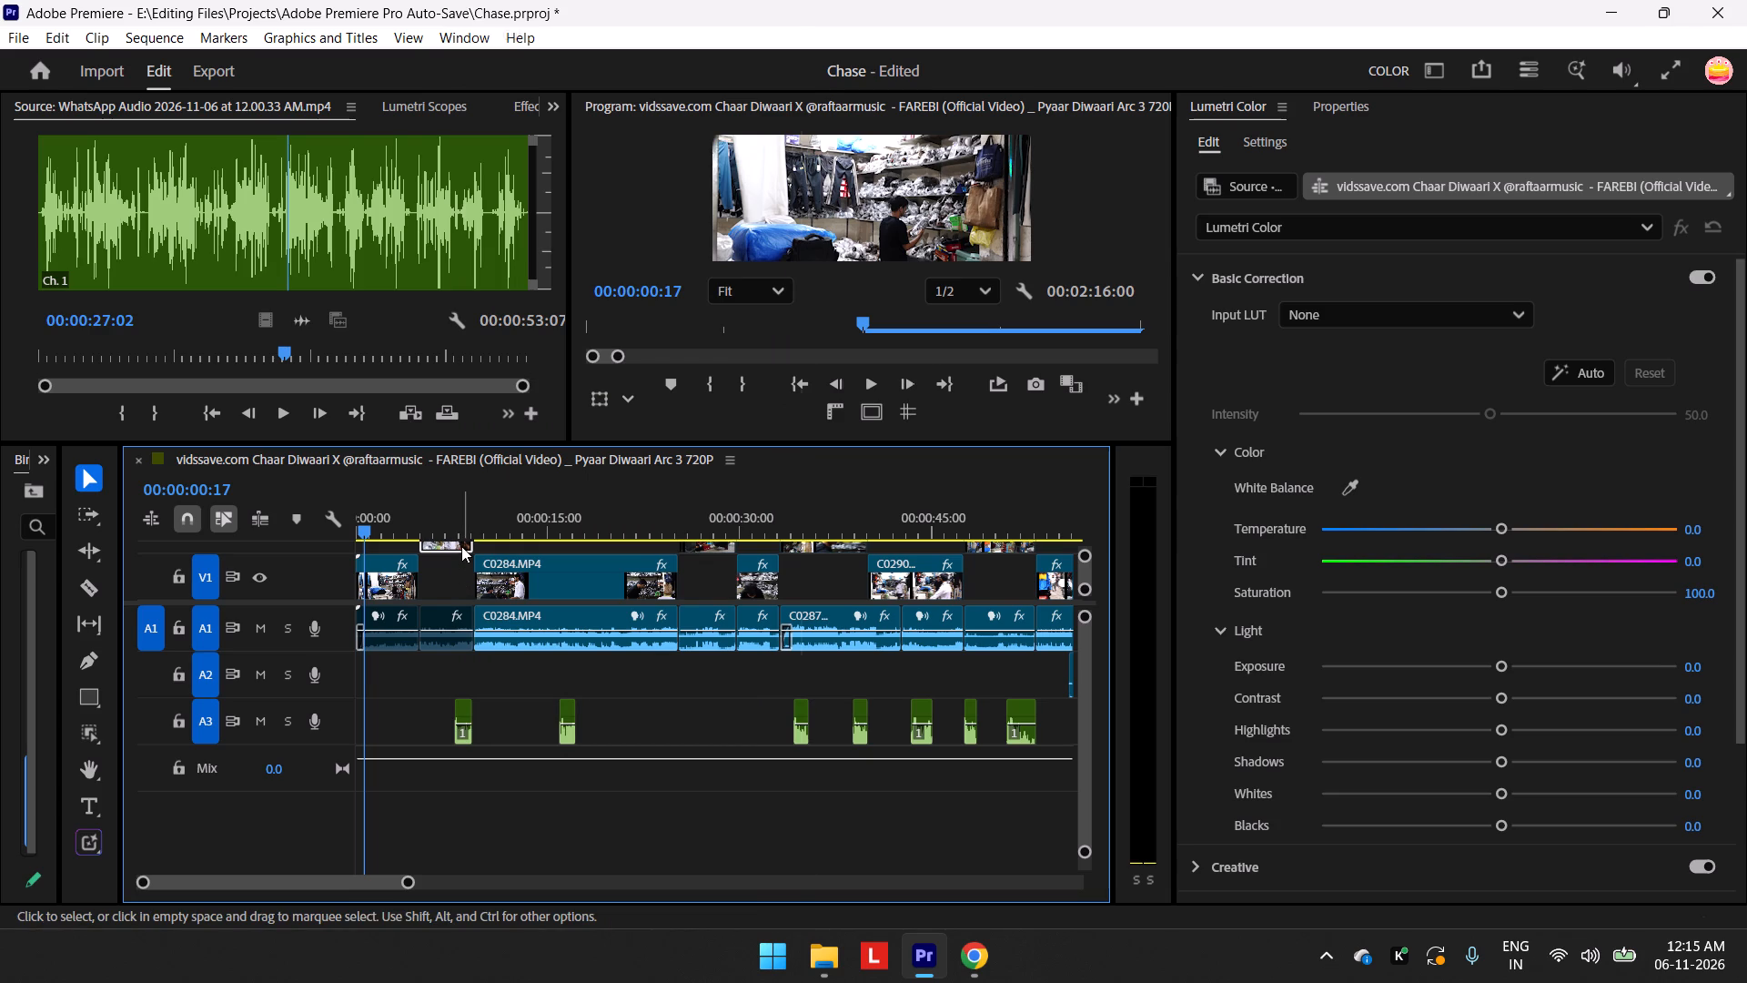
left_click(549, 412)
Play on to 00:00:16:21, find the cue point, and move the second A3 WhatsApp segment to start at 00:00:15:03.
key("space")
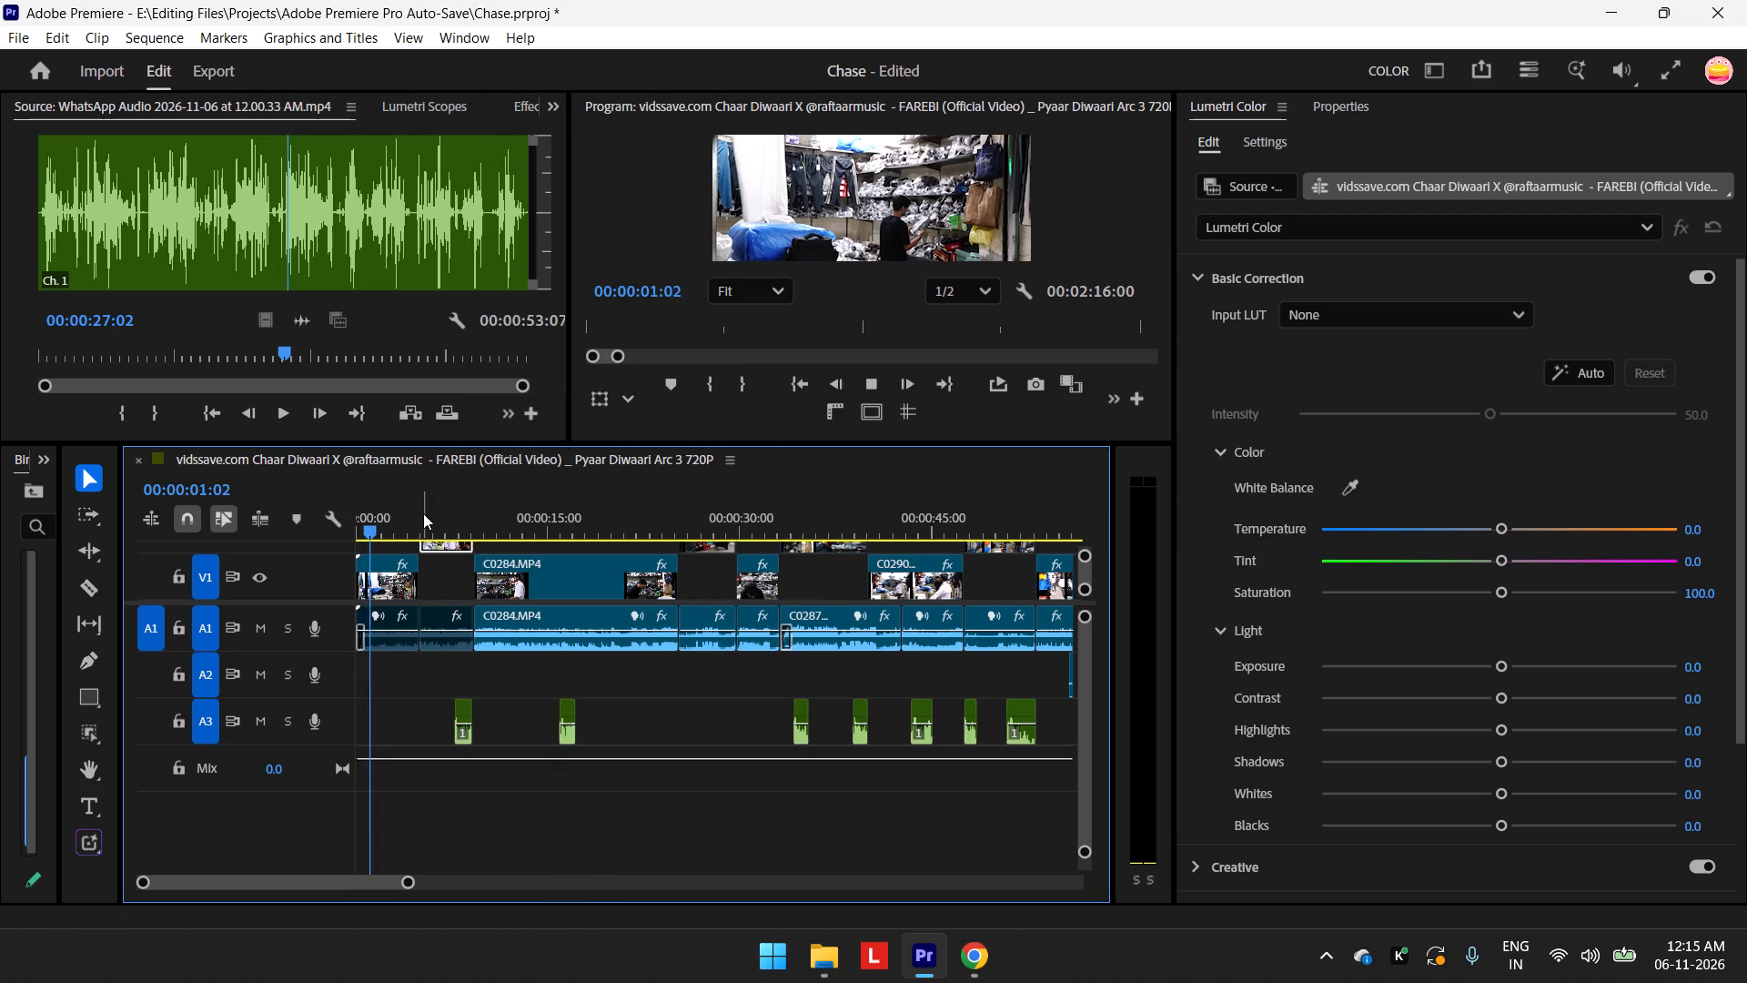
left_click_drag(633, 443, 617, 502)
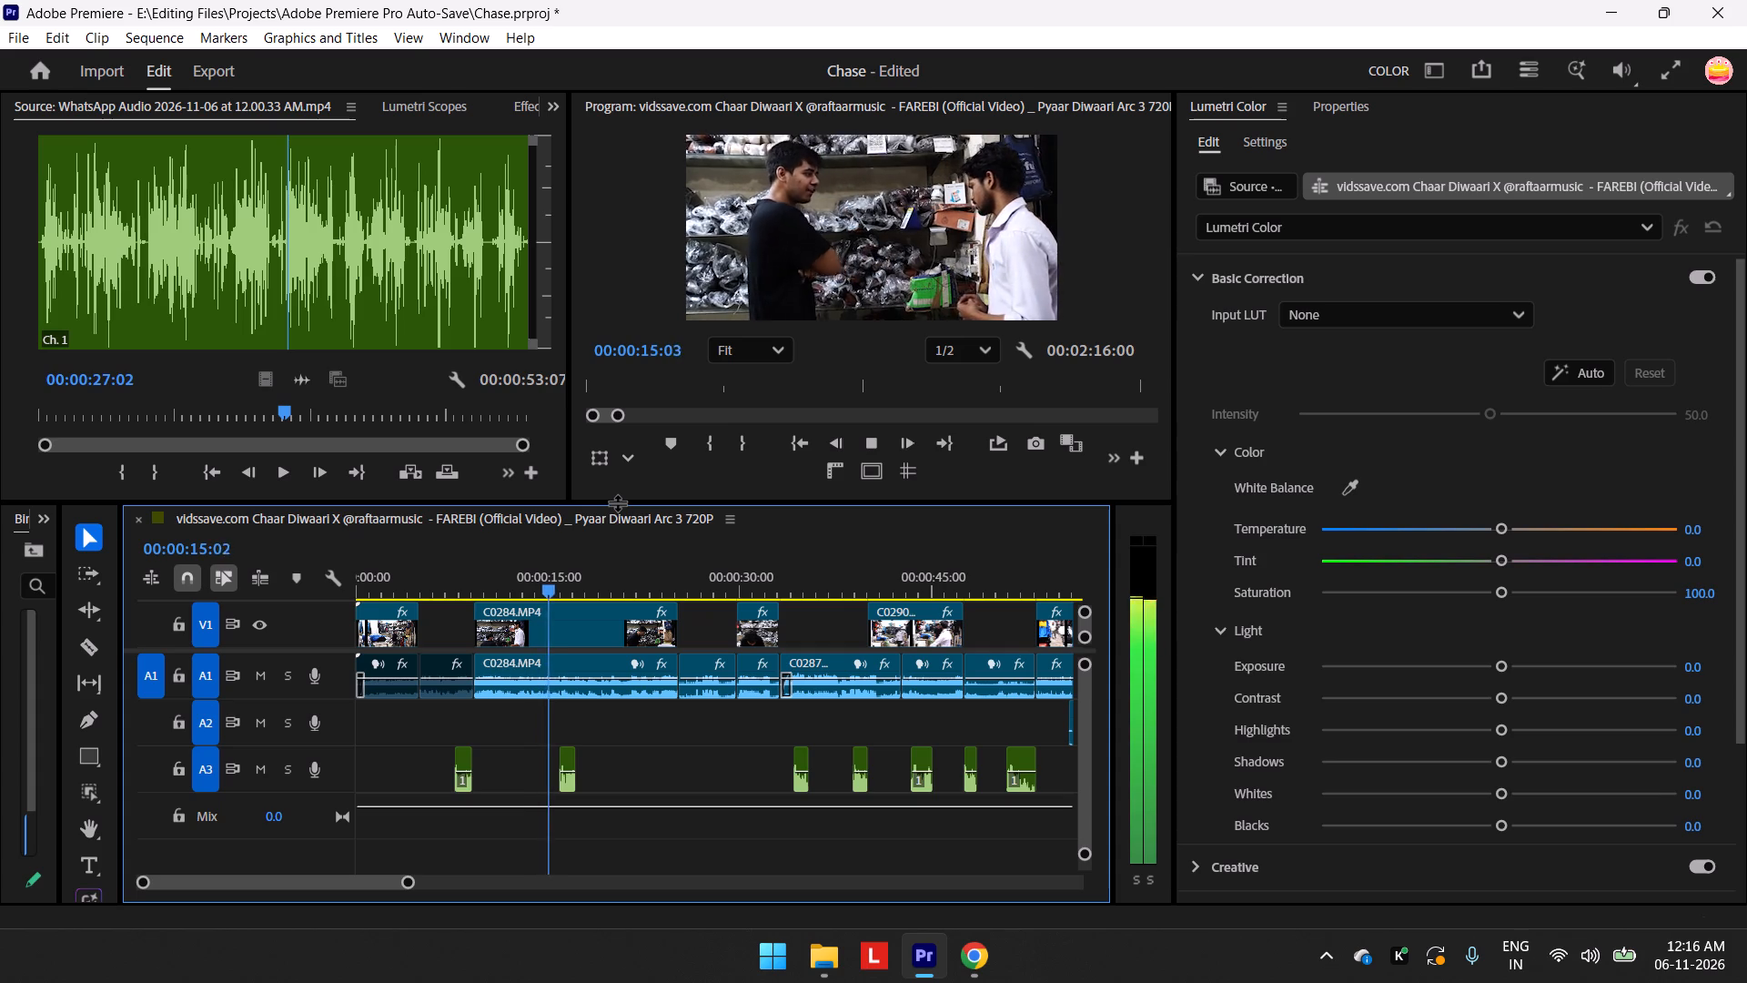
key("space")
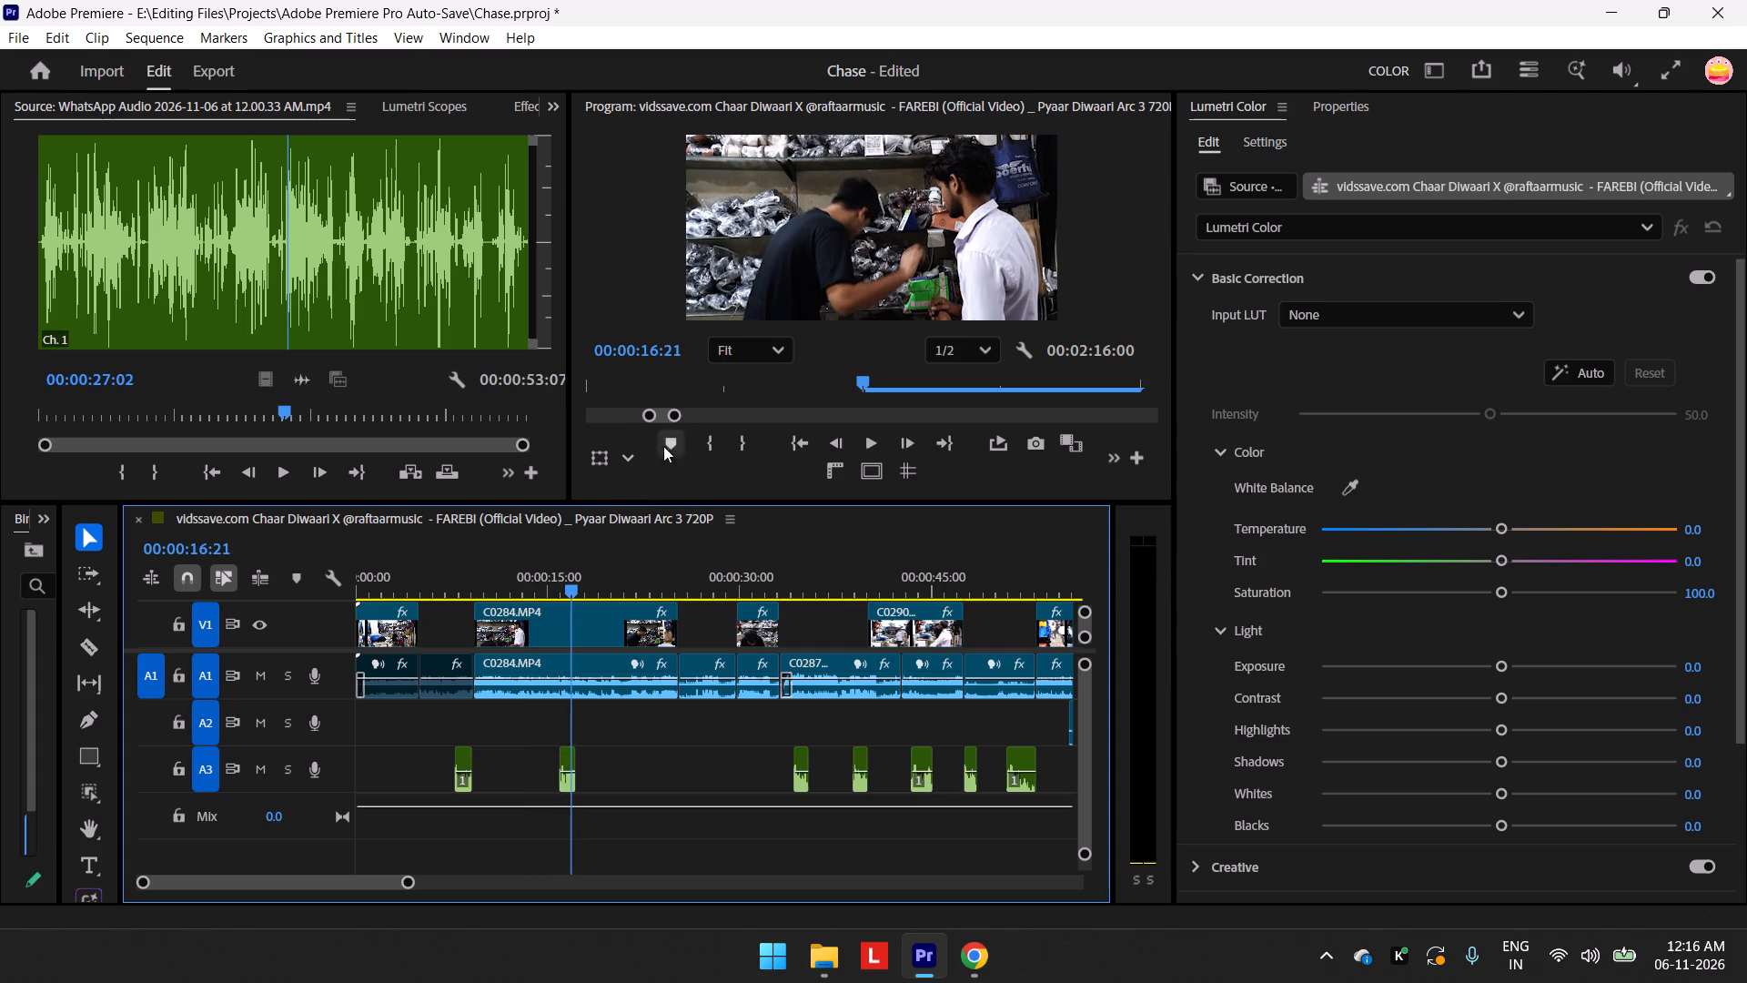
left_click_drag(567, 575, 541, 591)
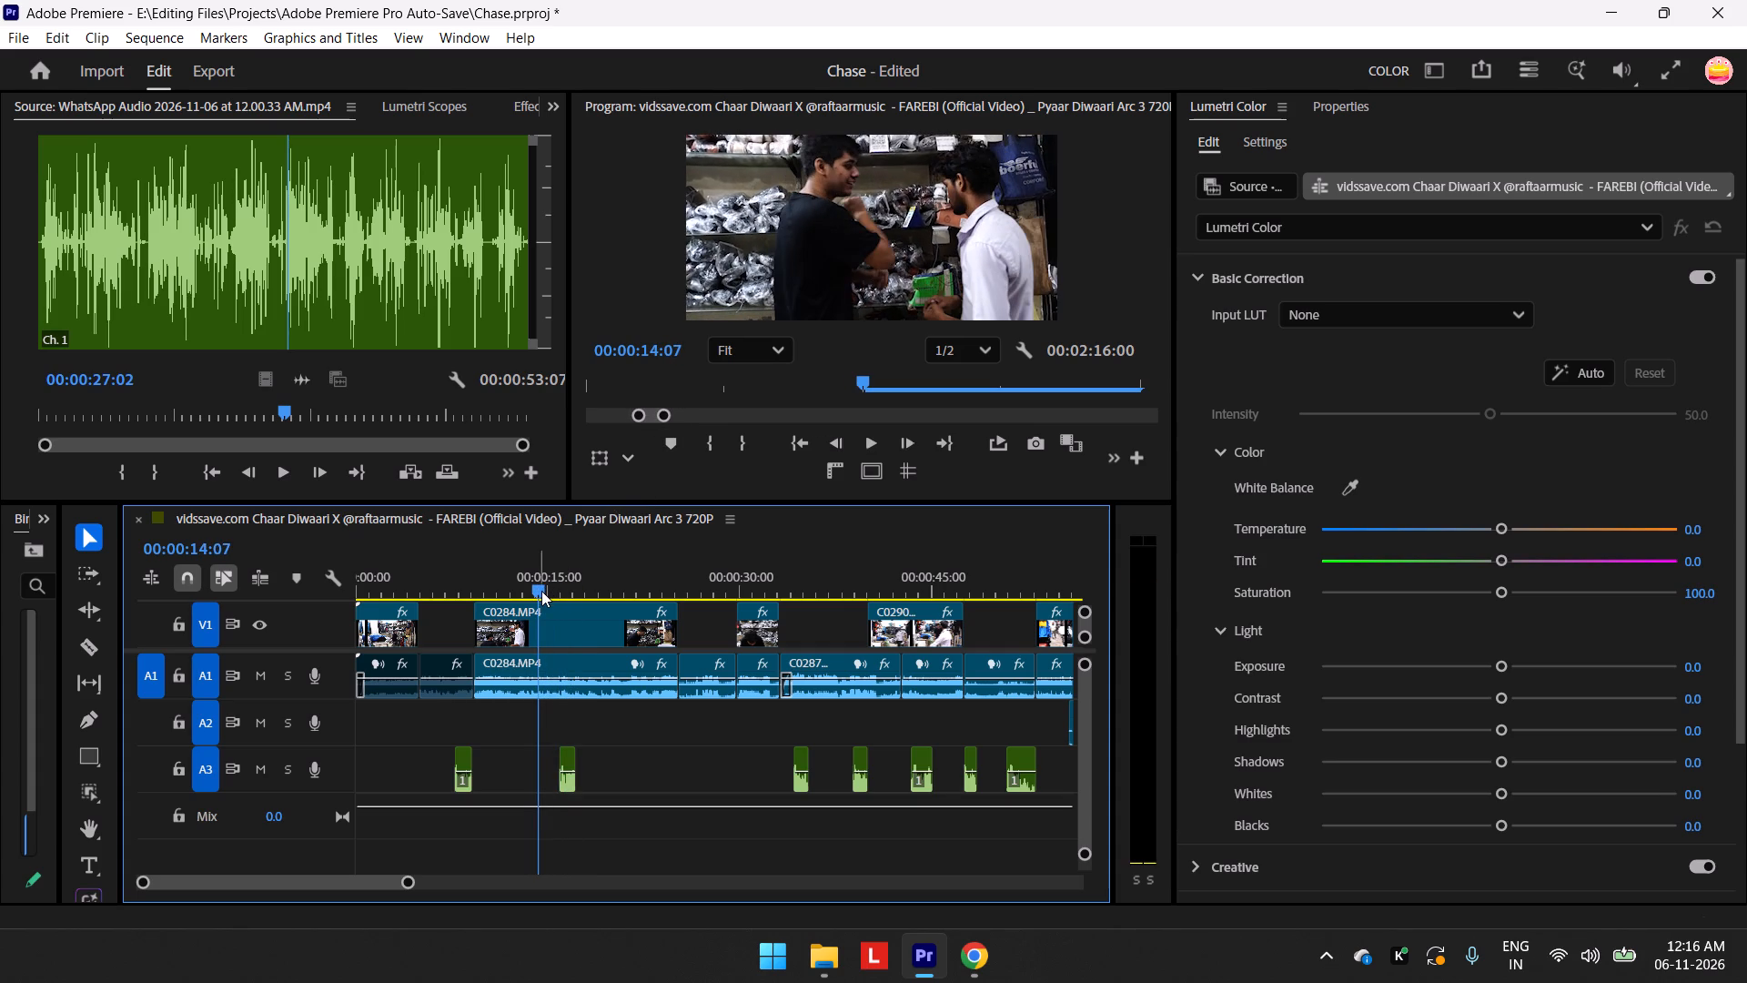
key("space")
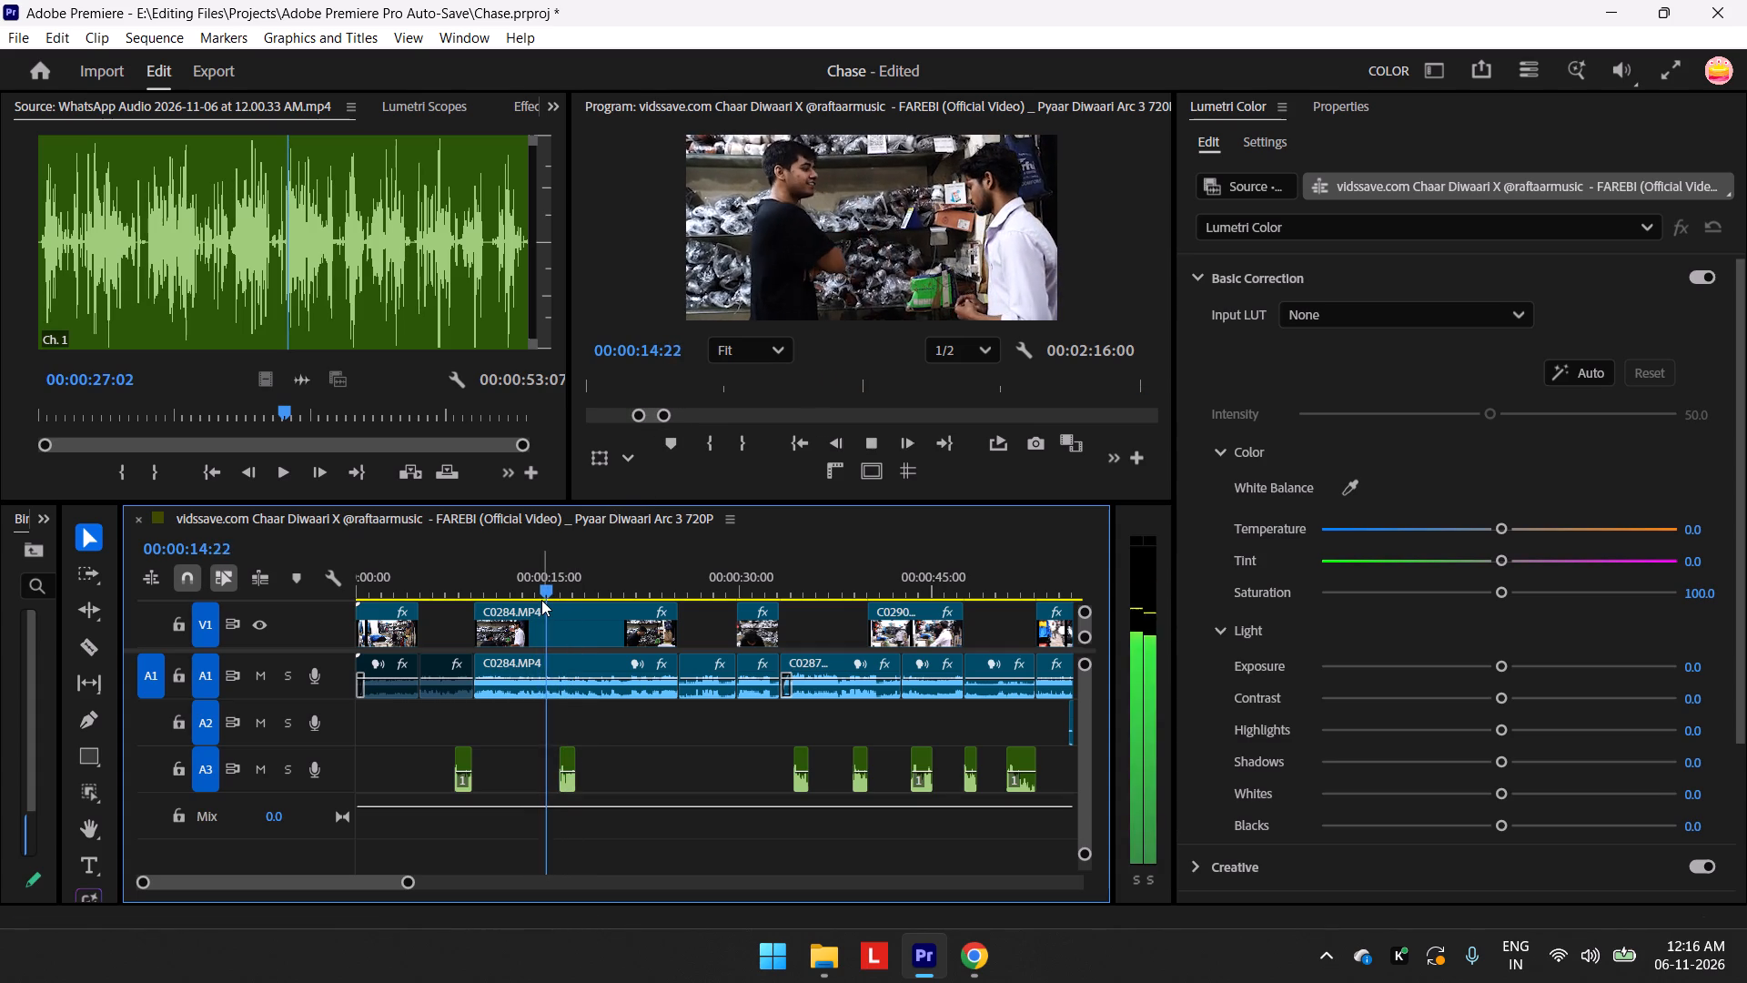
key("space")
key("space")
key("space")
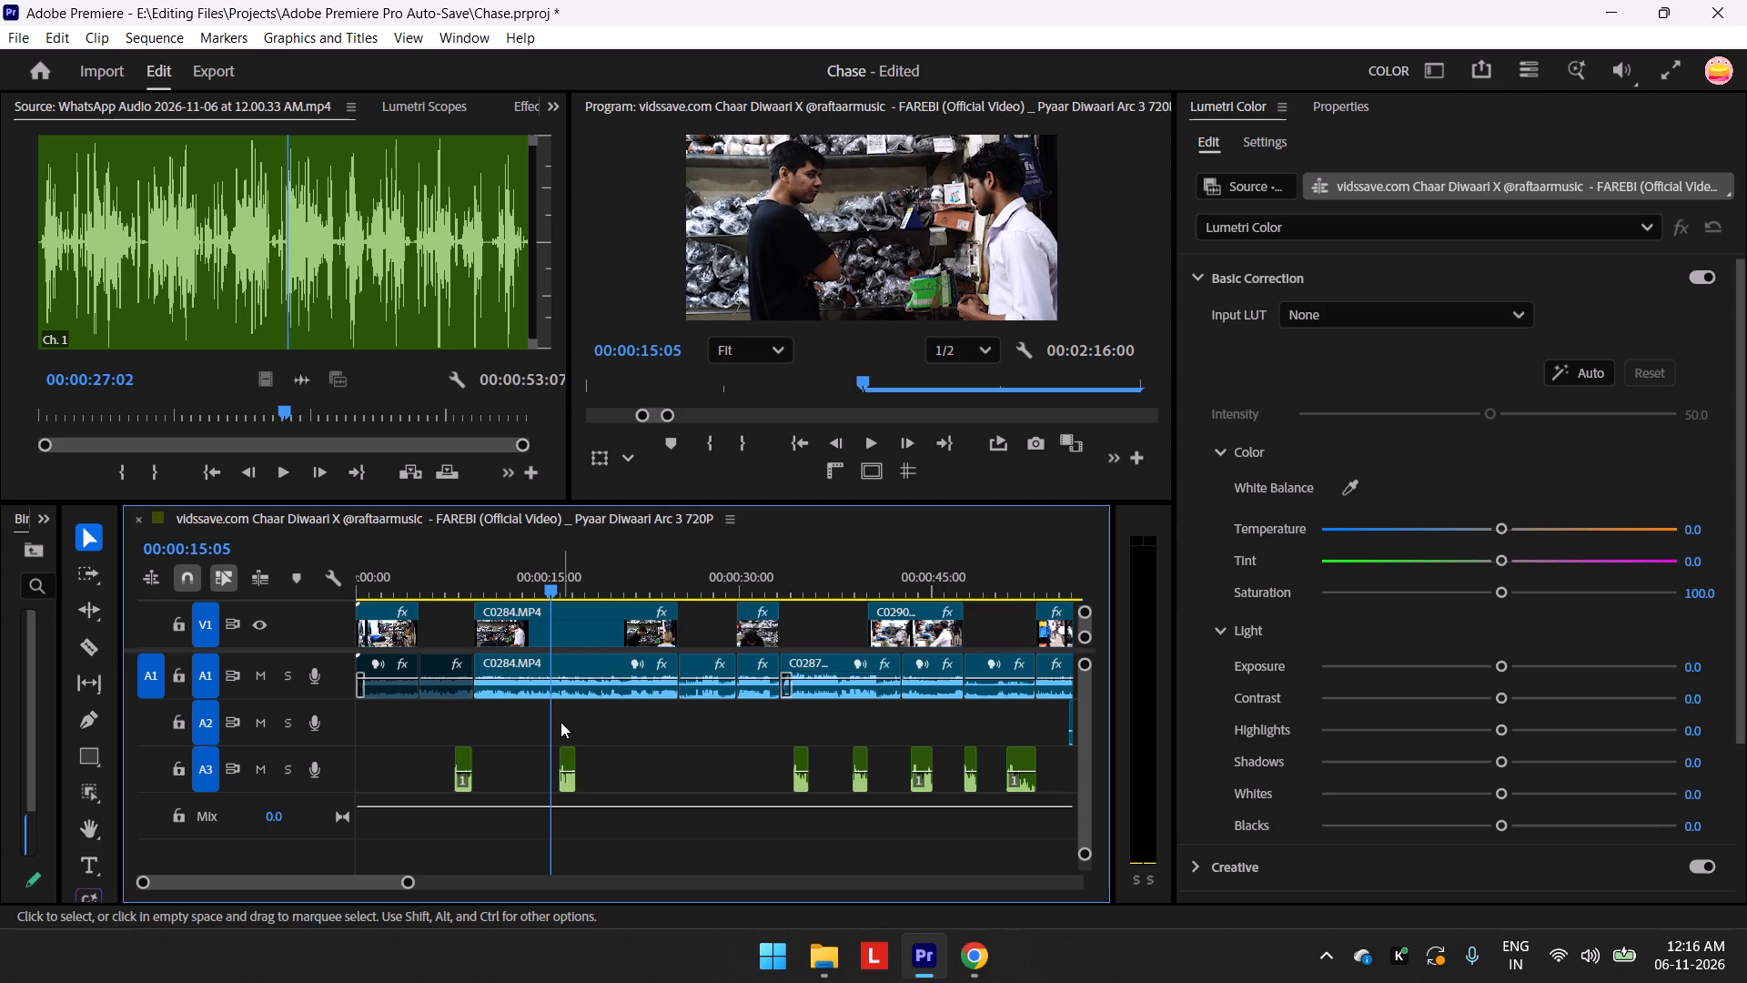
key("Left")
key("Left")
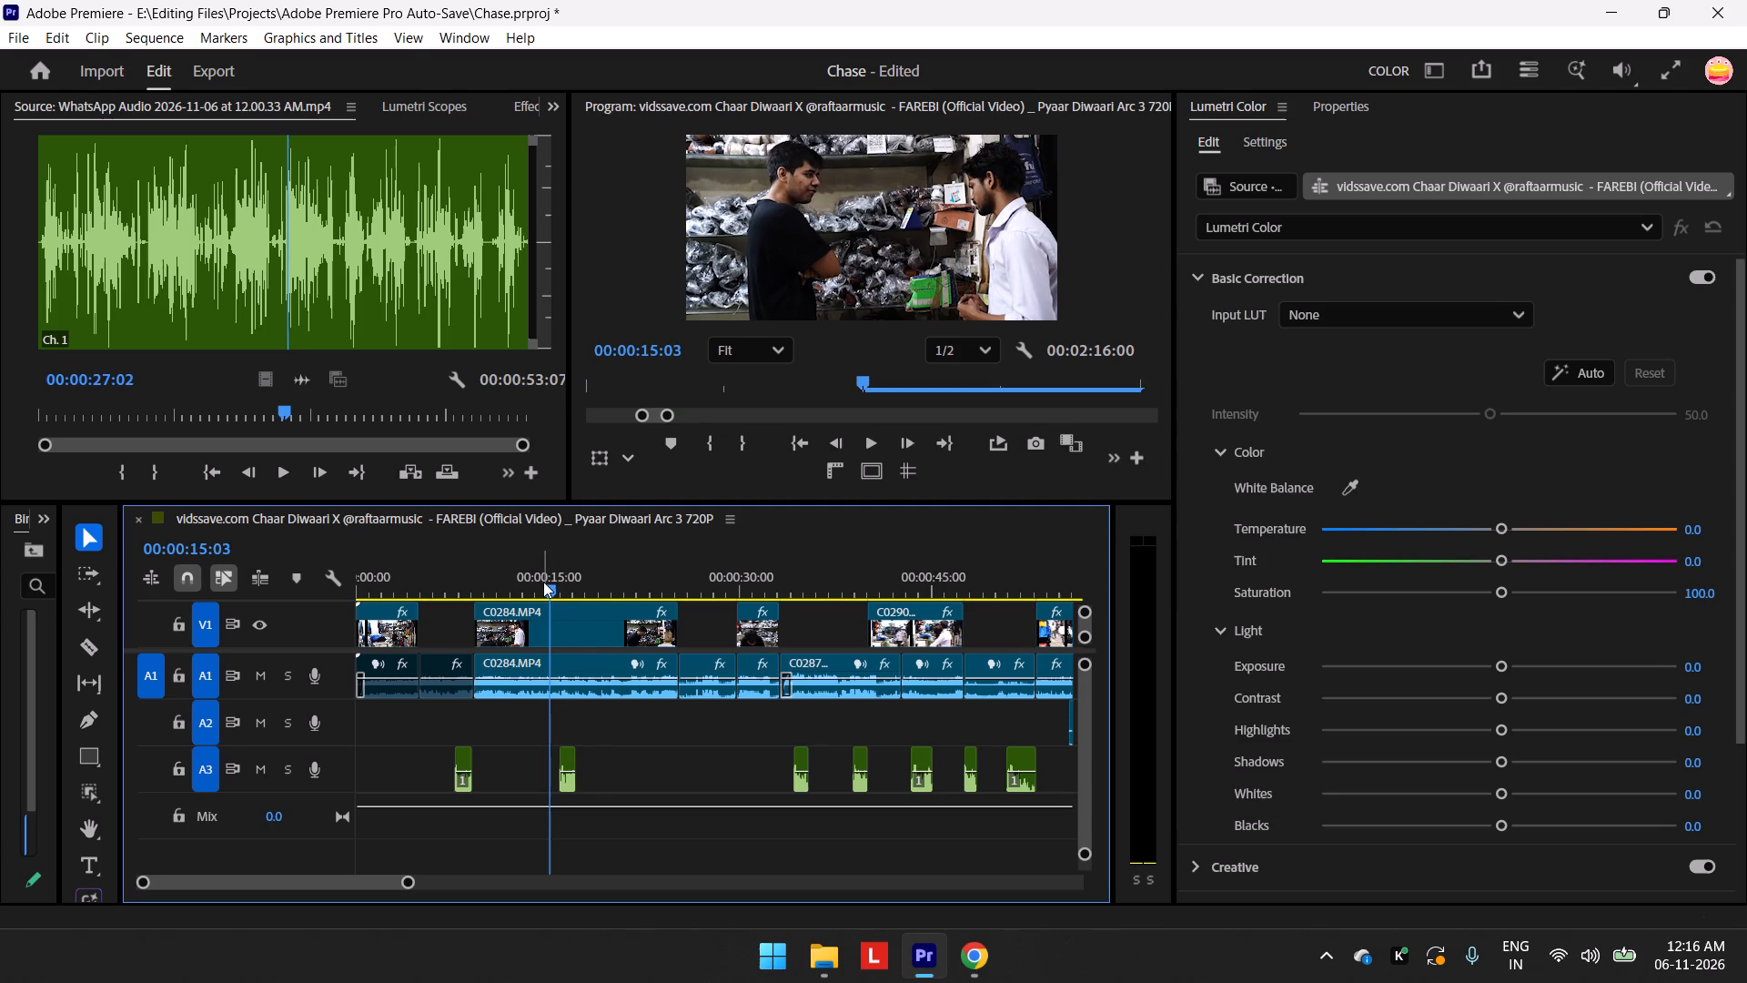
left_click(566, 760)
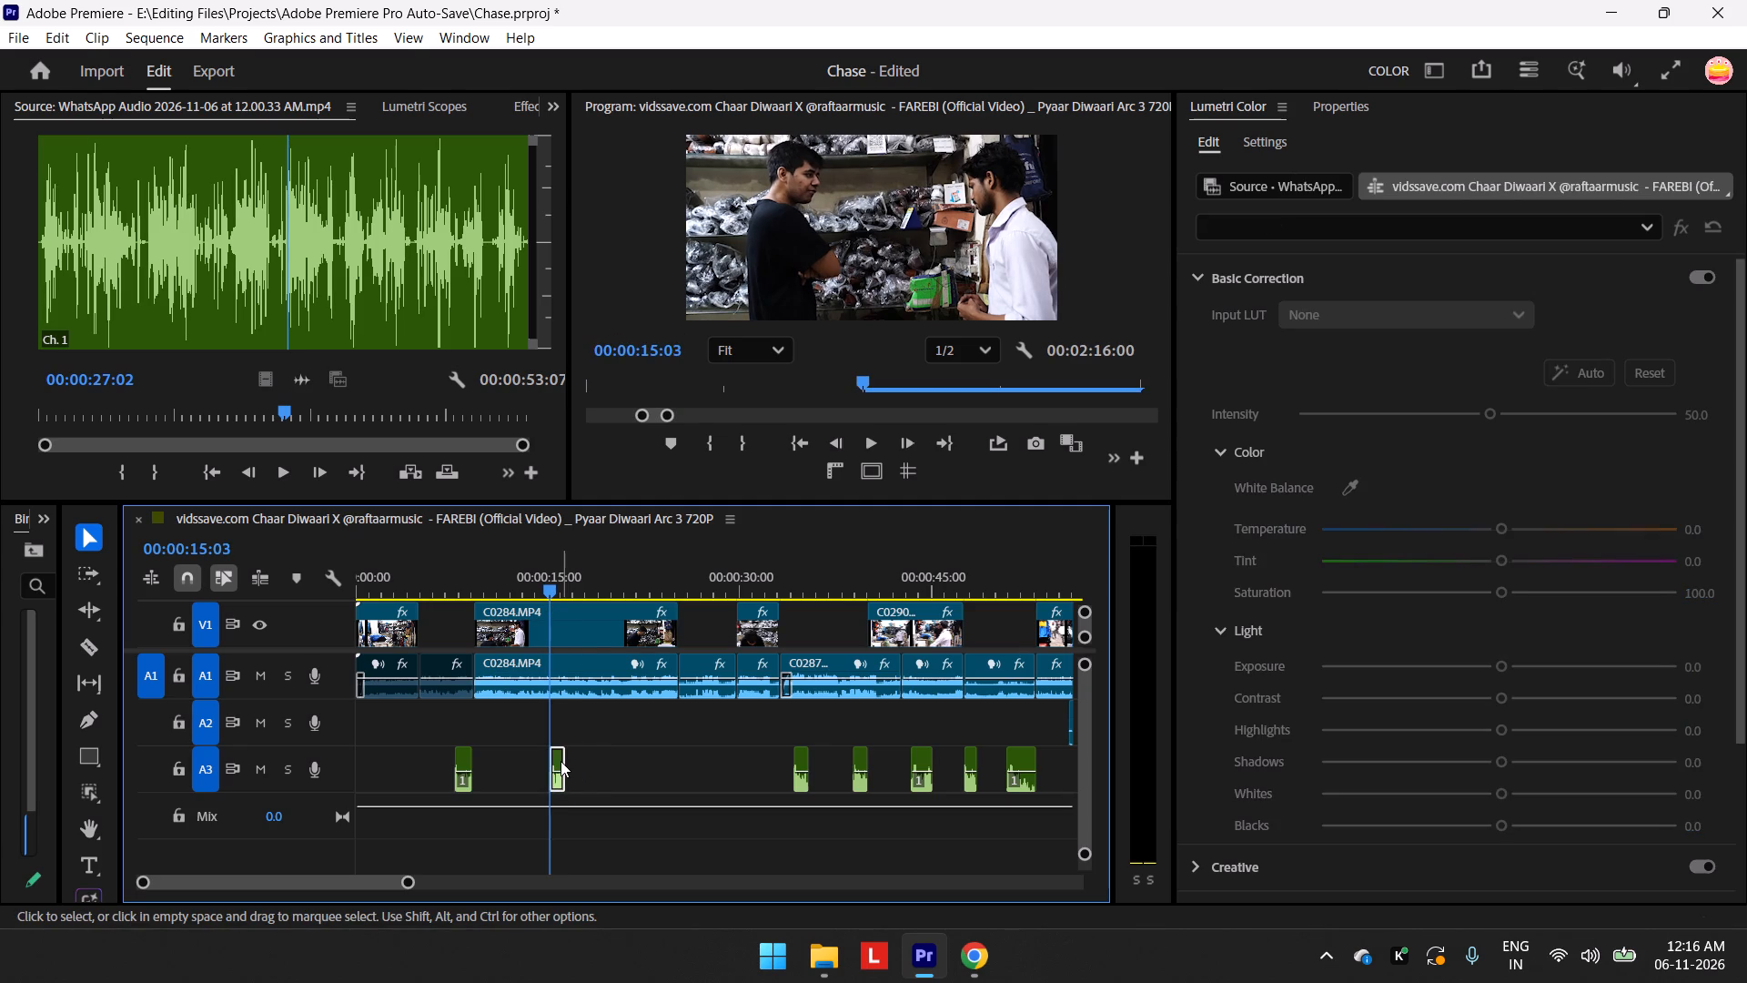
Replay from about 00:00:15 to 00:00:16:09 and disable the C0284.MP4 audio clip on A1.
key("space")
key("space")
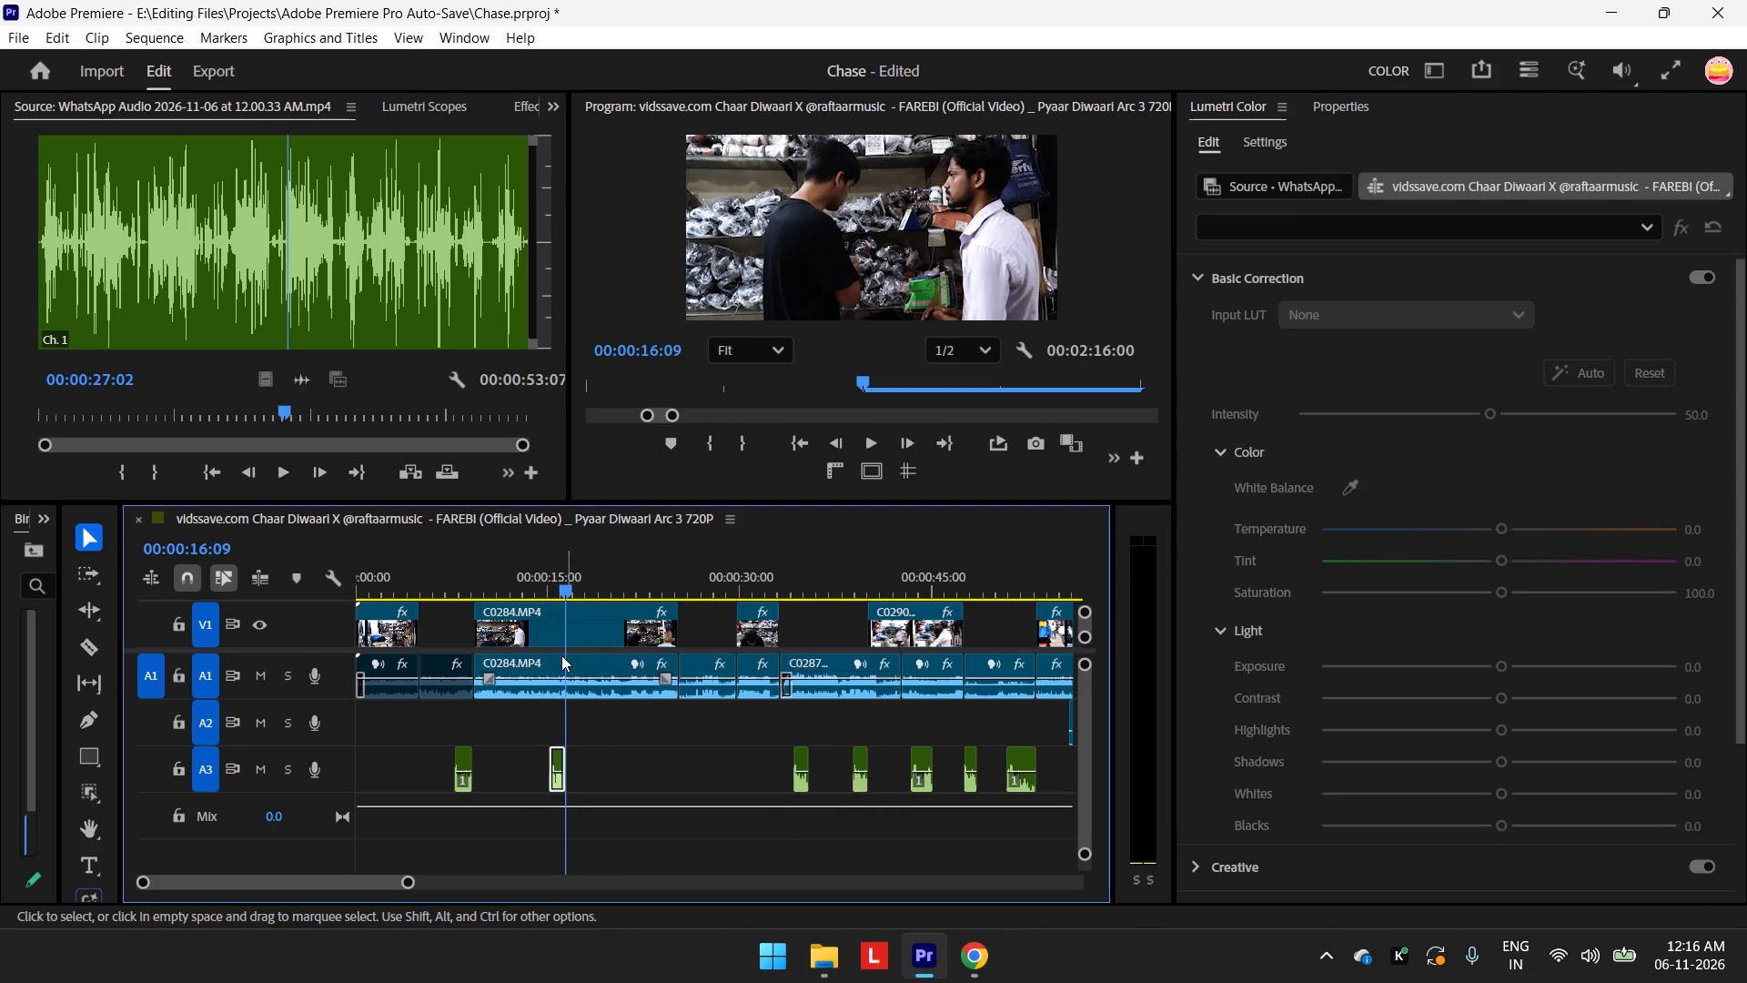
left_click_drag(564, 586, 546, 595)
key("space")
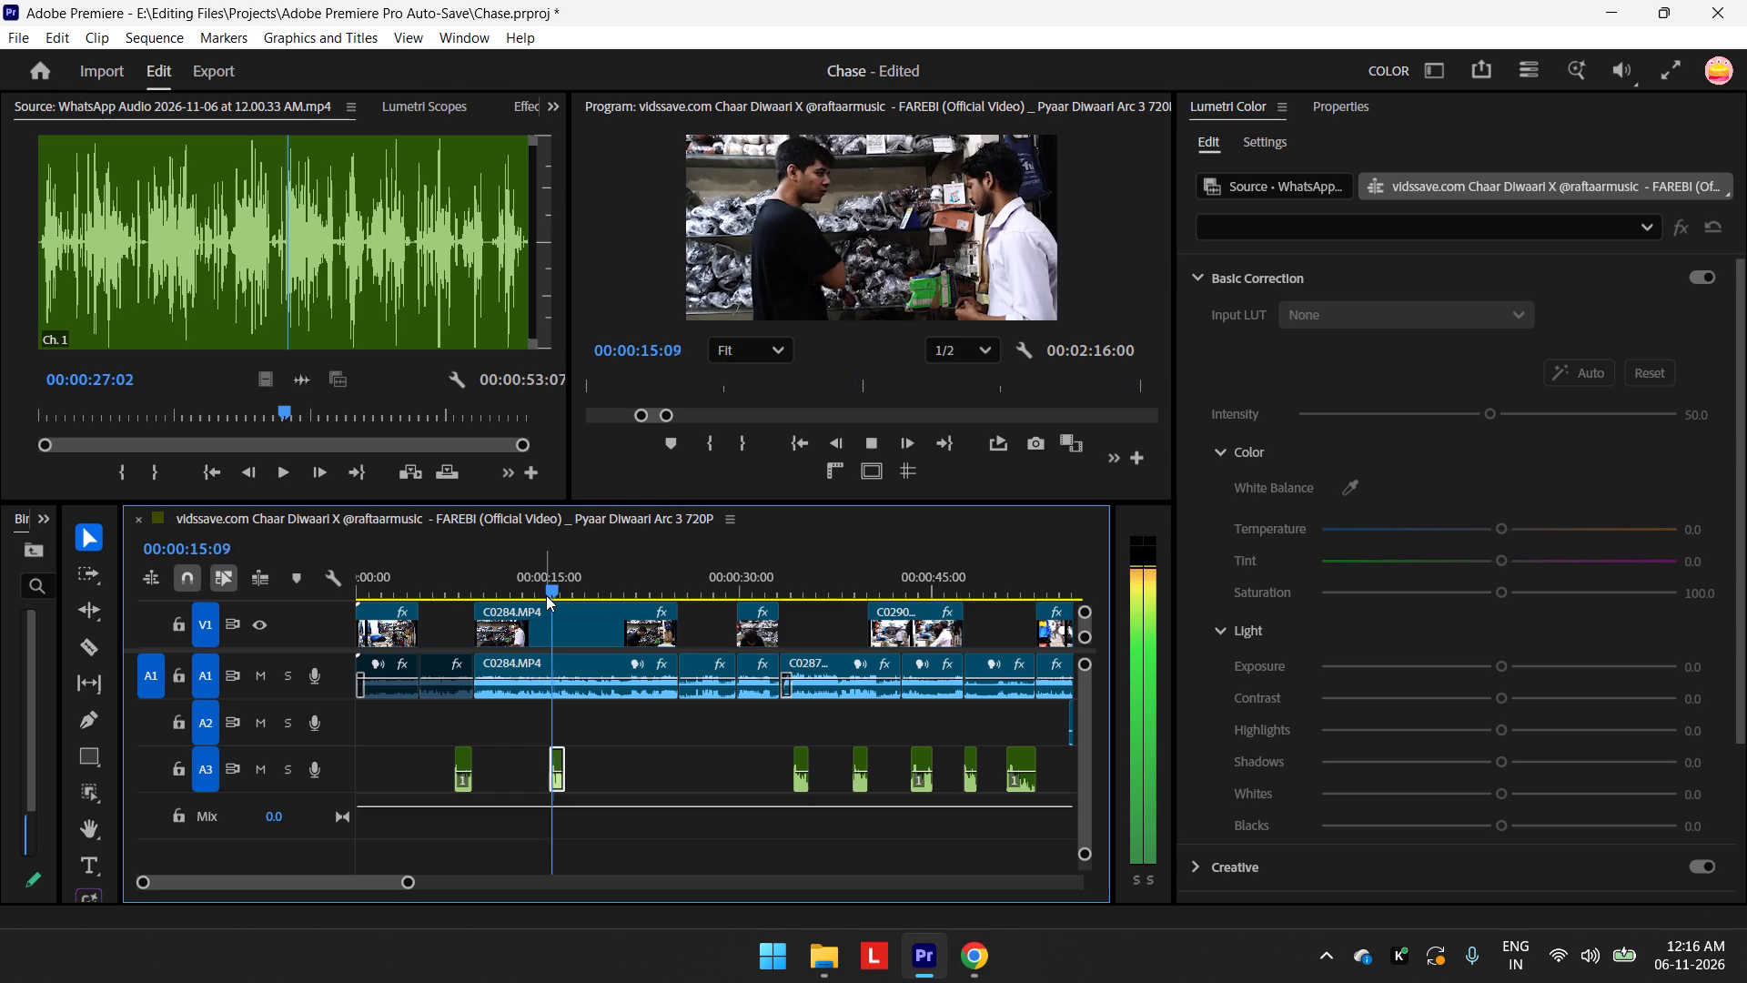
key("space")
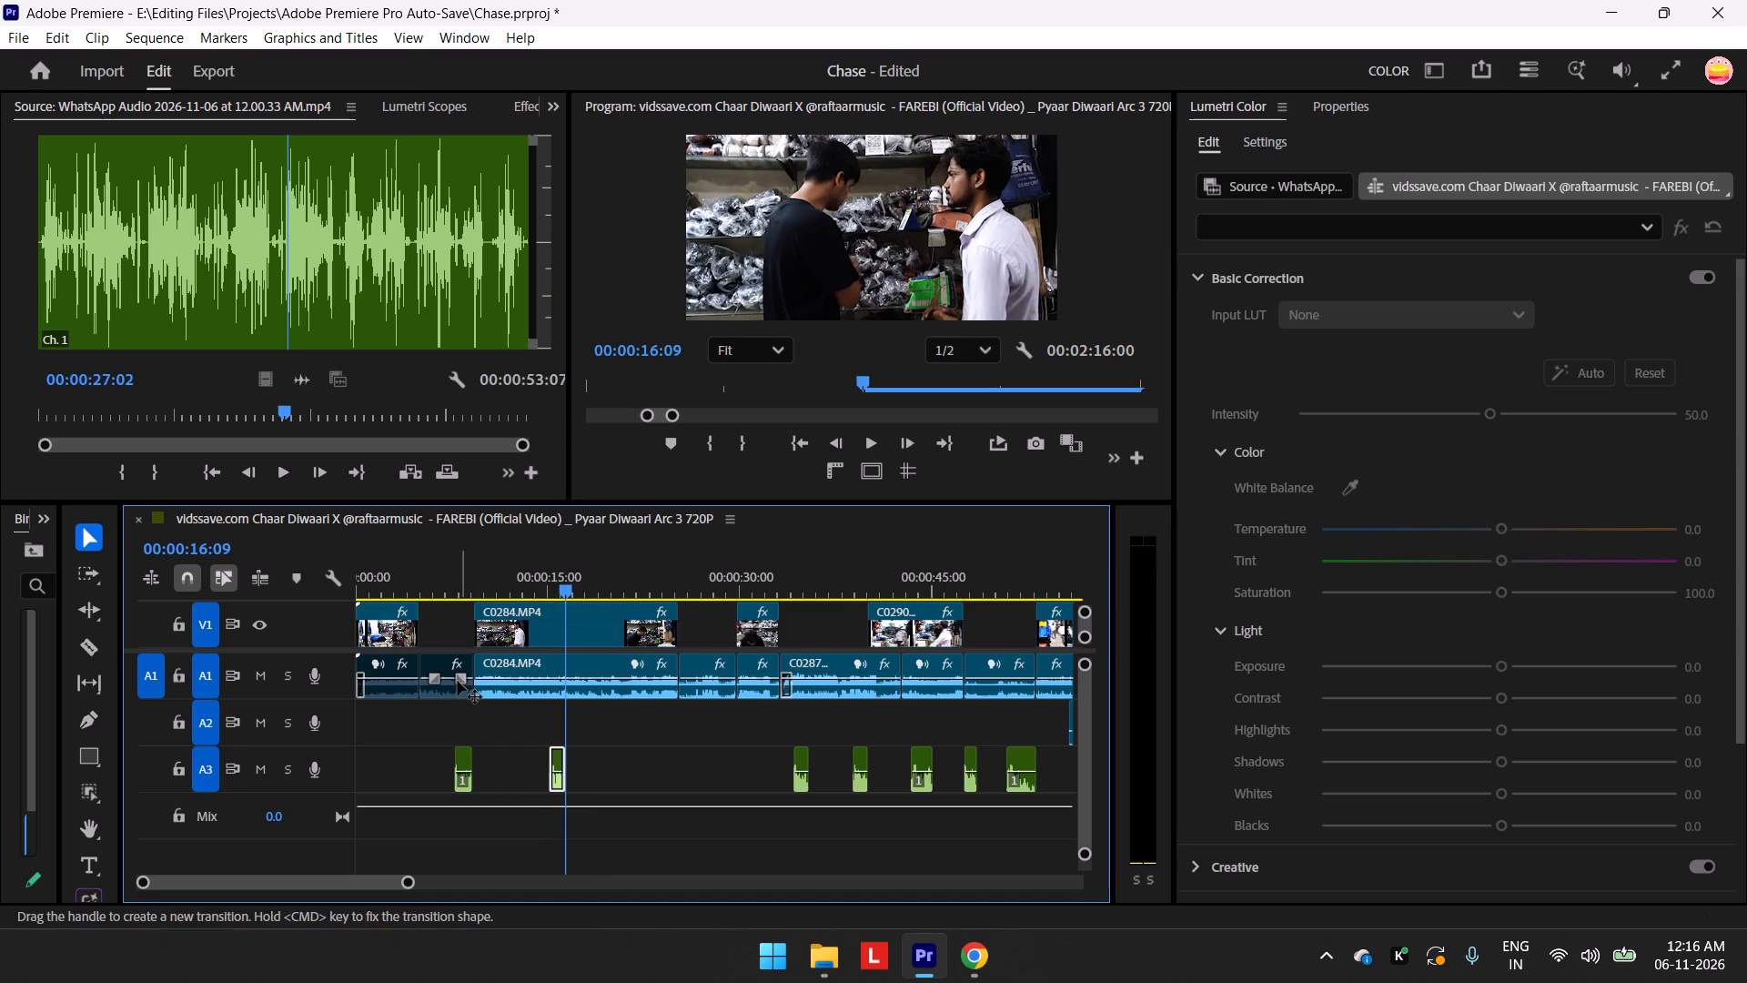
right_click(549, 661)
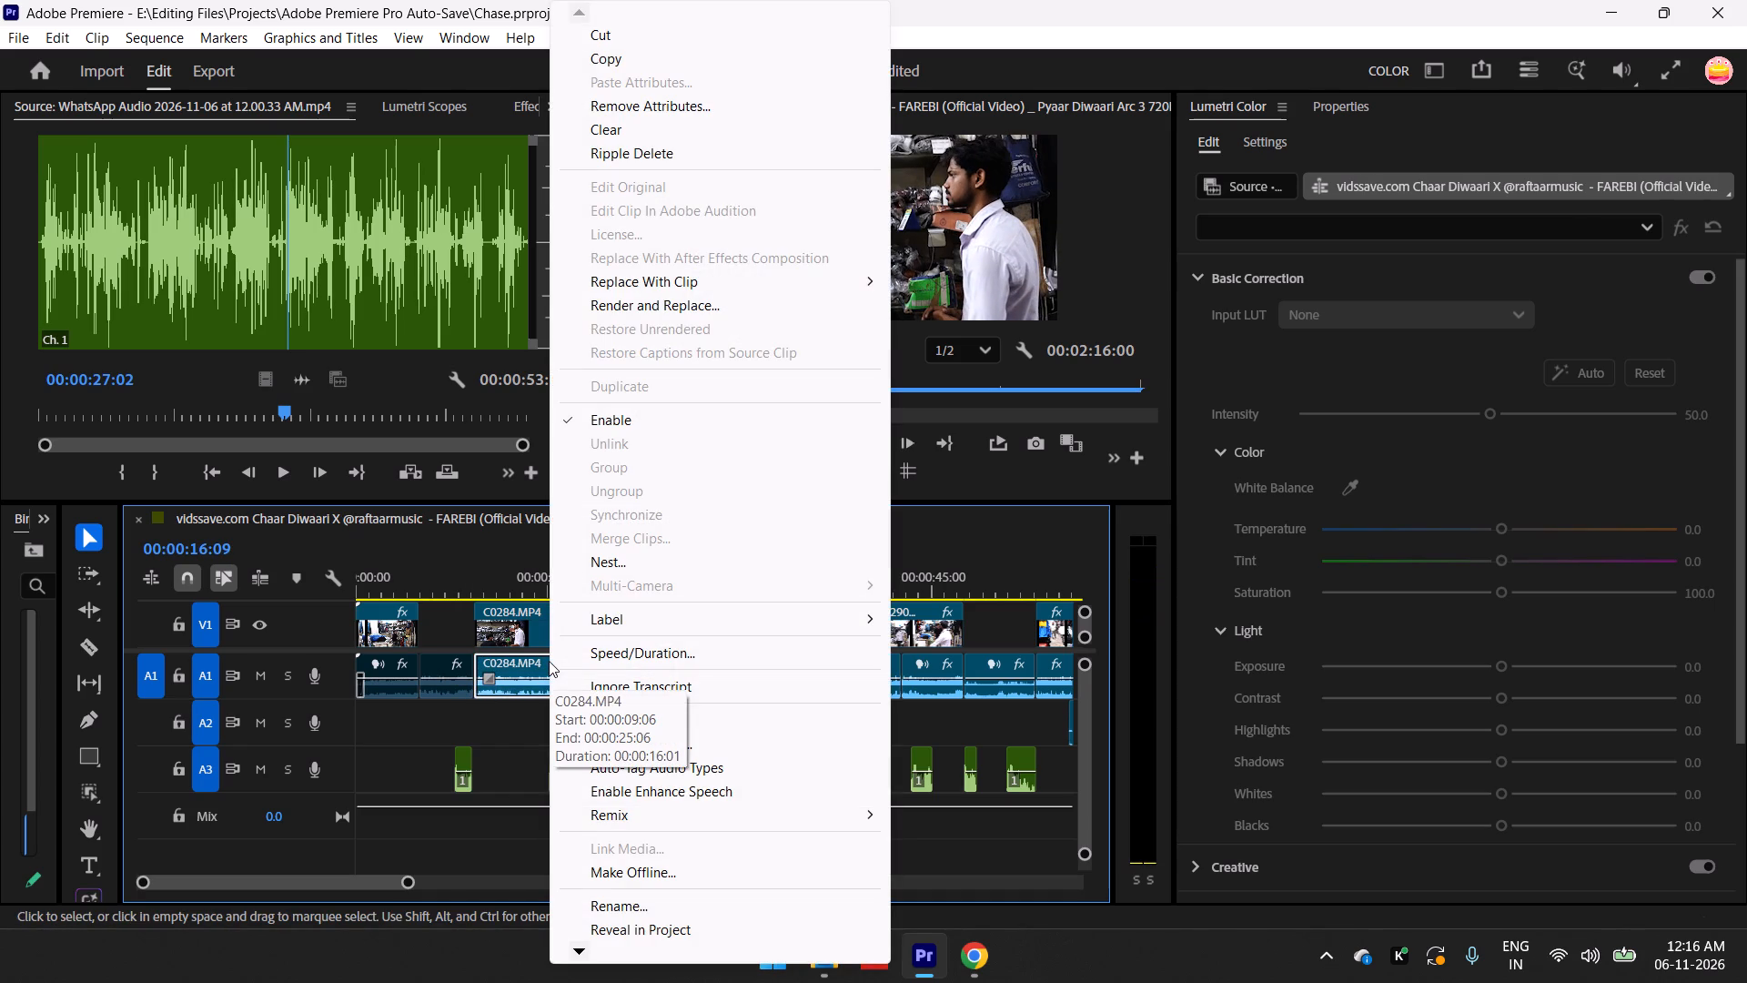
left_click(630, 423)
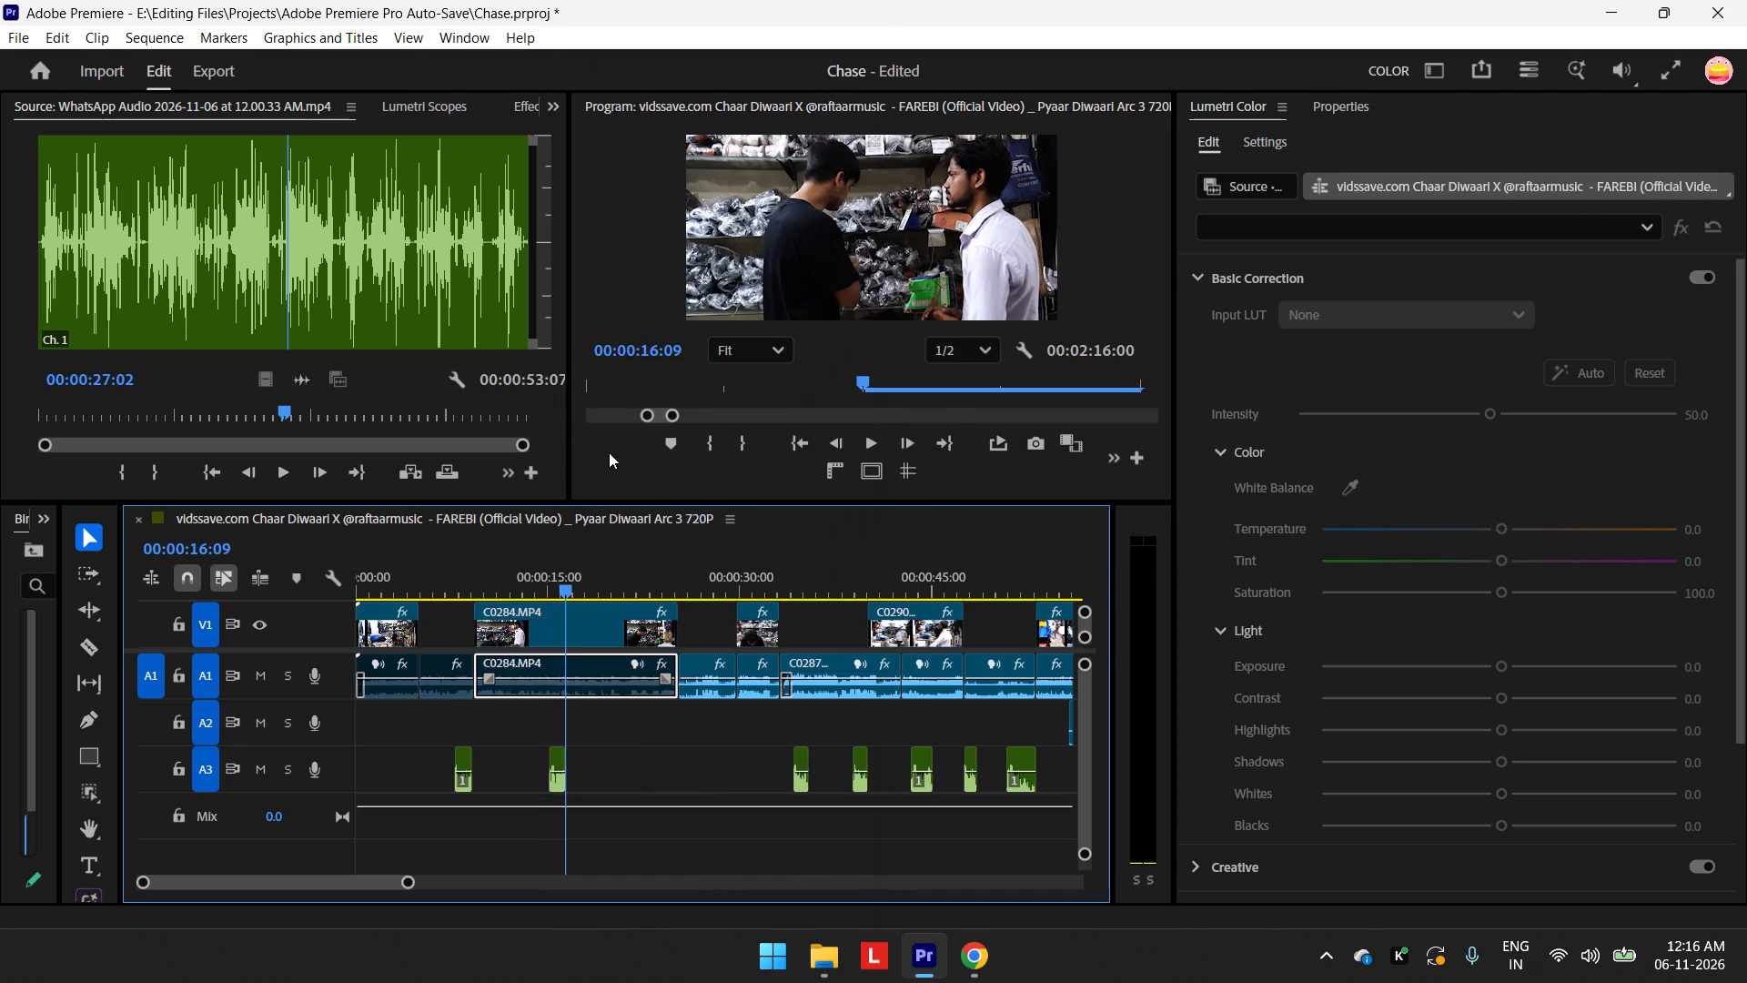
Replay the C0284.MP4 section from about 00:00:14 to 00:00:16:14 to check the second A3 WhatsApp segment's sync.
left_click_drag(560, 581, 544, 596)
key("space")
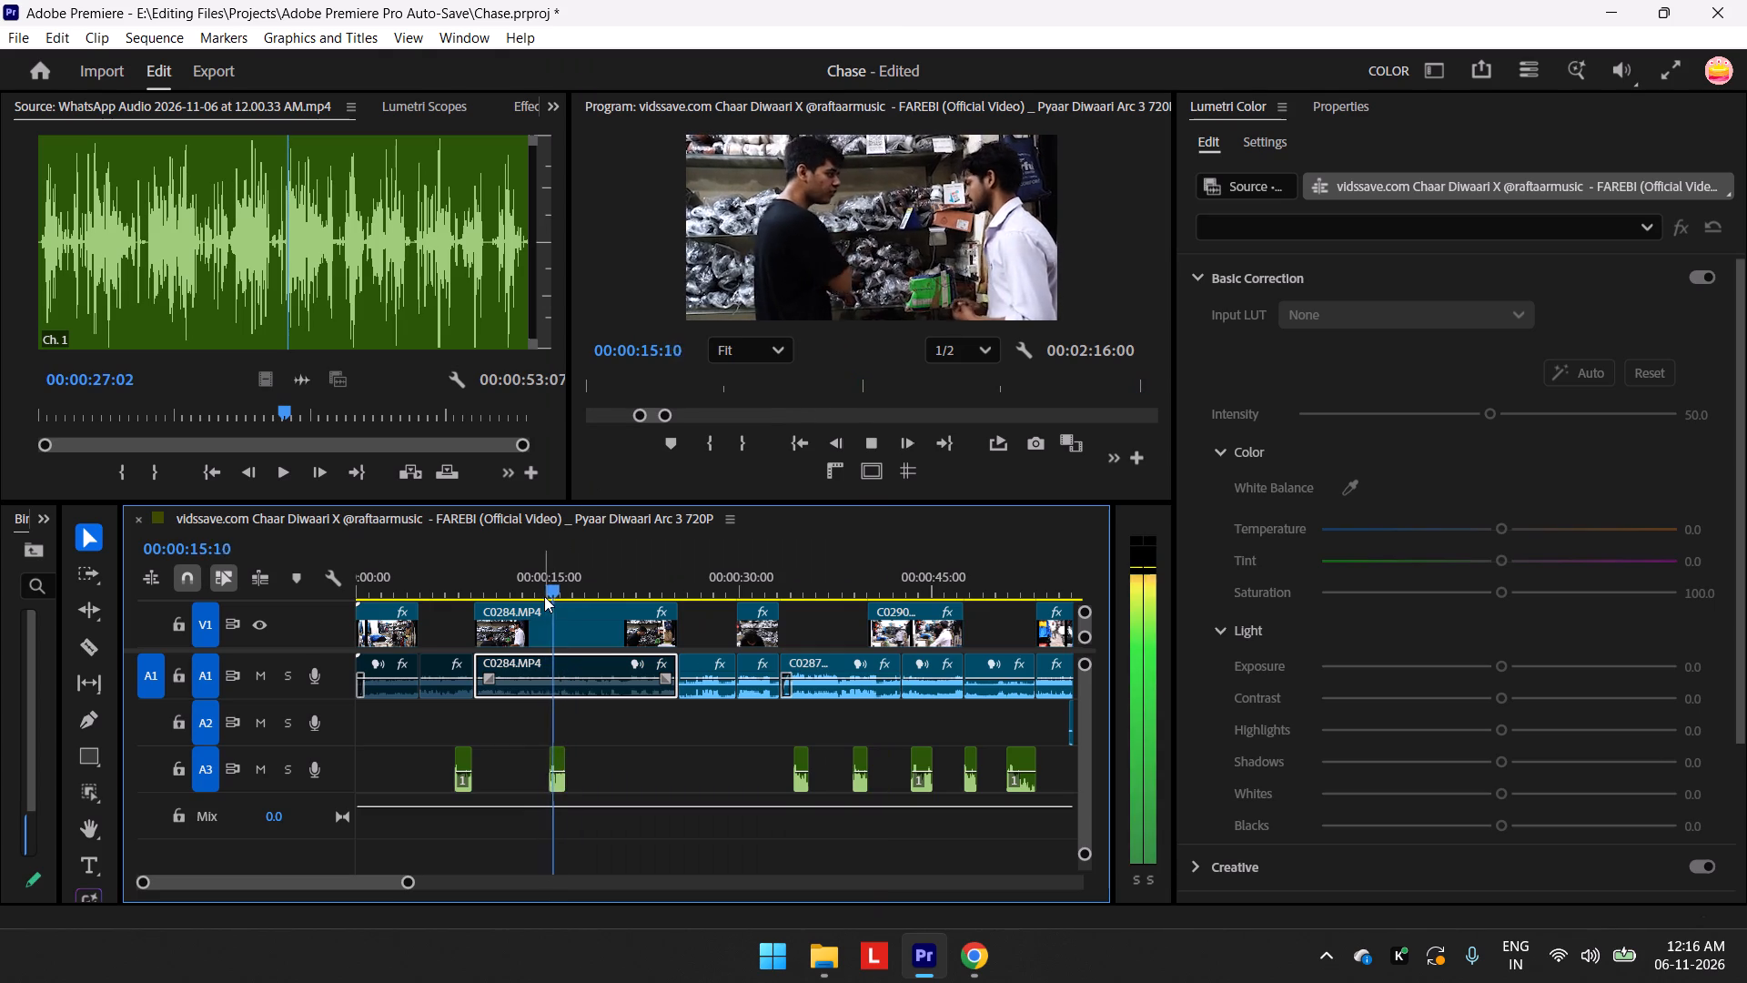
key("space")
left_click_drag(571, 583, 536, 604)
key("space")
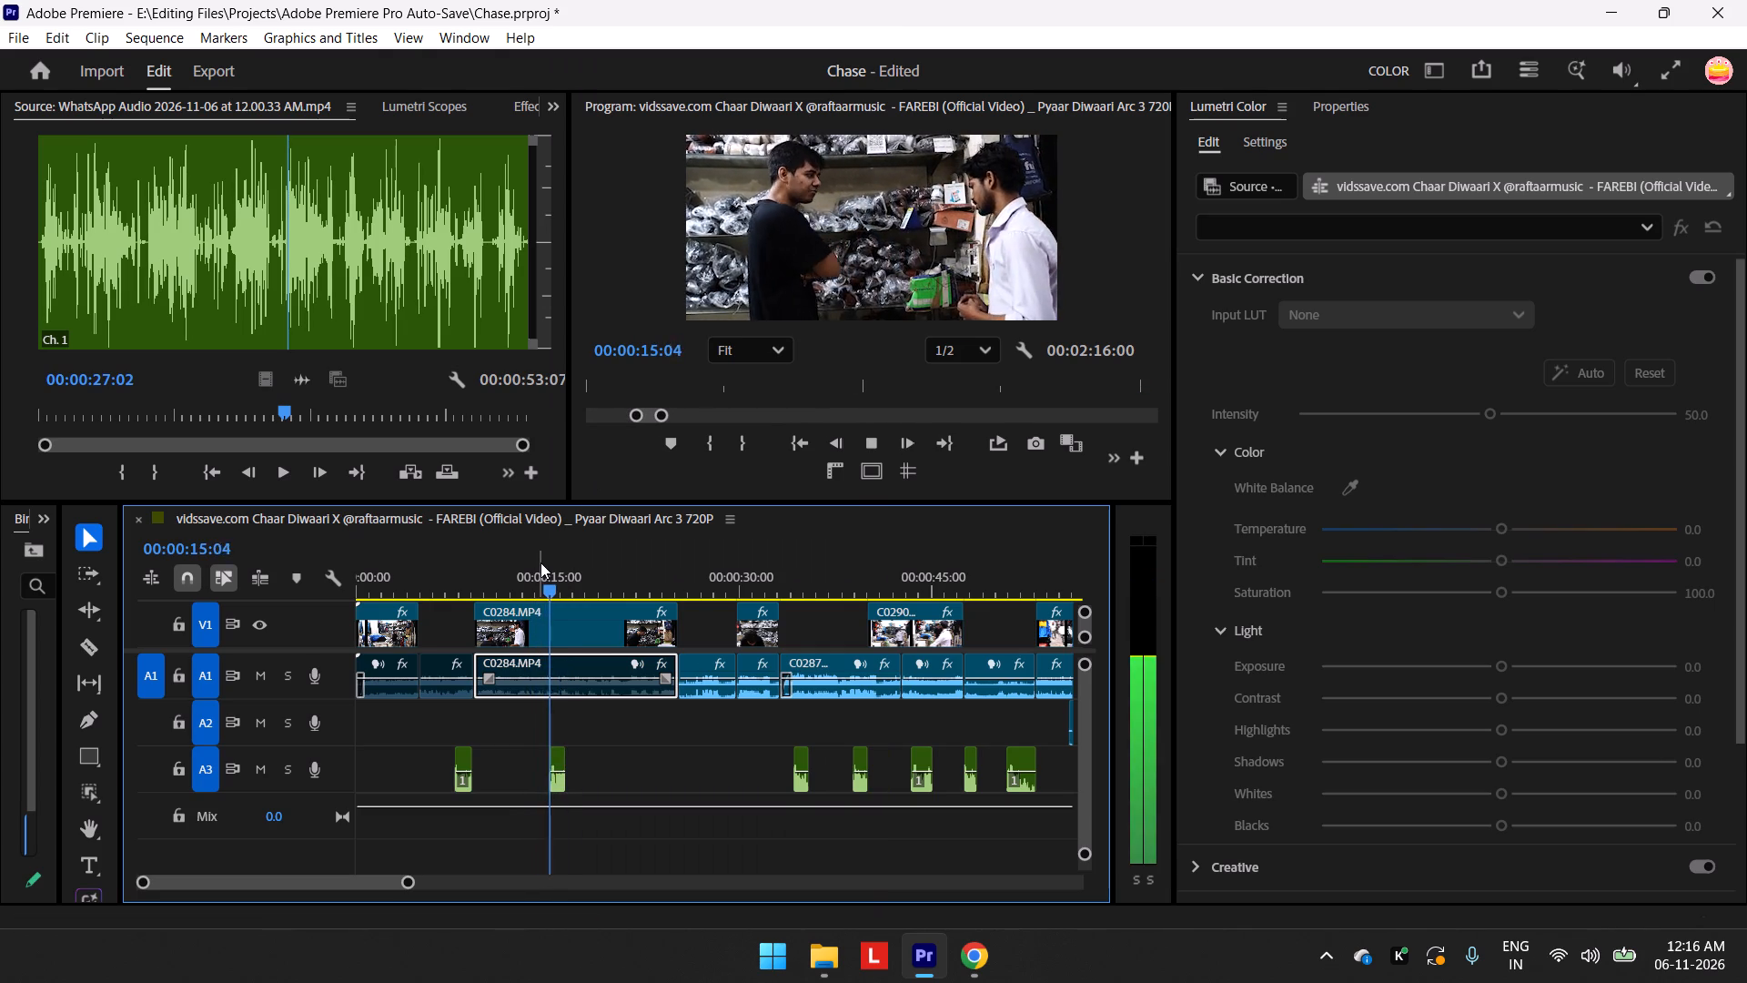
key("space")
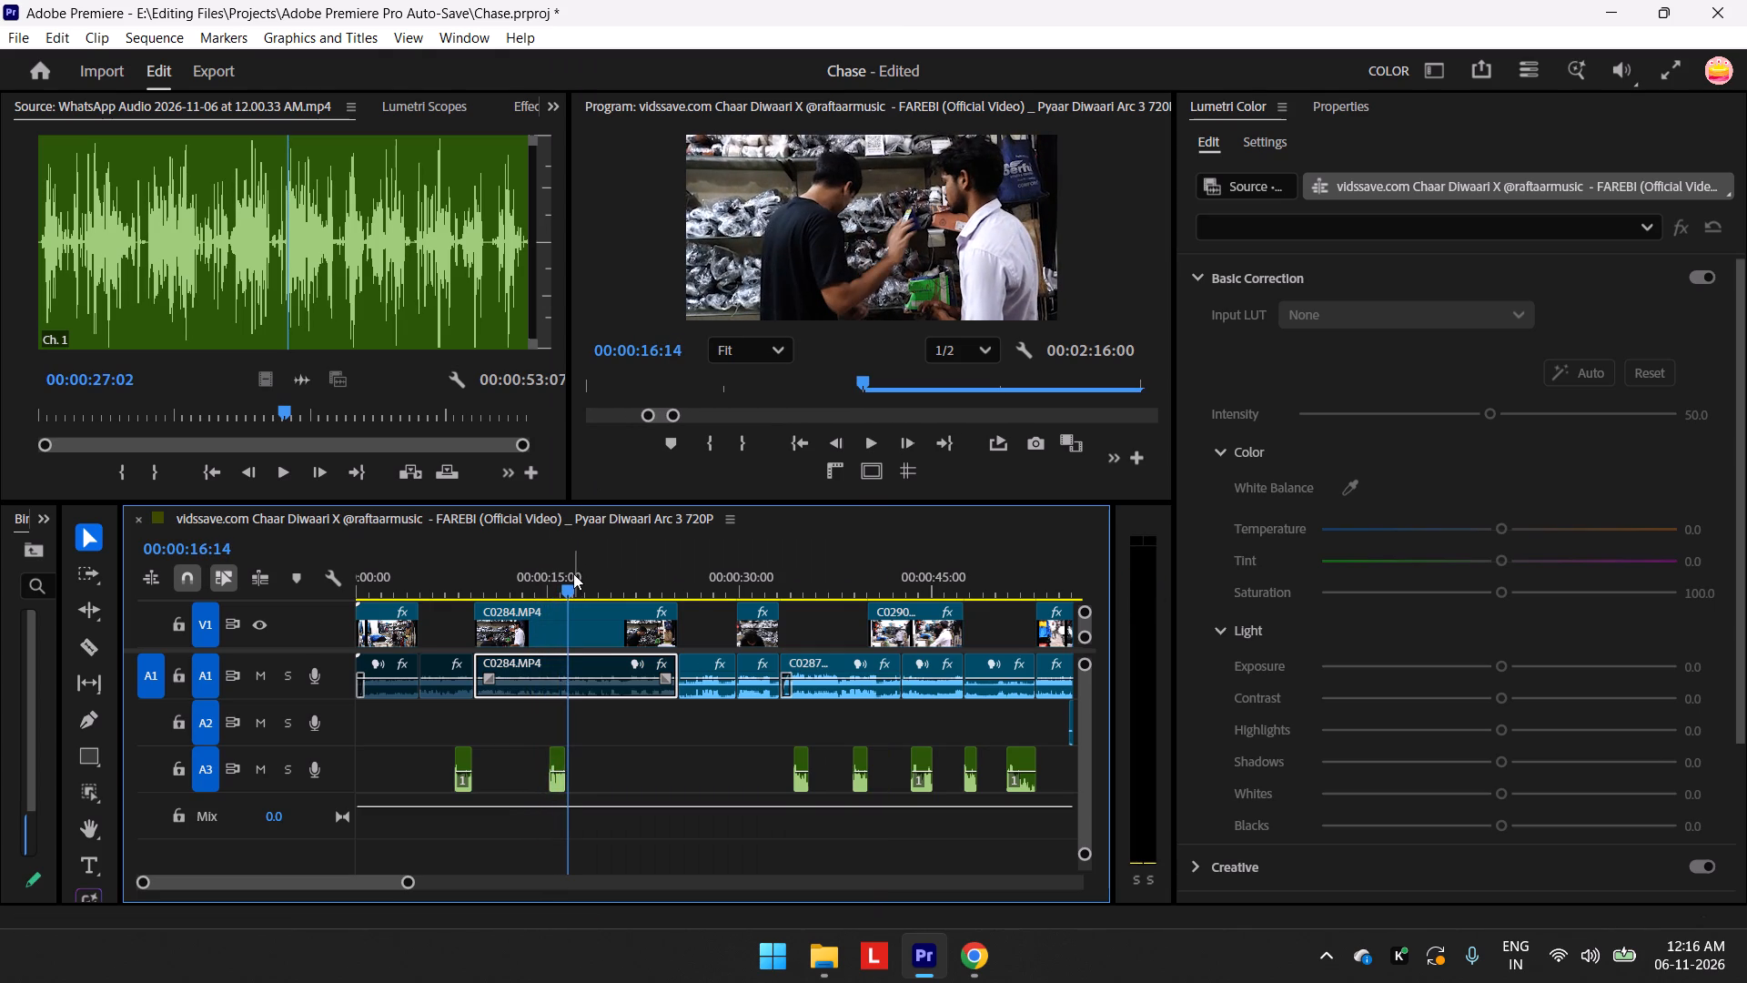
left_click_drag(568, 577, 544, 594)
key("space")
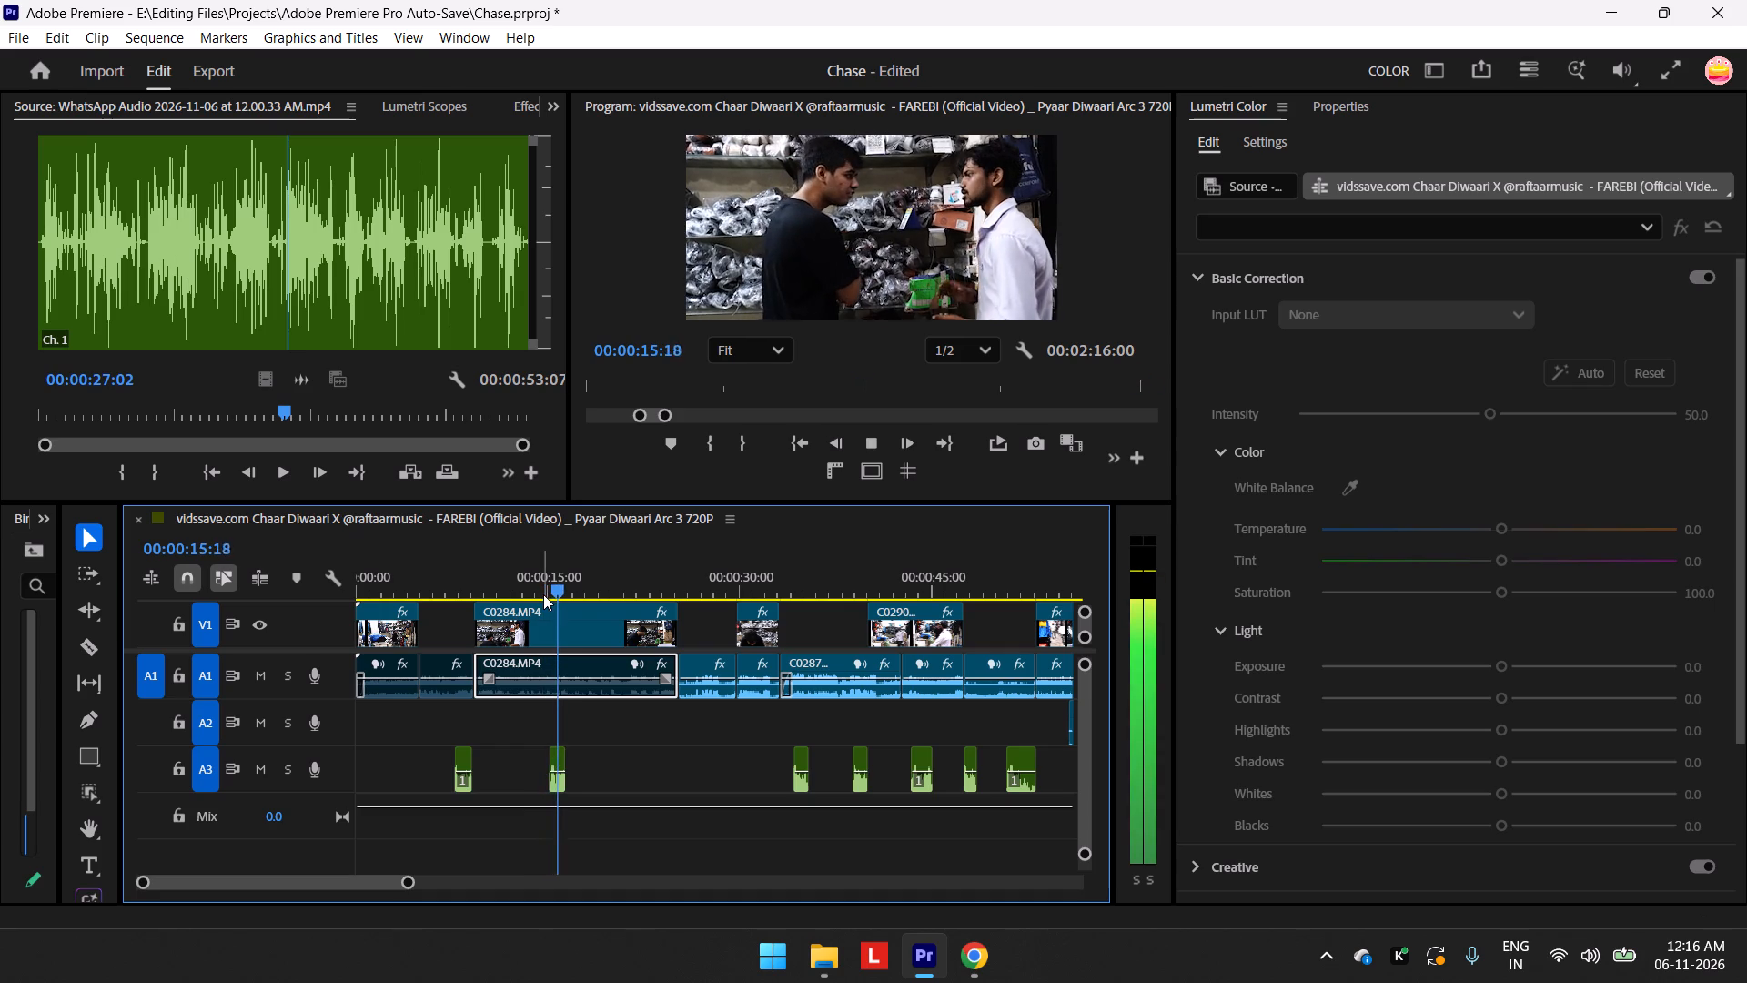
key("space")
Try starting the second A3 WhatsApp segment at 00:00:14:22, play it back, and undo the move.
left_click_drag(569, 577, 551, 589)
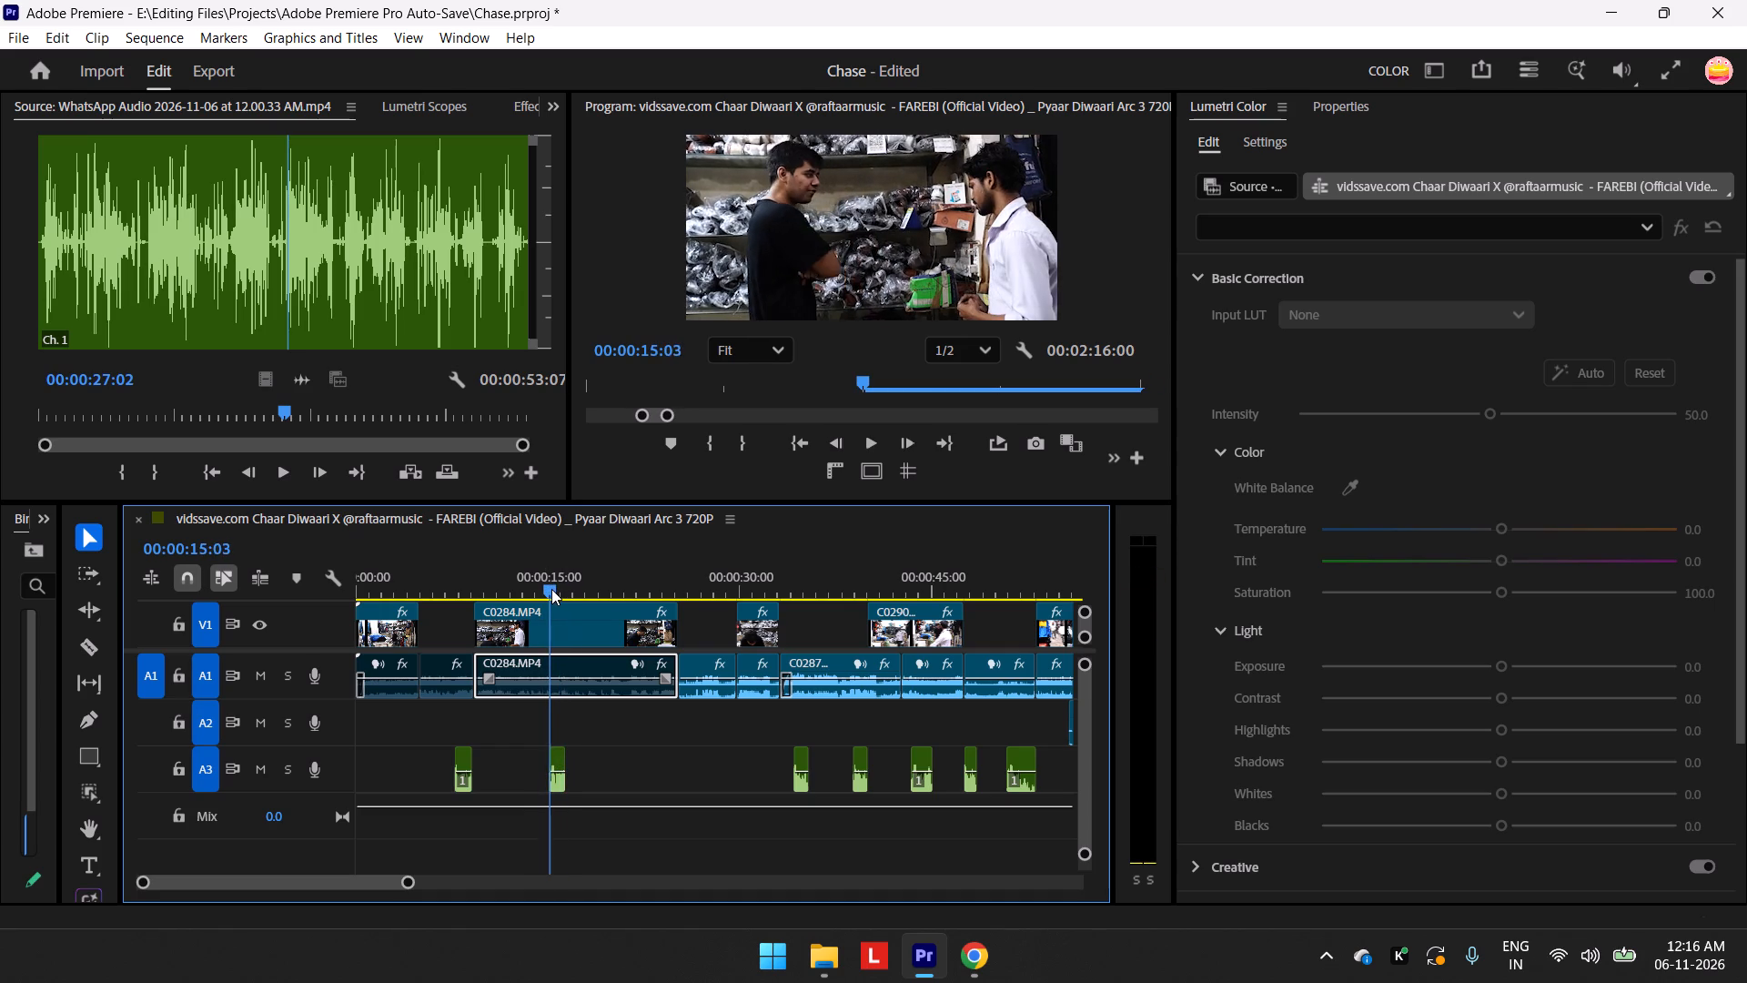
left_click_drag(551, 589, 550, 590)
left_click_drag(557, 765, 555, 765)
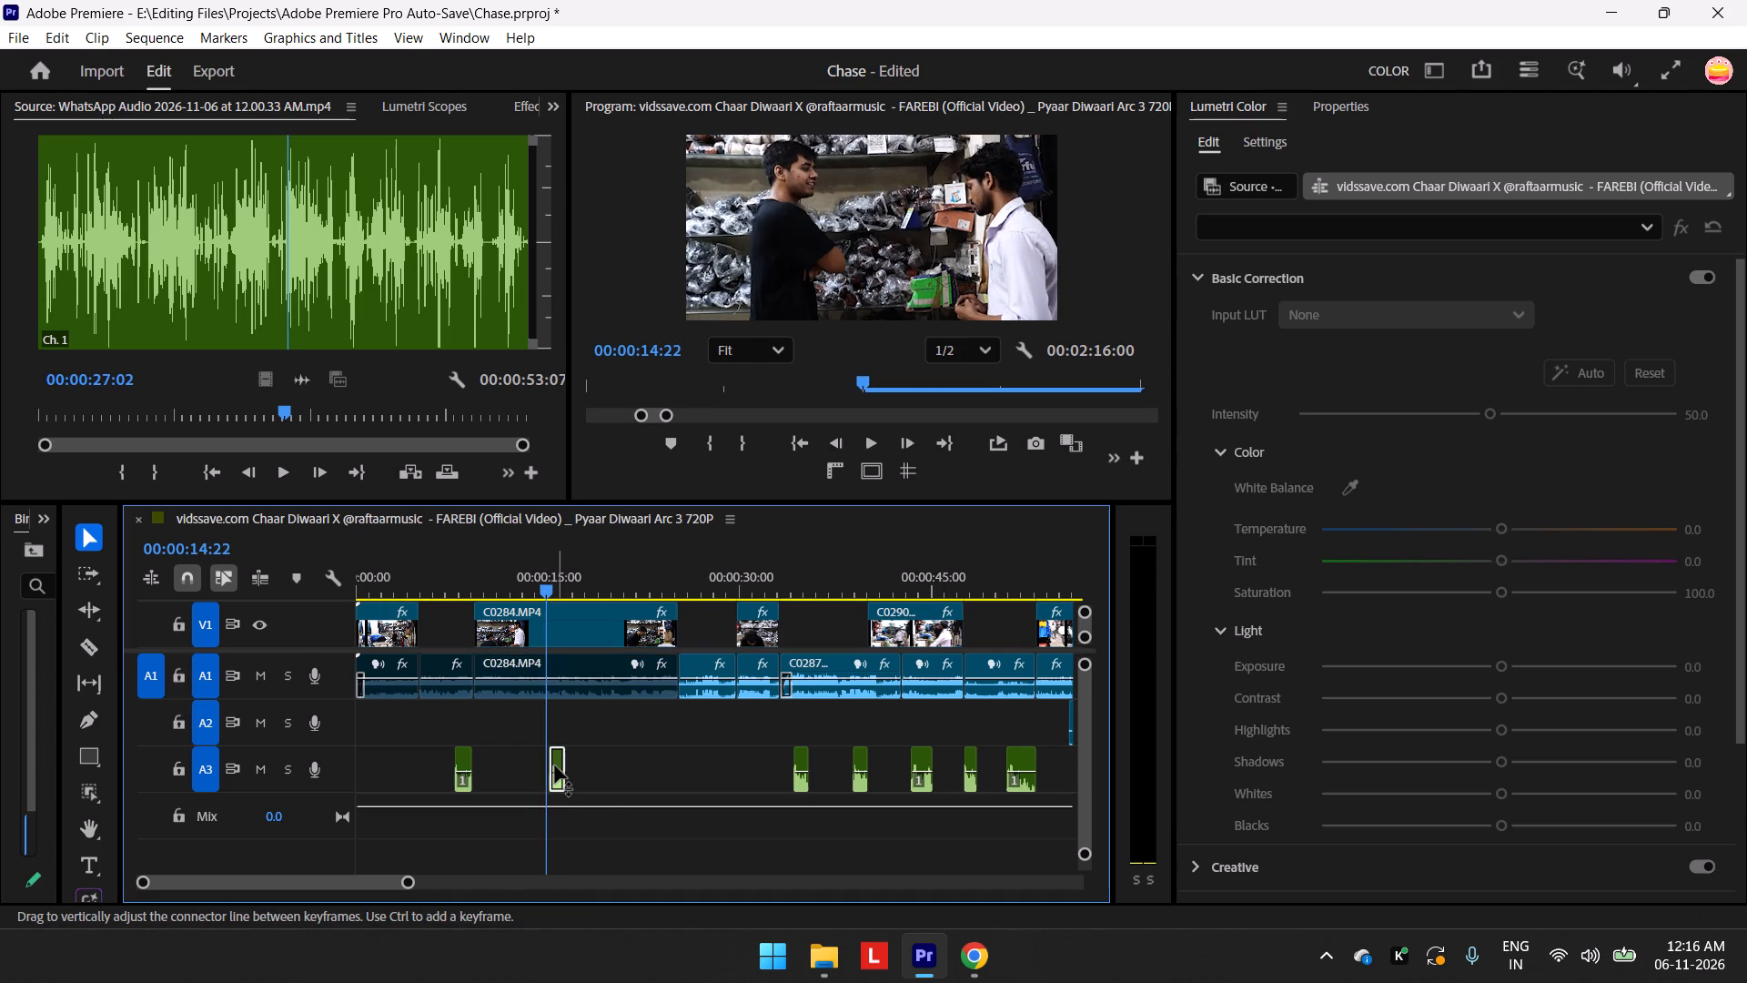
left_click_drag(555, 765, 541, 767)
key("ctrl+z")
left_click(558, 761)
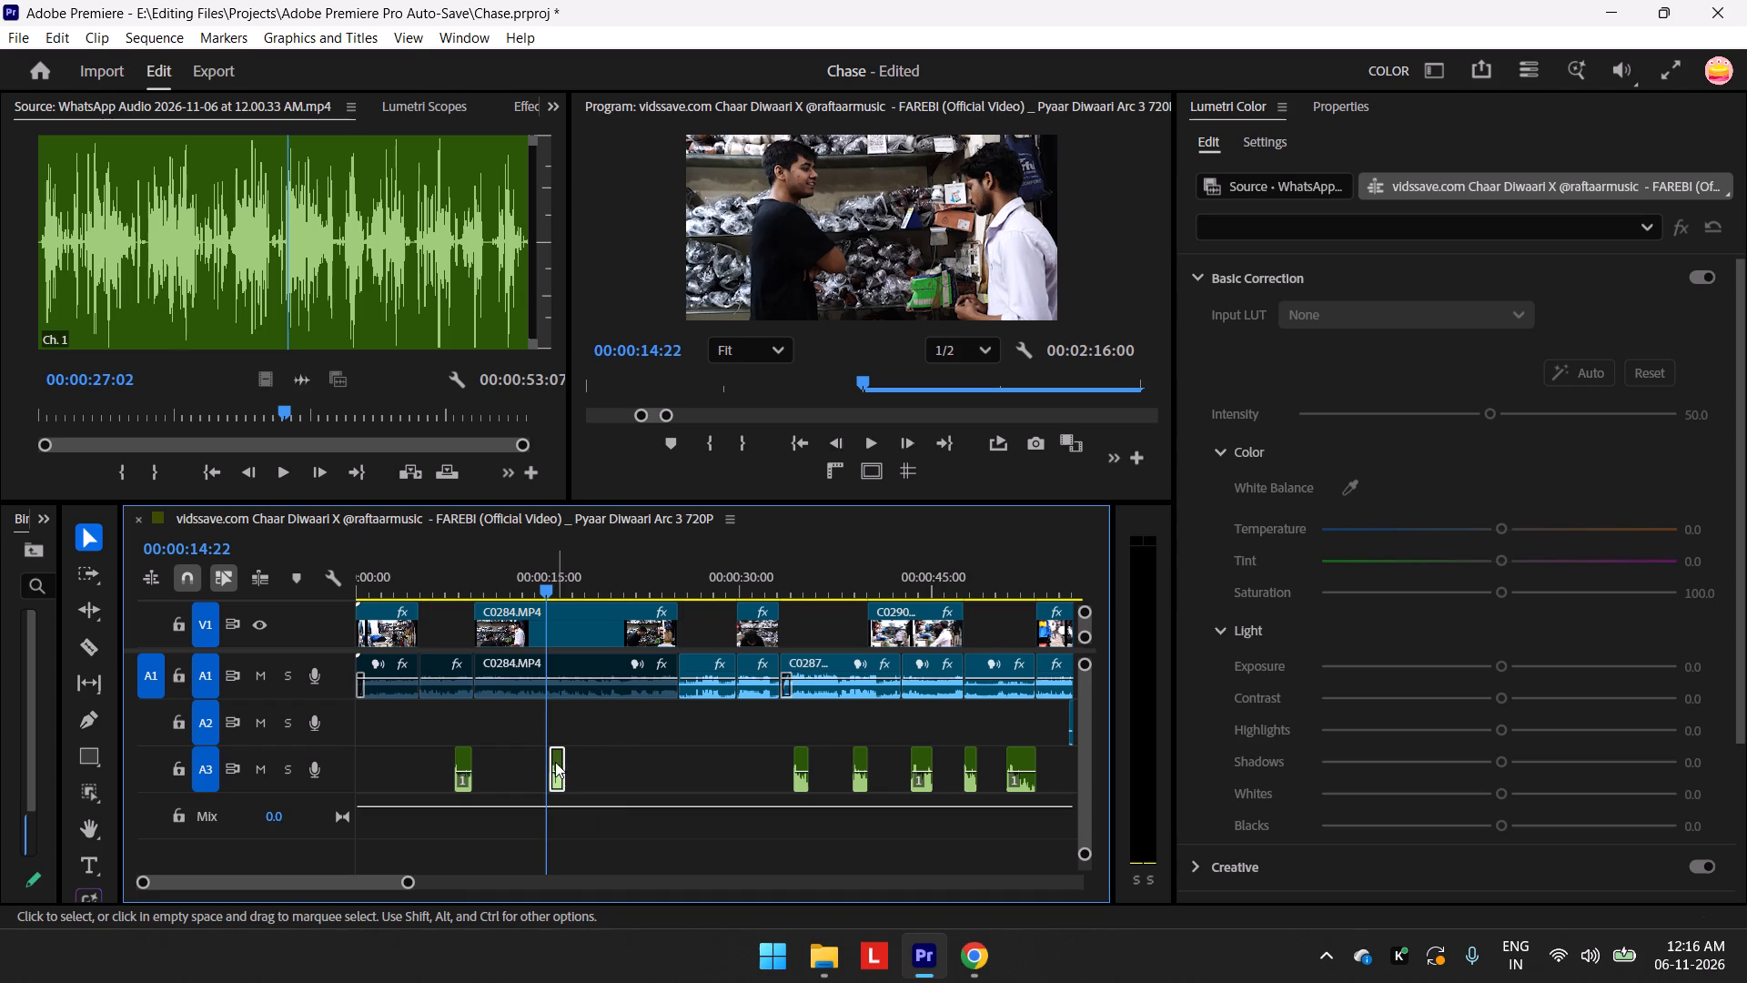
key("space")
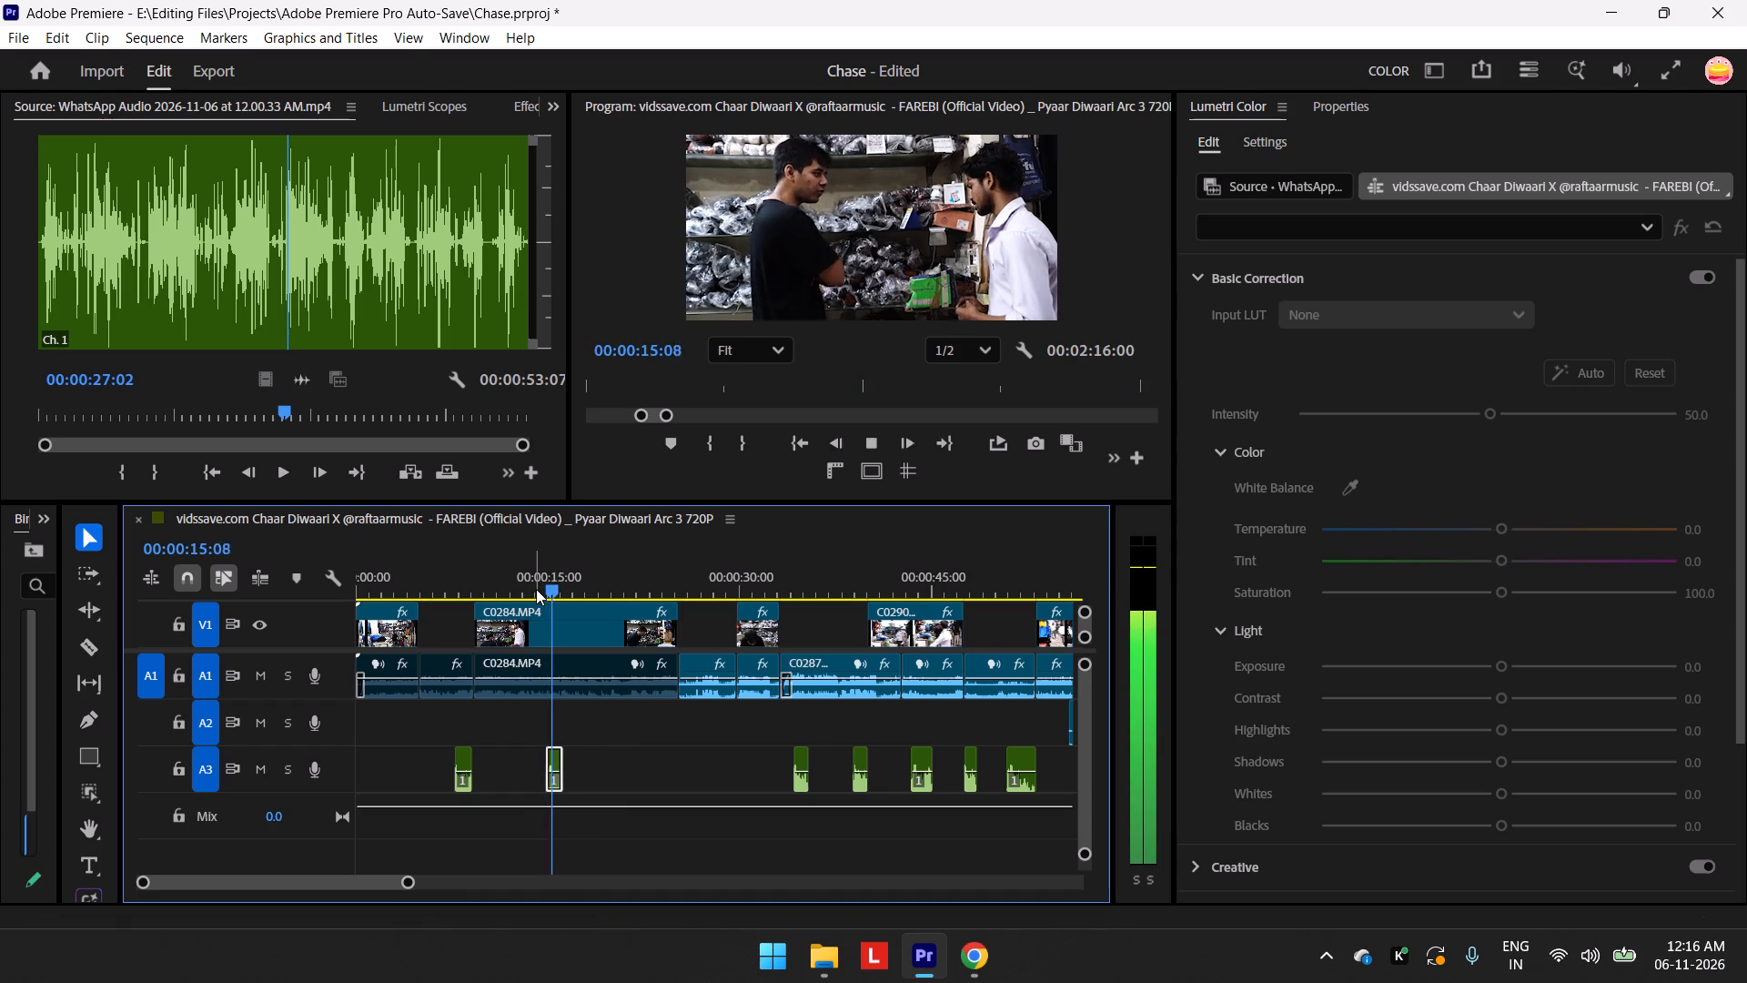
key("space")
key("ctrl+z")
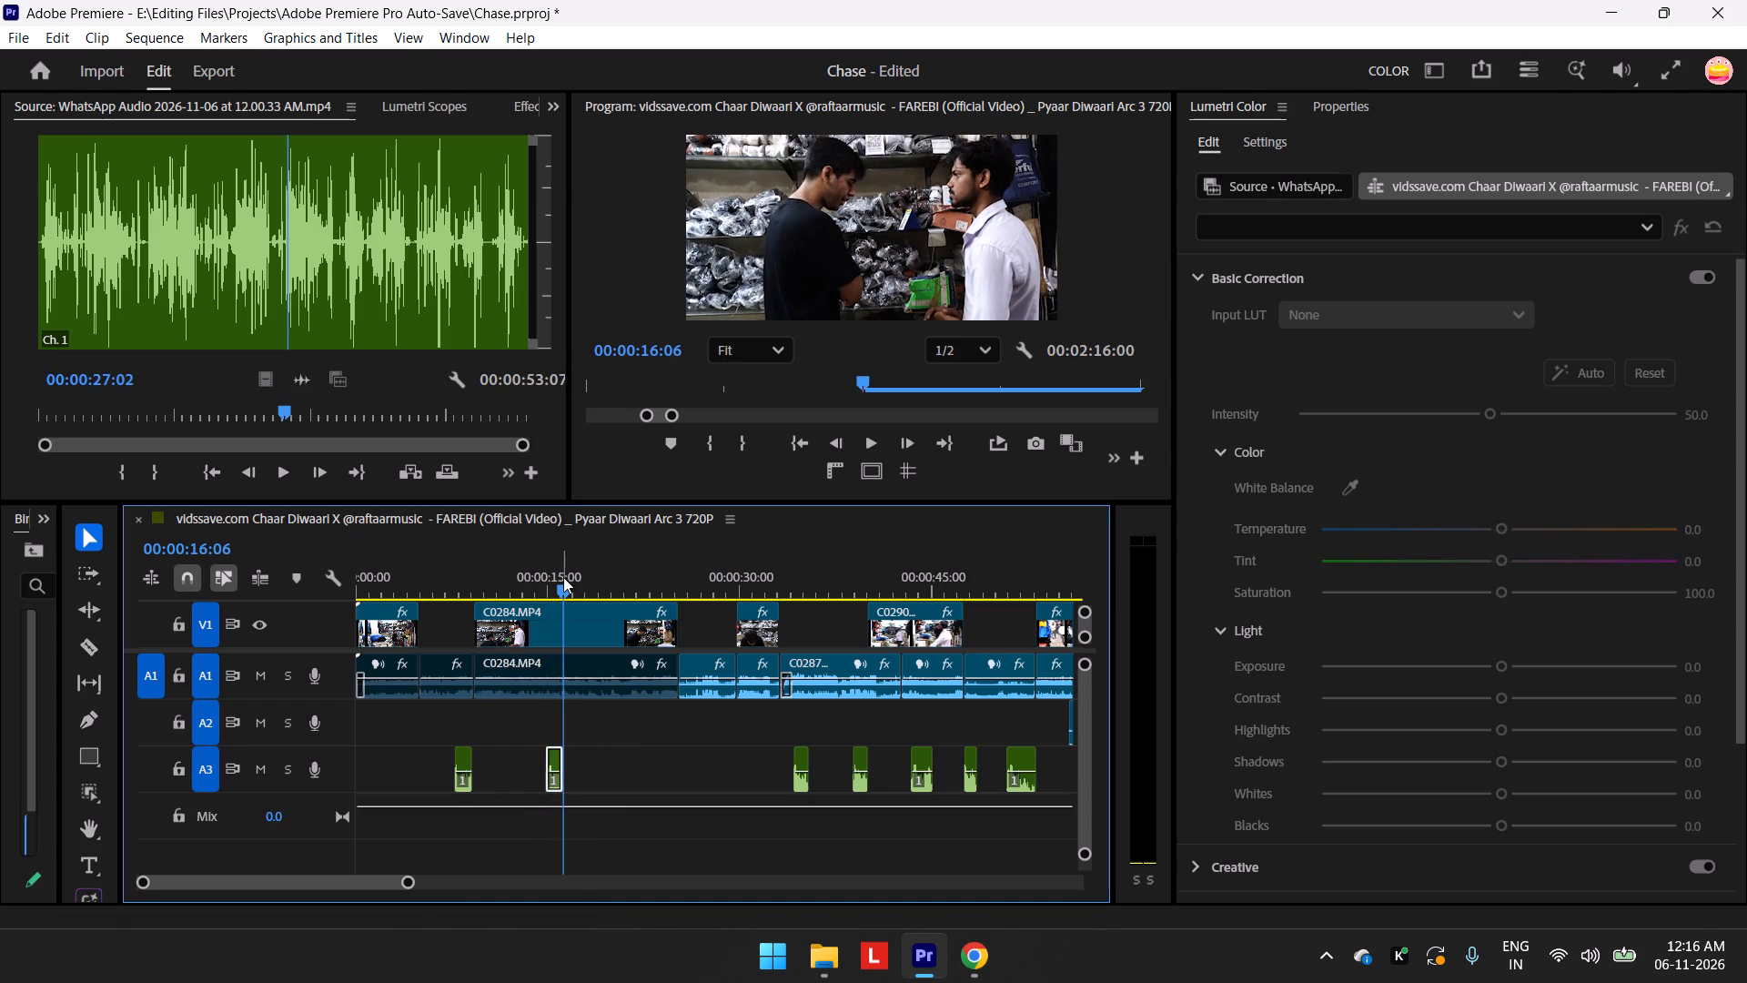
Recheck the second A3 segment's lip sync from about 00:00:15, including full-screen playback.
left_click_drag(562, 583, 560, 583)
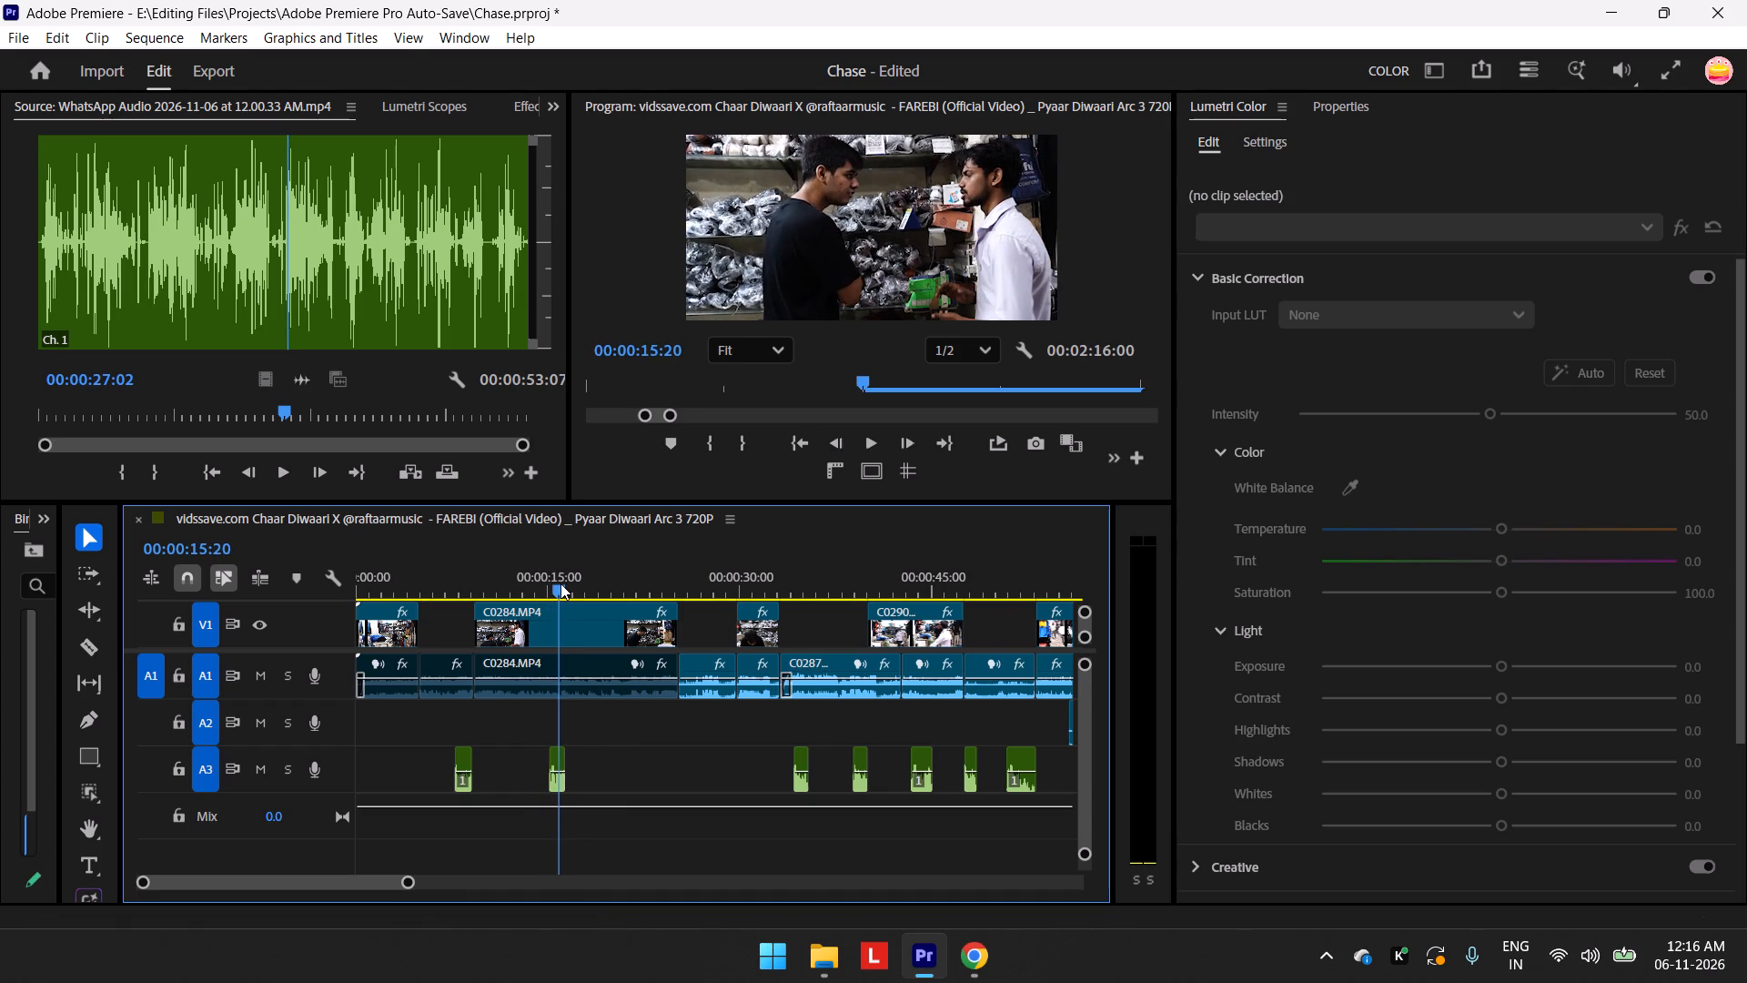
left_click_drag(560, 583, 551, 589)
key("space")
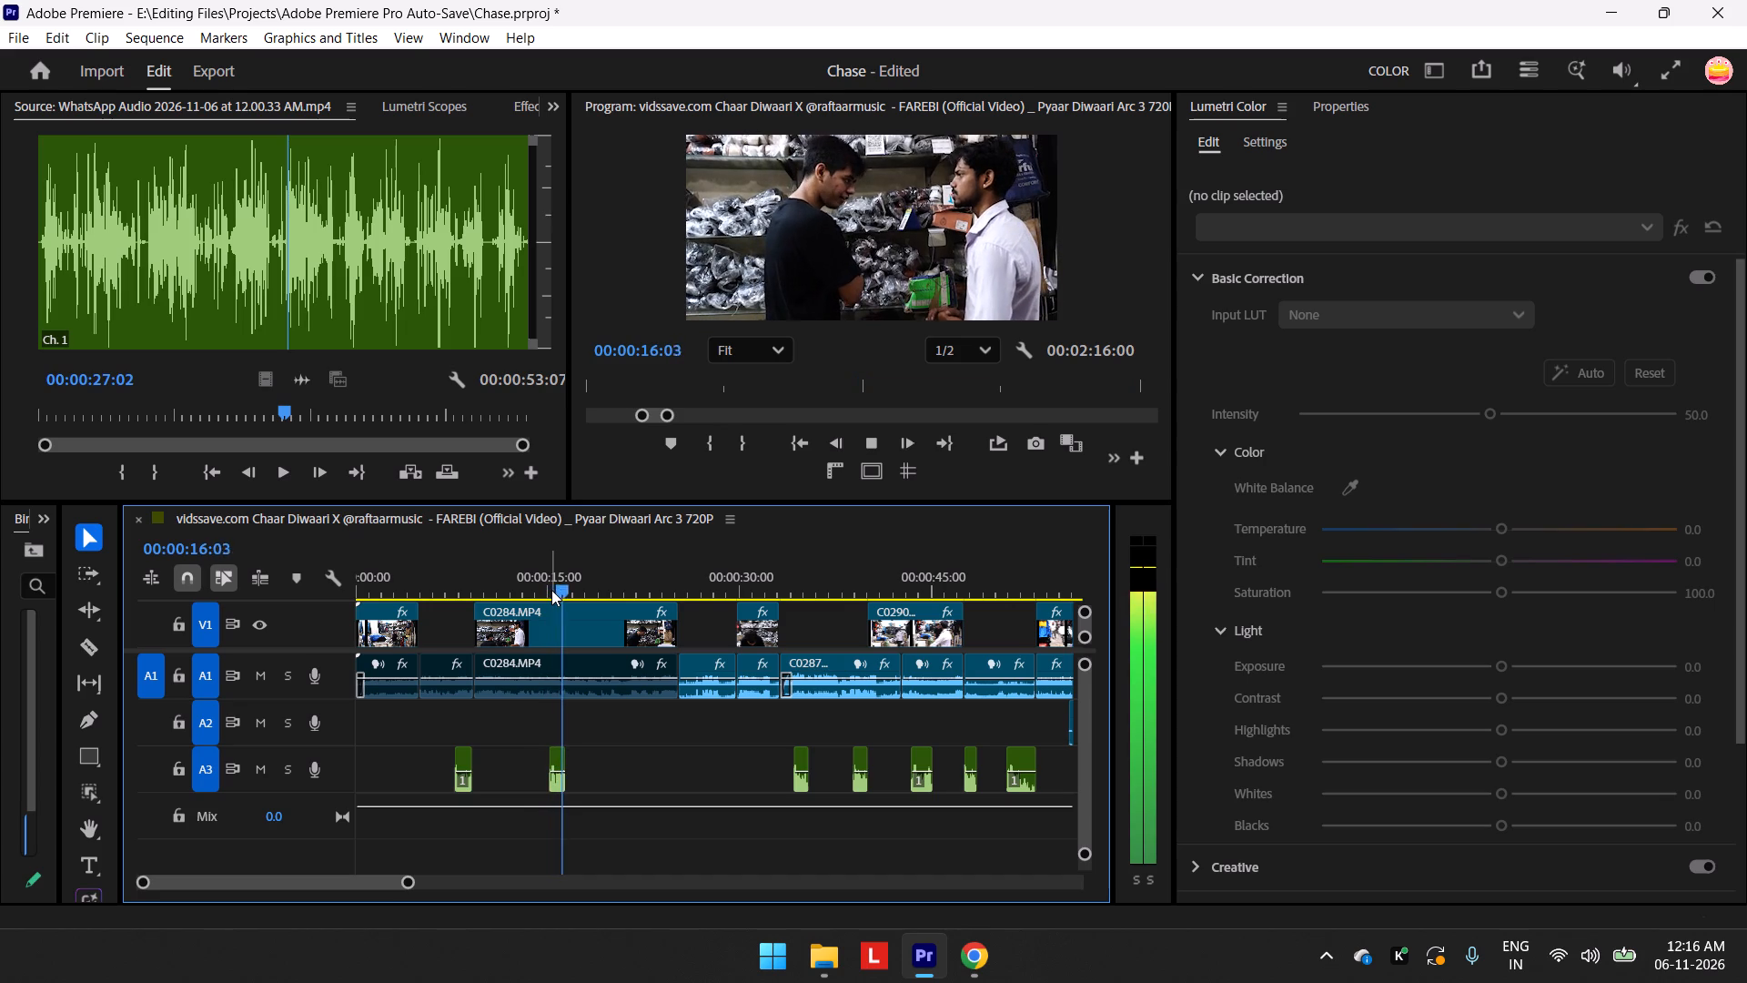
key("space")
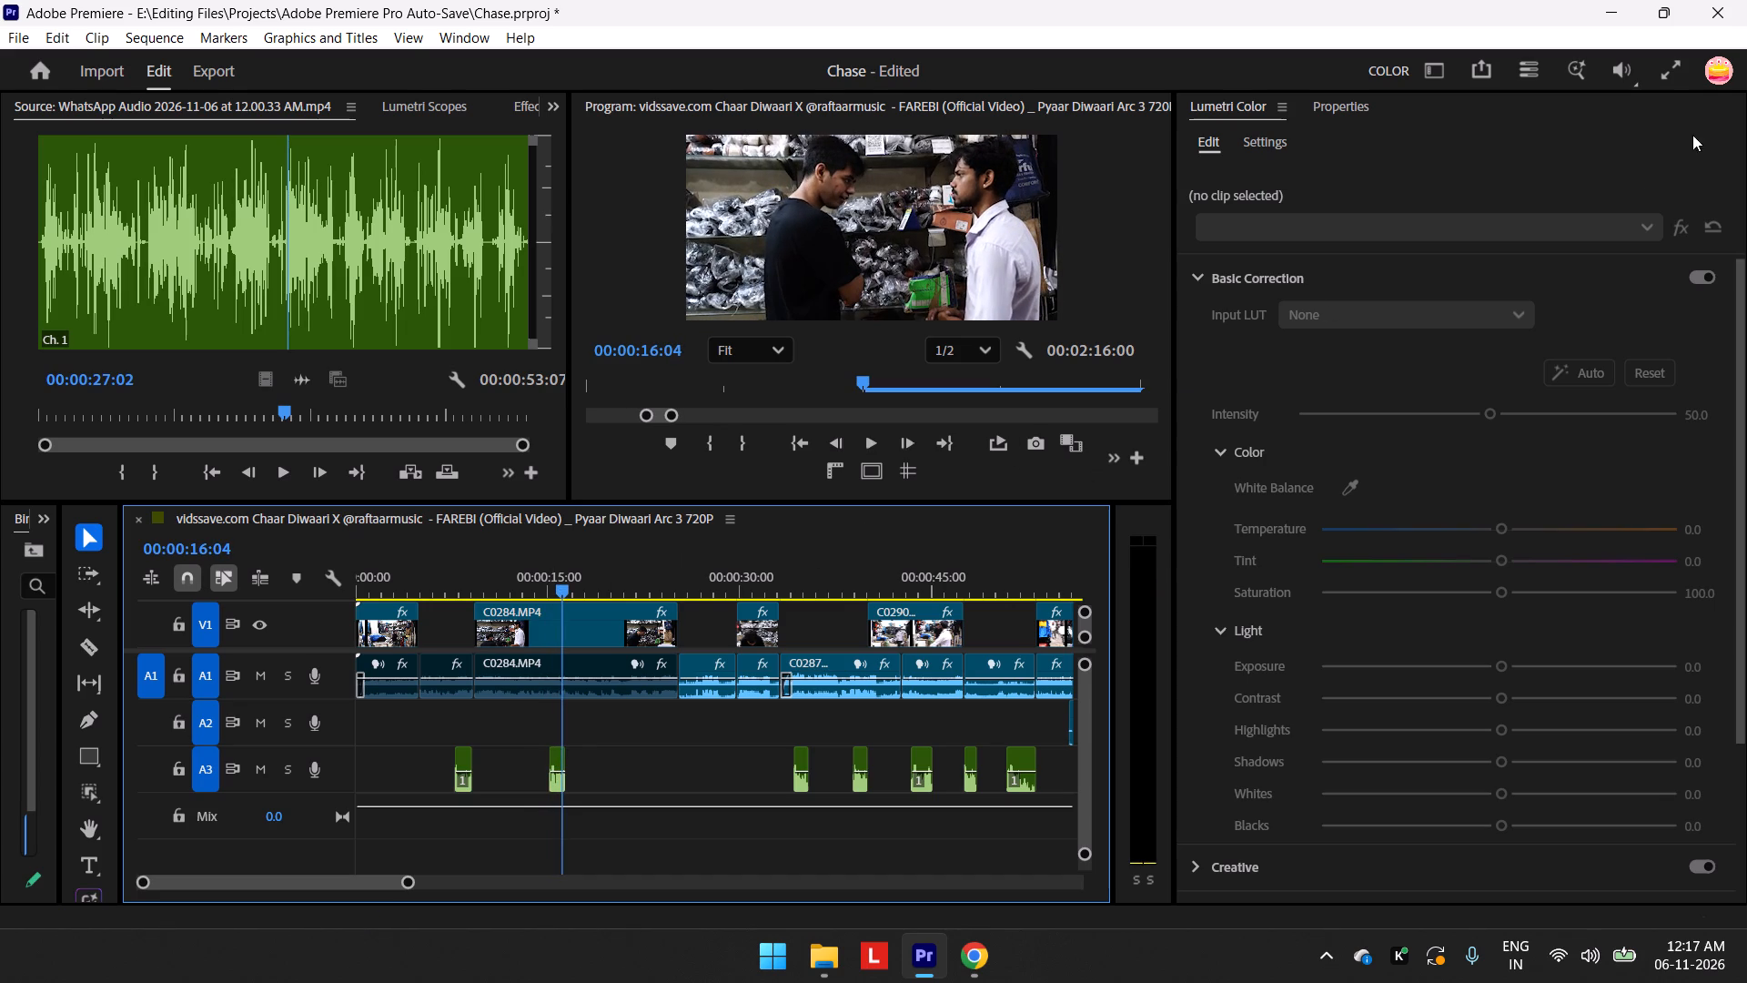
left_click(1674, 67)
key("space")
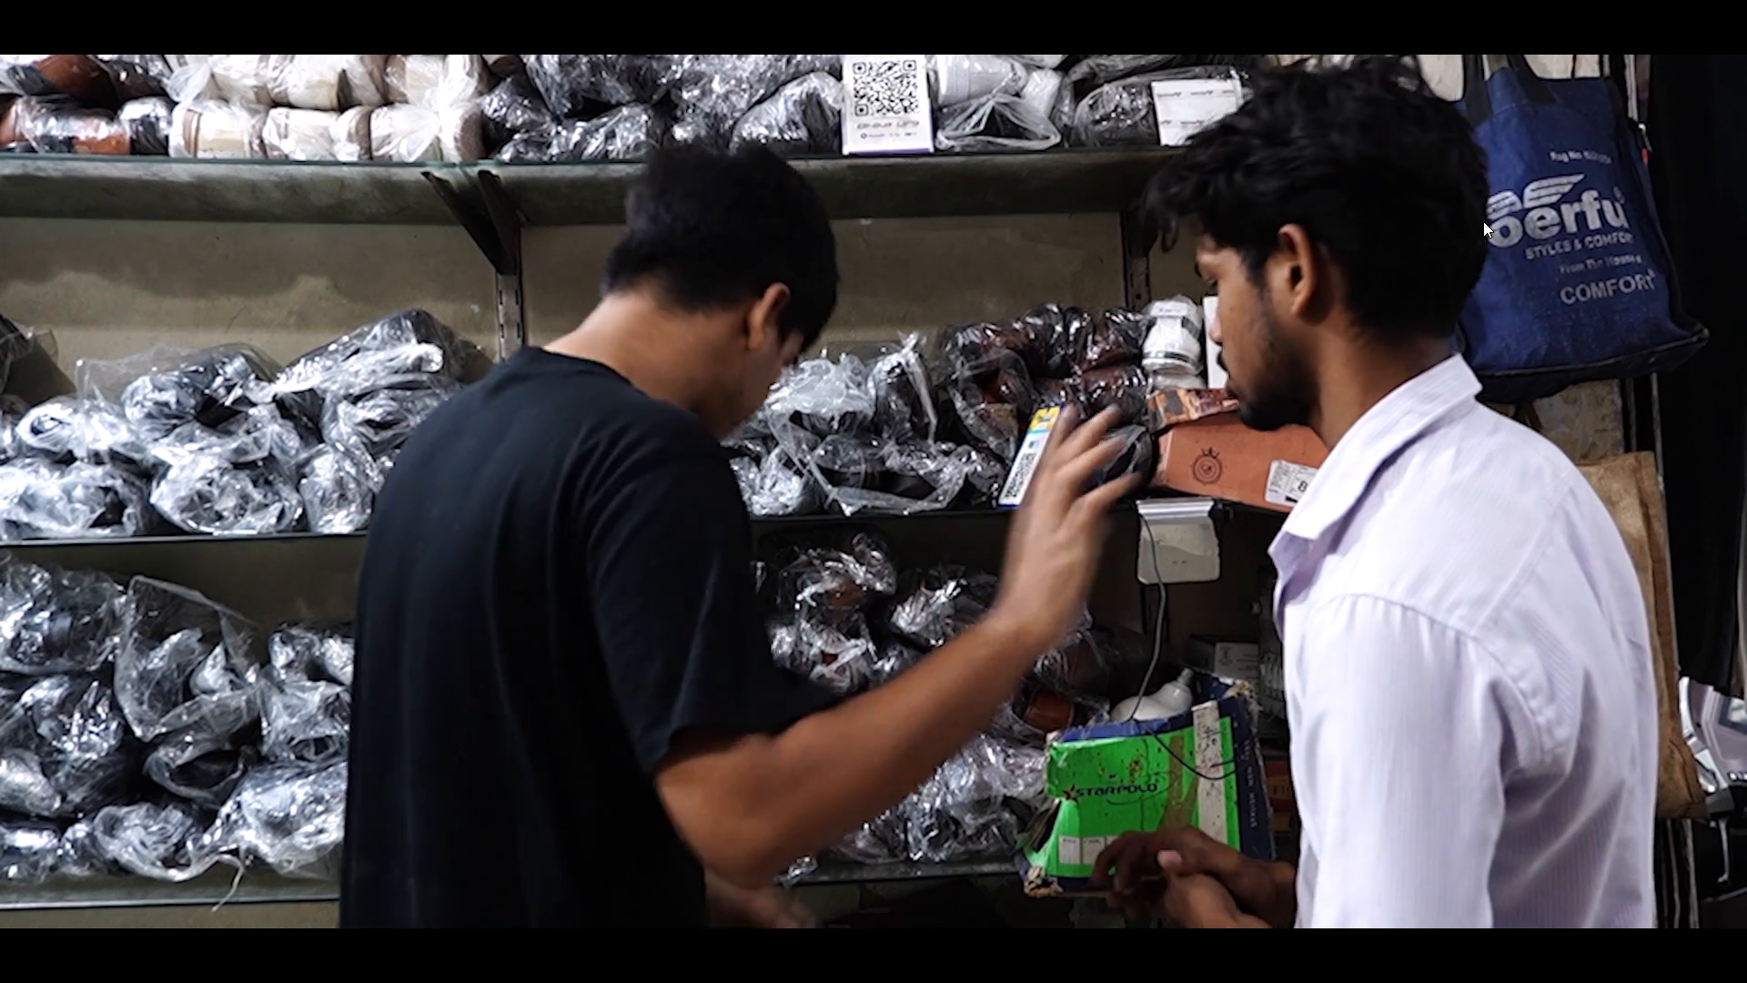
key("space")
key("Escape")
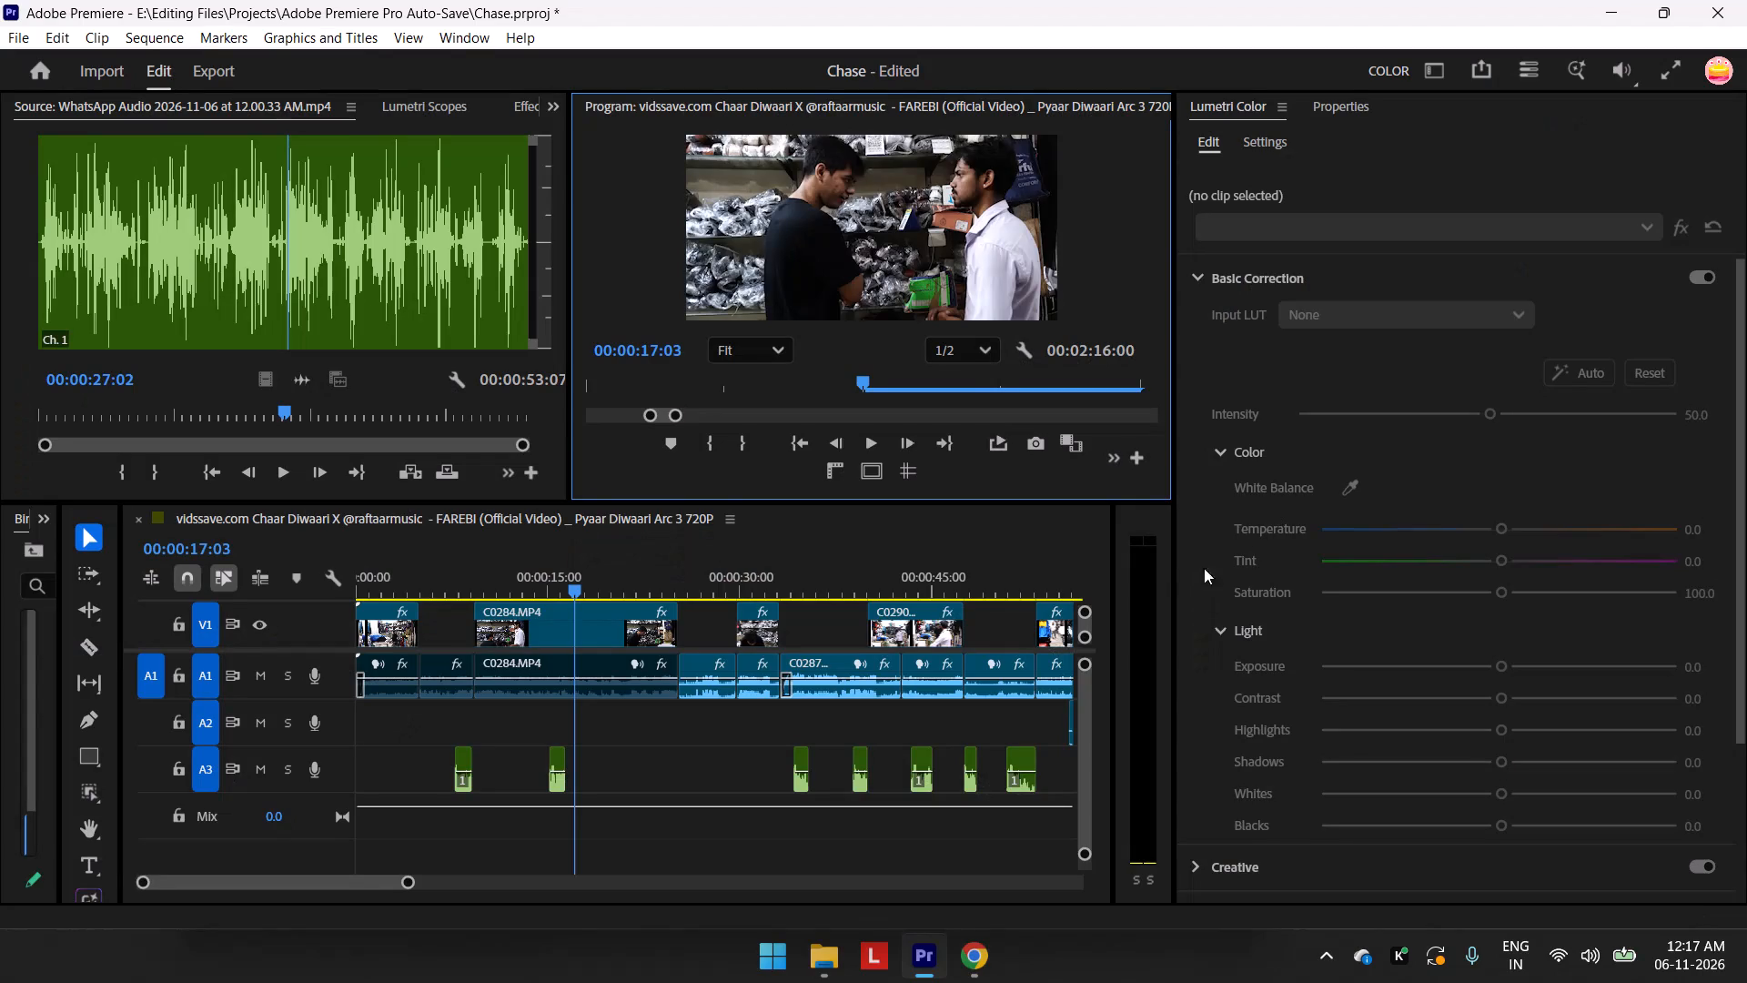
left_click_drag(566, 583, 548, 602)
key("space")
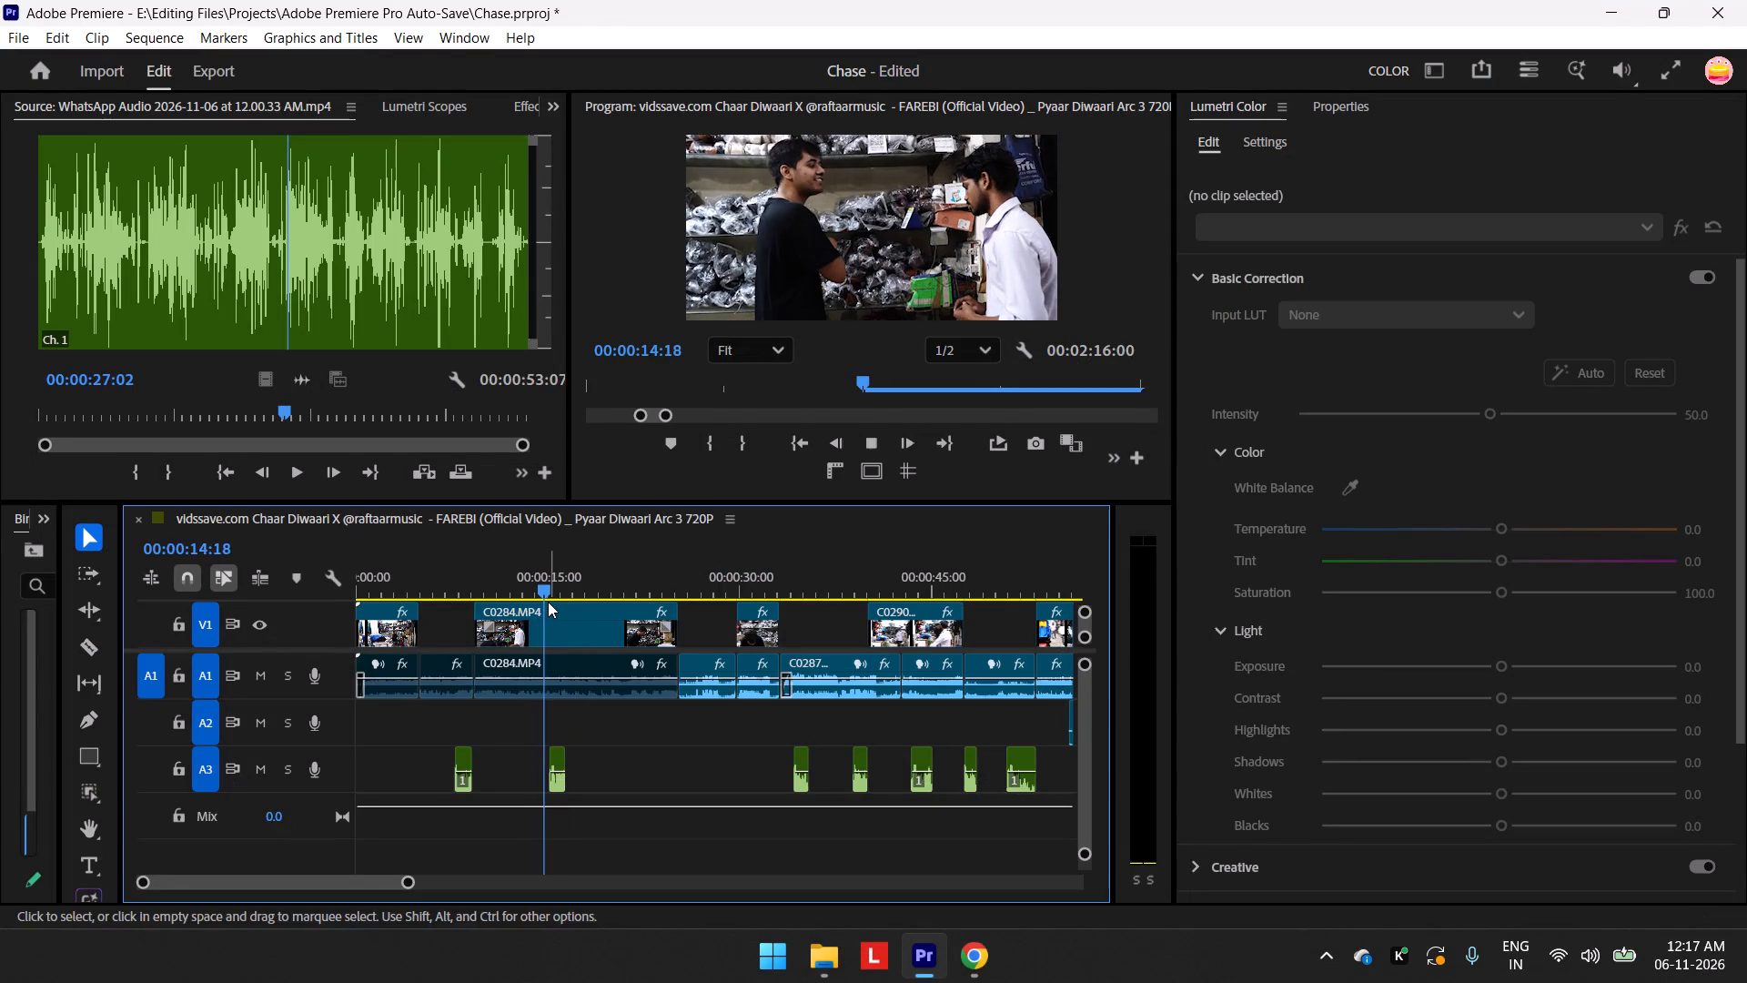
key("space")
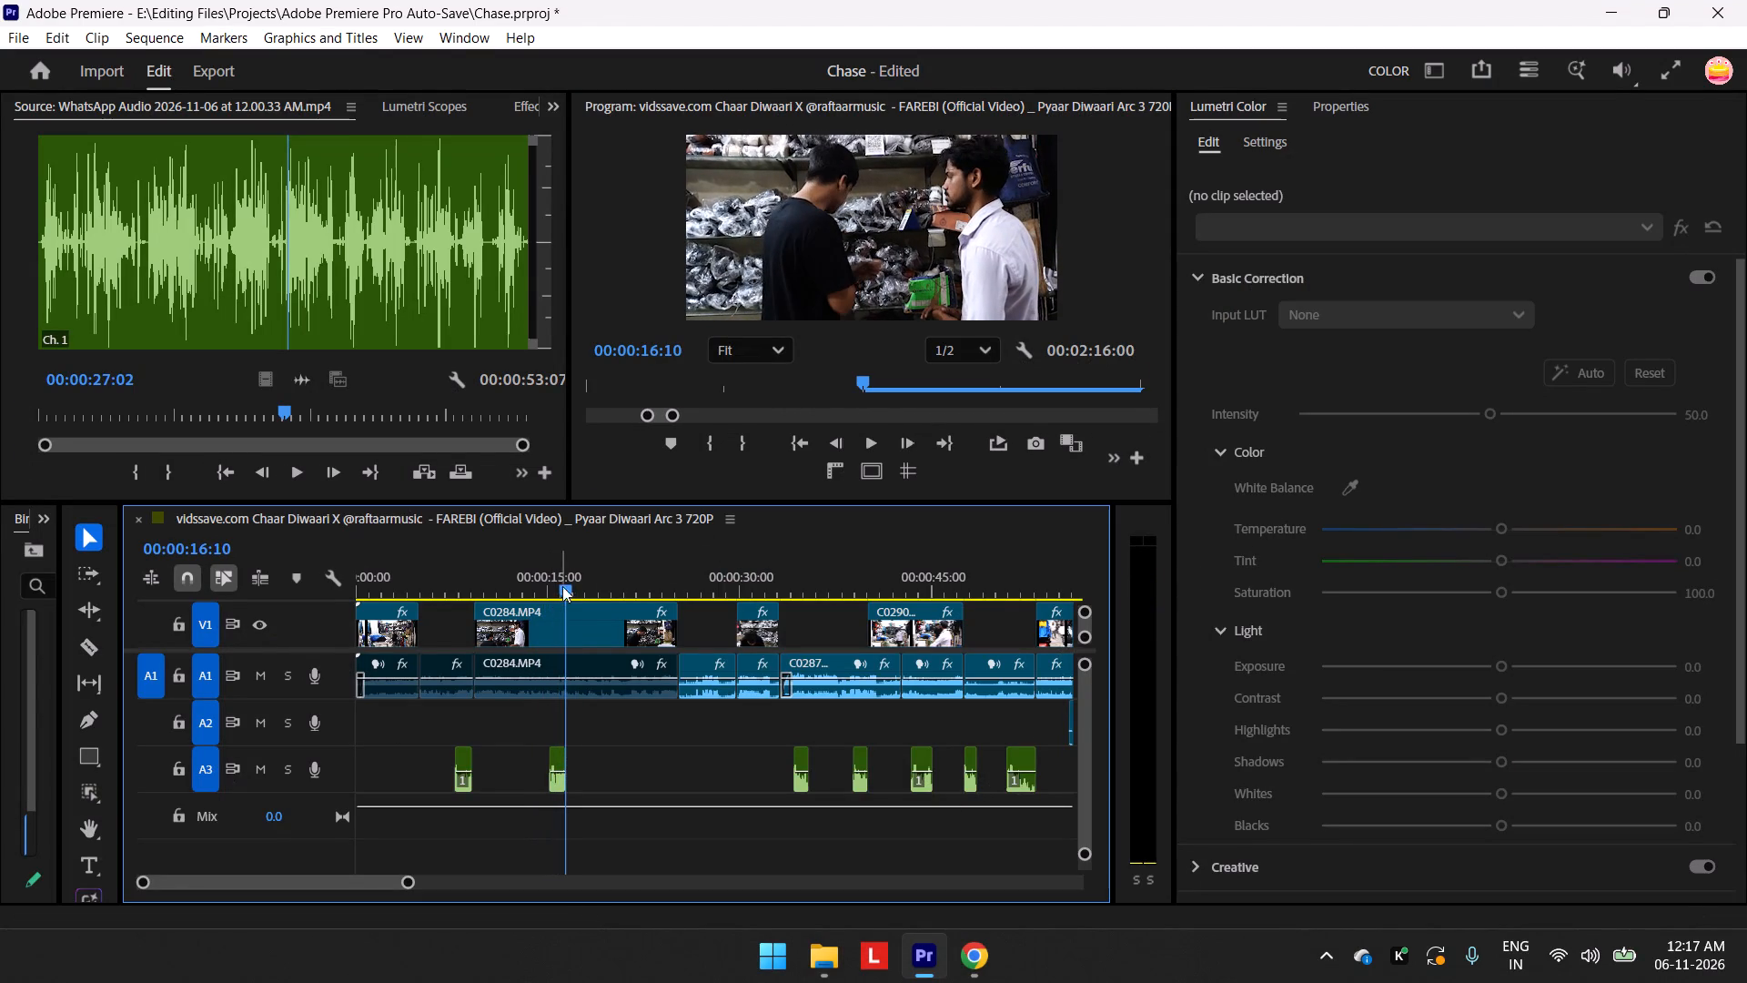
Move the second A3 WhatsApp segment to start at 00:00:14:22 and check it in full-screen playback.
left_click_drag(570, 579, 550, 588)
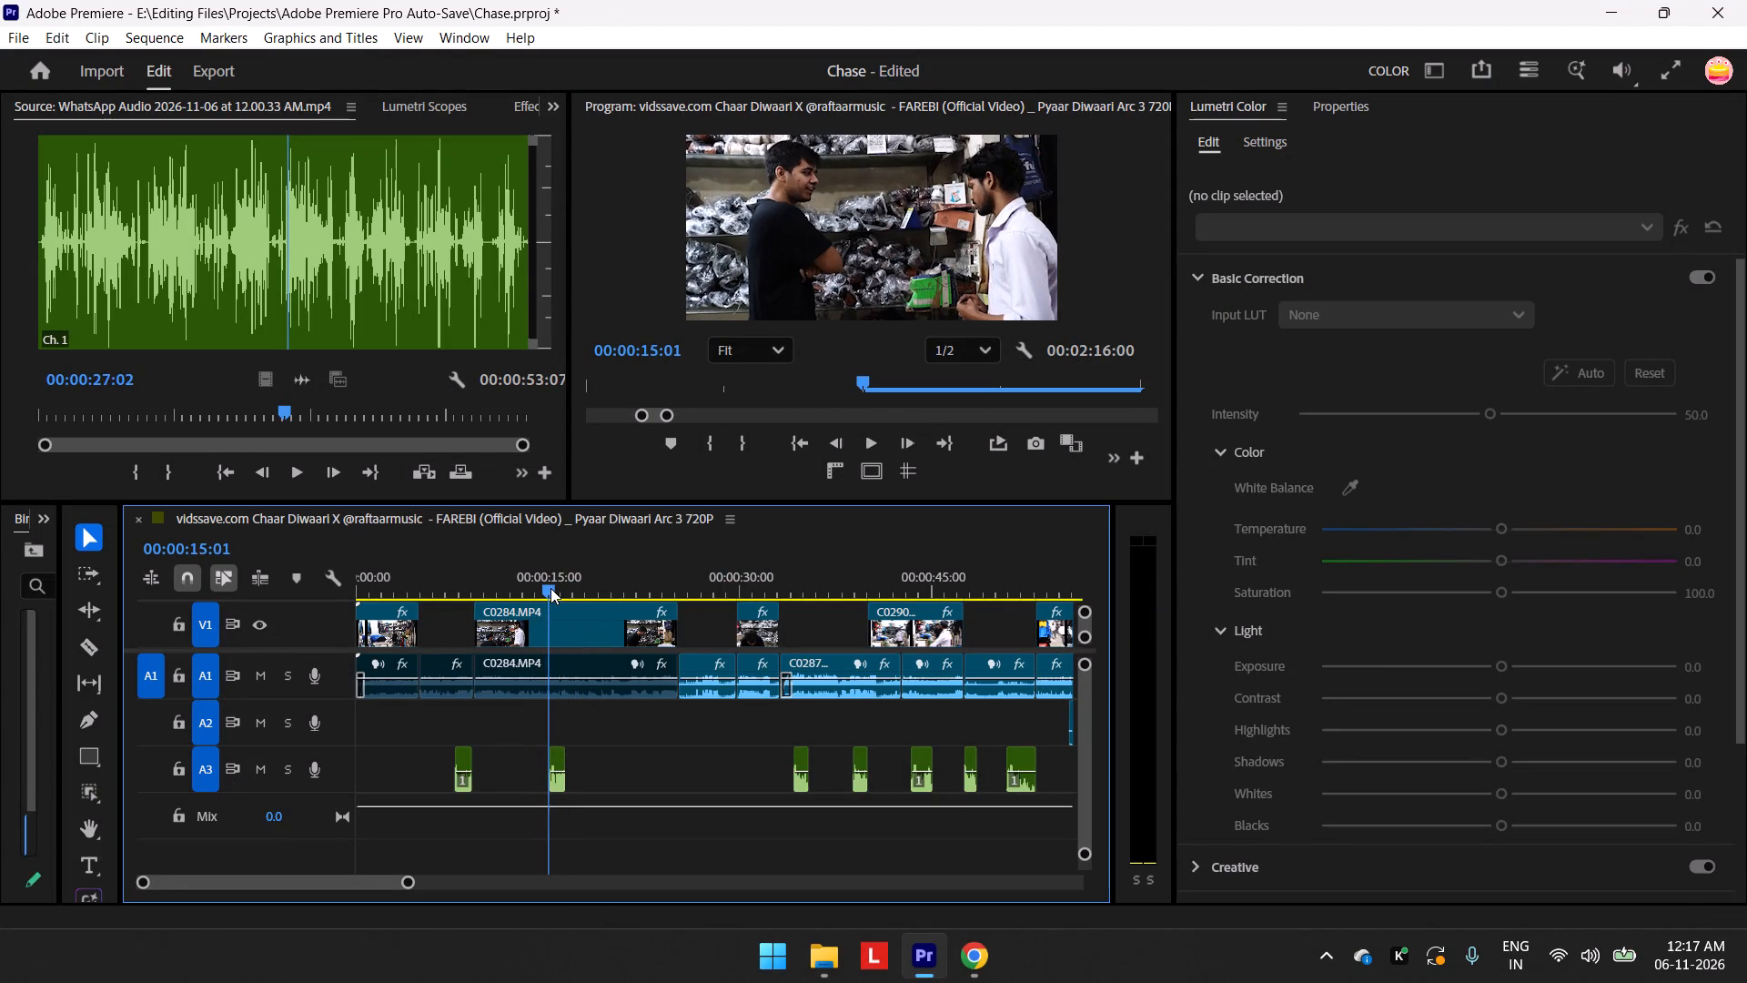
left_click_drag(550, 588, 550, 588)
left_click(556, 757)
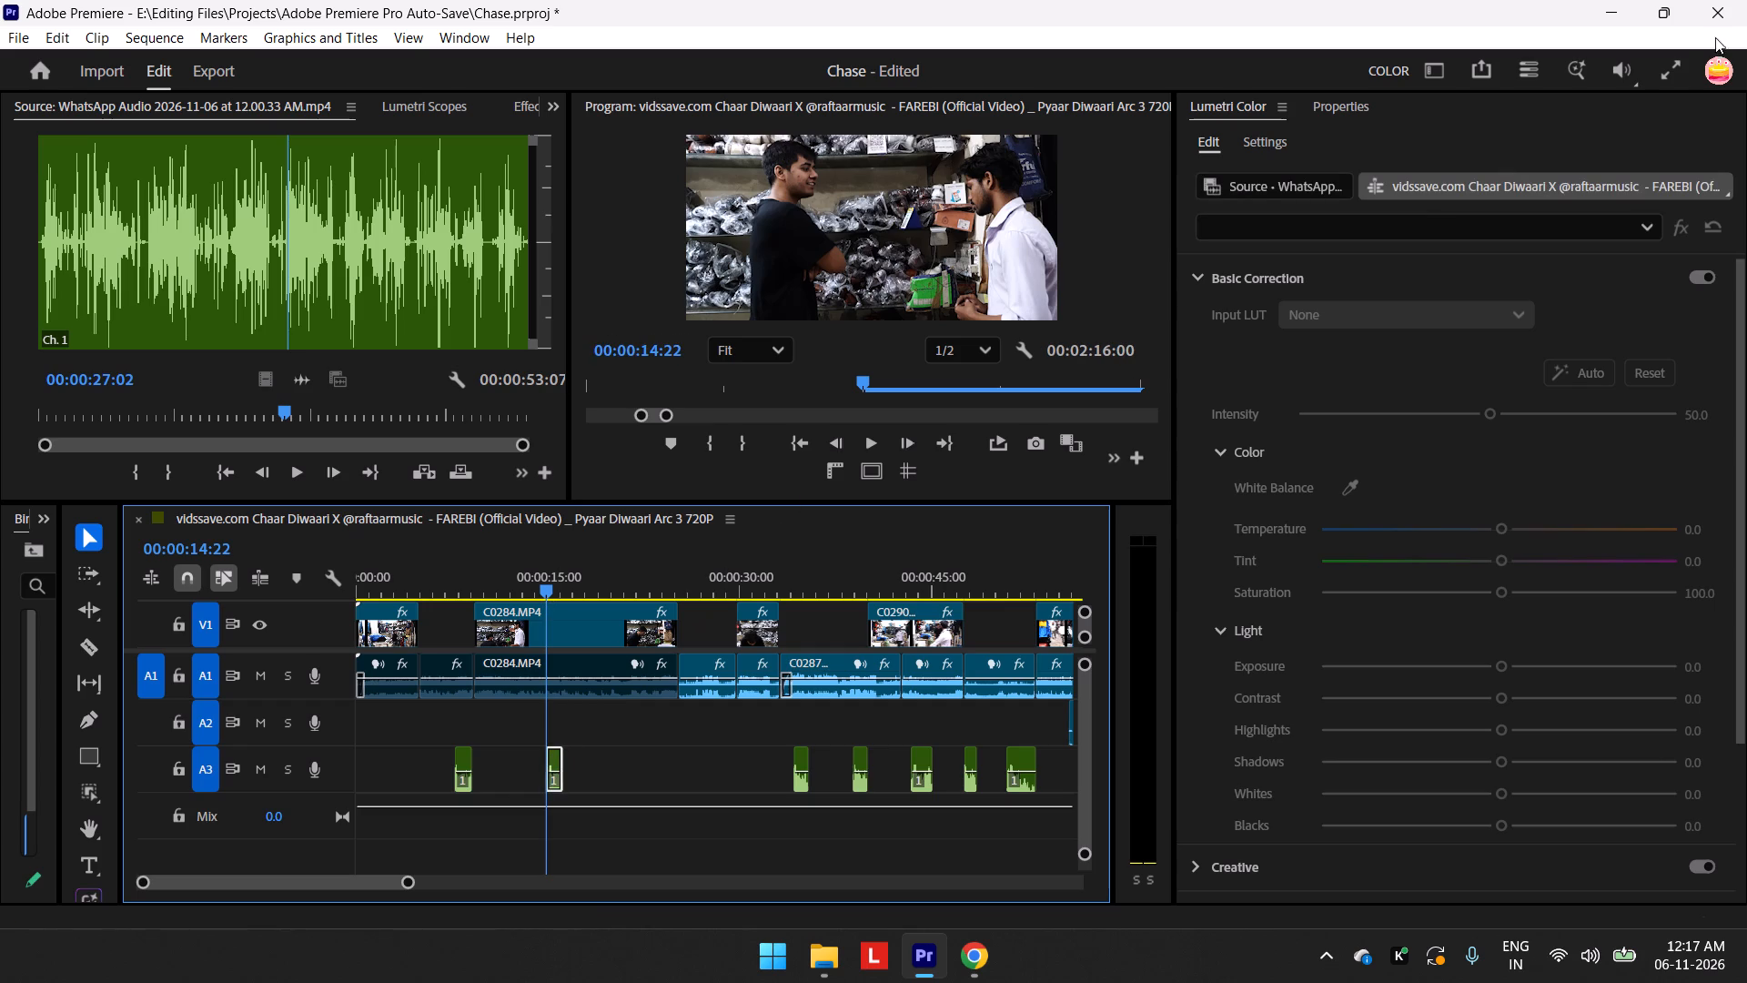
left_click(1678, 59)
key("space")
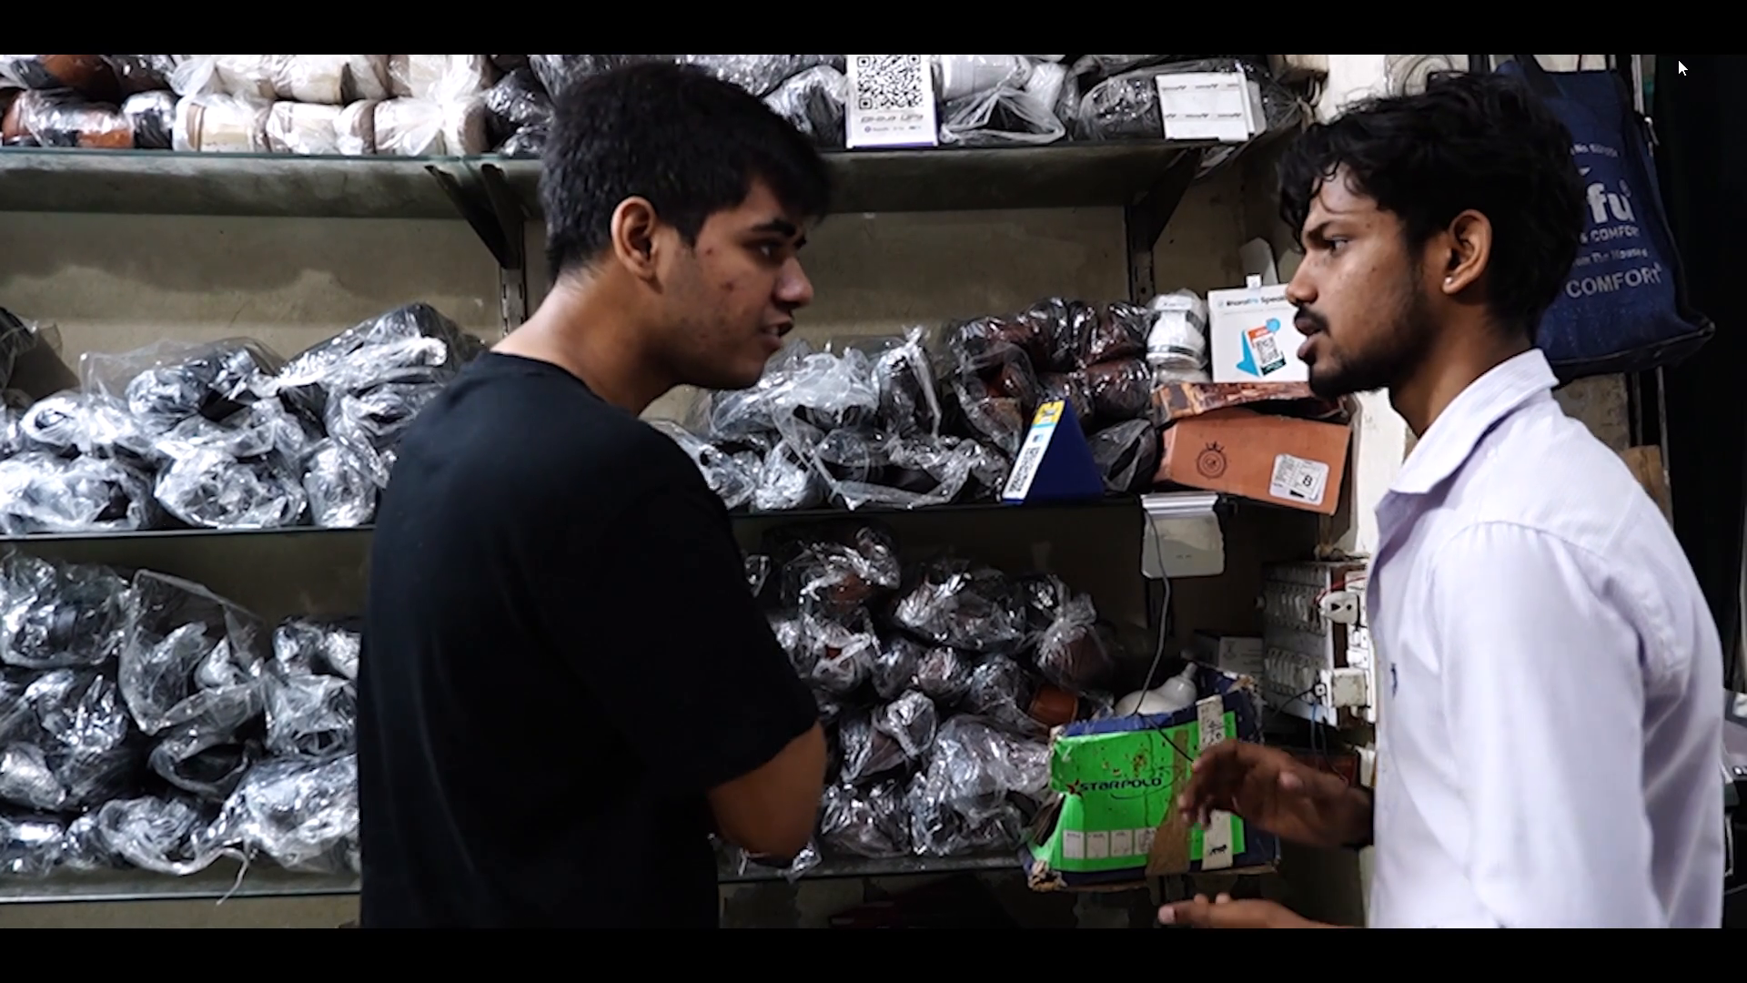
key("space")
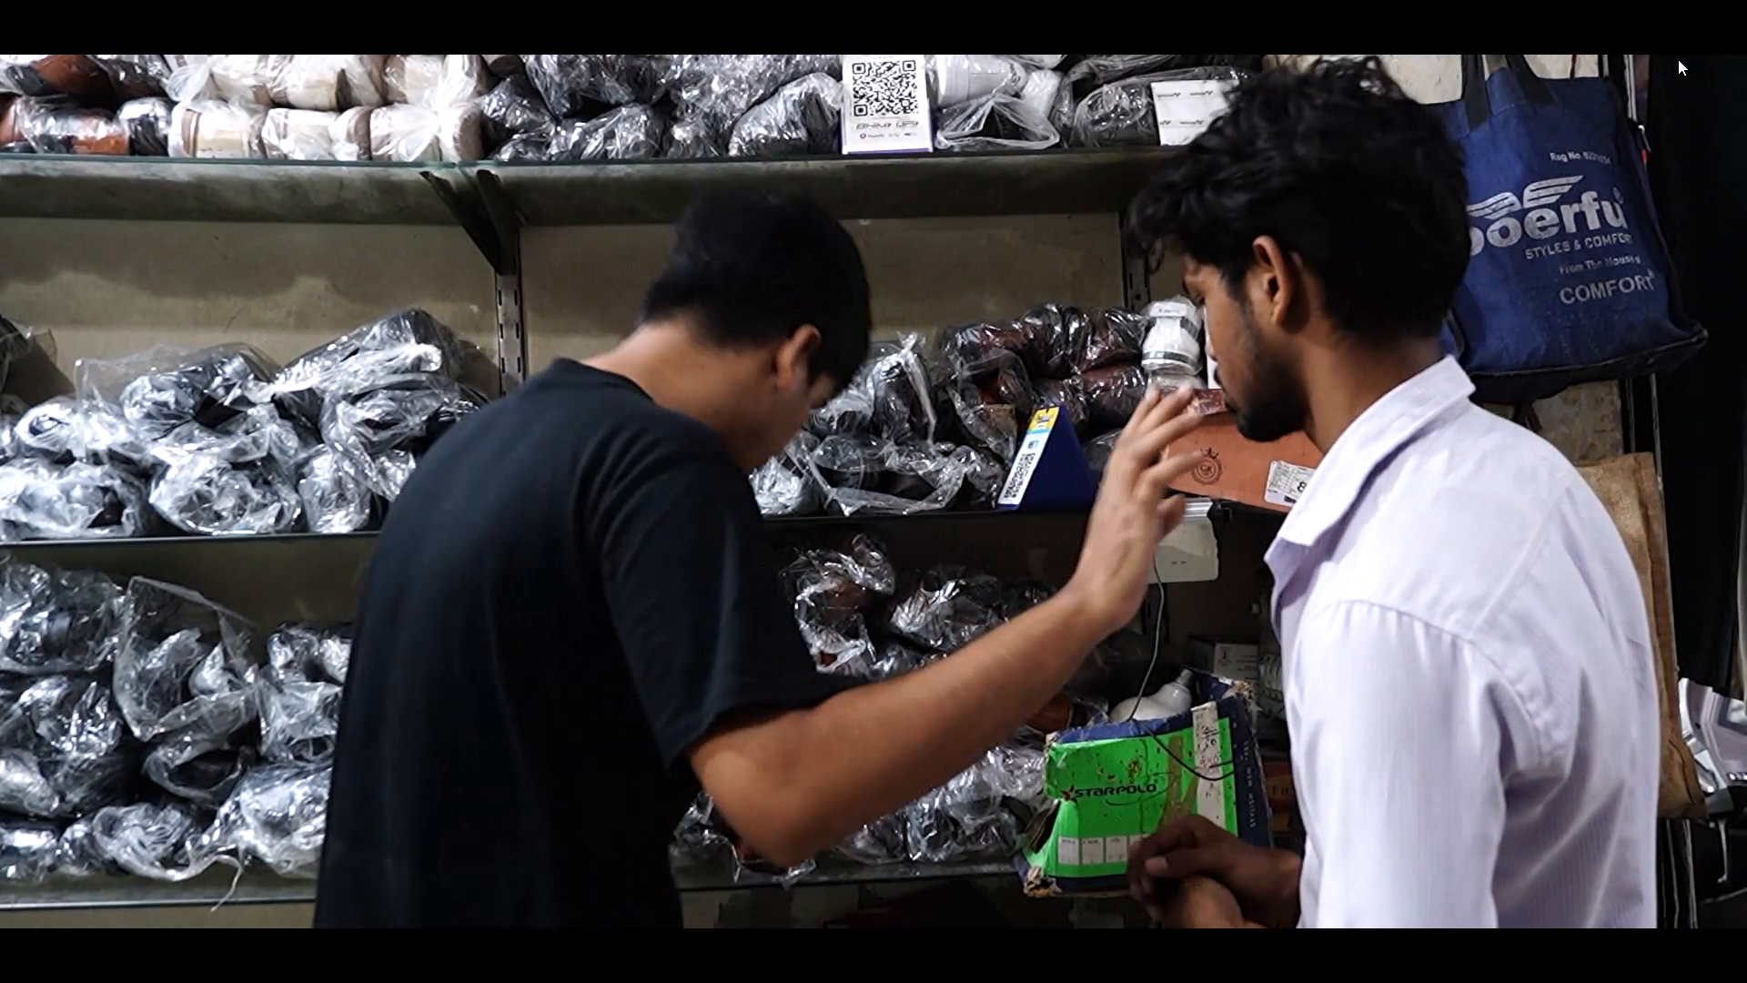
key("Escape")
Re-enable the C0284.MP4 camera audio clip on A1 for comparison with the second A3 segment.
left_click_drag(569, 587, 553, 595)
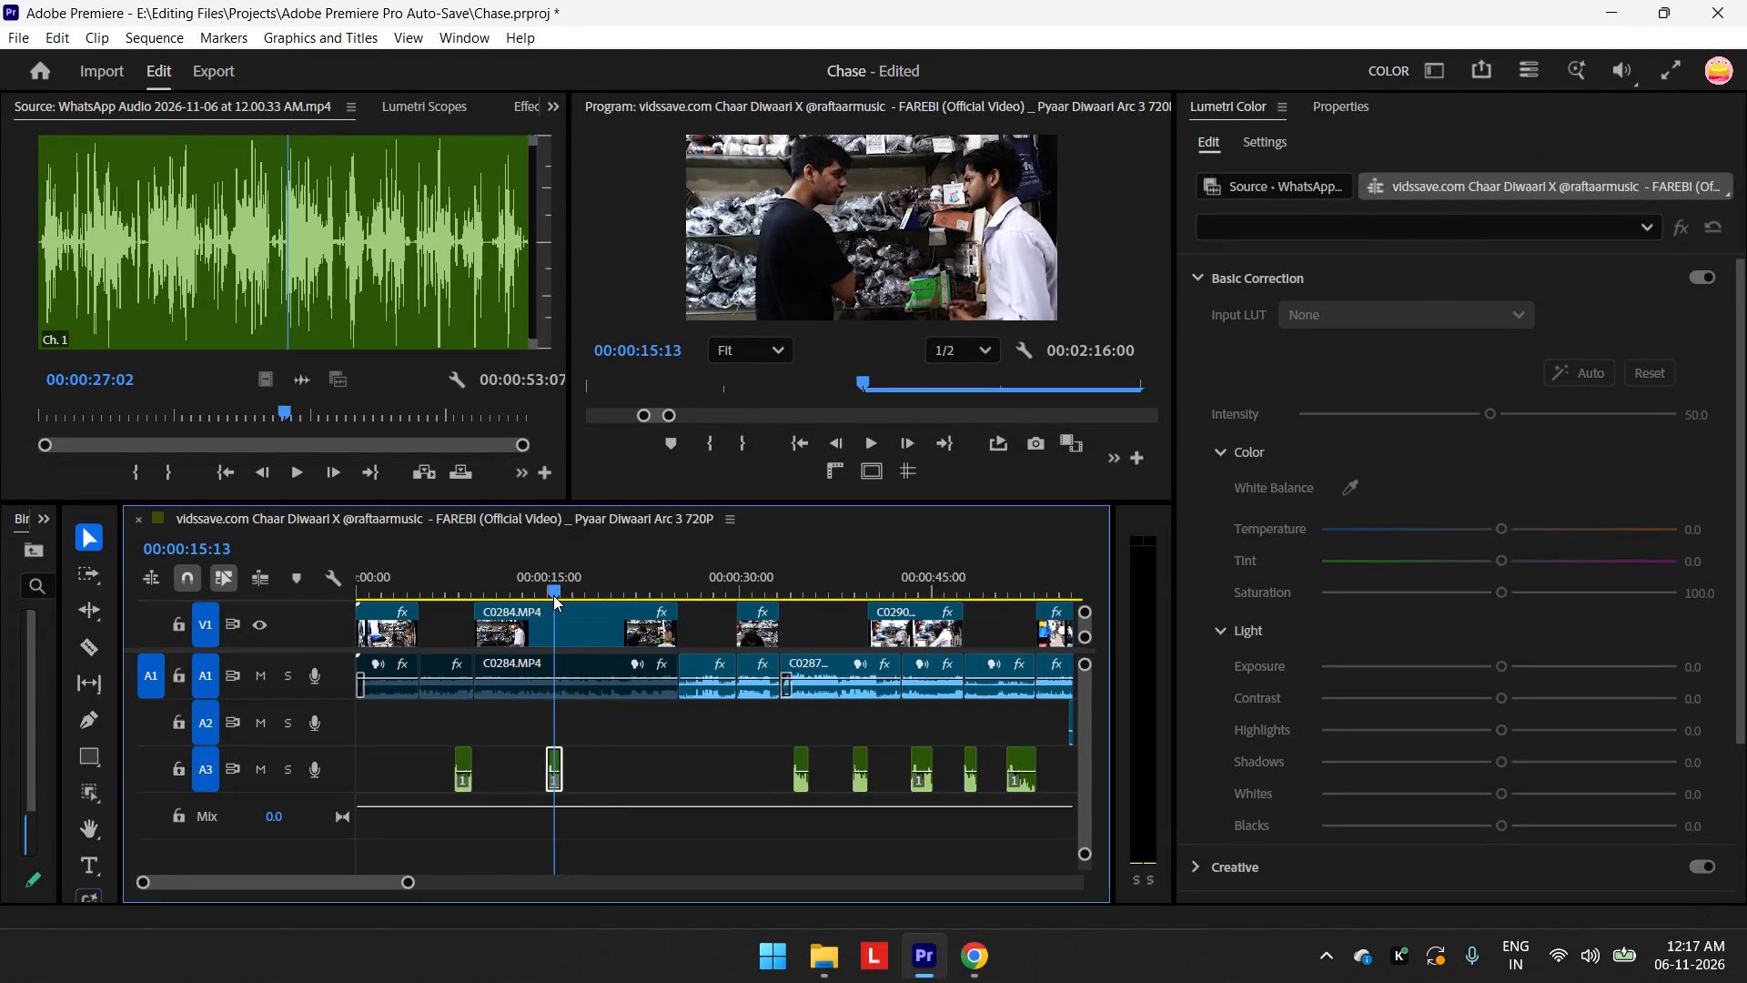
left_click_drag(553, 595, 550, 597)
type("==")
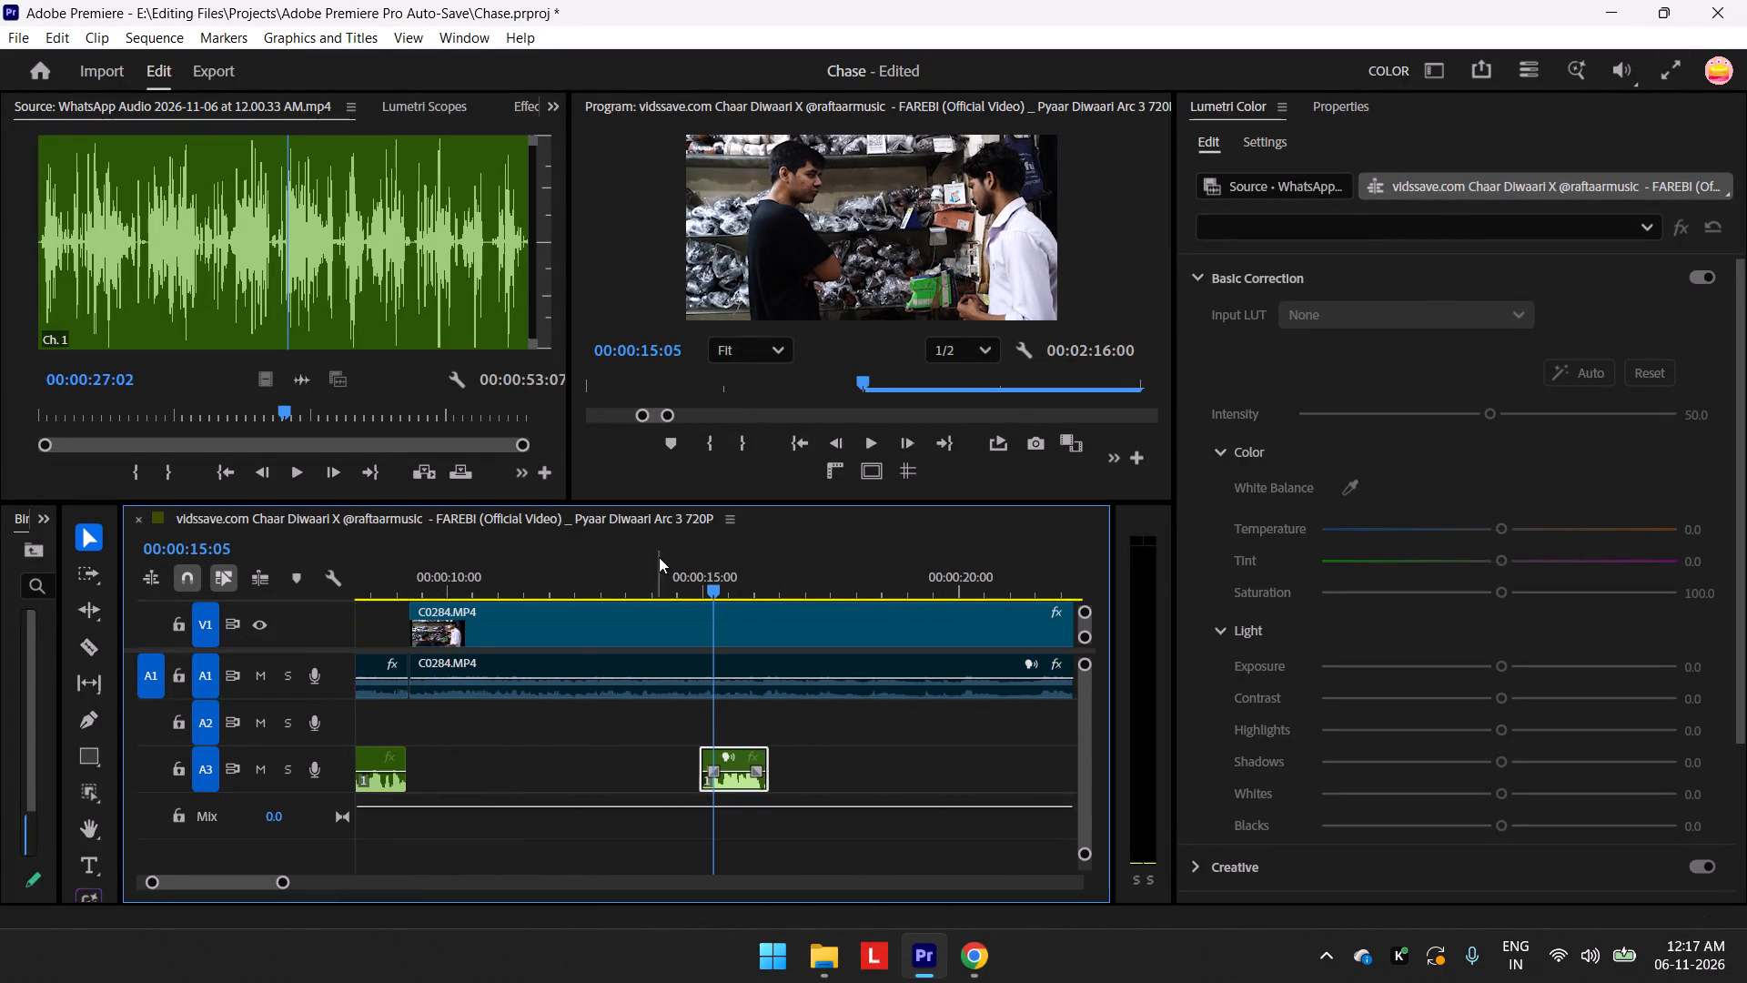
left_click_drag(712, 590, 699, 594)
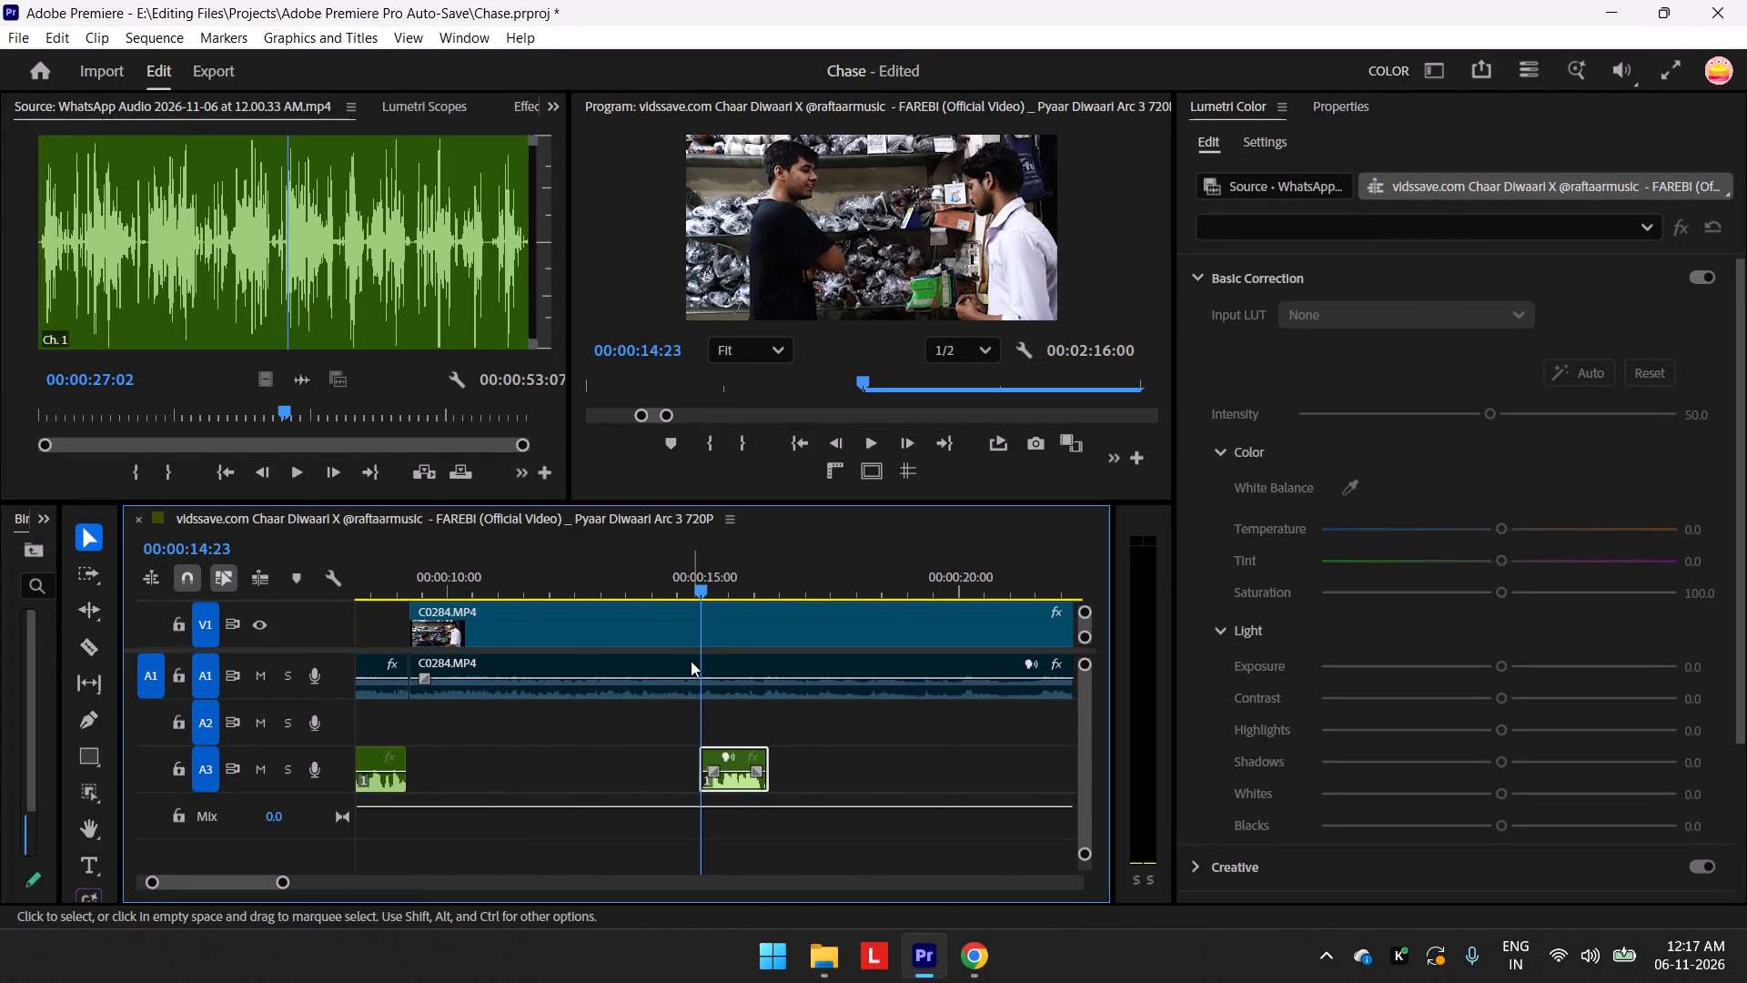
left_click(690, 668)
right_click(690, 668)
left_click(786, 423)
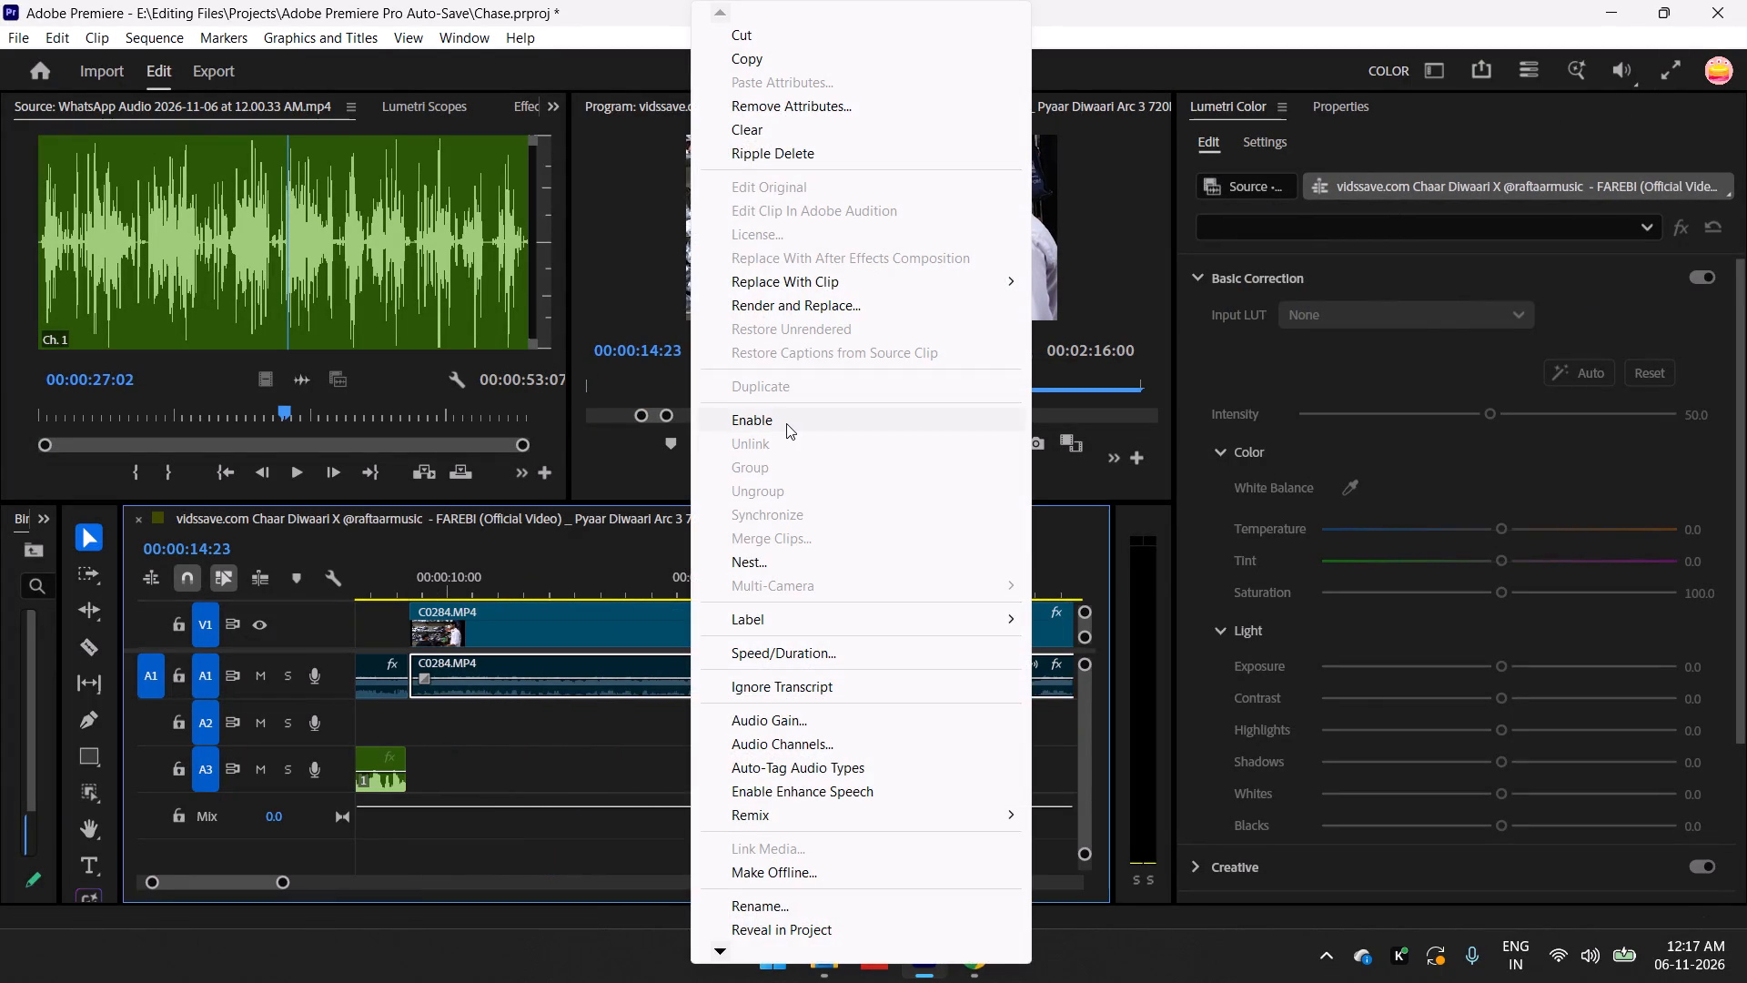
Replay from about 00:00:14:19 to 00:00:16:08, comparing the C0284.MP4 camera audio with the second A3 segment.
key("space")
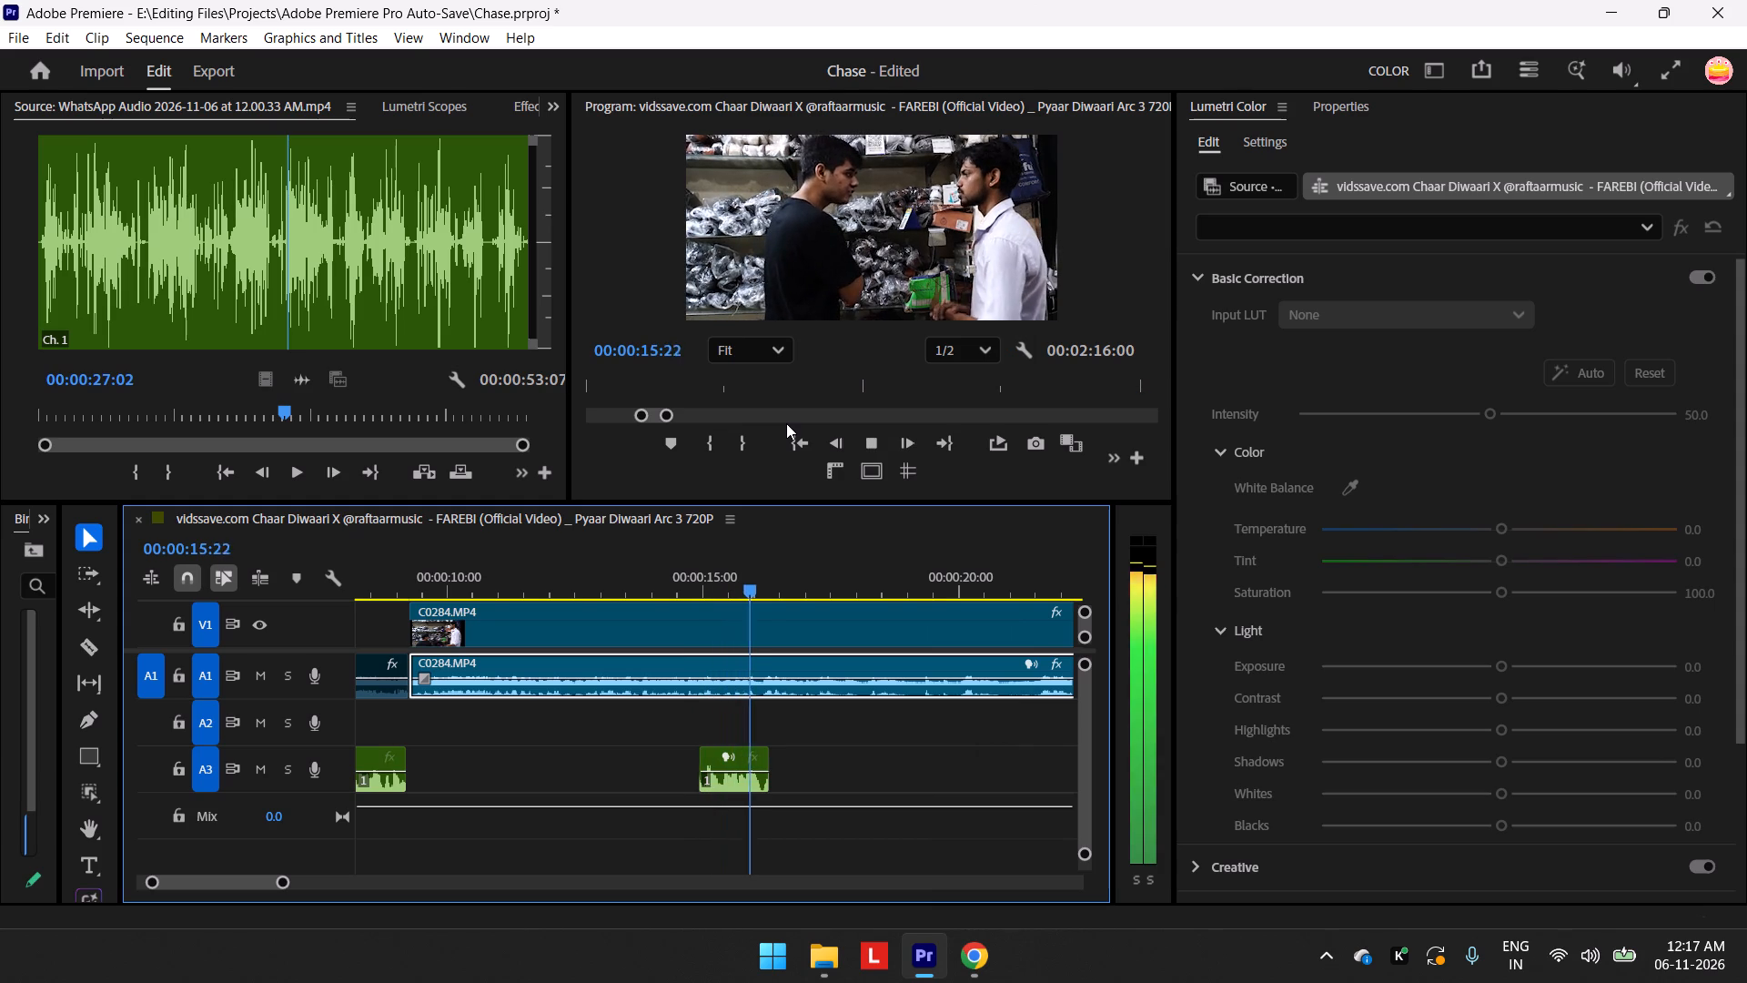
key("space")
left_click_drag(768, 593, 692, 620)
key("space")
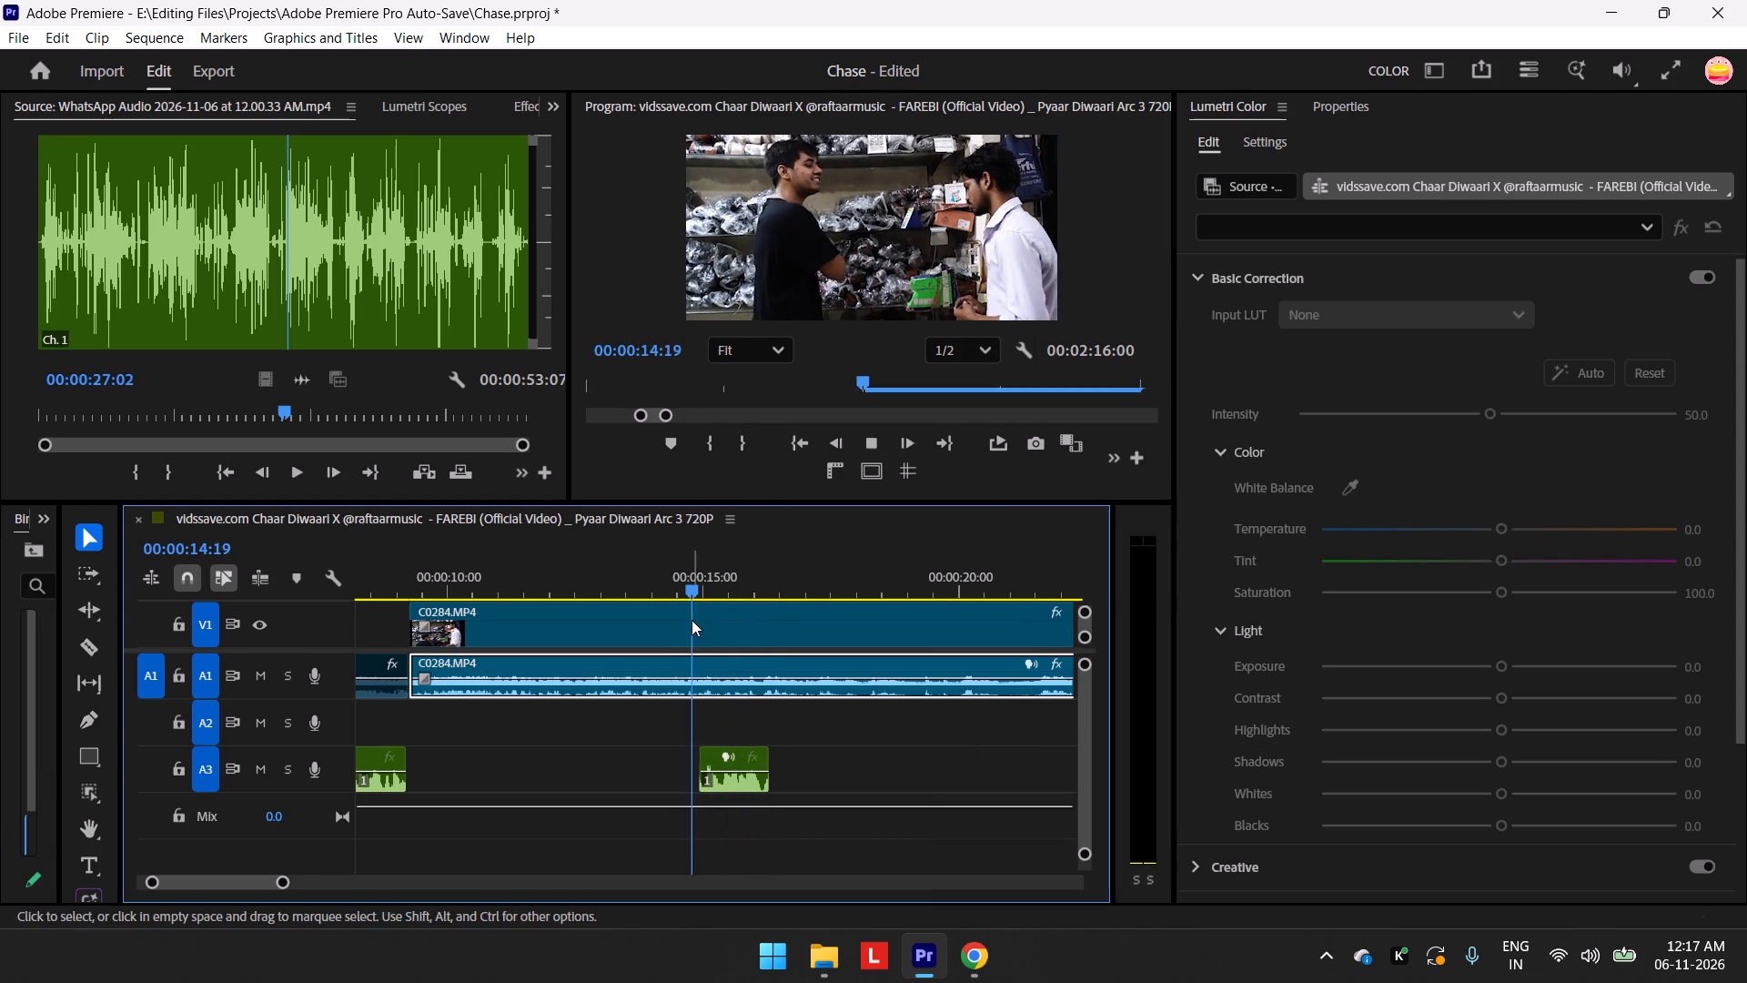
key("space")
left_click_drag(735, 588, 727, 589)
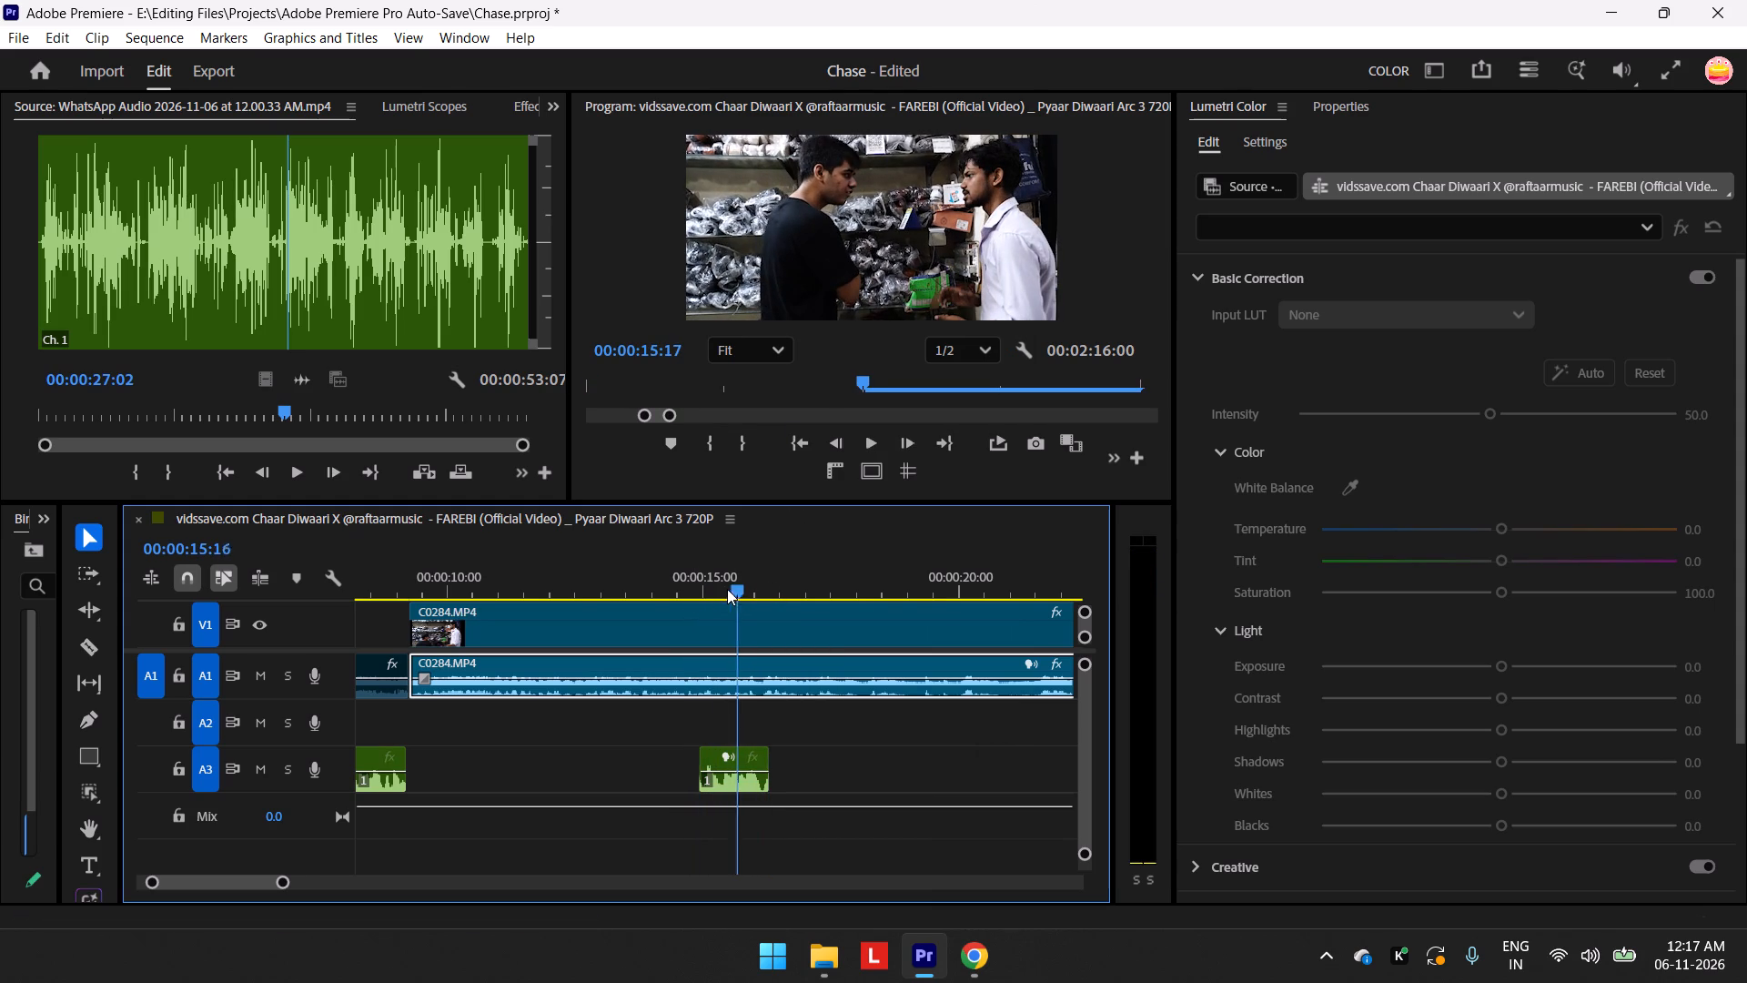
left_click_drag(727, 589, 705, 596)
key("space")
key("space")
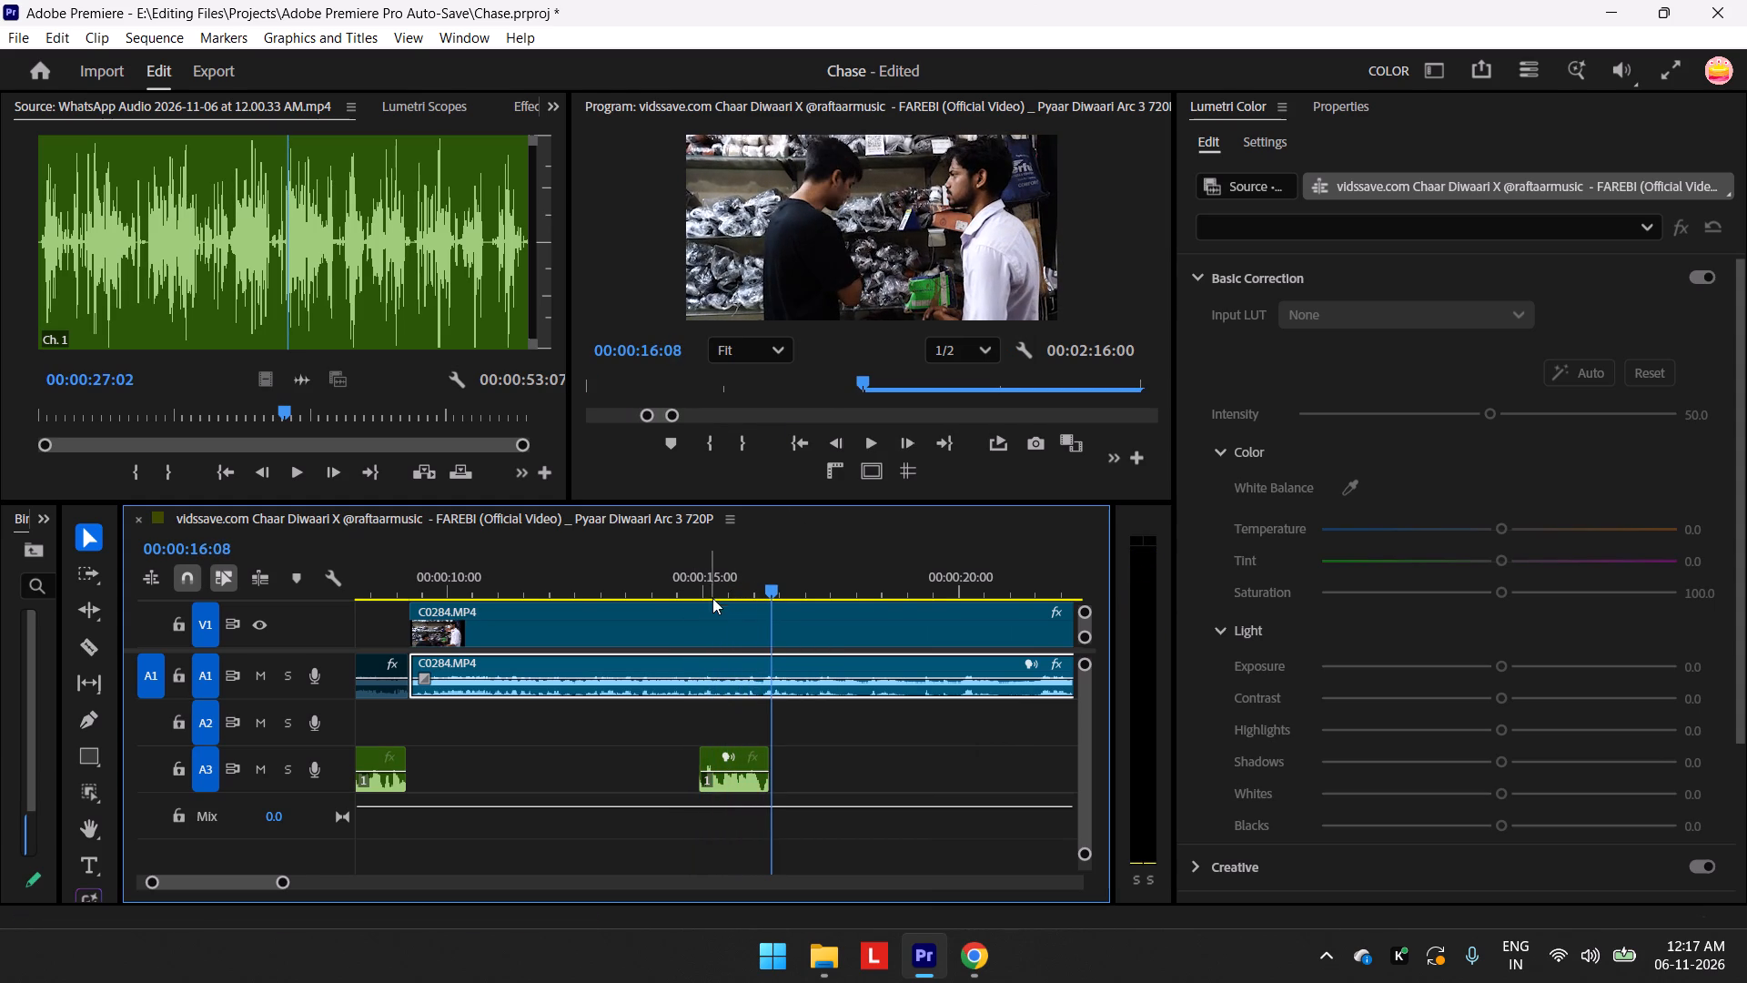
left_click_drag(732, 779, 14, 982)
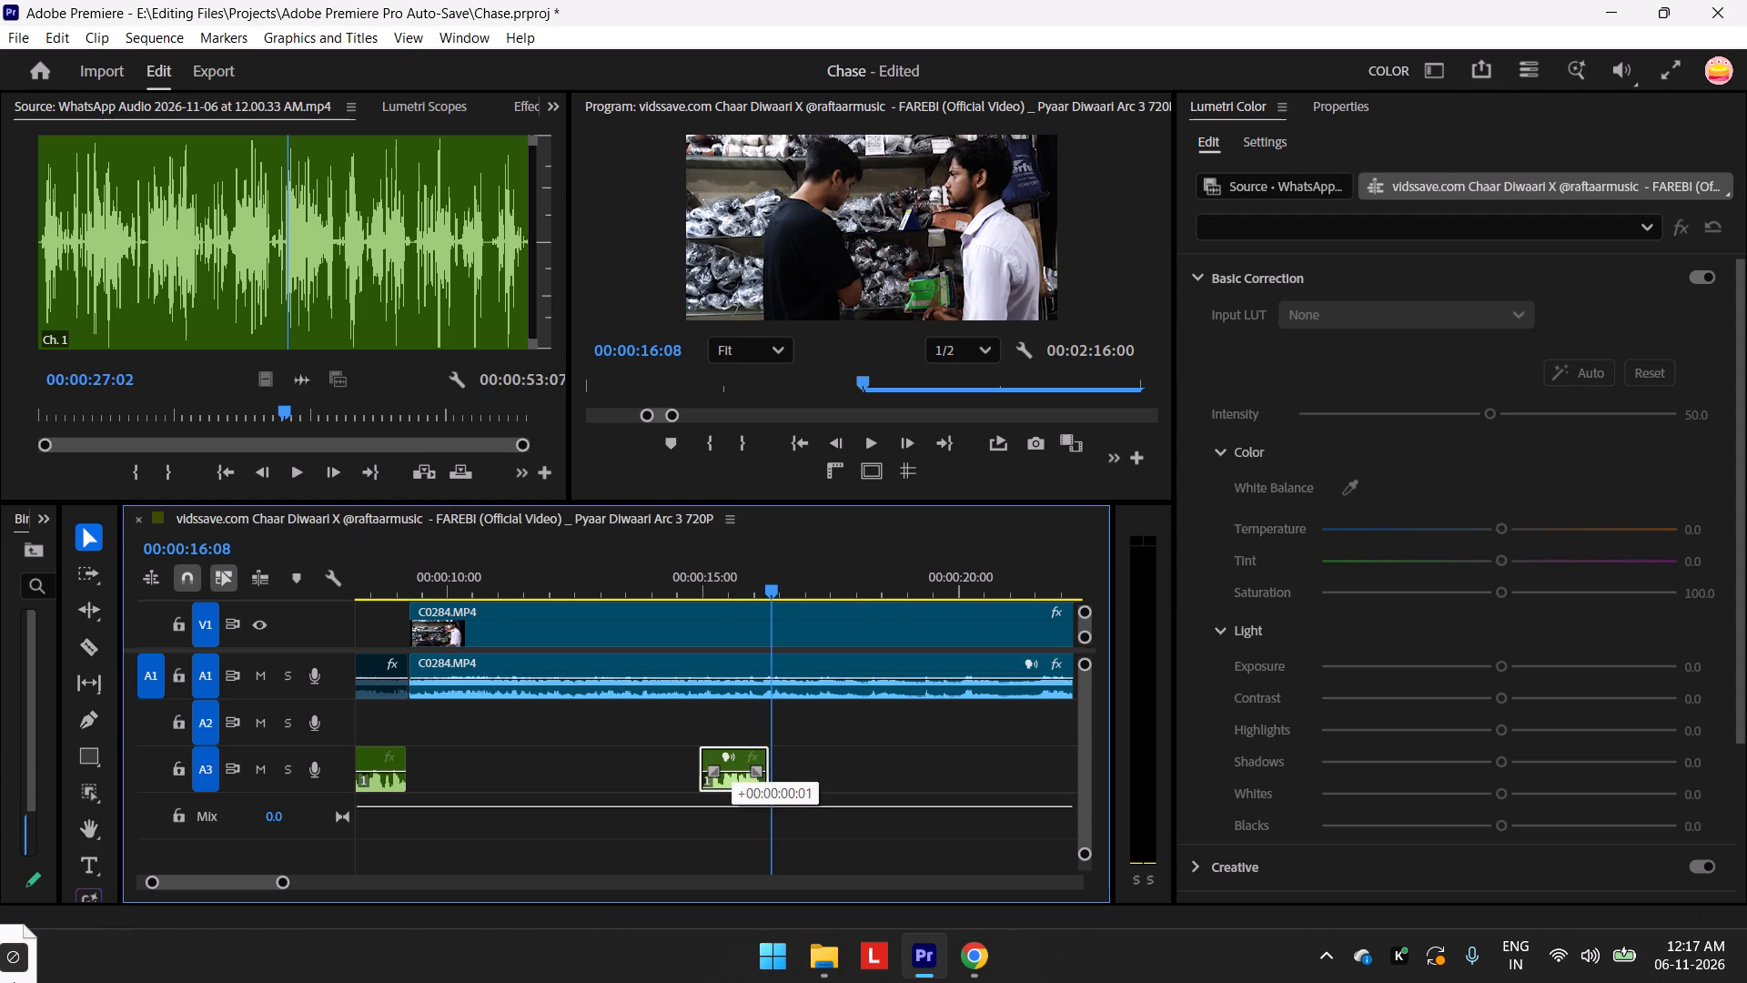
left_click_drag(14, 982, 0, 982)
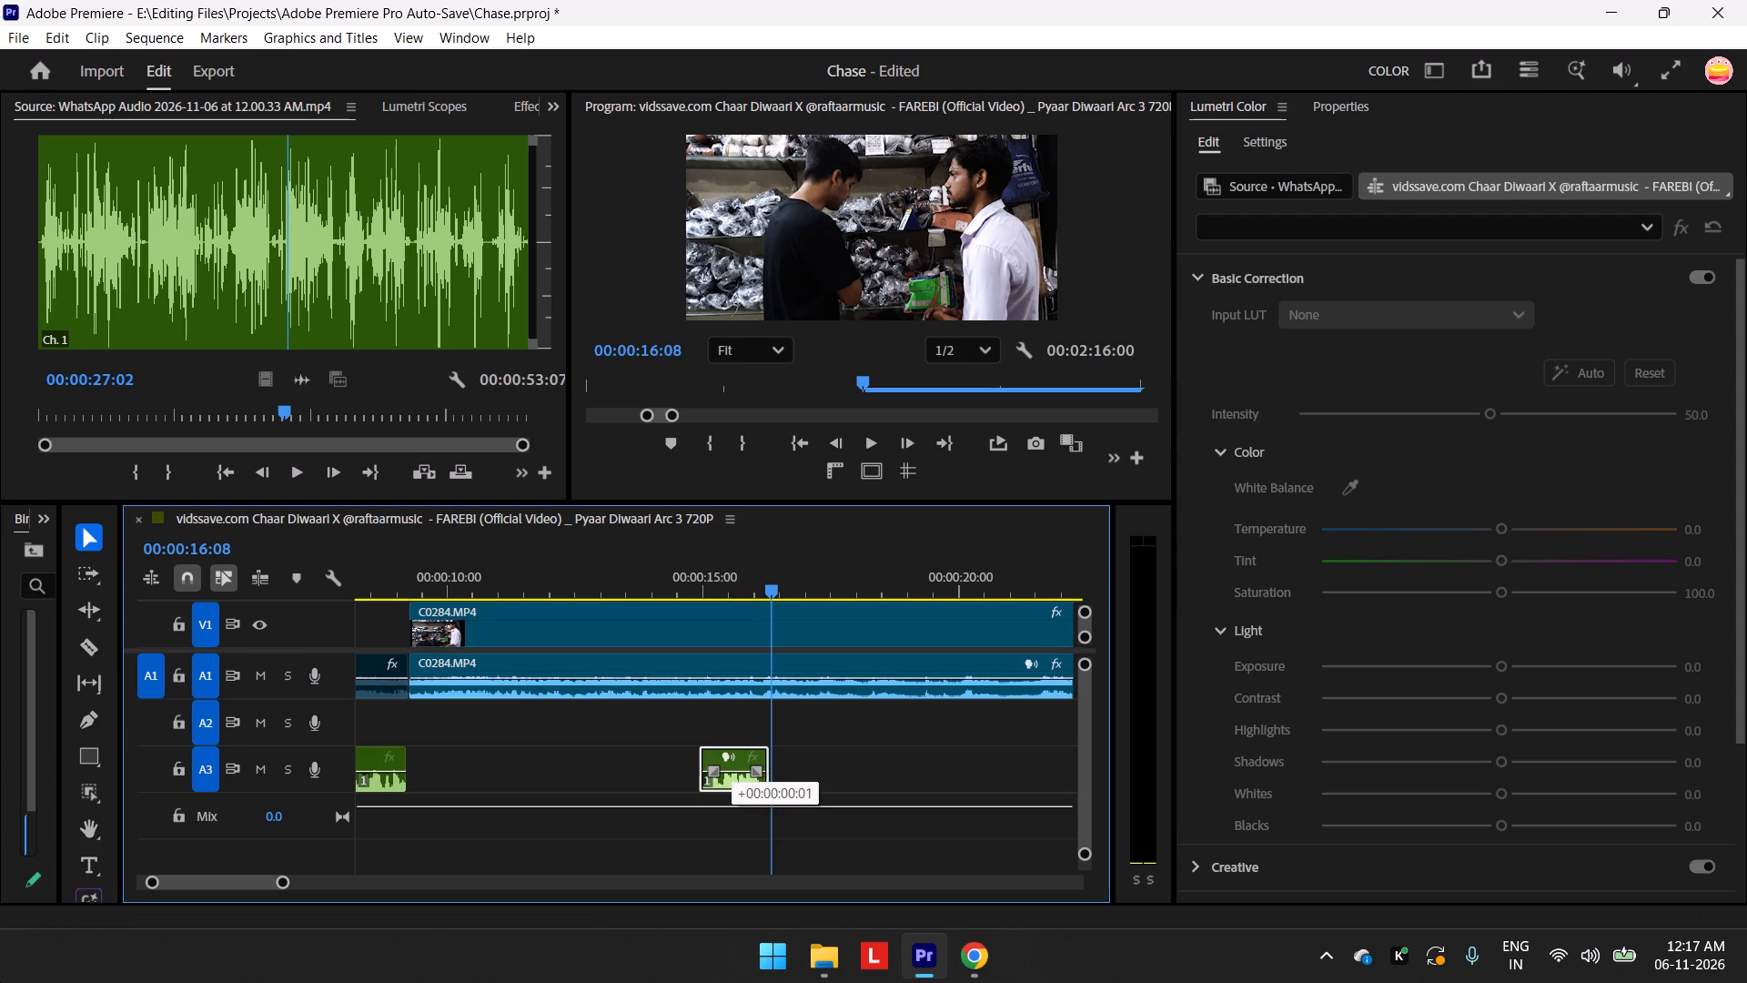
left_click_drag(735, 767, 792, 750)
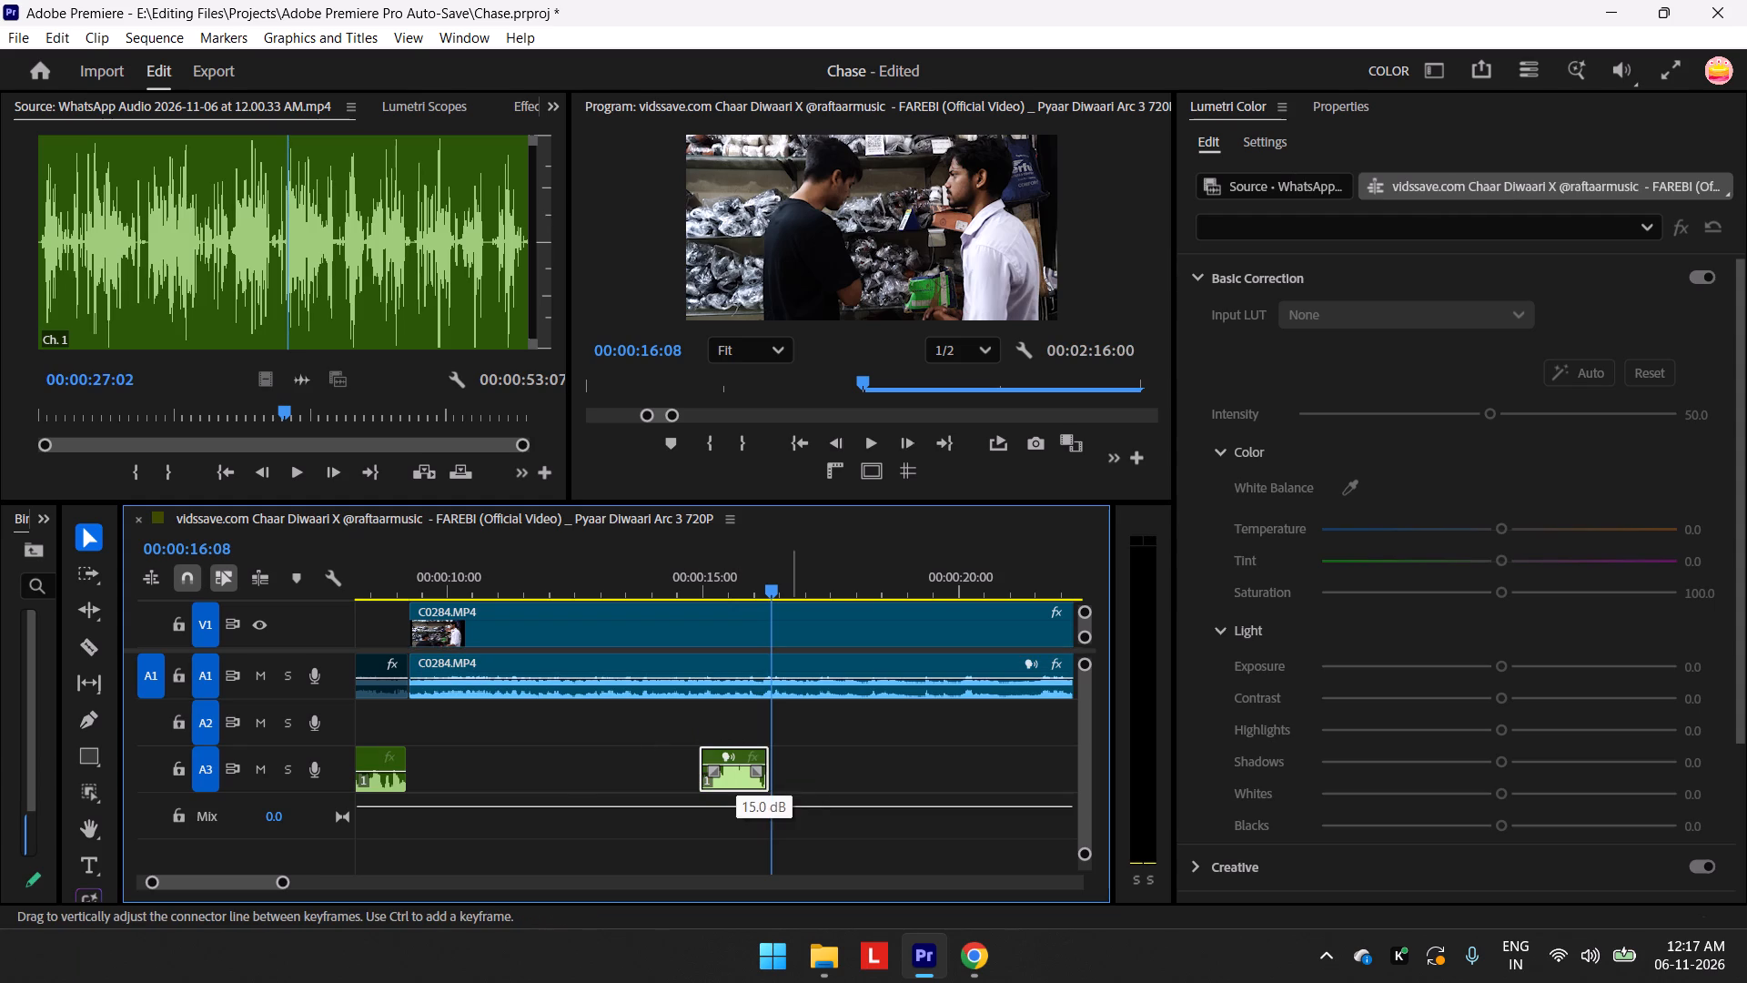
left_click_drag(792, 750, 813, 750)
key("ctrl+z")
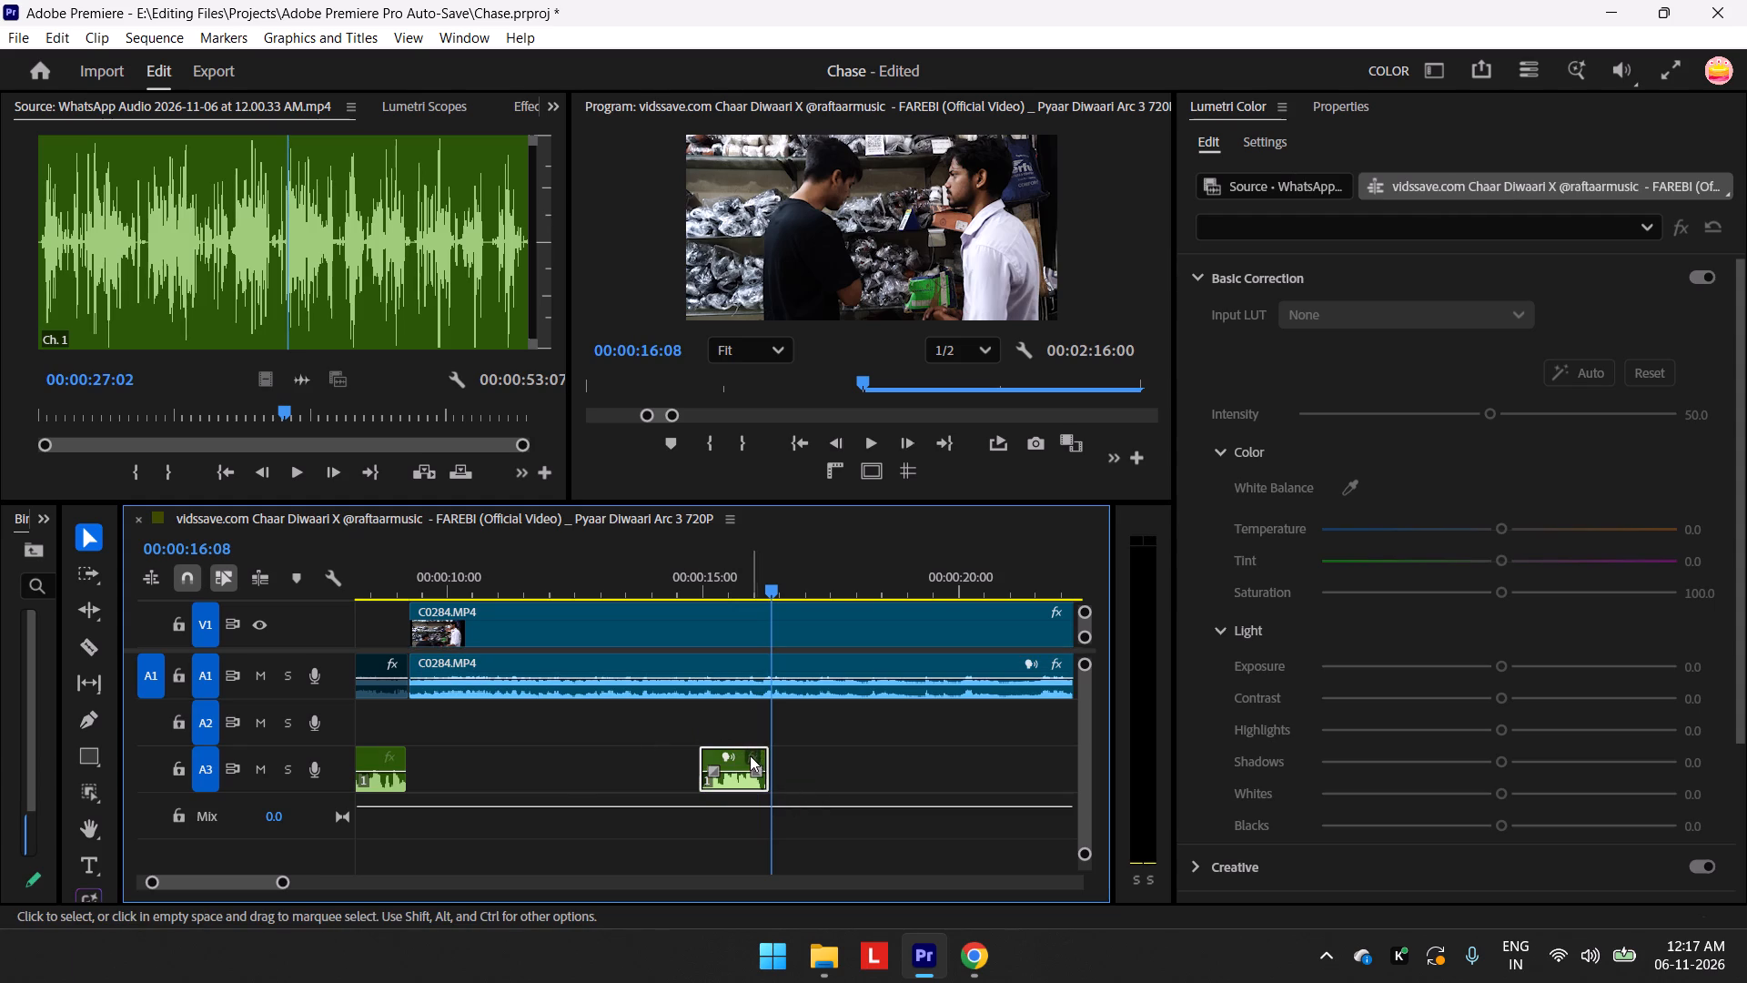
Move the second A3 WhatsApp segment away from its cue to start at about 00:00:17:16.
left_click_drag(741, 758, 881, 756)
Replay the C0284.MP4 camera audio from about 00:00:15:00 and the second A3 segment from about 00:00:17:16 to compare their speech timing.
left_click_drag(762, 593, 698, 600)
key("space")
key("space")
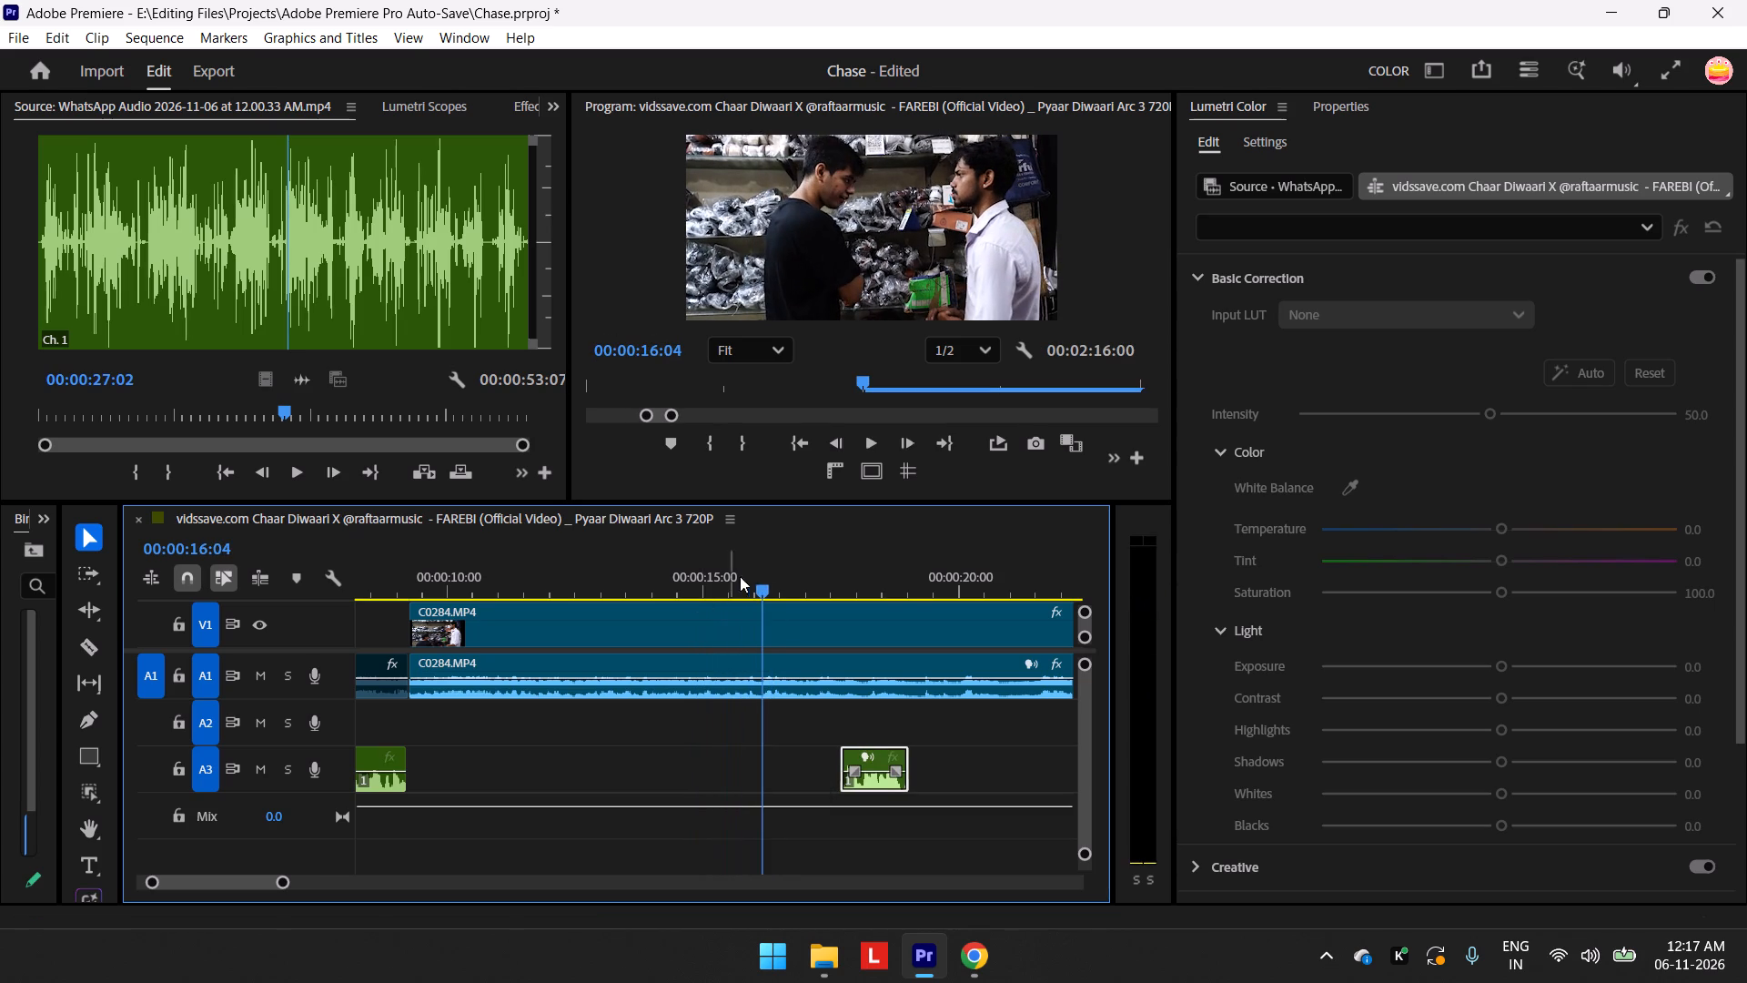
left_click_drag(759, 585, 707, 611)
key("space")
key("space")
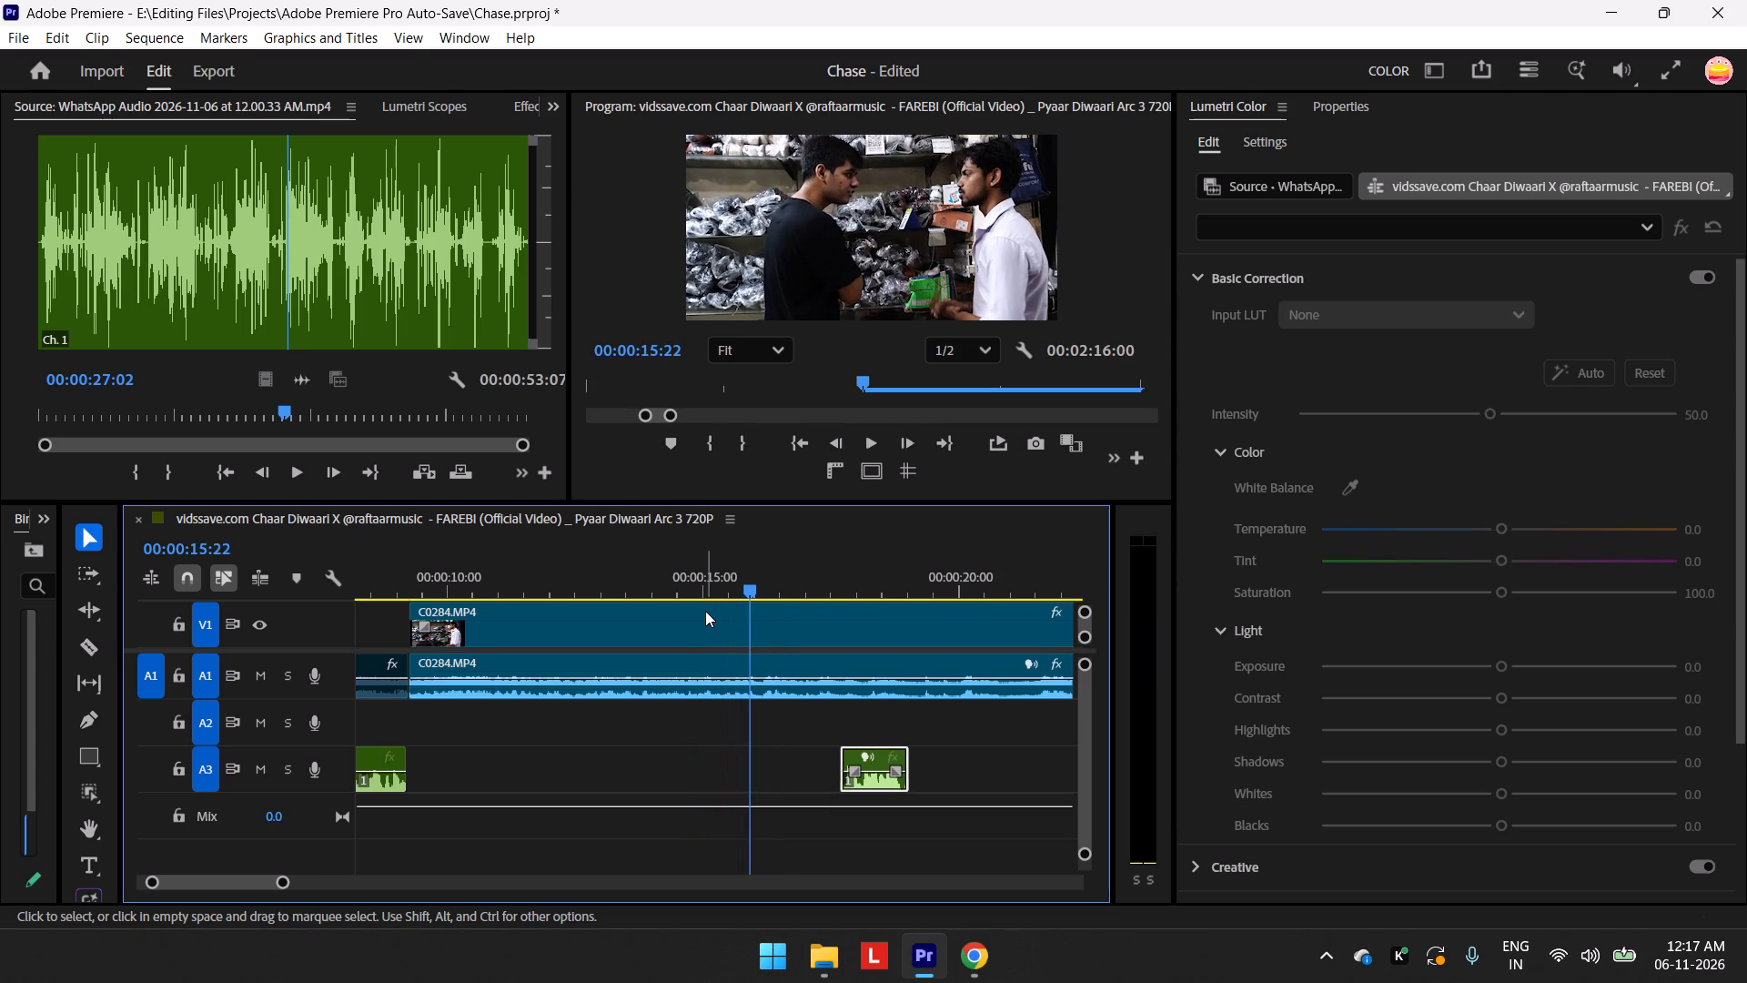
left_click_drag(743, 592, 834, 618)
key("space")
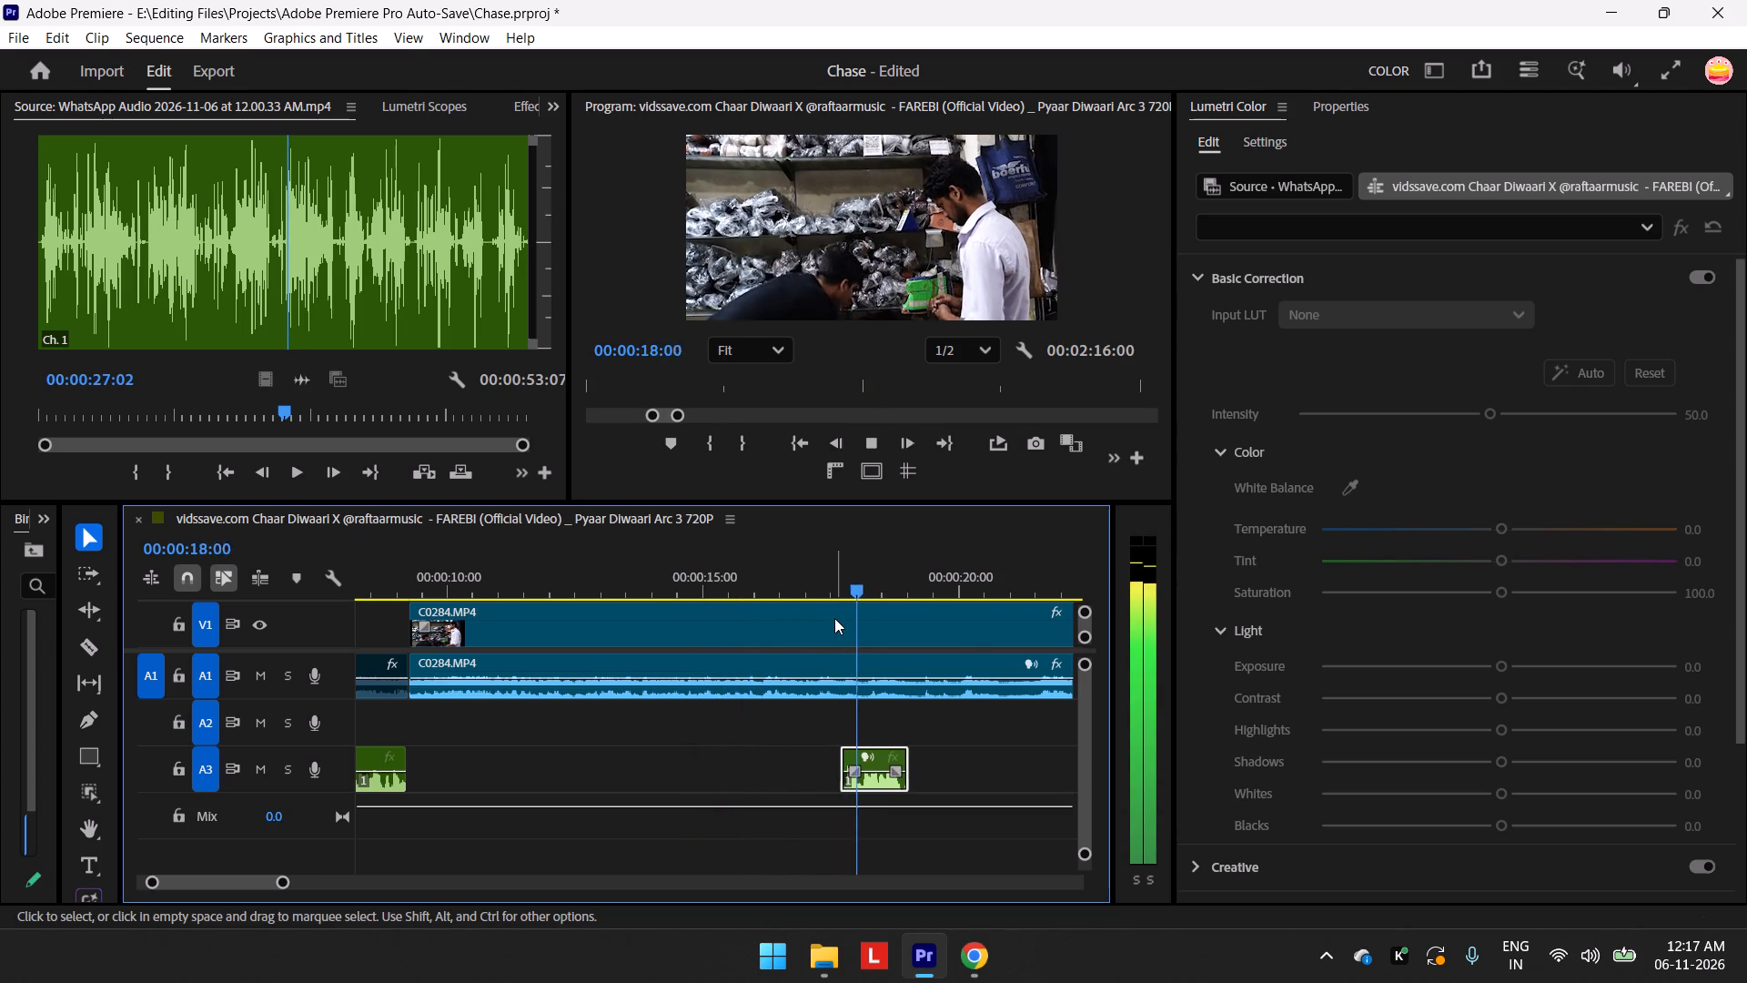
key("space")
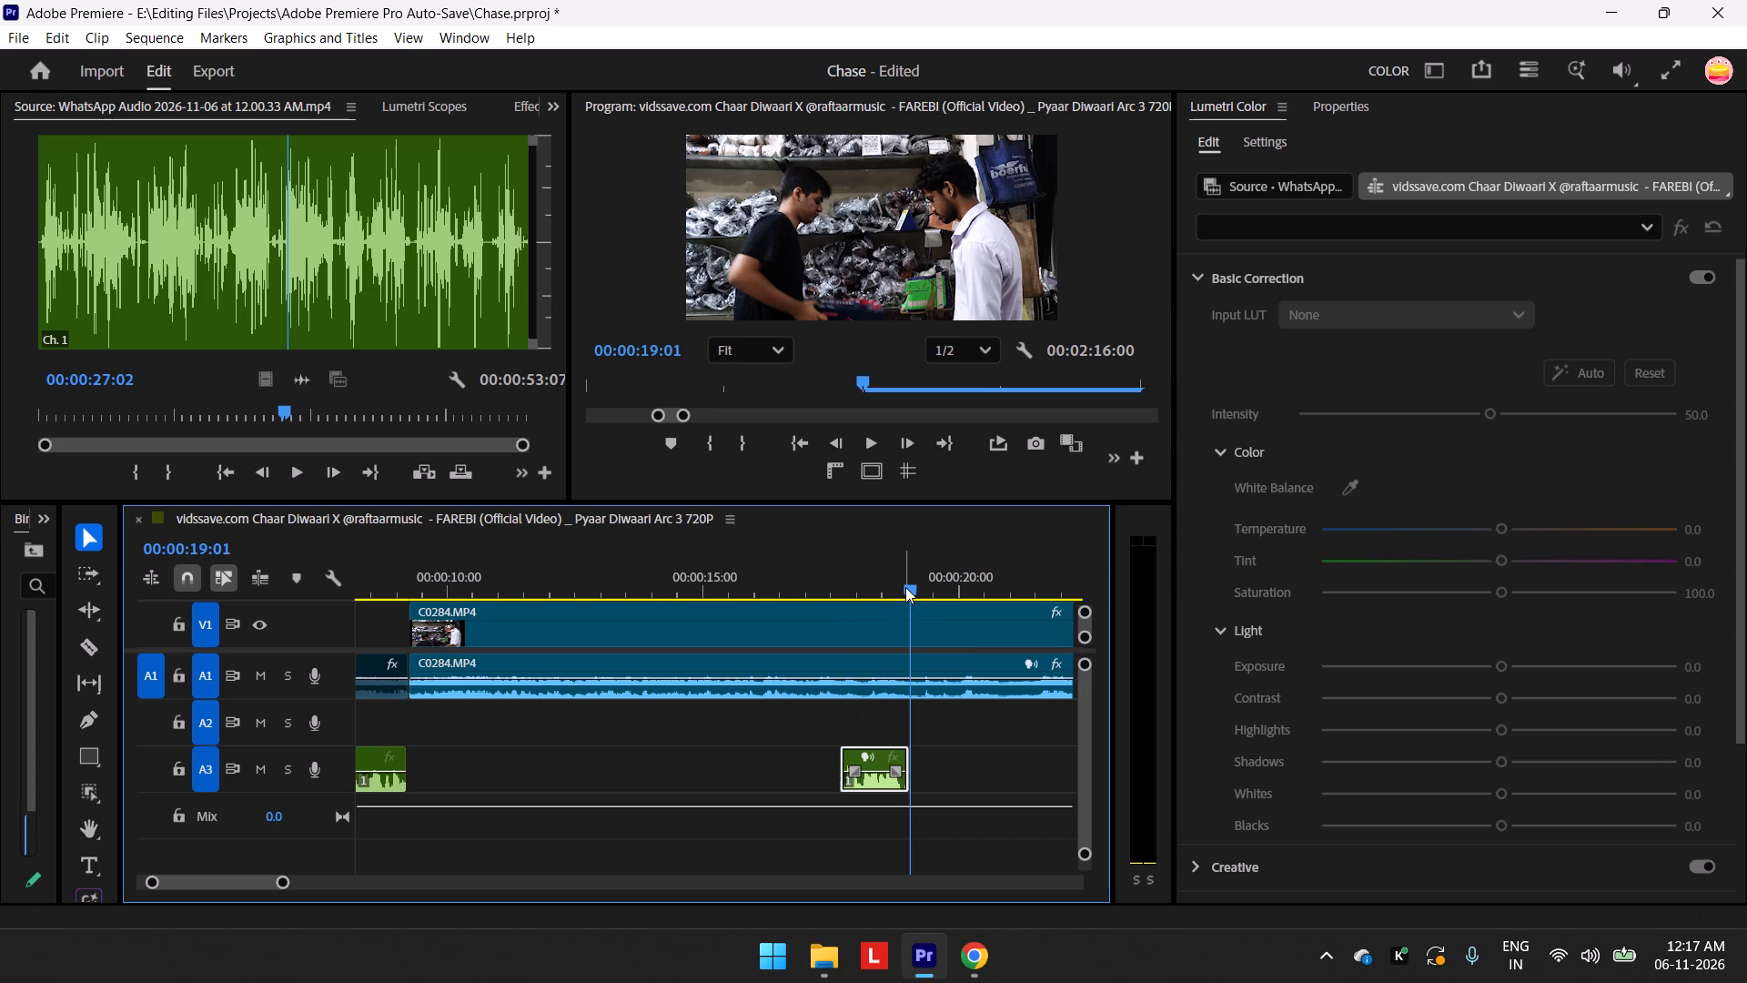
left_click_drag(905, 587, 703, 625)
key("space")
key("space")
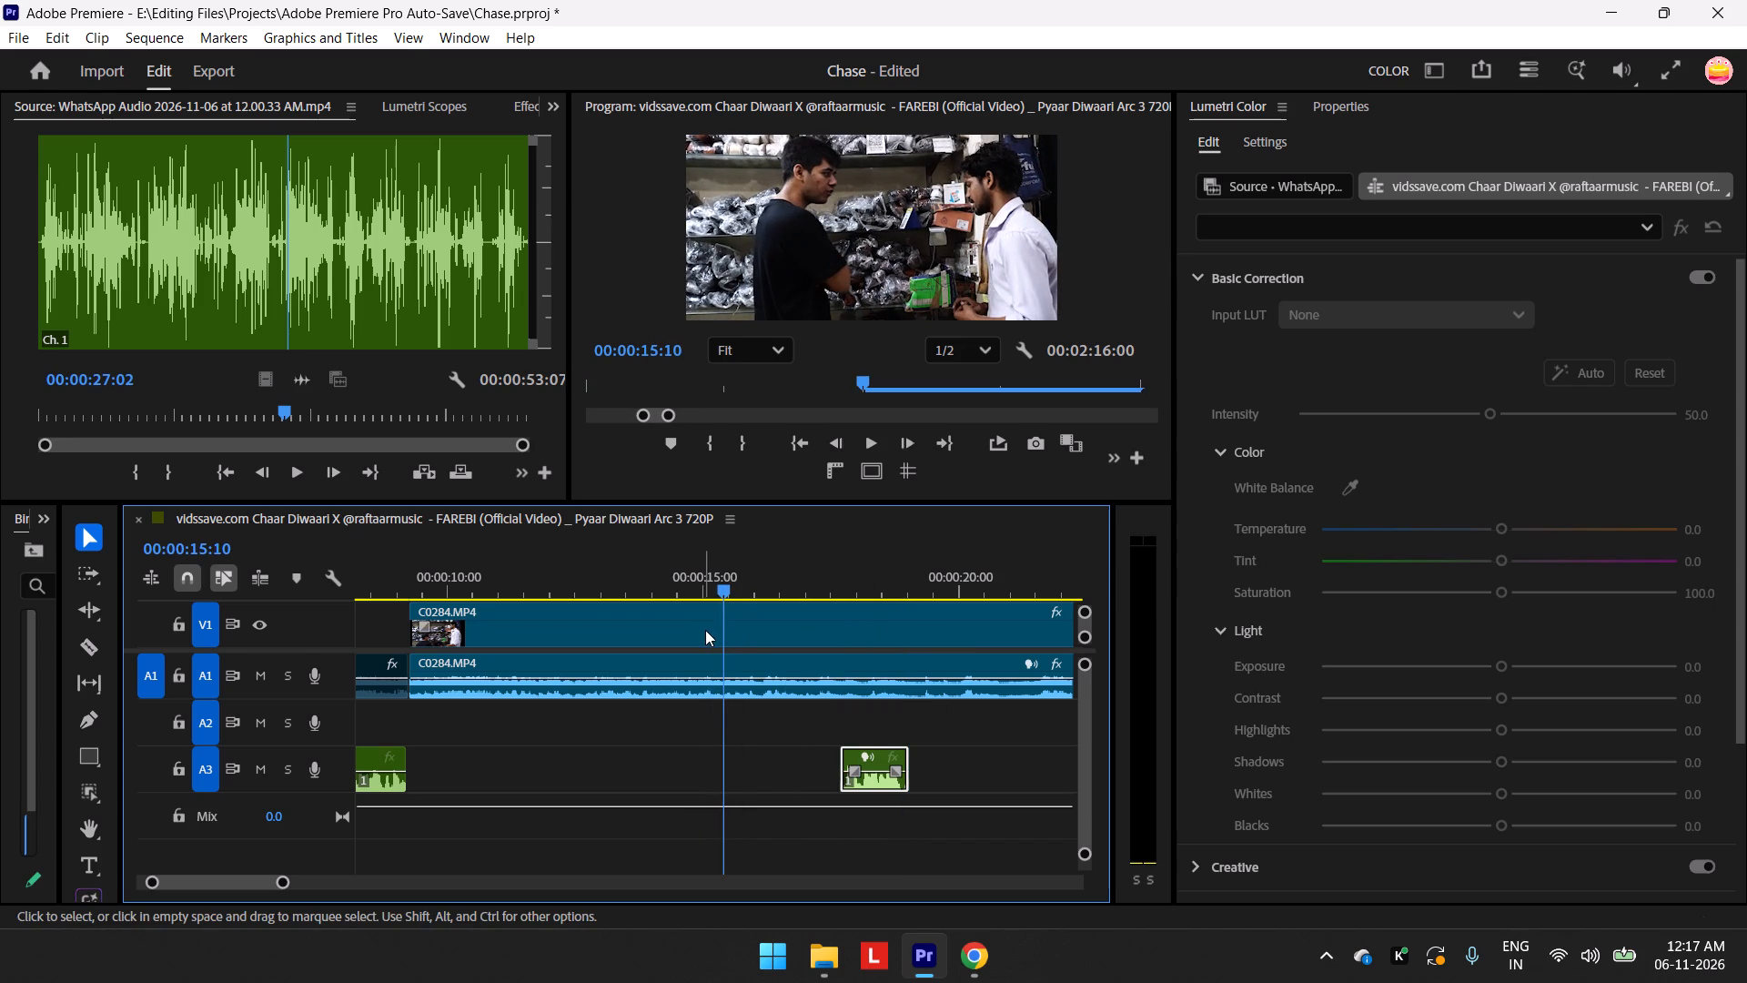
Move the second A3 WhatsApp segment back to start at 00:00:15:08 and play it against the camera audio.
left_click(721, 596)
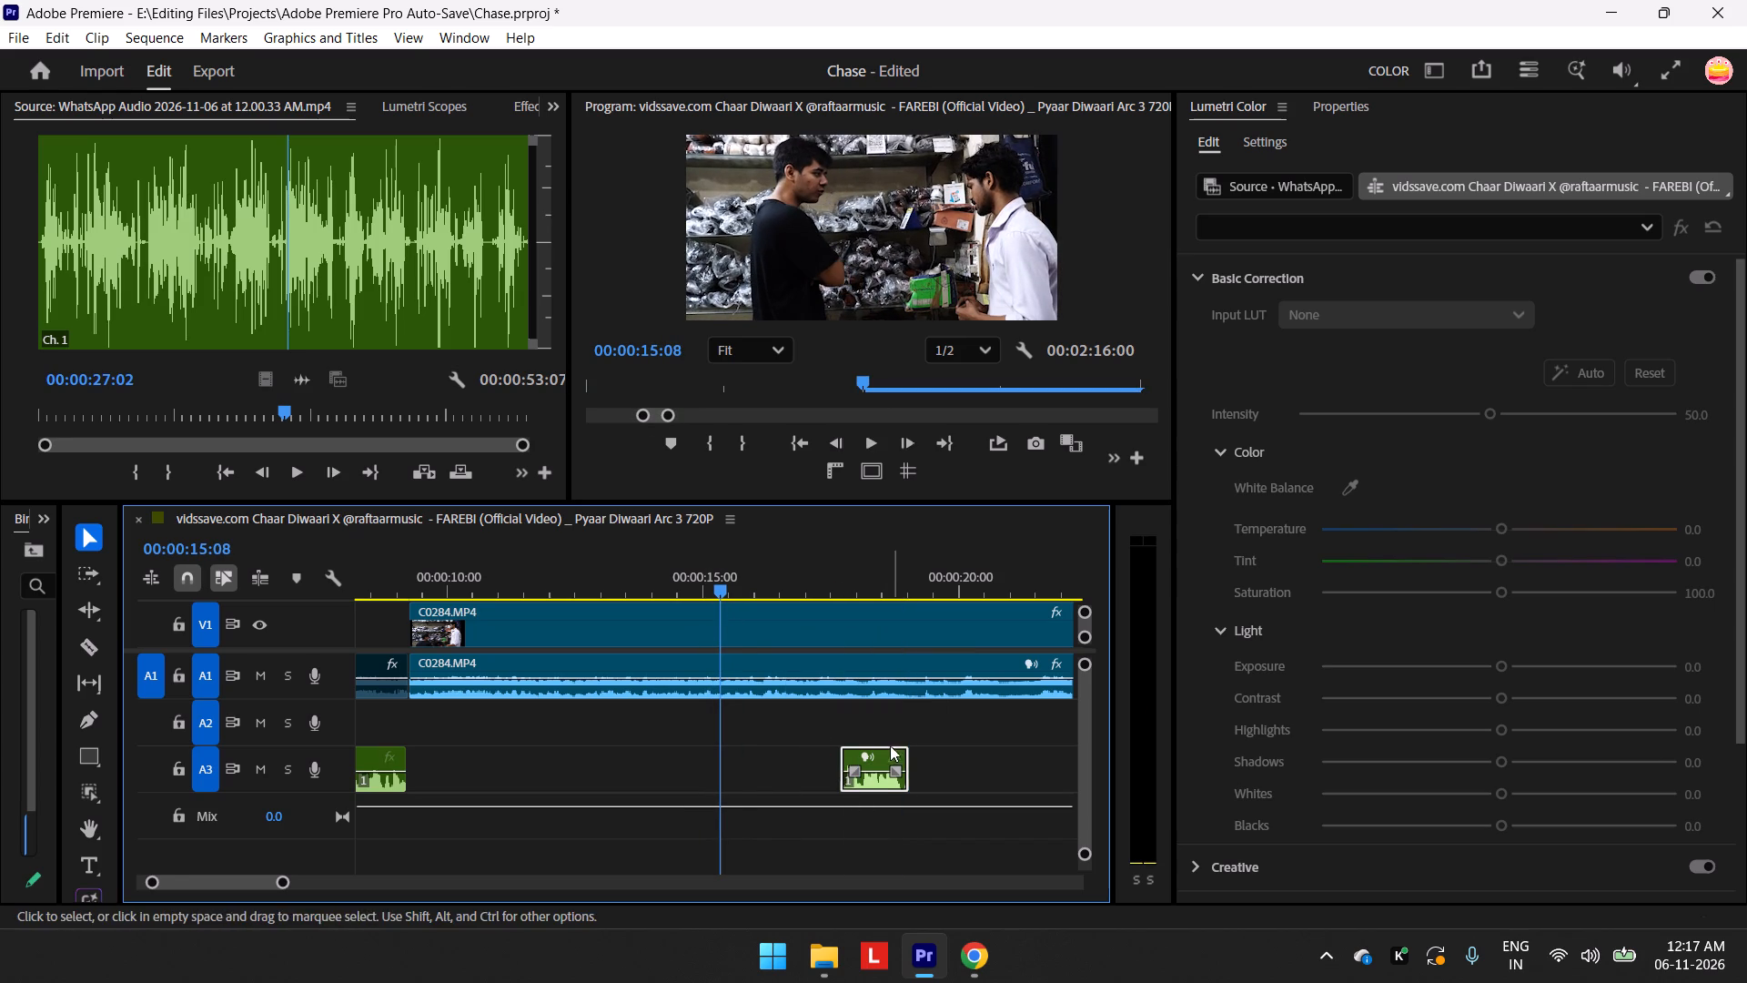
left_click_drag(880, 767, 768, 777)
key("ctrl+z")
left_click_drag(882, 759, 849, 754)
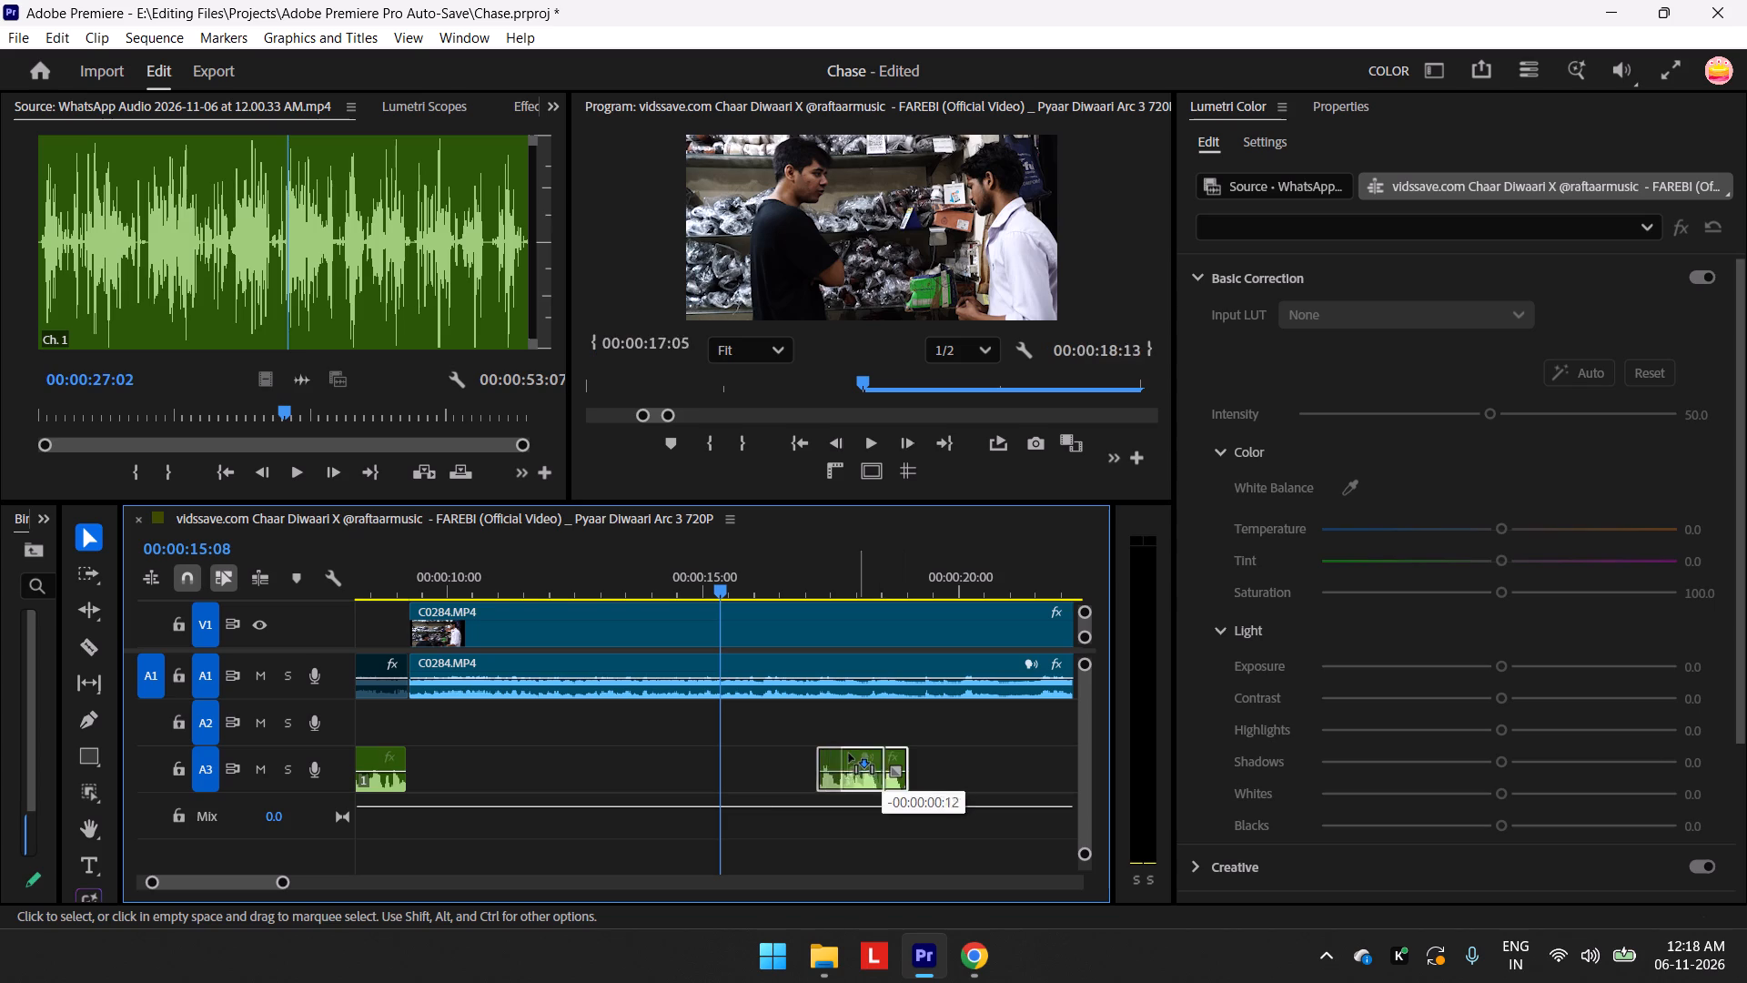
left_click_drag(849, 754, 762, 755)
key("space")
key("space")
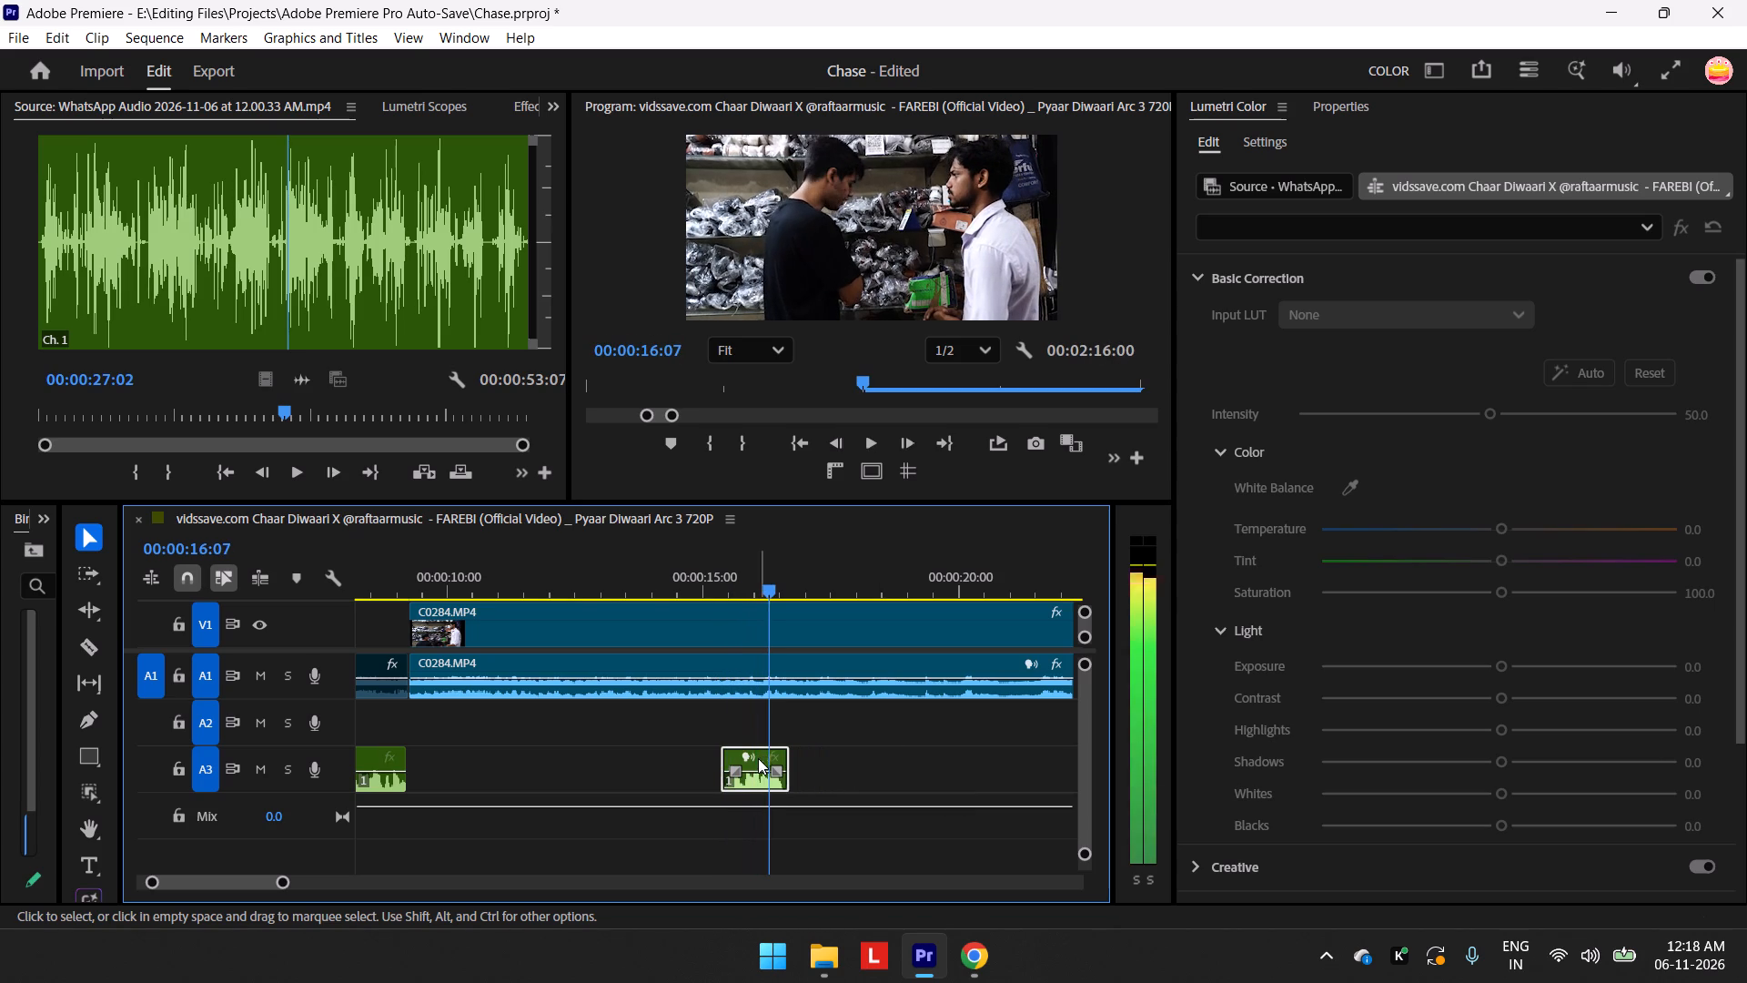
Disable the C0284.MP4 camera audio clip on A1 and resume playback briefly.
left_click(755, 674)
right_click(755, 674)
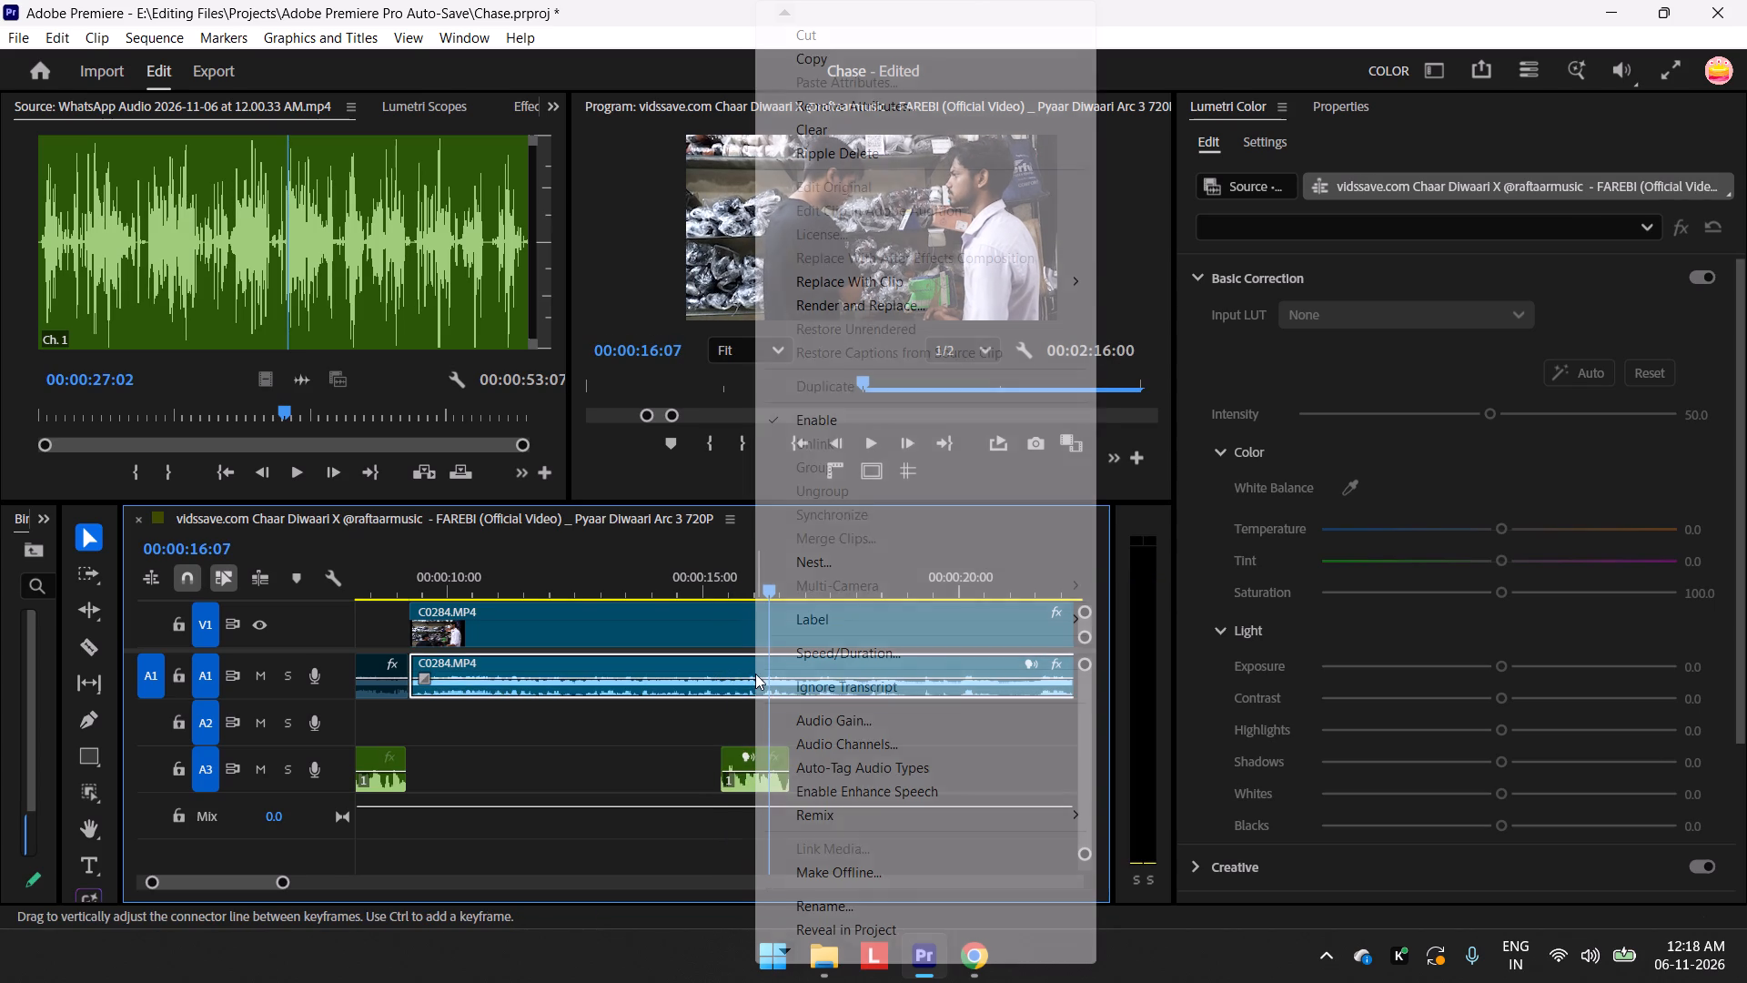
left_click(855, 427)
key("space")
key("space")
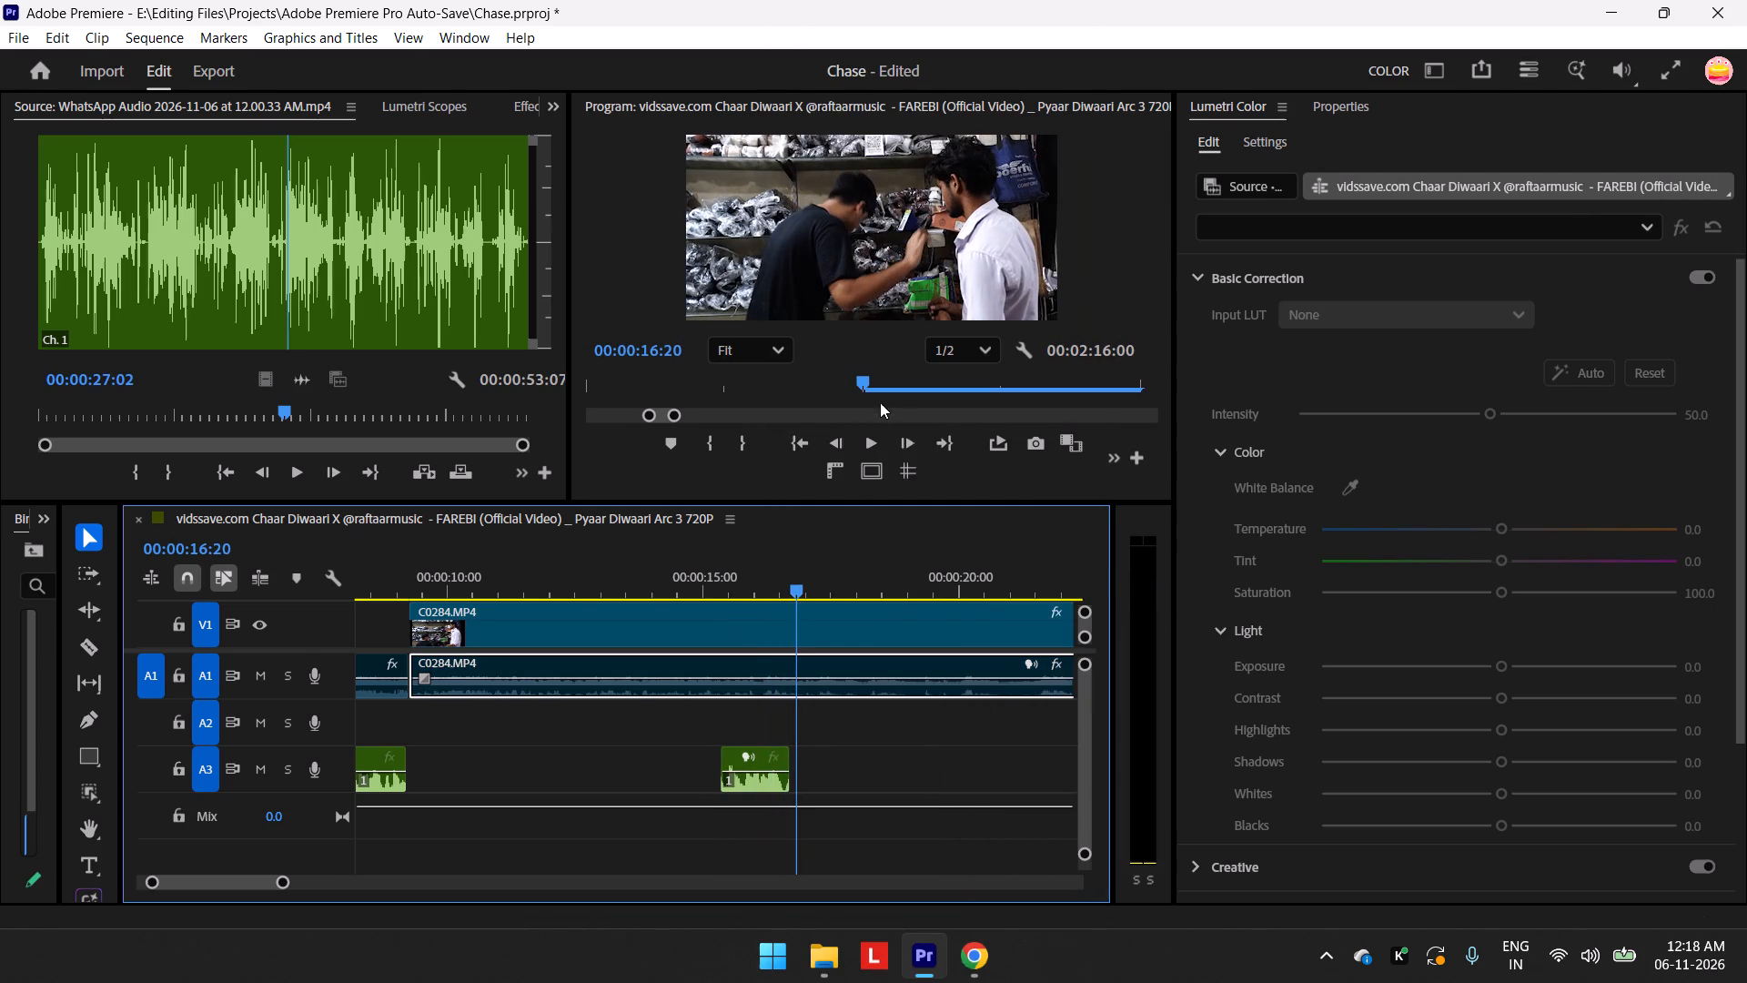
Replay the second A3 segment several times from about 00:00:15:00, checking its sync with the video without camera audio.
left_click_drag(796, 587, 709, 644)
key("space")
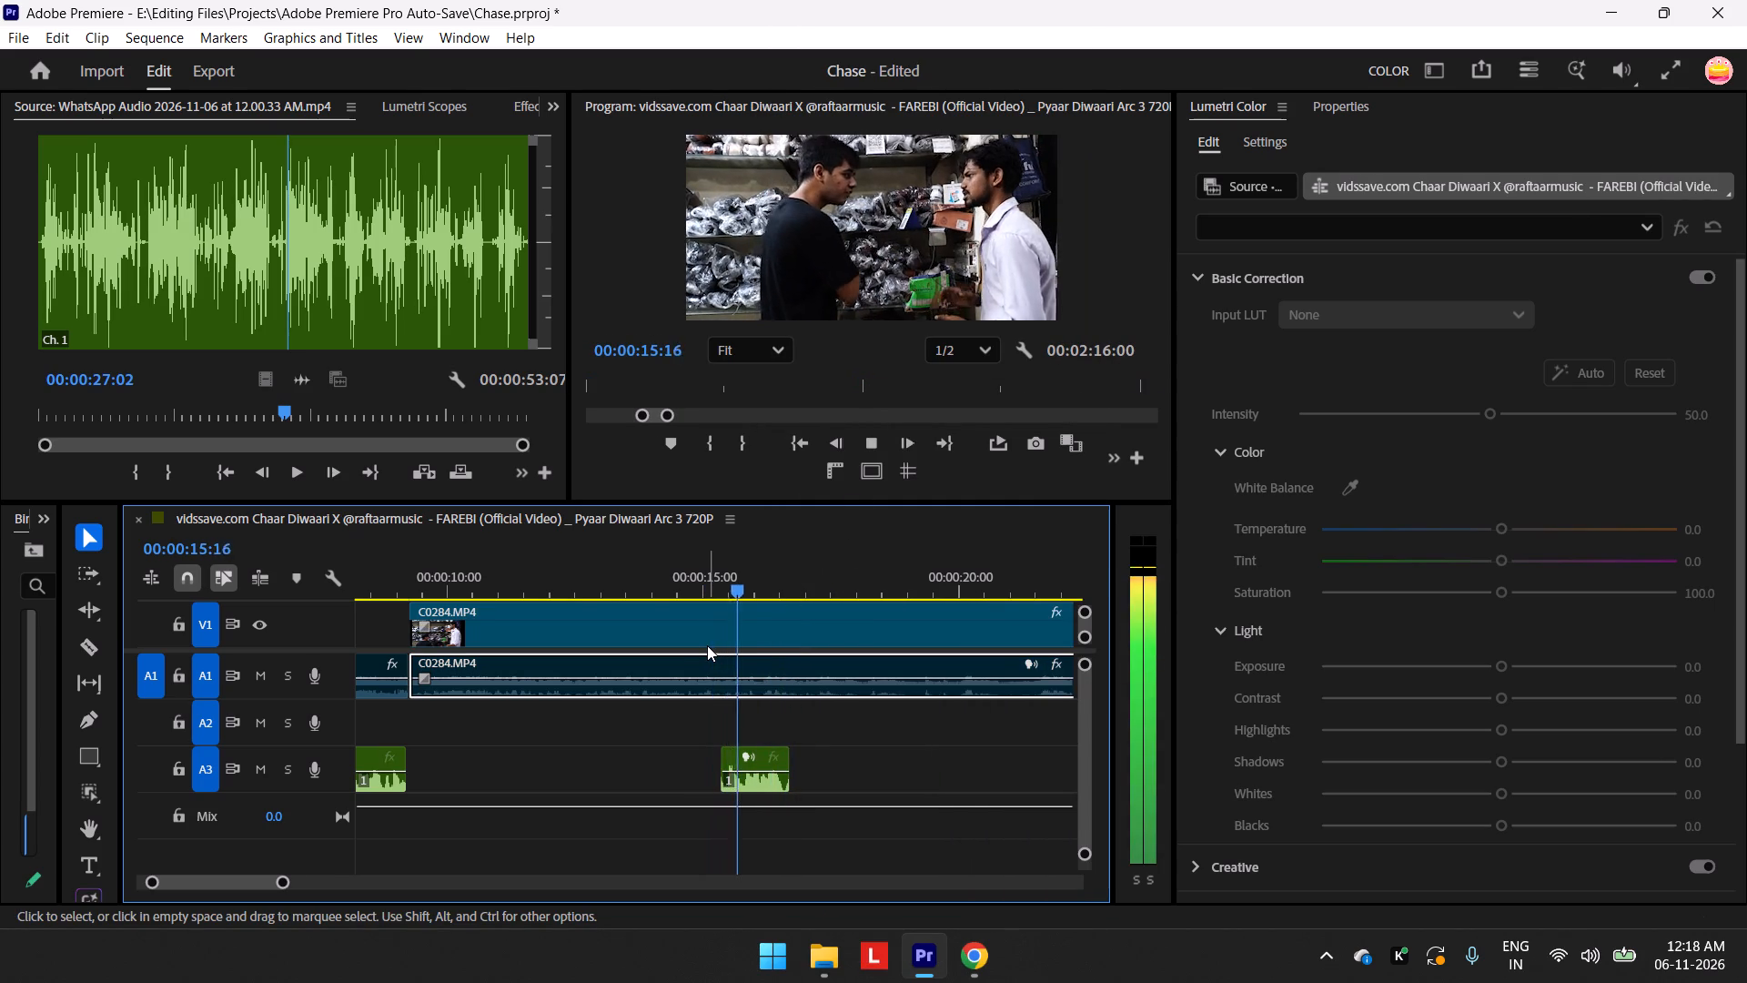
key("space")
left_click_drag(777, 587, 715, 612)
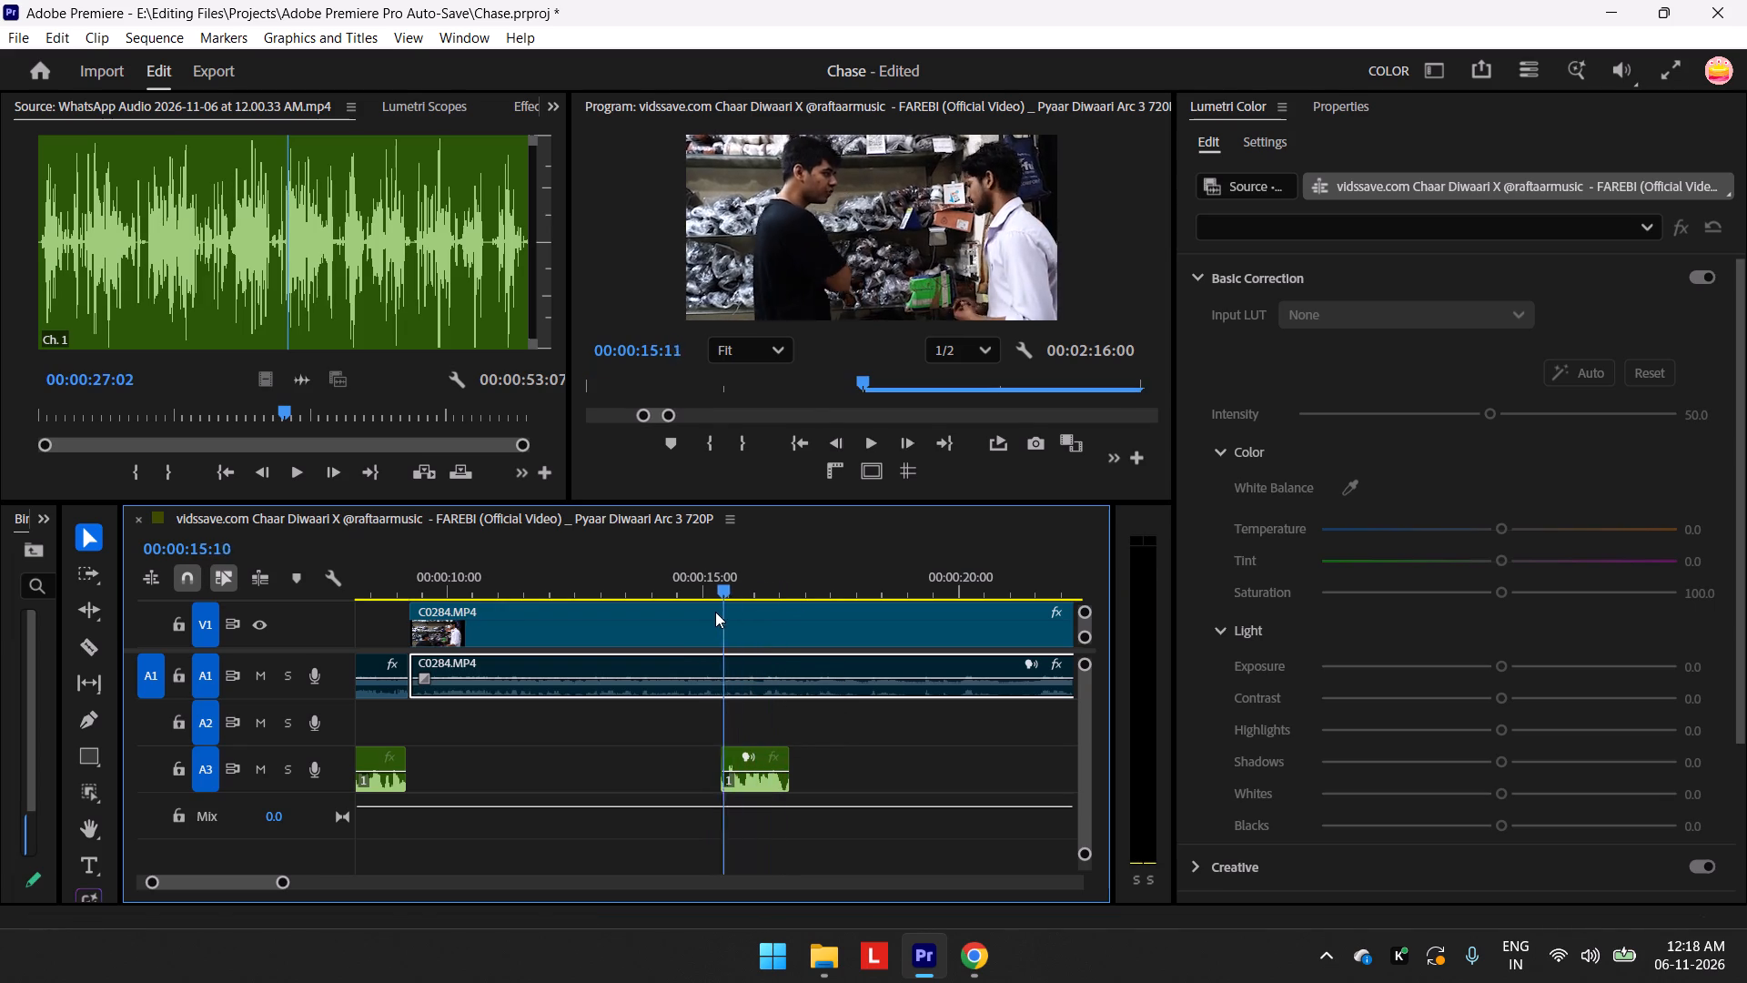
left_click_drag(715, 612, 709, 616)
key("space")
key("space")
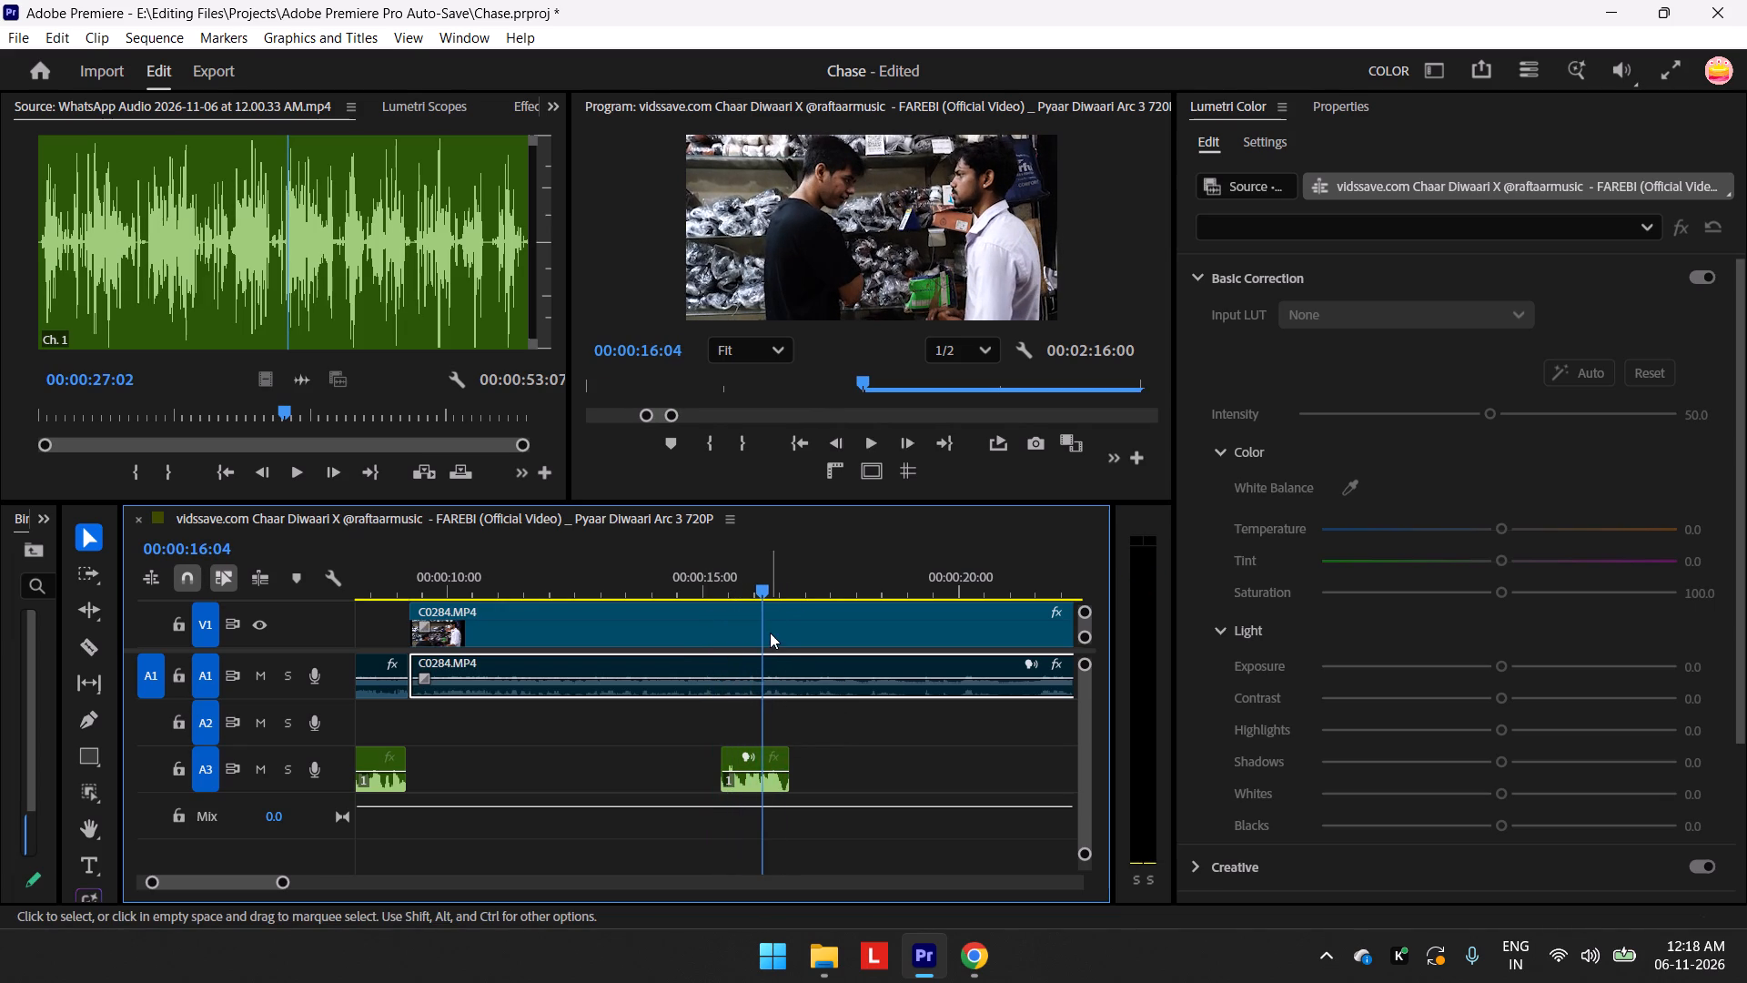
left_click_drag(759, 589, 702, 618)
key("space")
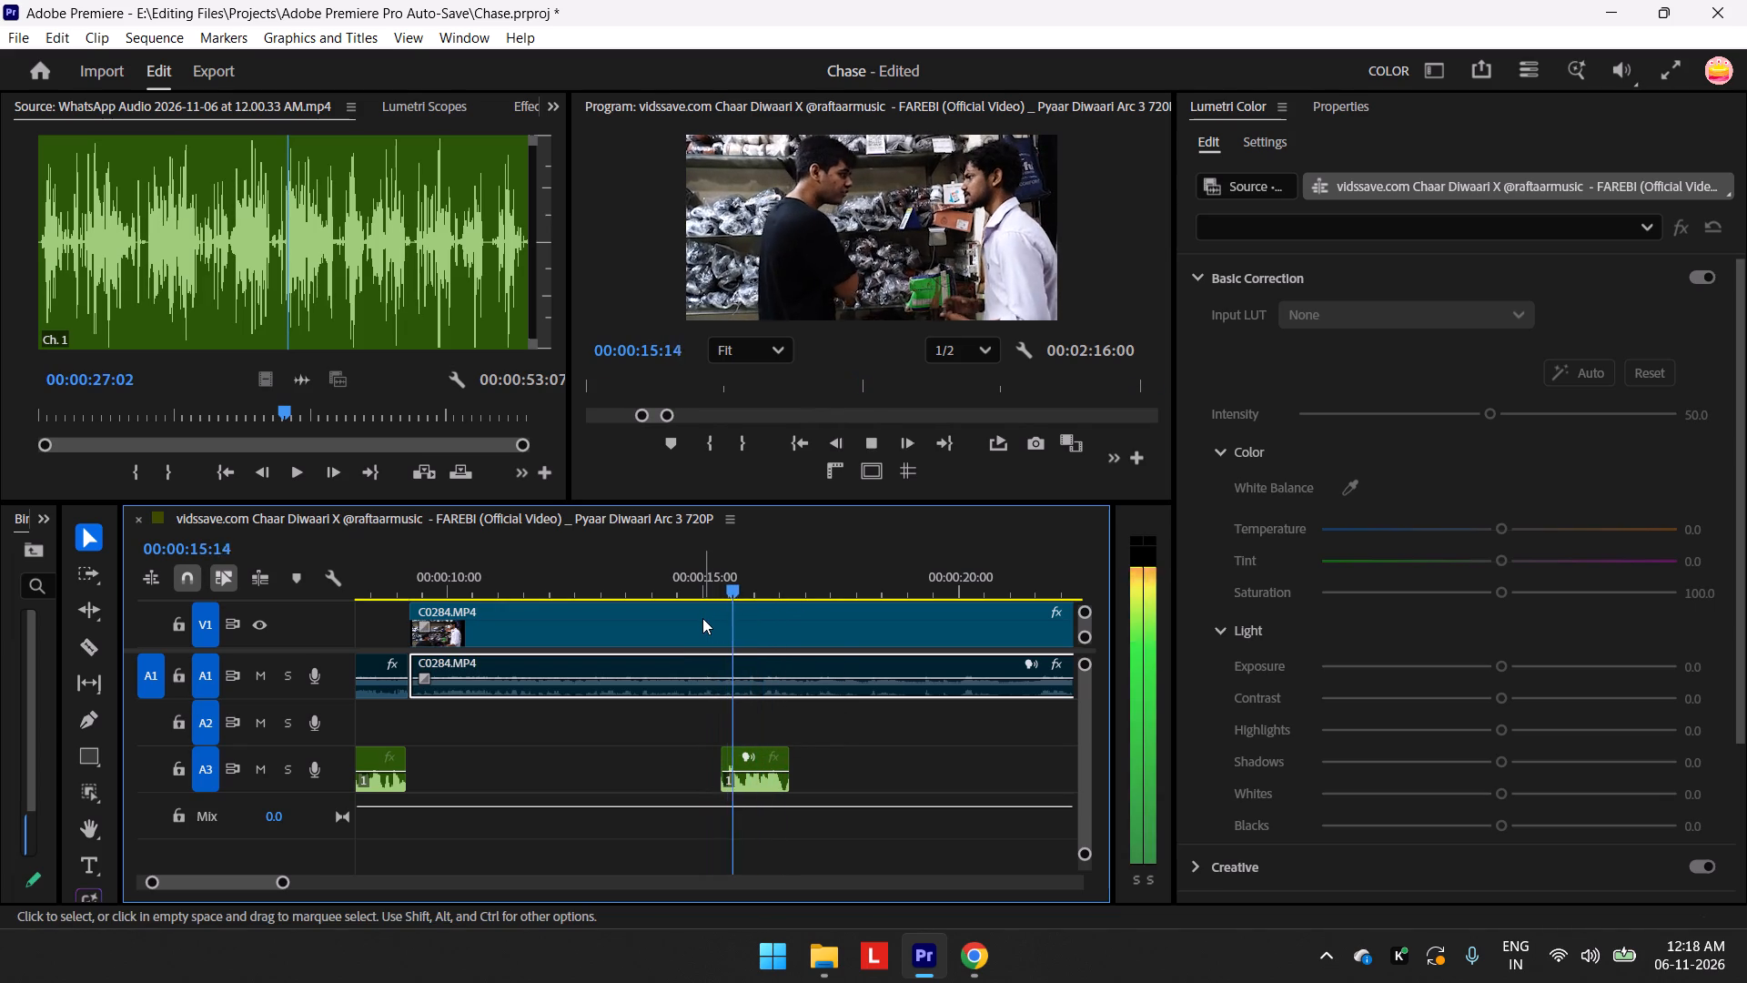
key("space")
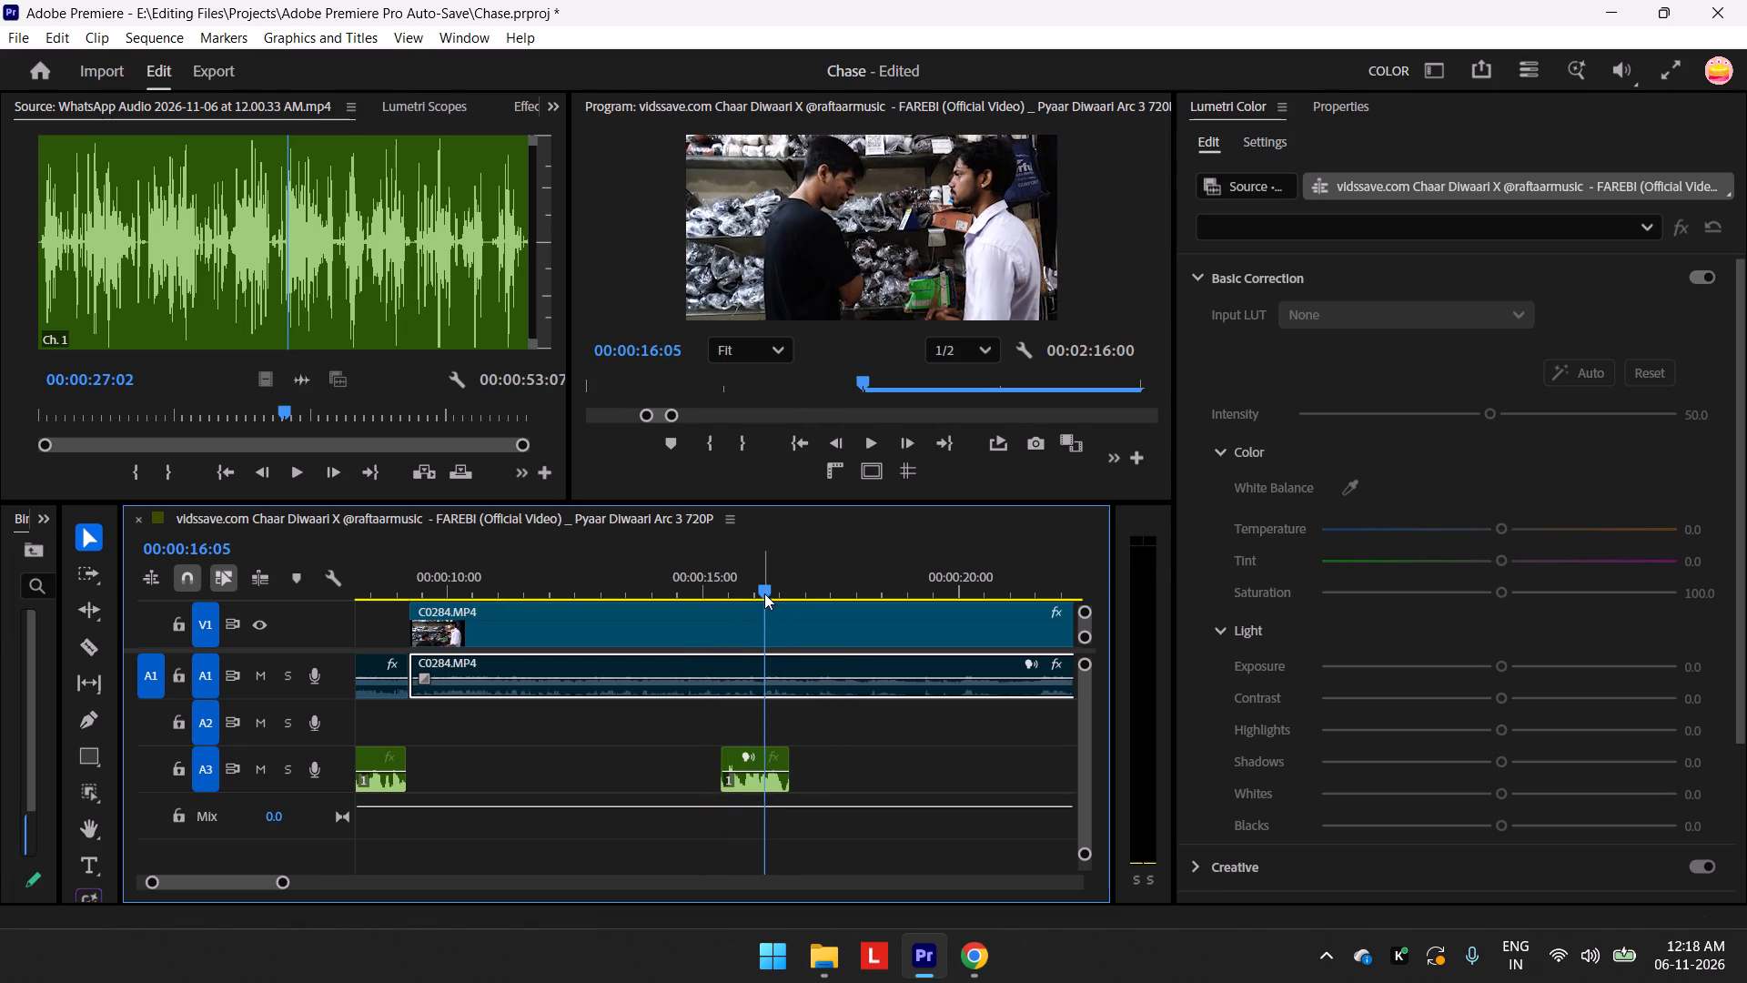
left_click_drag(763, 593, 711, 600)
key("space")
key("space")
Replay short stretches of the second A3 segment between 00:00:15:09 and 00:00:16:05 to locate a split point between words.
left_click(758, 785)
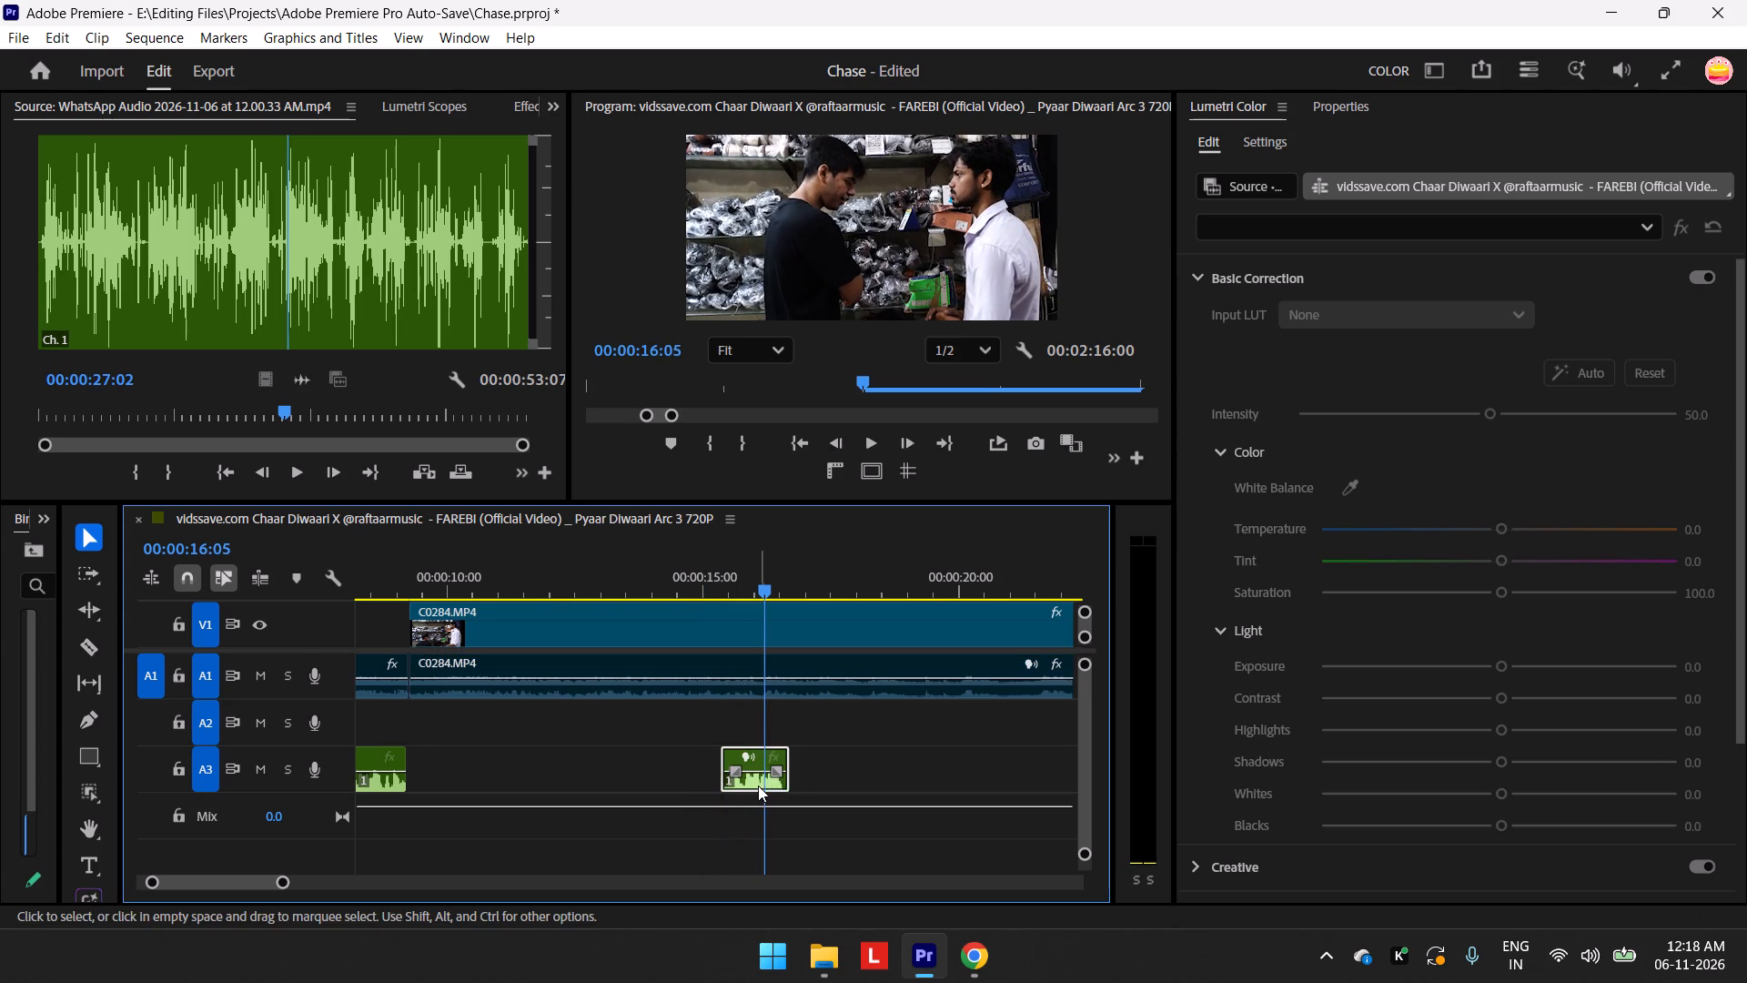
left_click_drag(766, 592, 734, 595)
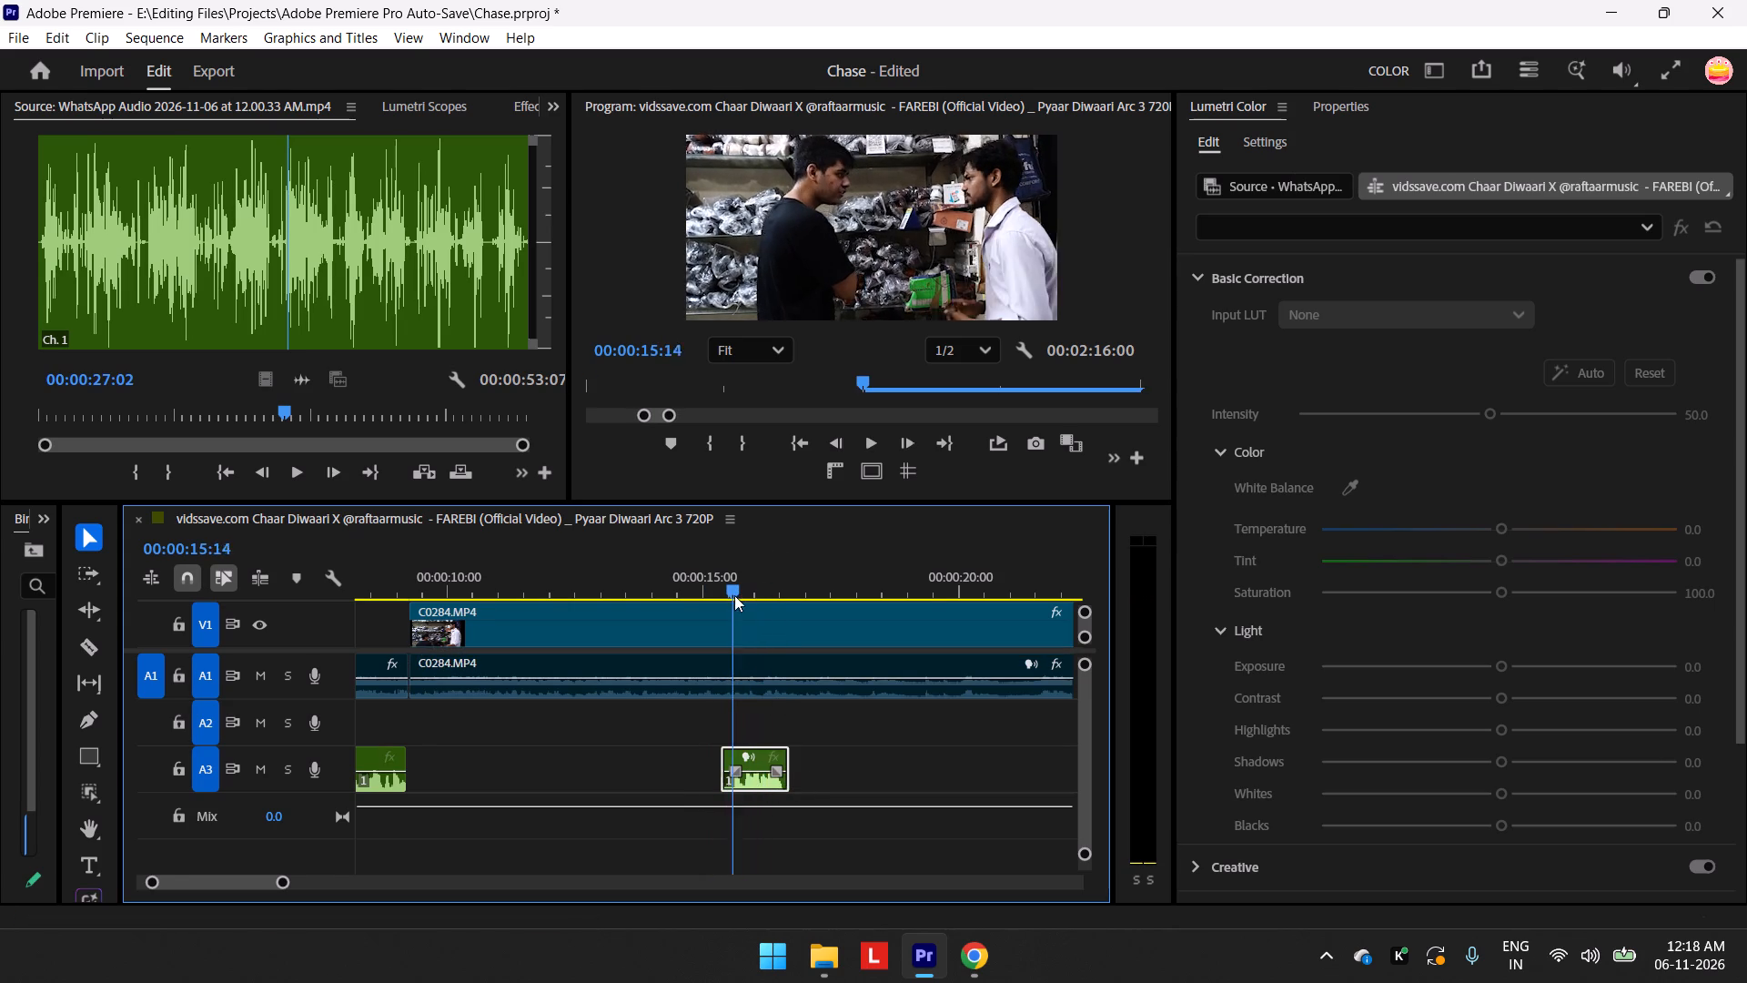
left_click_drag(734, 595, 724, 597)
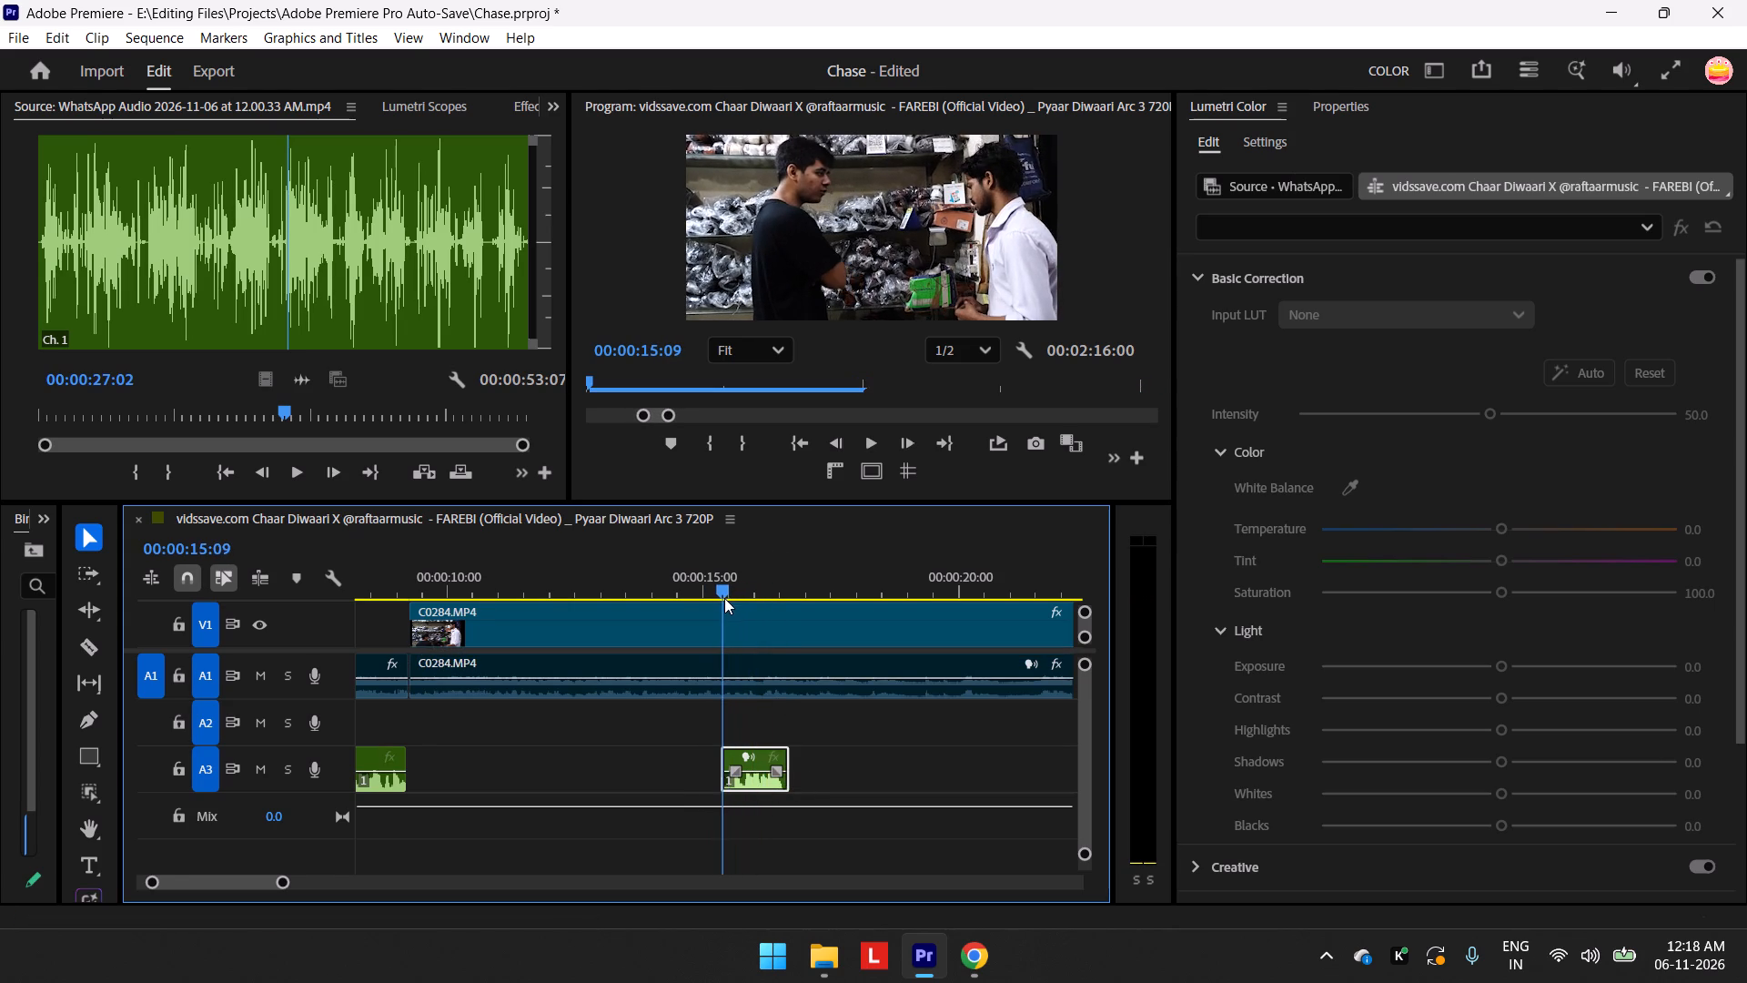
key("space")
key("space")
left_click_drag(767, 583, 749, 596)
key("space")
key("space")
left_click(760, 594)
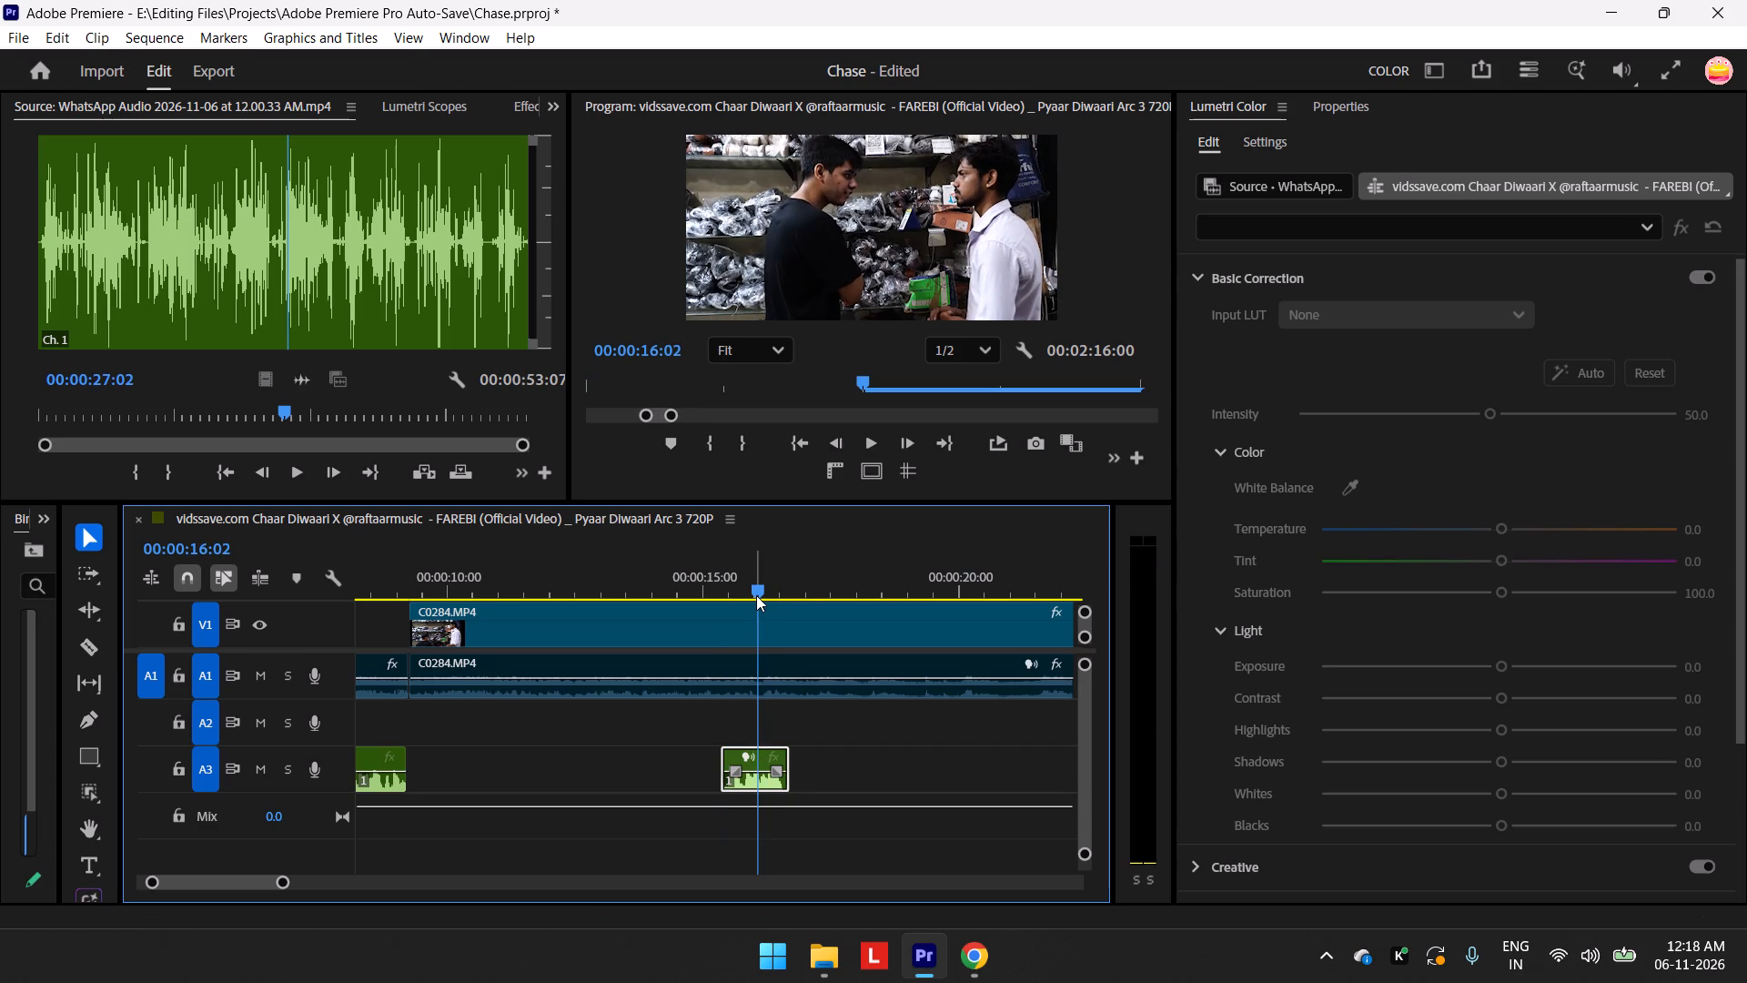
key("space")
key("space")
left_click_drag(765, 587, 752, 590)
key("space")
key("space")
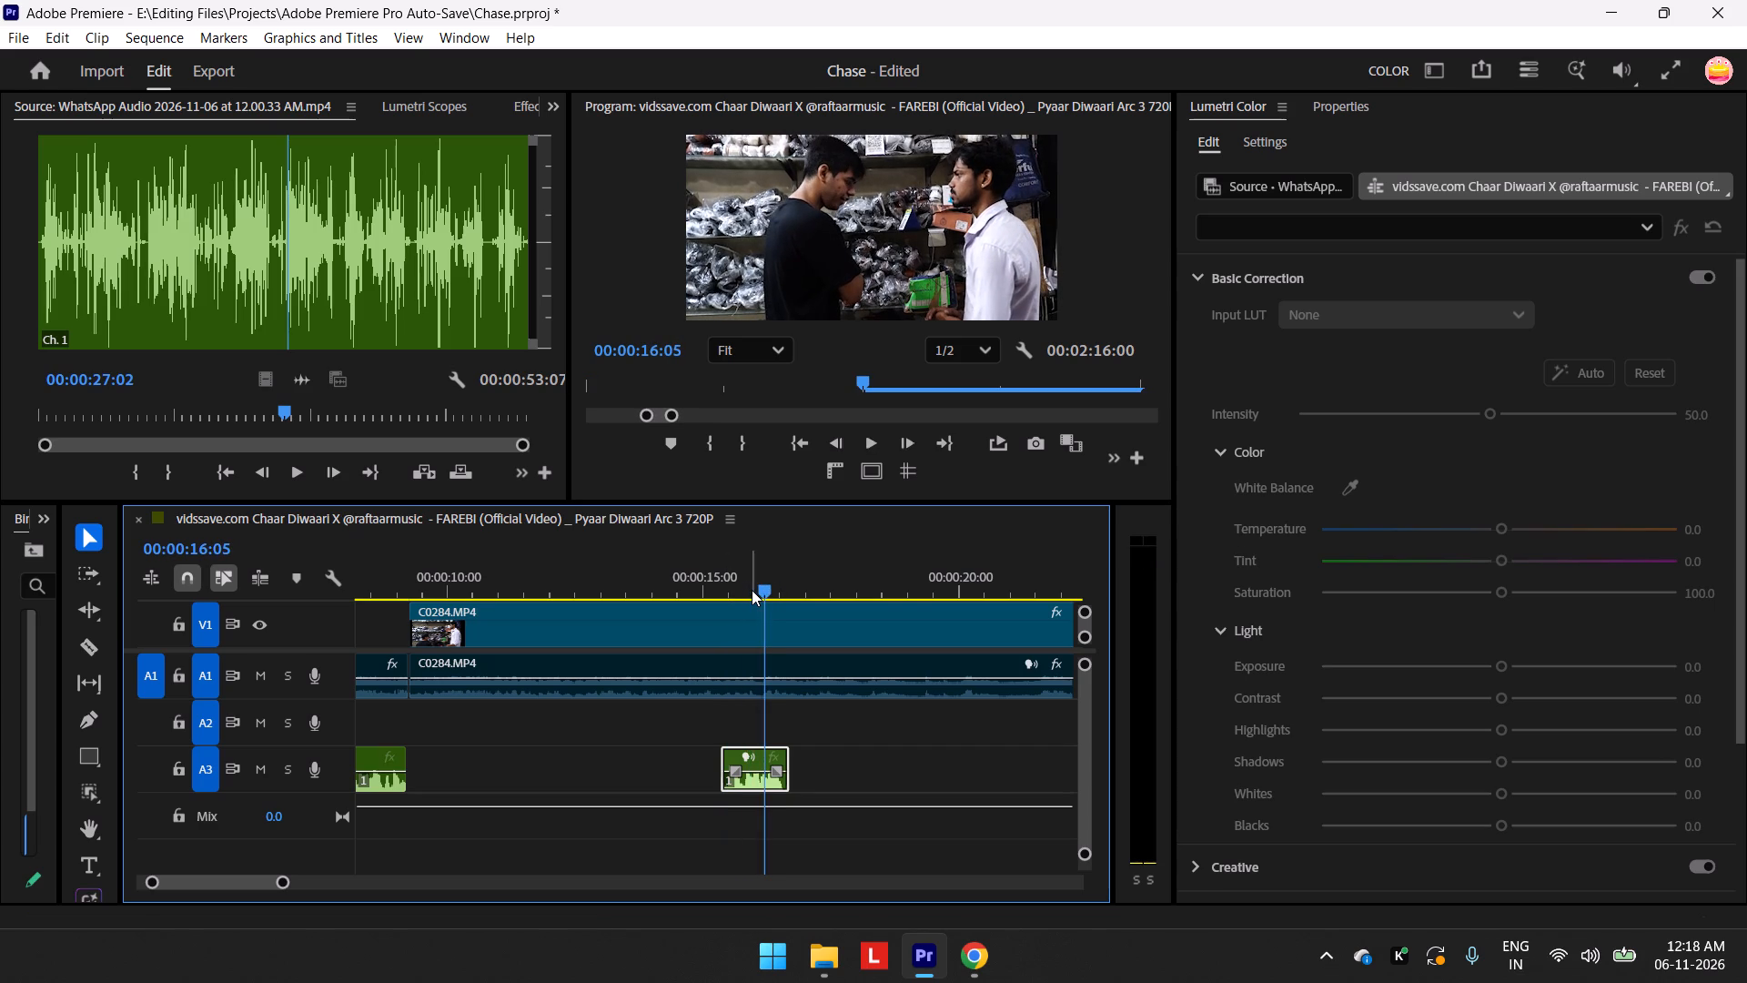
left_click_drag(768, 591, 760, 594)
key("space")
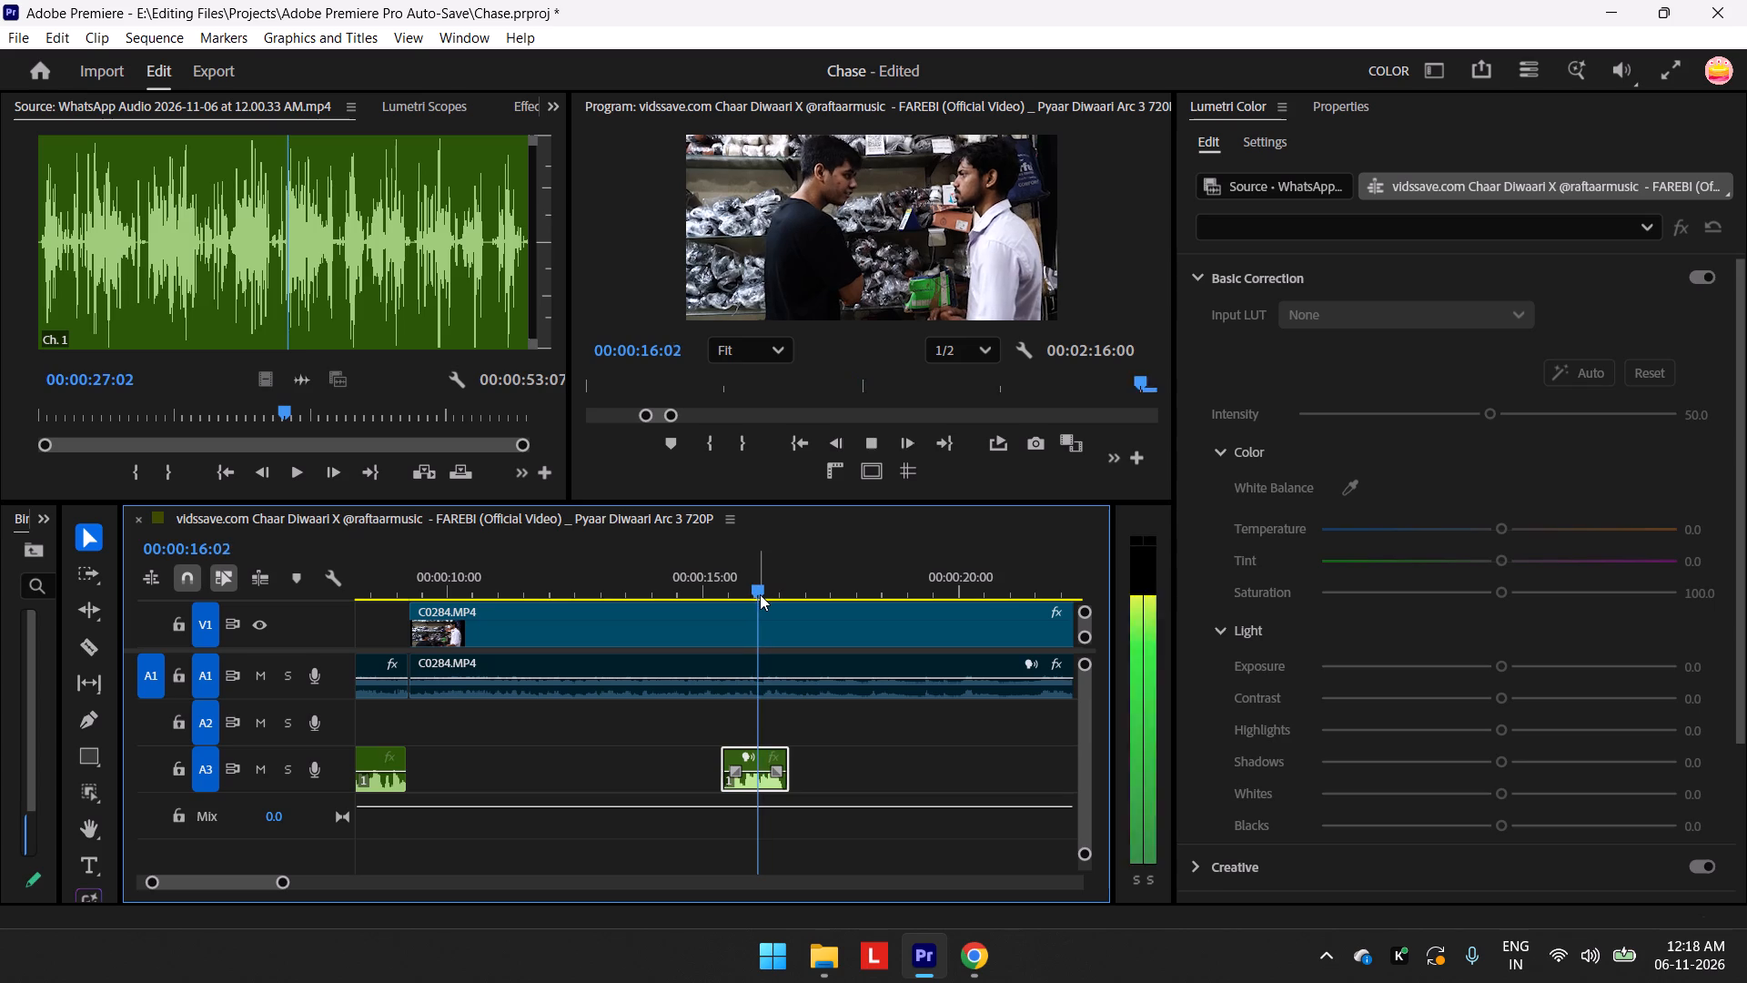
key("space")
Split the second A3 WhatsApp segment at 00:00:16:04.
left_click(765, 590)
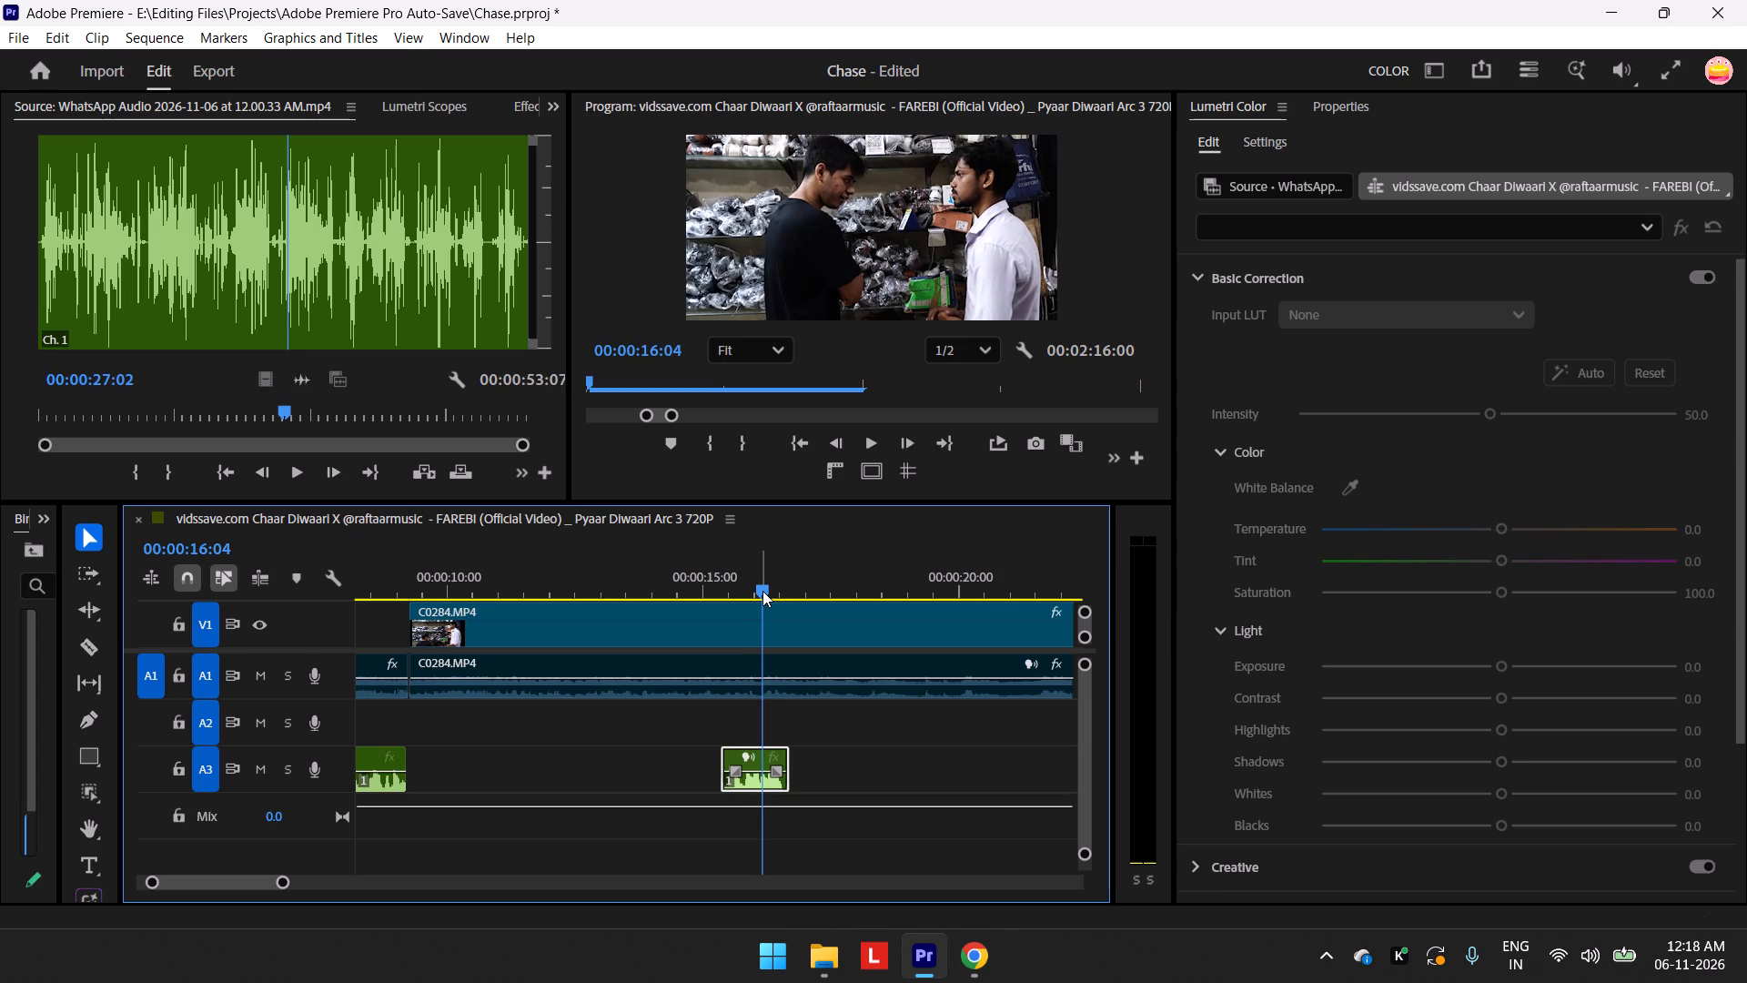
key("c")
left_click(760, 757)
key("v")
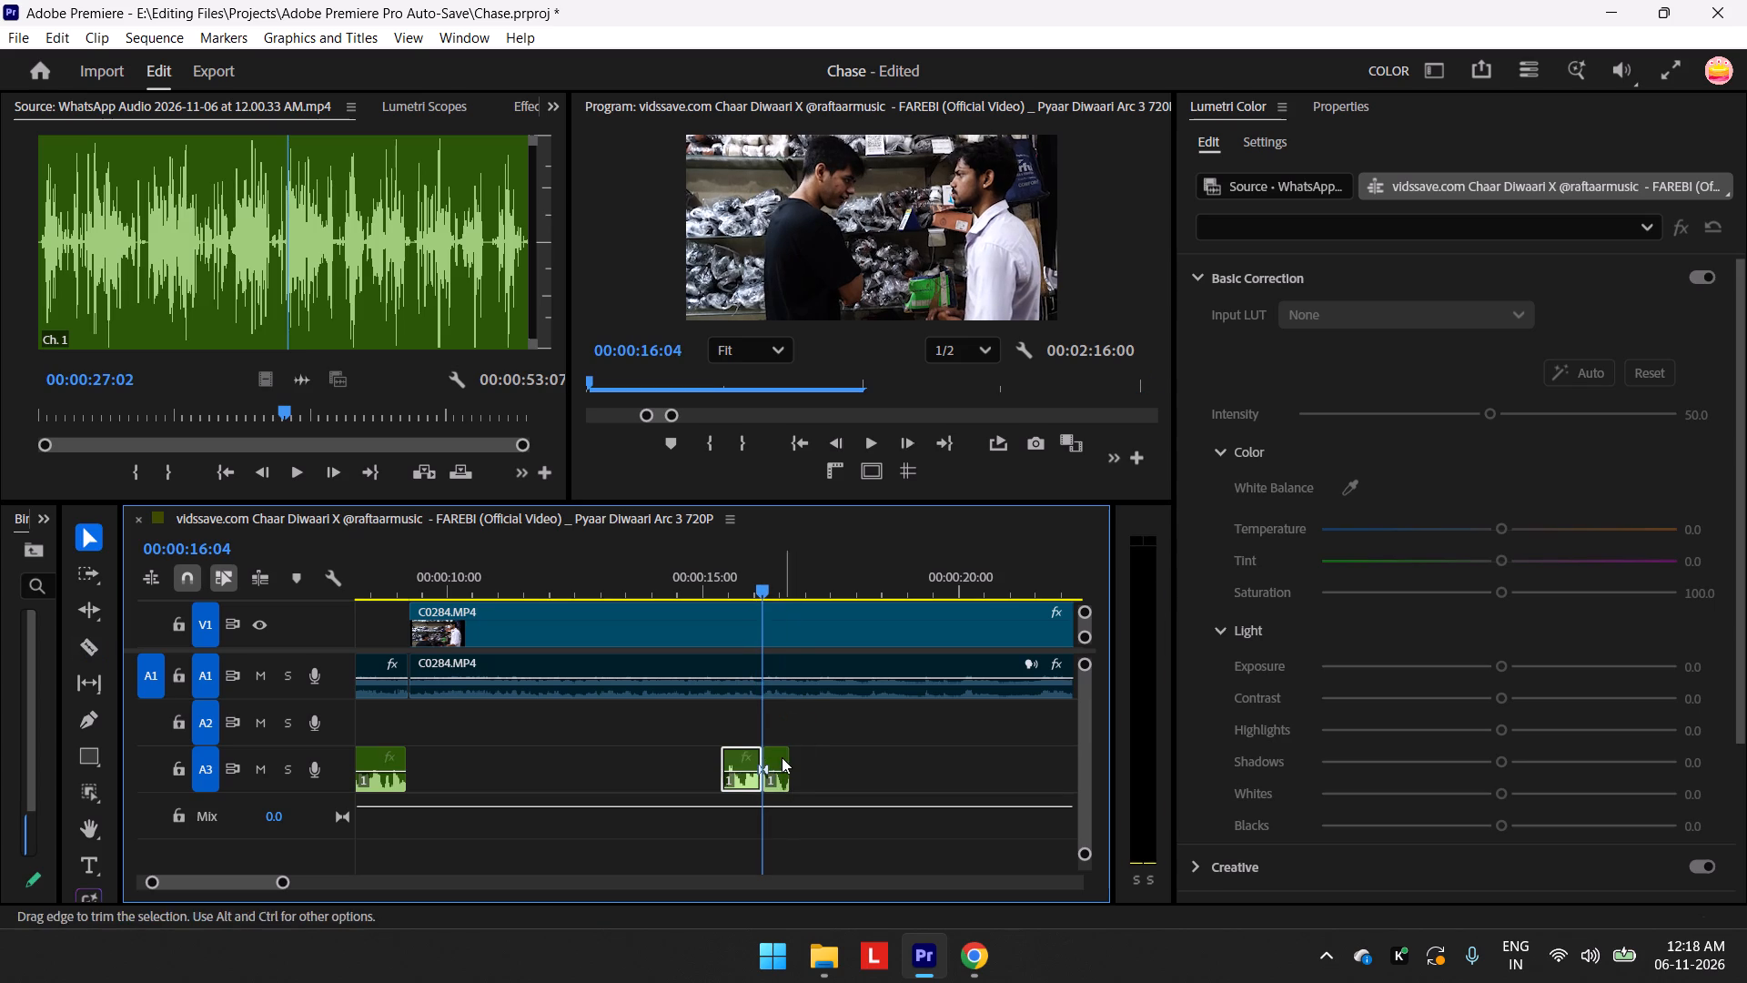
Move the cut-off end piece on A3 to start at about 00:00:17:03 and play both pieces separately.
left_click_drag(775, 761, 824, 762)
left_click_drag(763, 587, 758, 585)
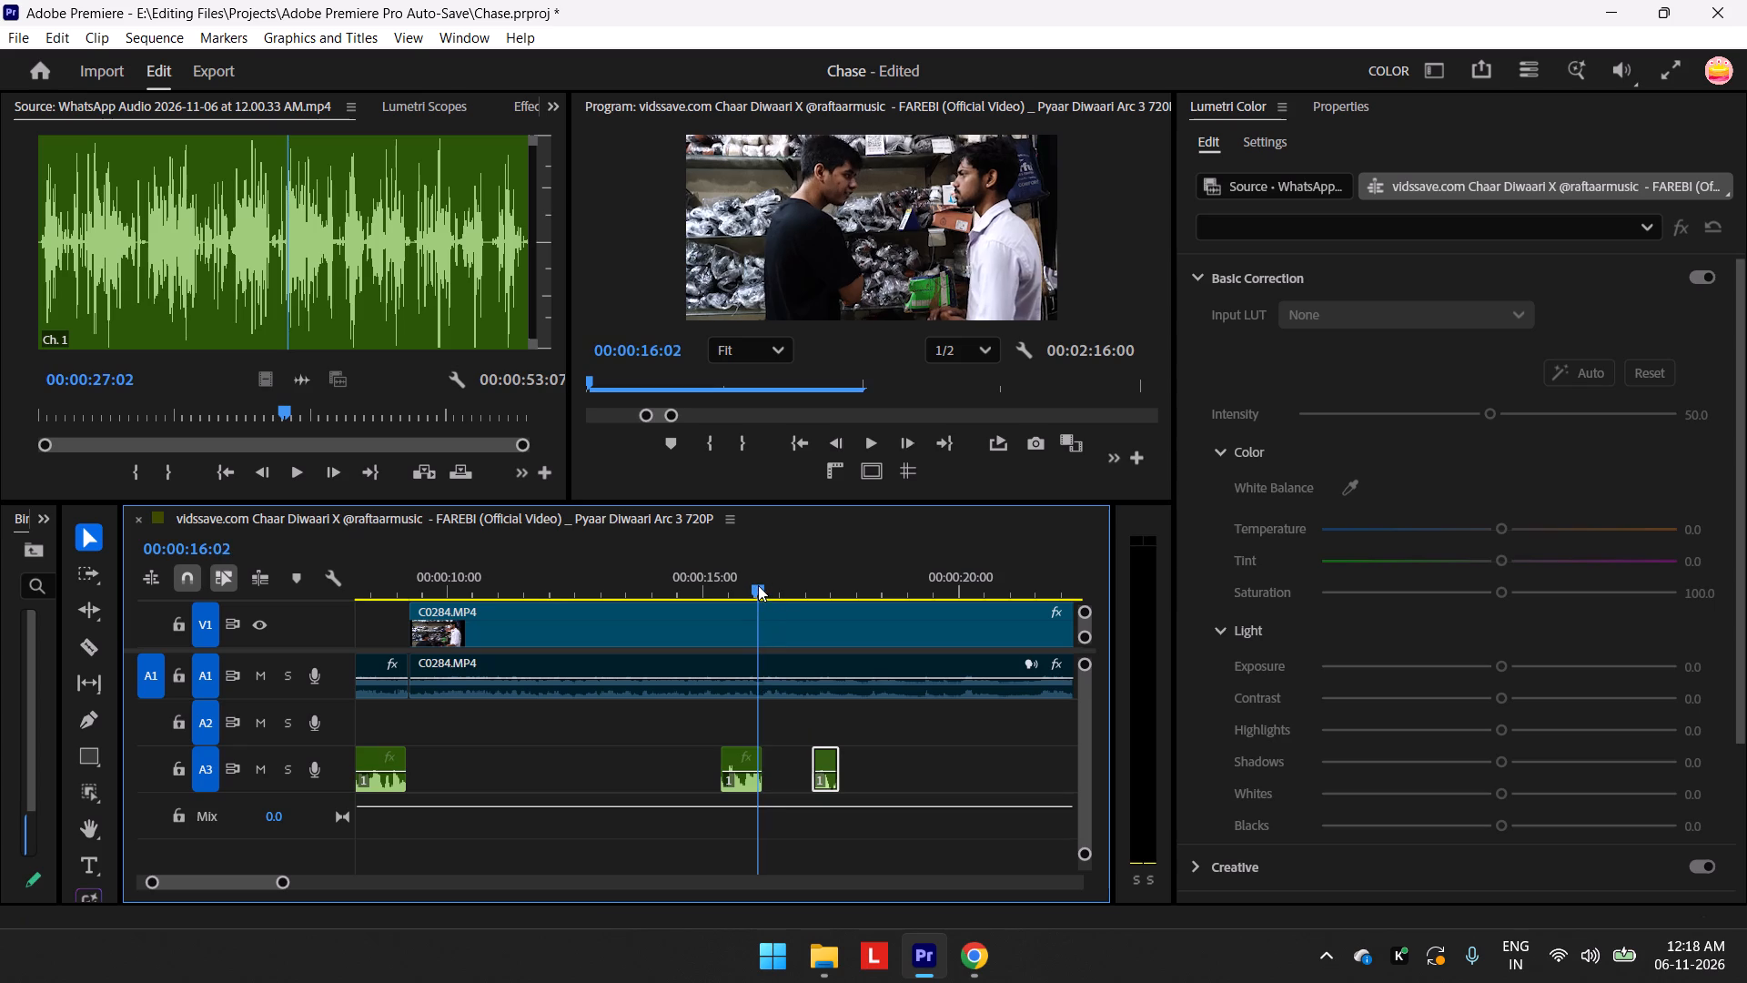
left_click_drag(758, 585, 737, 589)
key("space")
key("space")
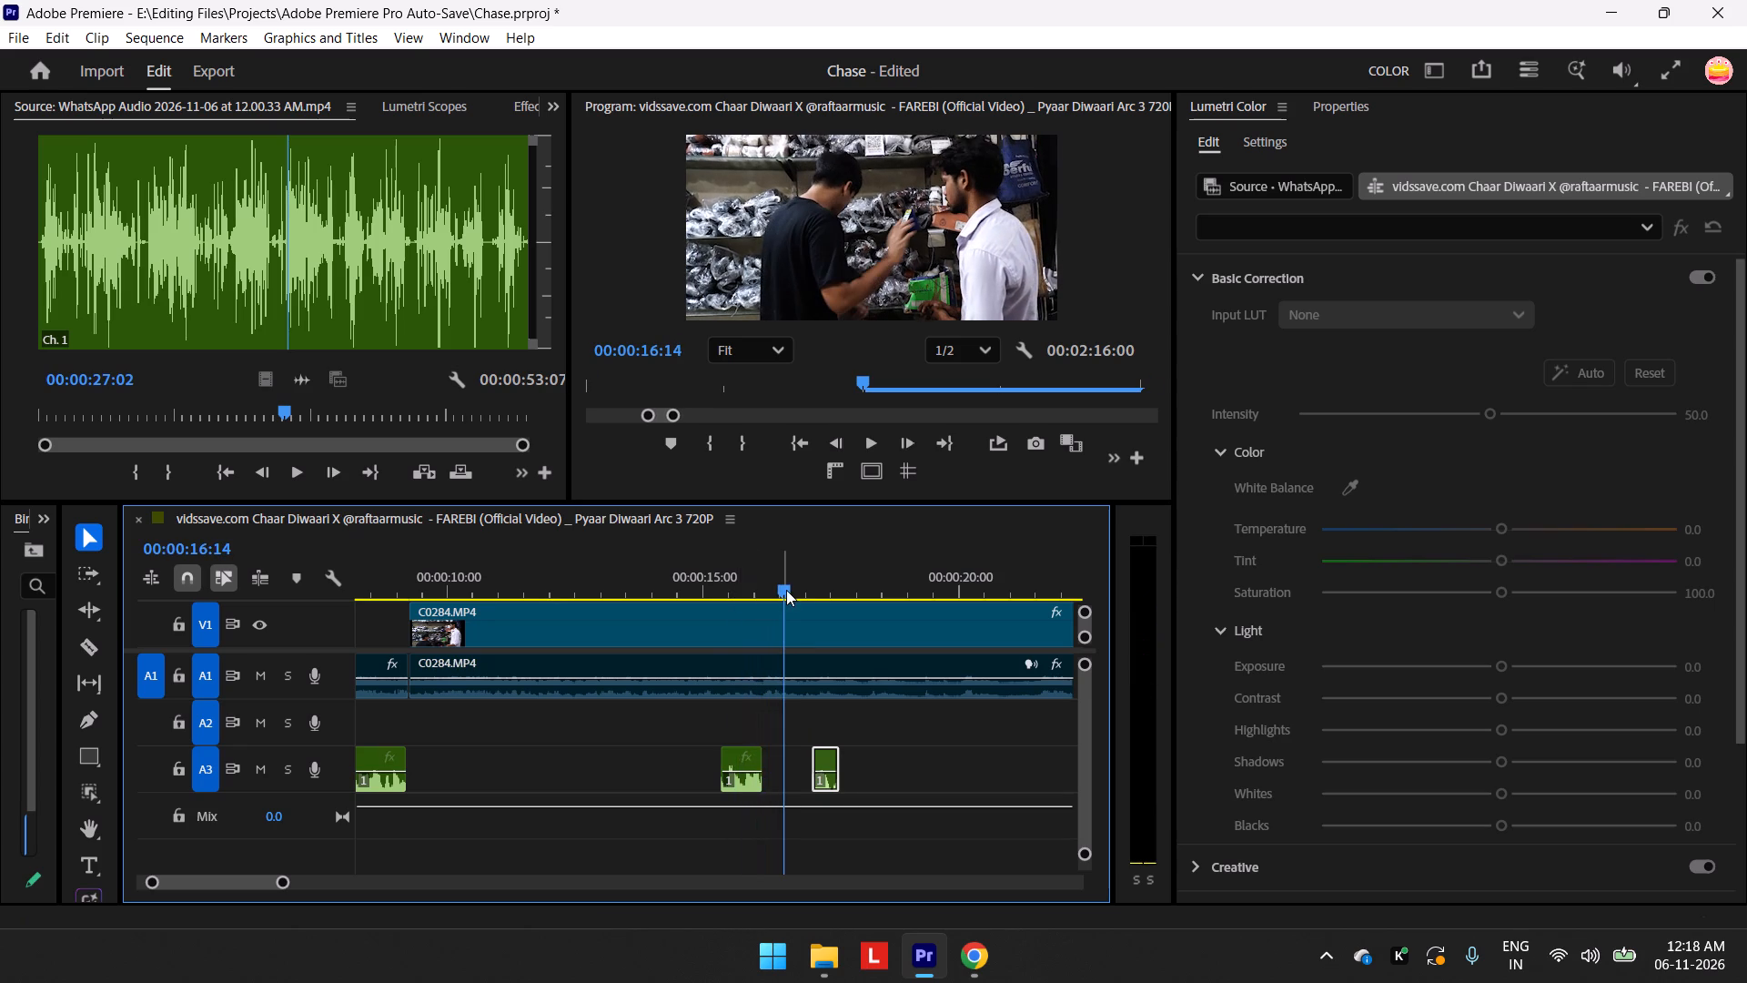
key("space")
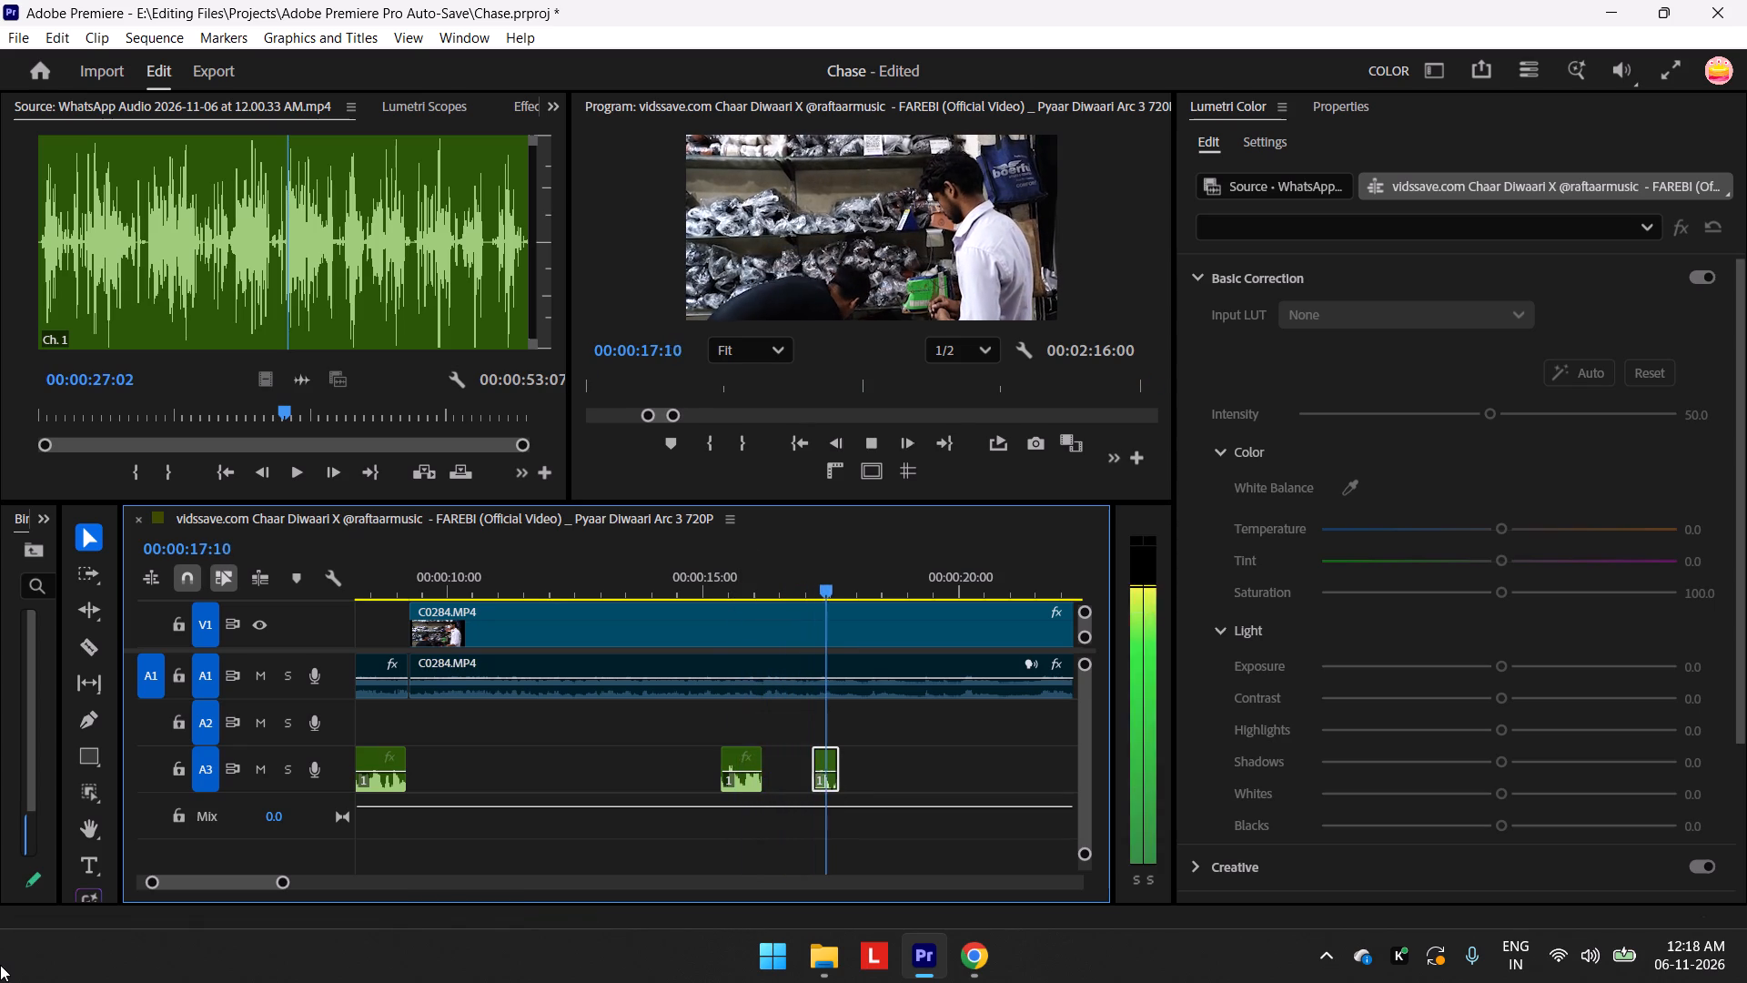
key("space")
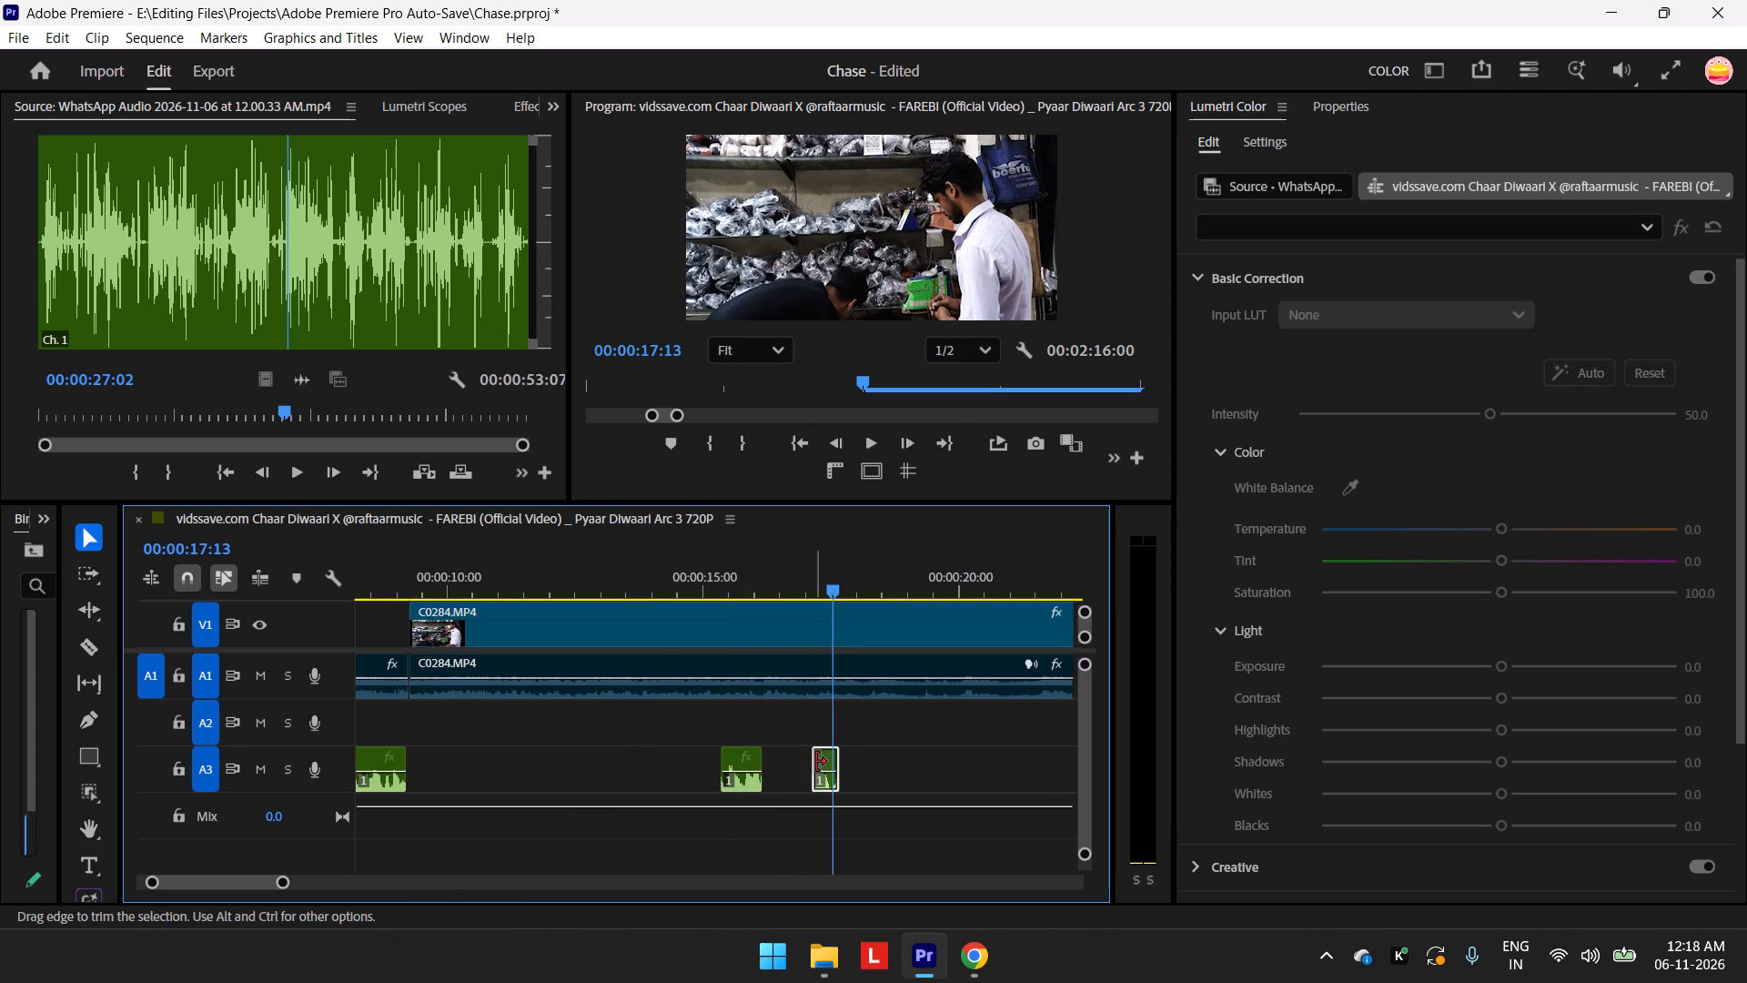
Move the short cut-off piece on A3 directly in front of the longer piece, so it ends at 00:00:15:08.
left_click_drag(819, 762, 717, 764)
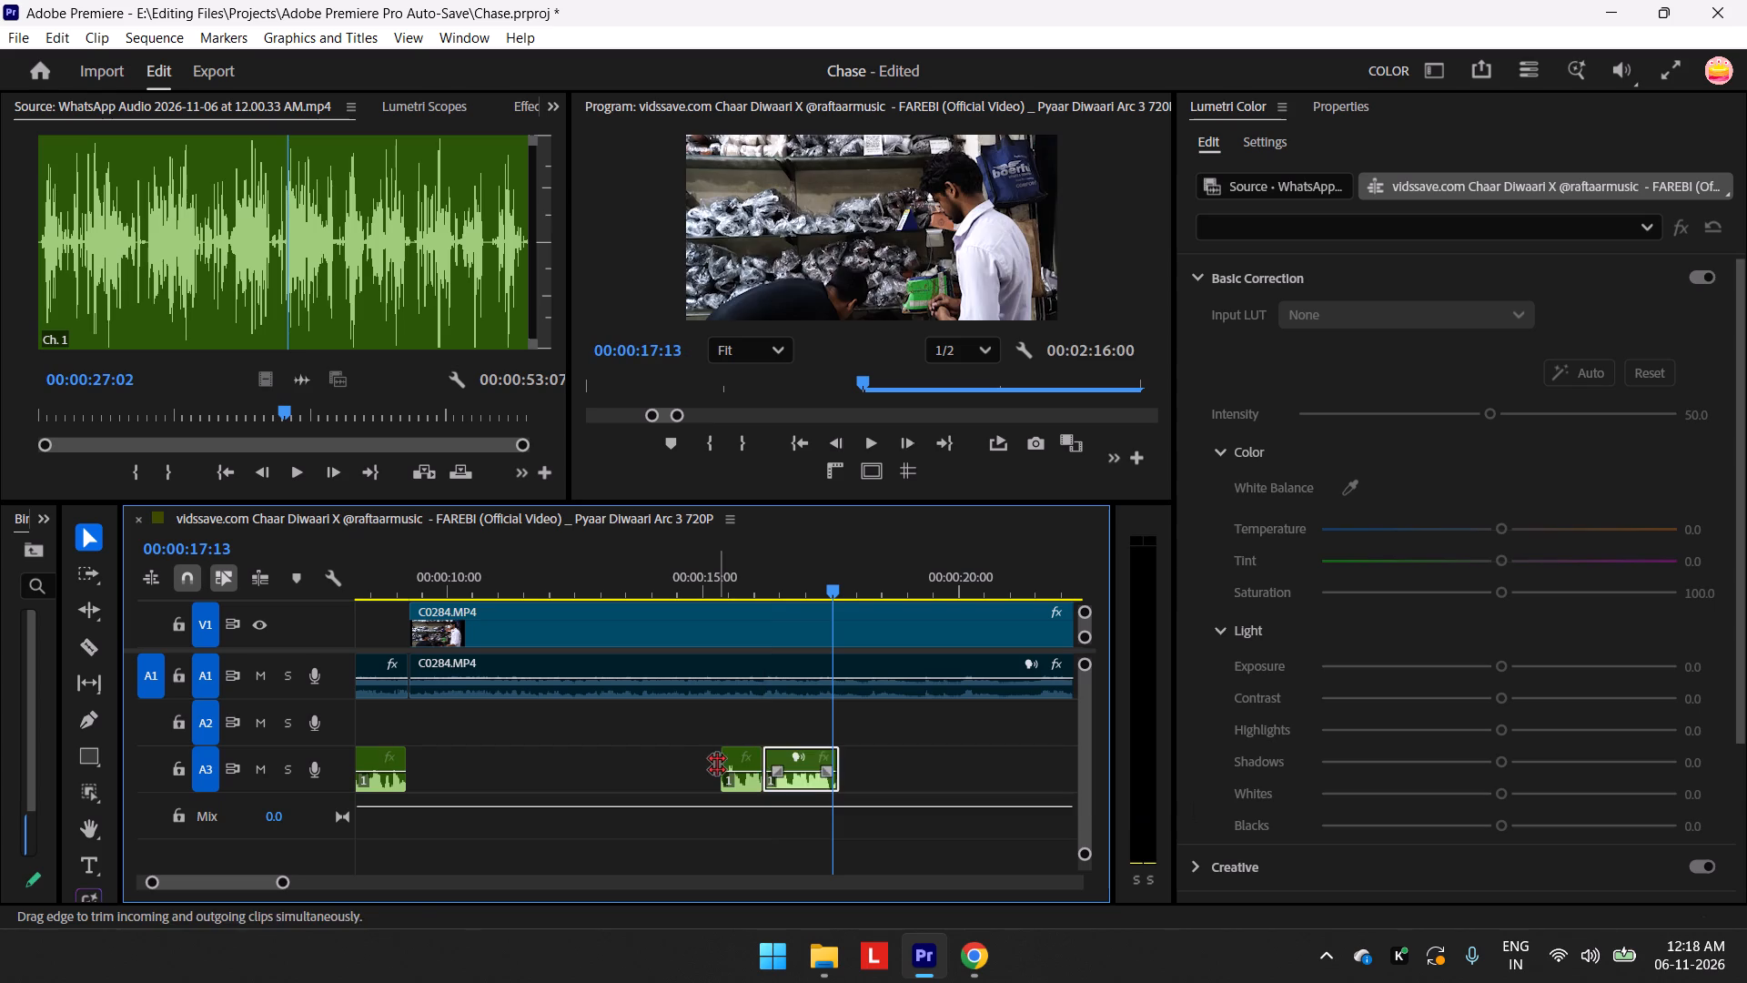
key("ctrl+z")
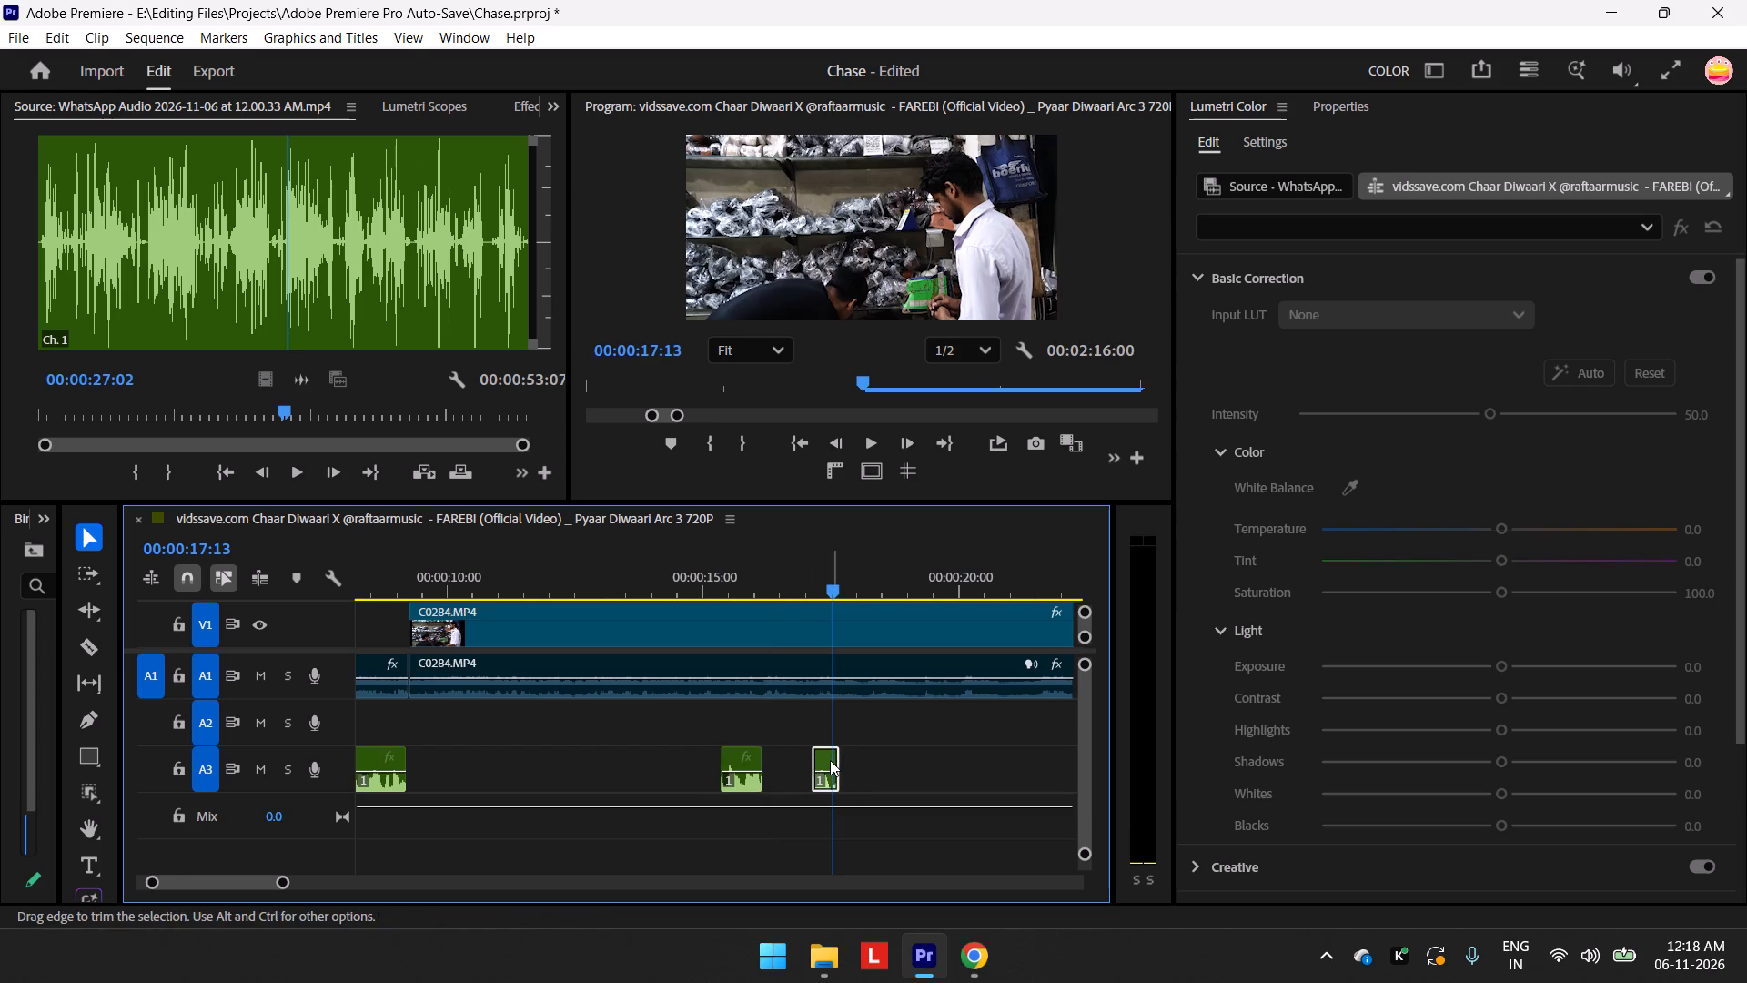
left_click_drag(826, 760, 720, 771)
Replay the short and longer A3 pieces together from about 00:00:14:19 to judge how the reordered words sound.
left_click_drag(830, 594, 678, 659)
key("space")
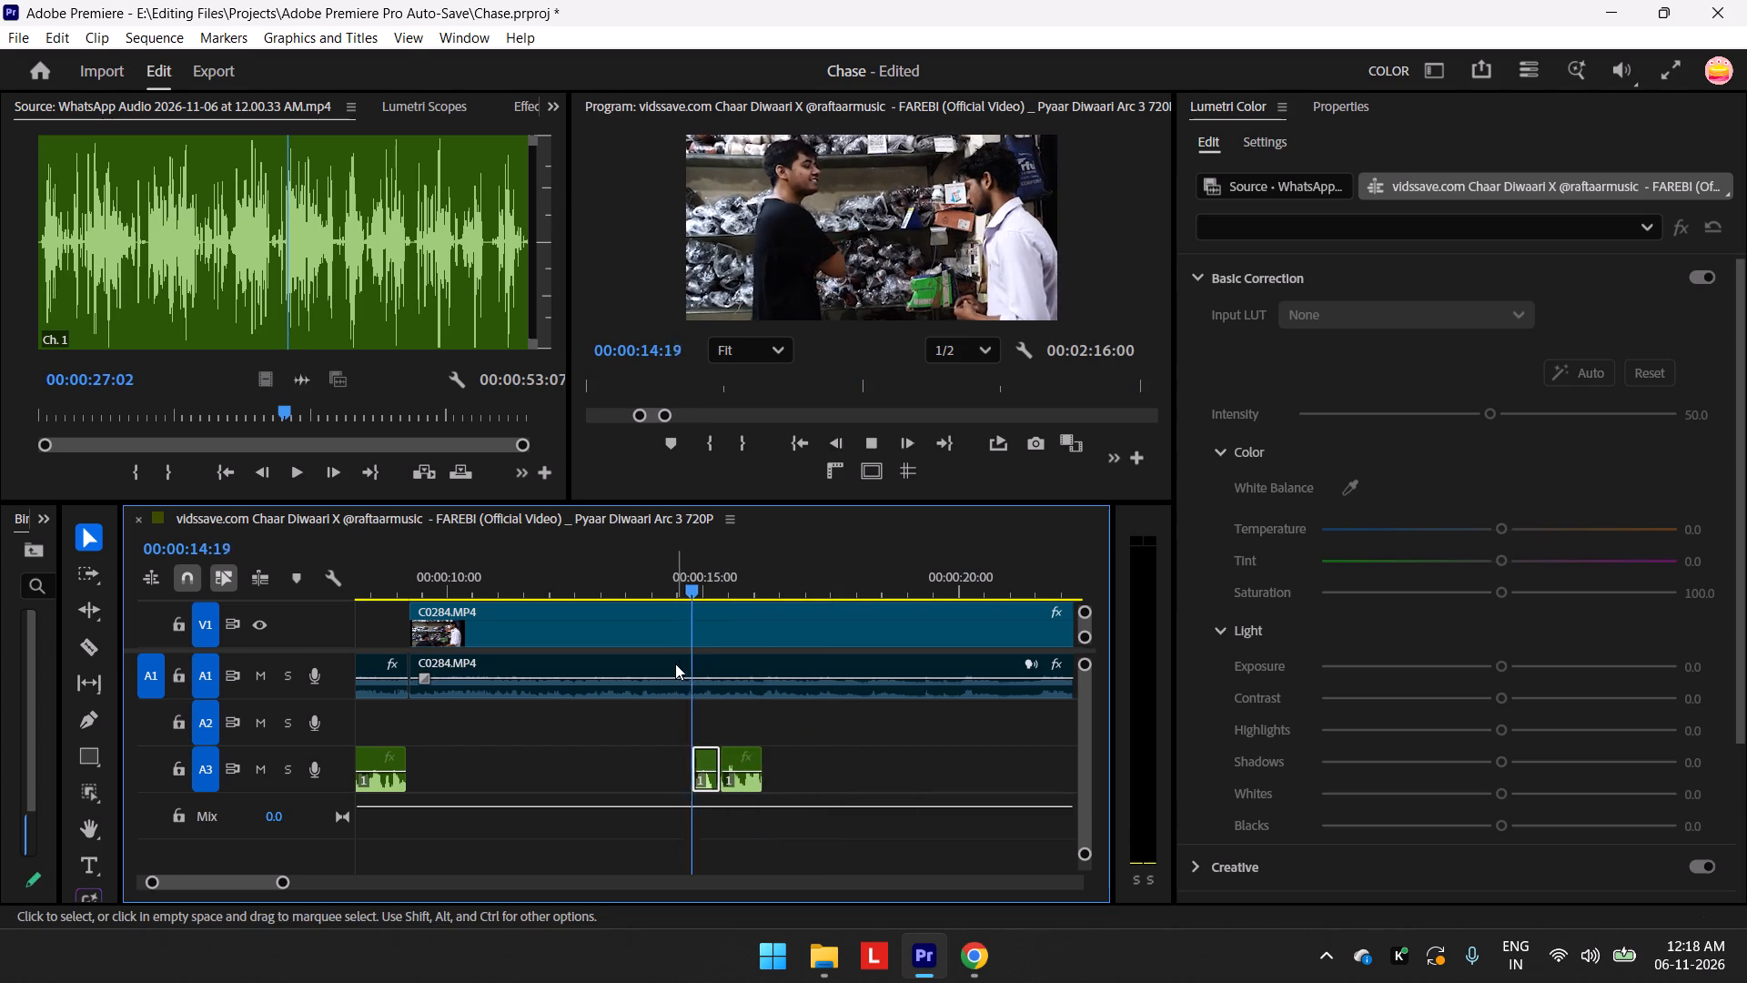
key("space")
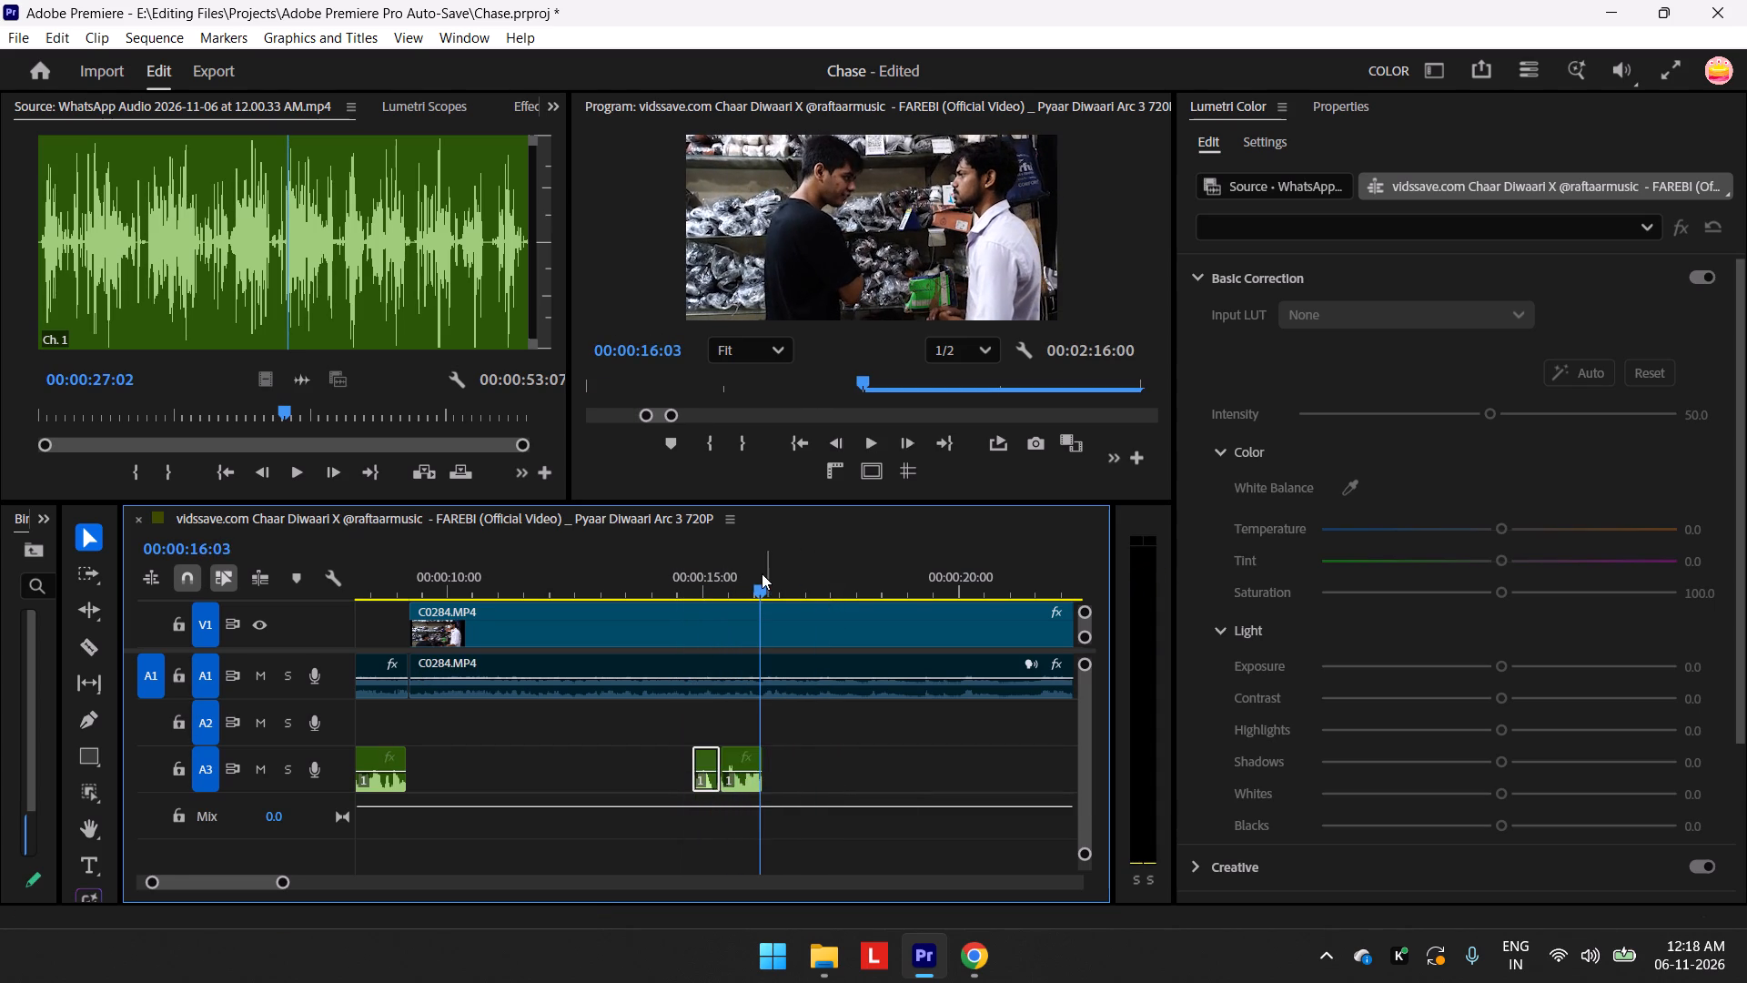
left_click_drag(762, 573, 692, 622)
key("space")
key("space")
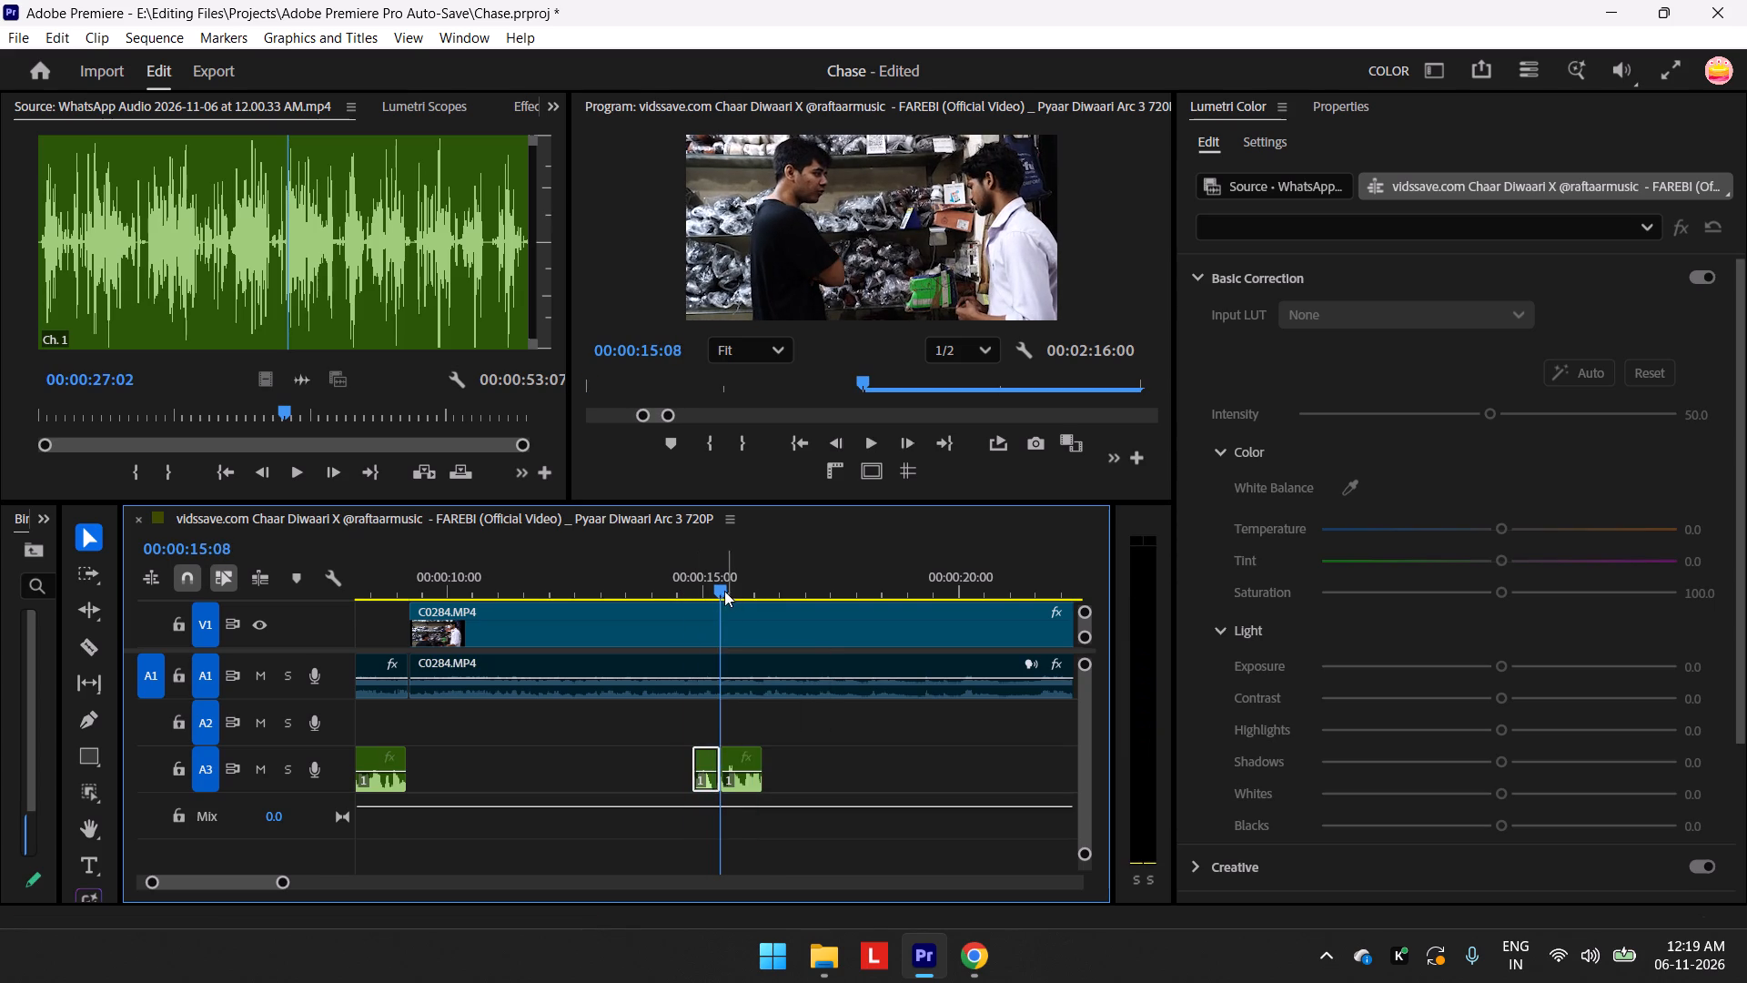
left_click_drag(720, 590, 688, 607)
key("space")
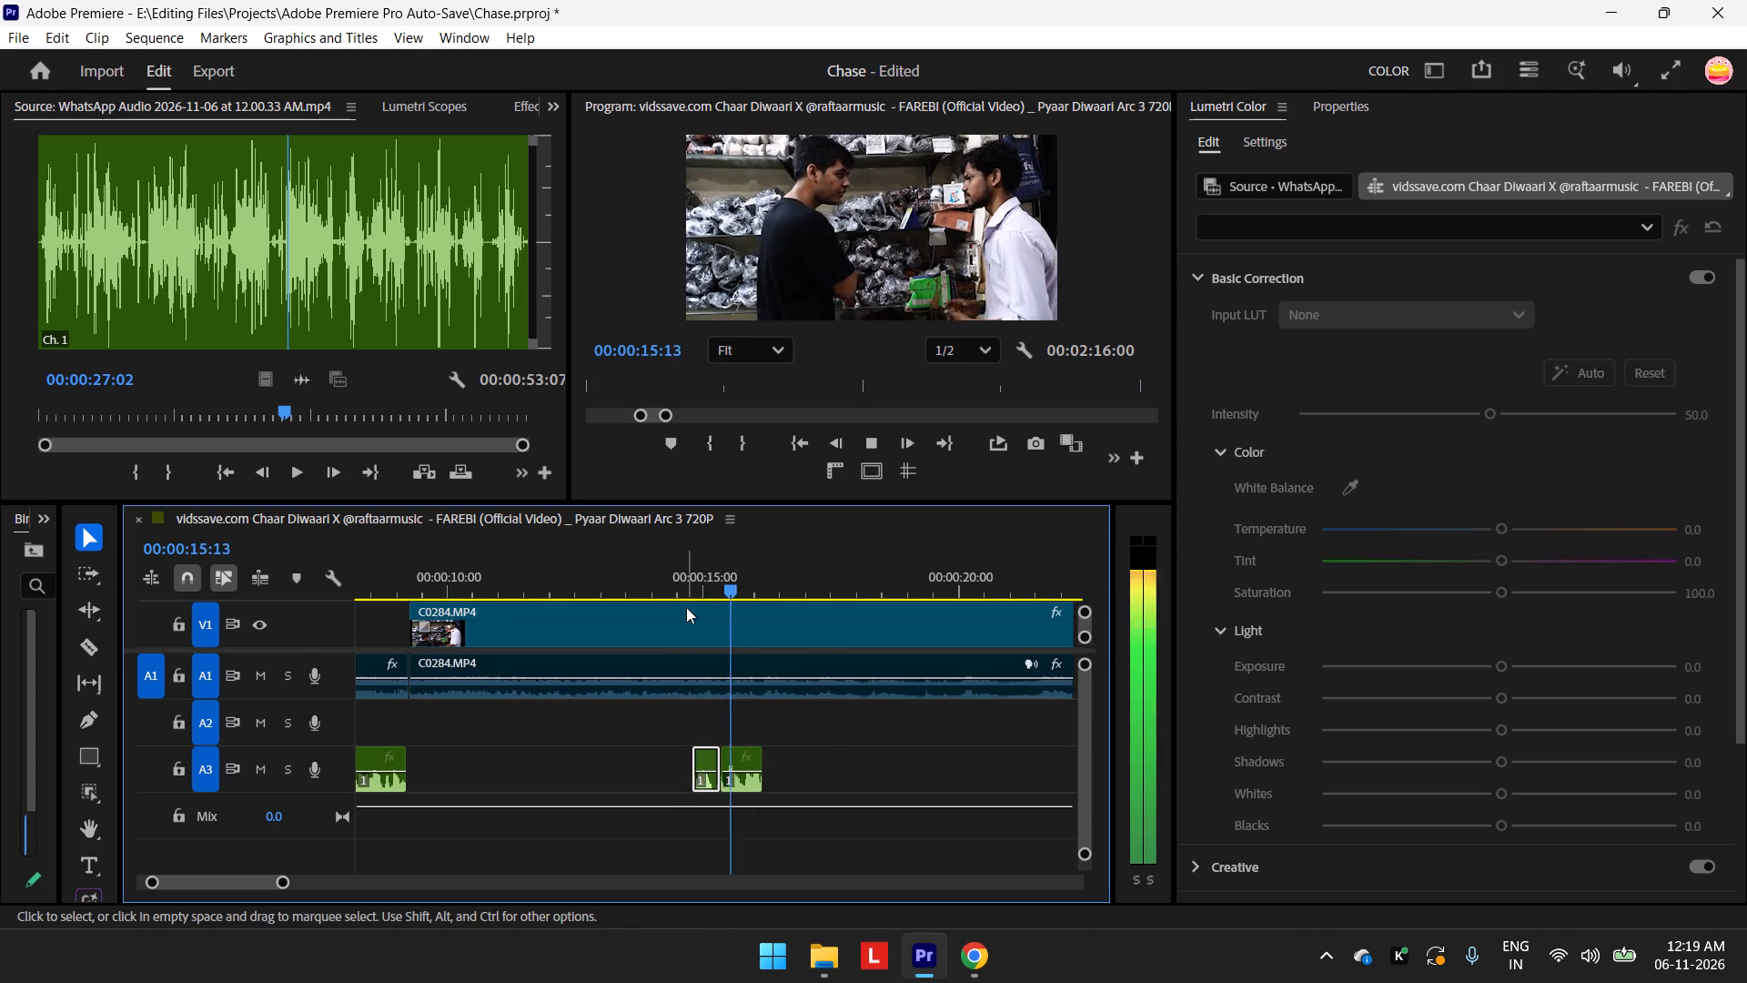
key("space")
left_click_drag(741, 586, 691, 615)
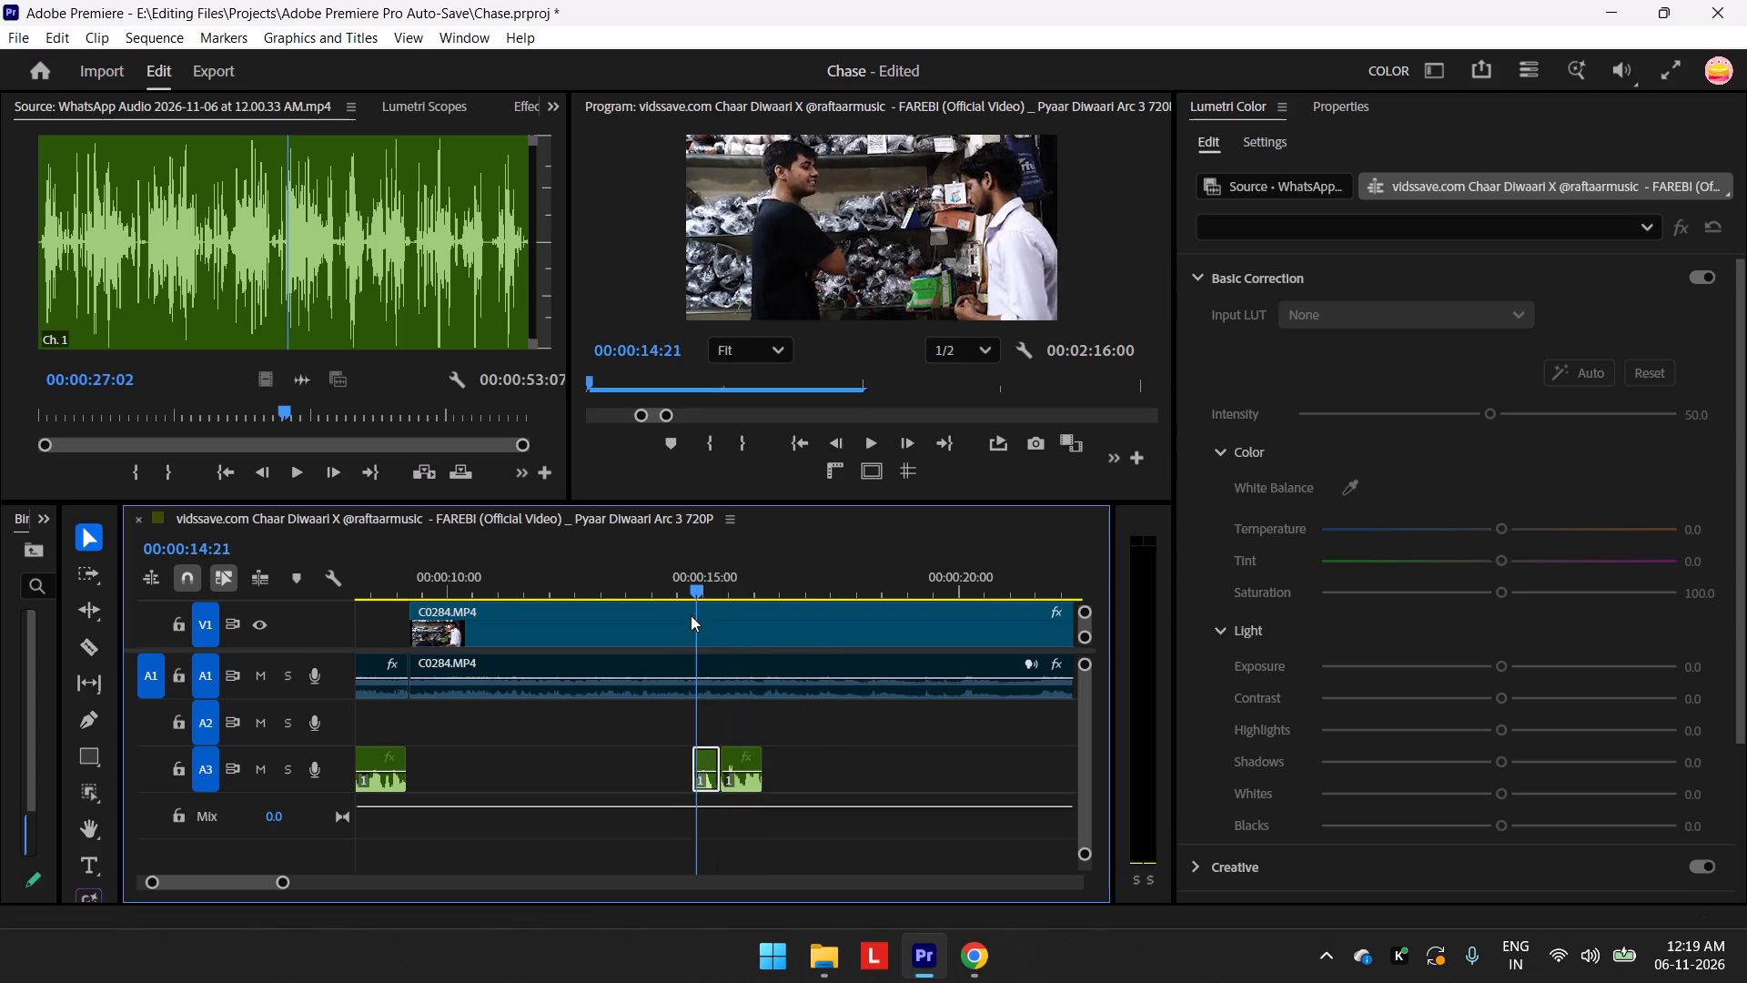
left_click_drag(691, 615, 684, 618)
key("space")
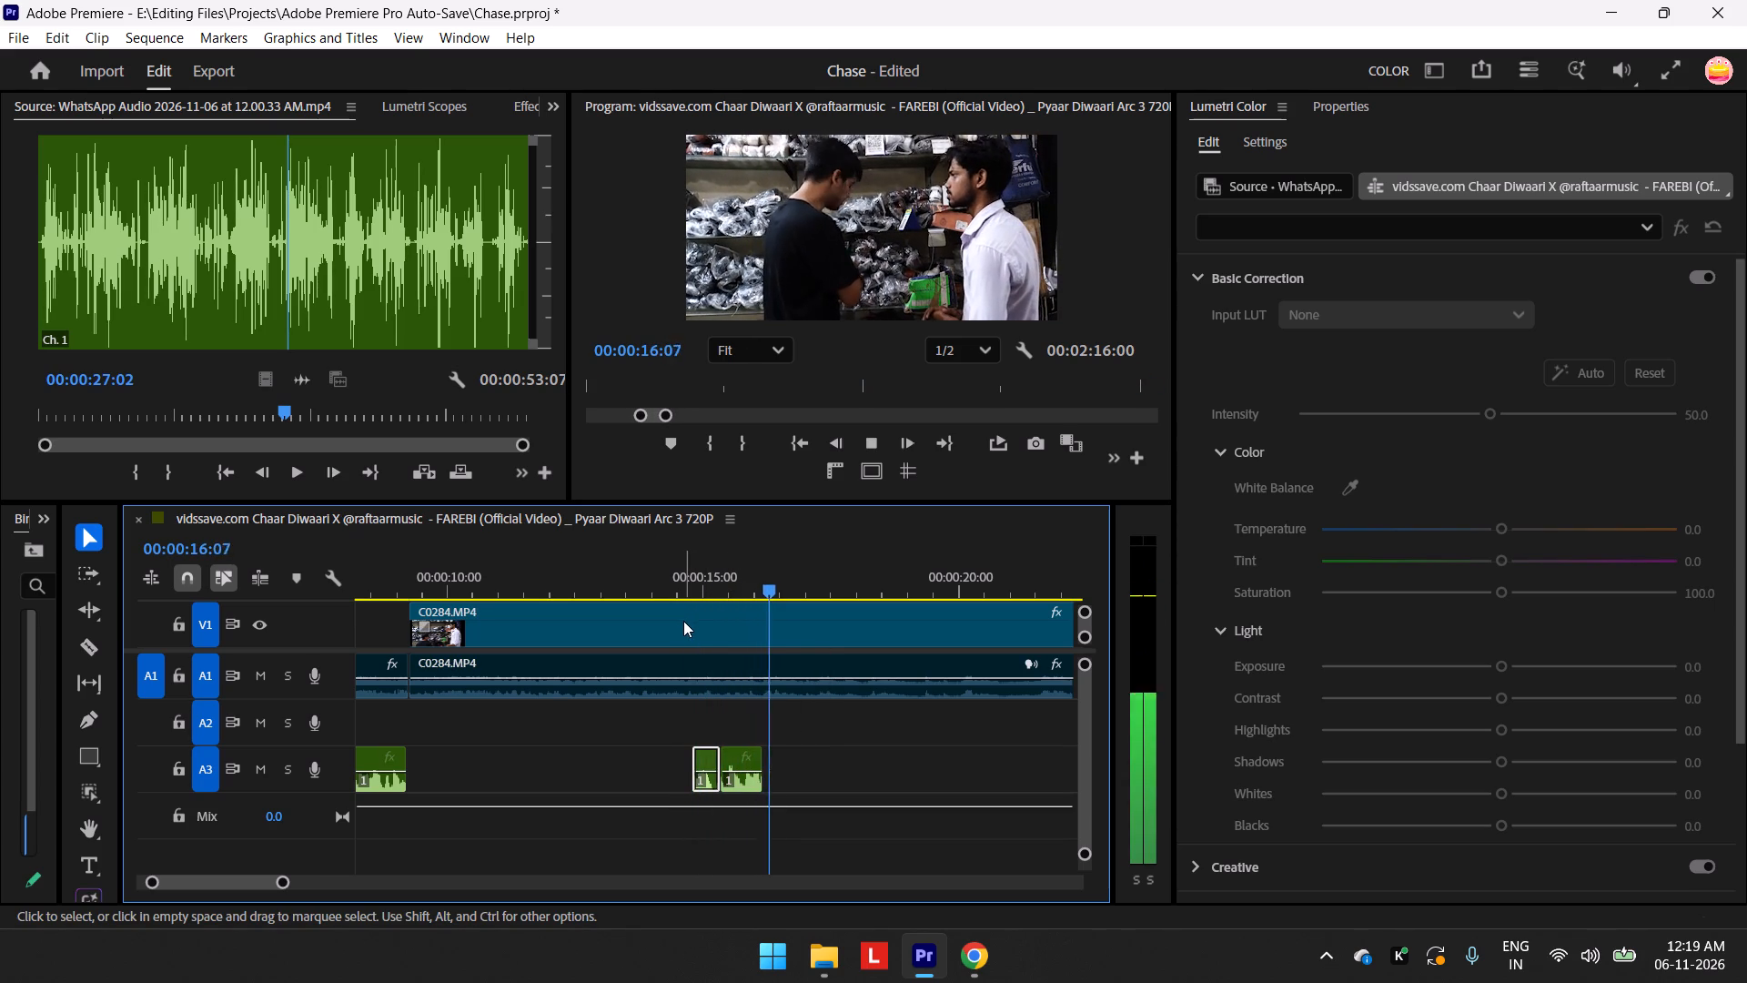
key("space")
left_click_drag(776, 590, 672, 638)
key("space")
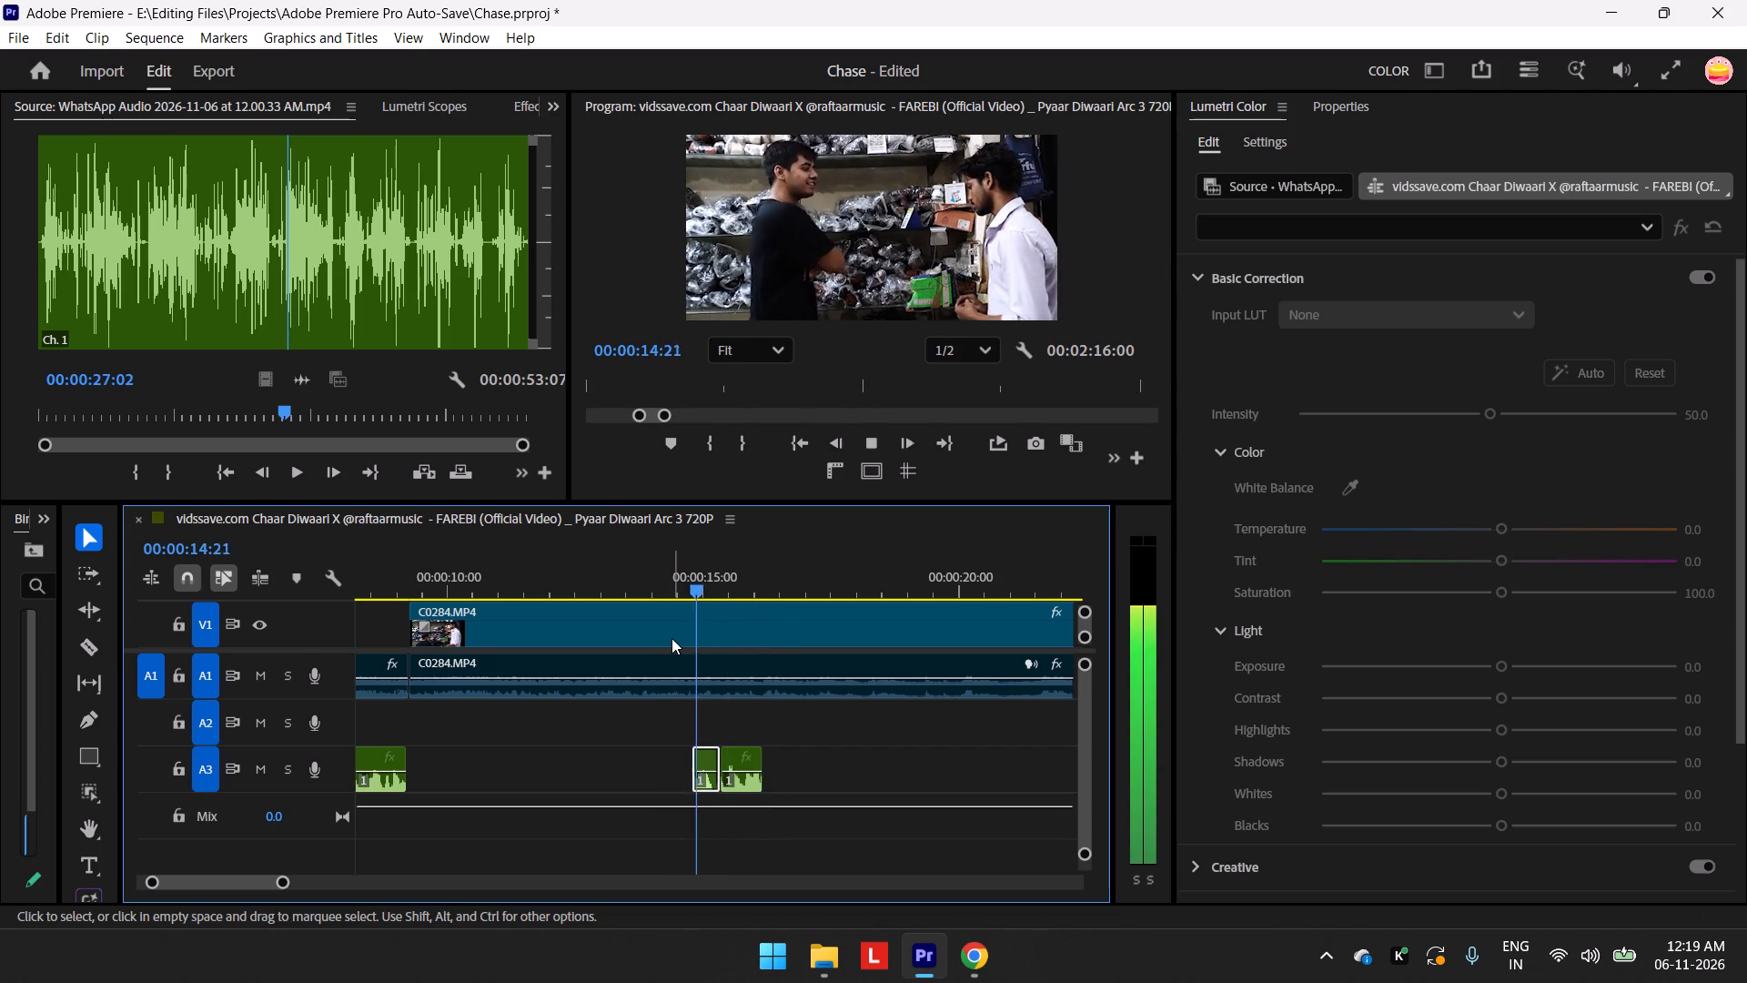
key("space")
Examine the short A3 piece closely and replay it up to the join with the longer piece around 00:00:15:08.
left_click_drag(743, 584, 708, 594)
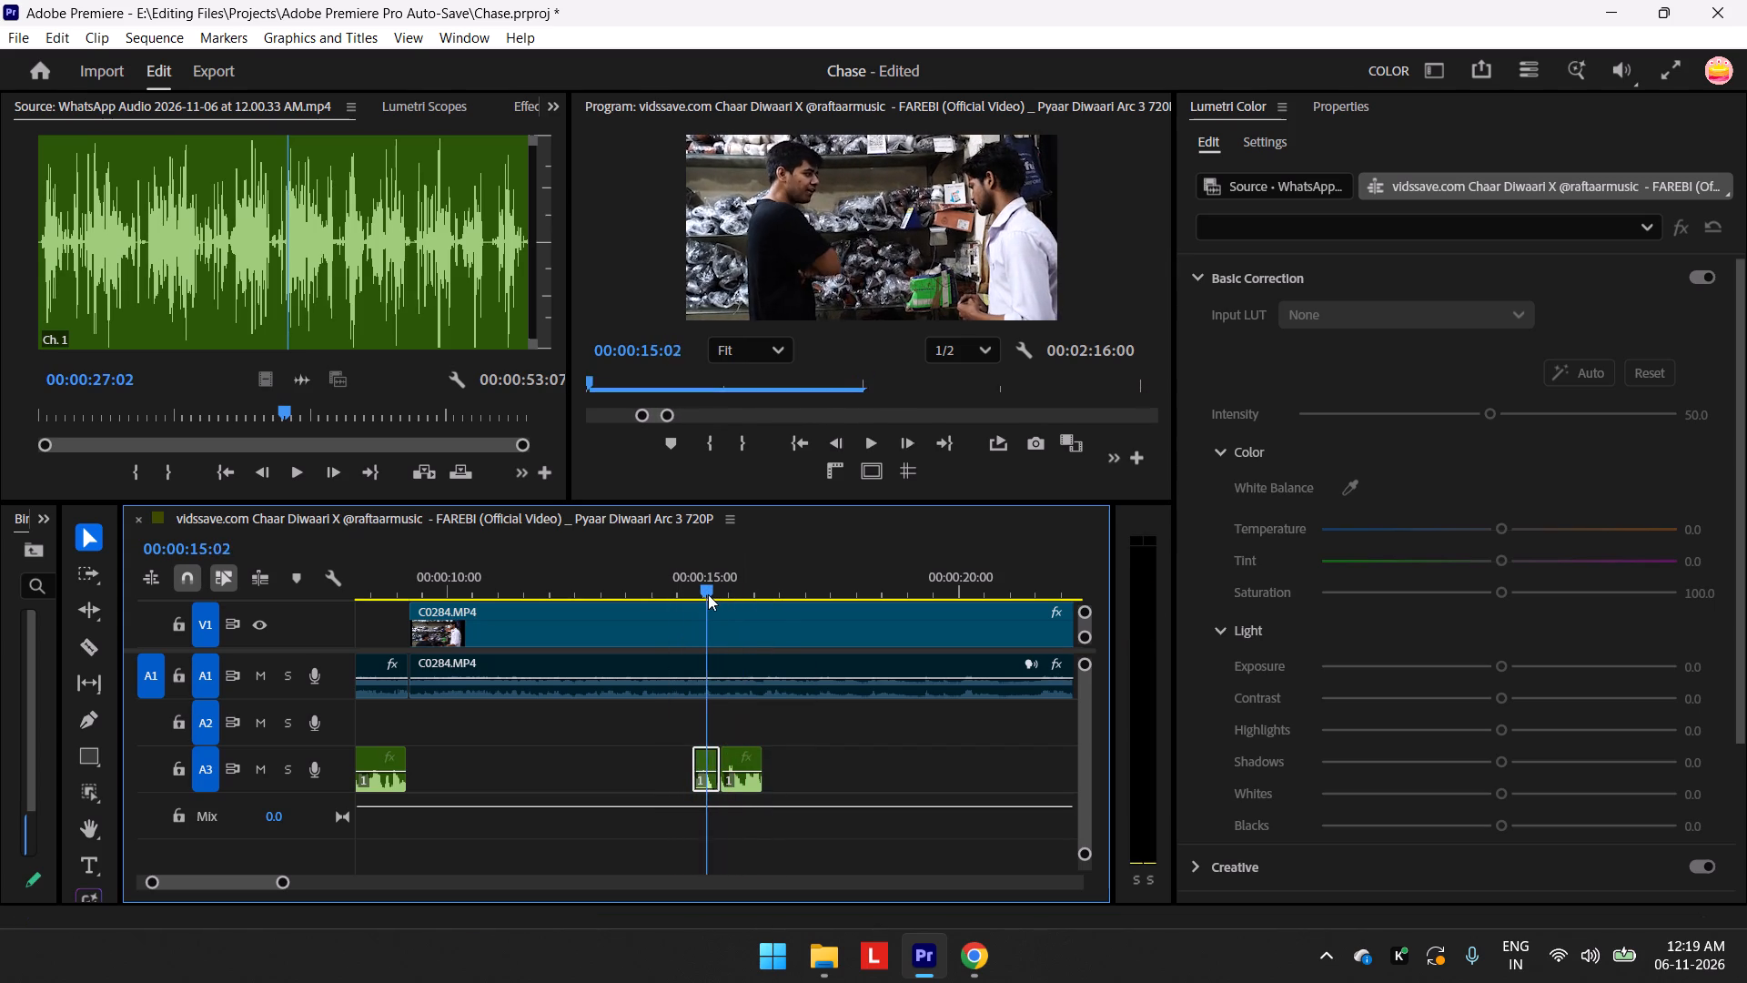
left_click_drag(708, 594, 699, 600)
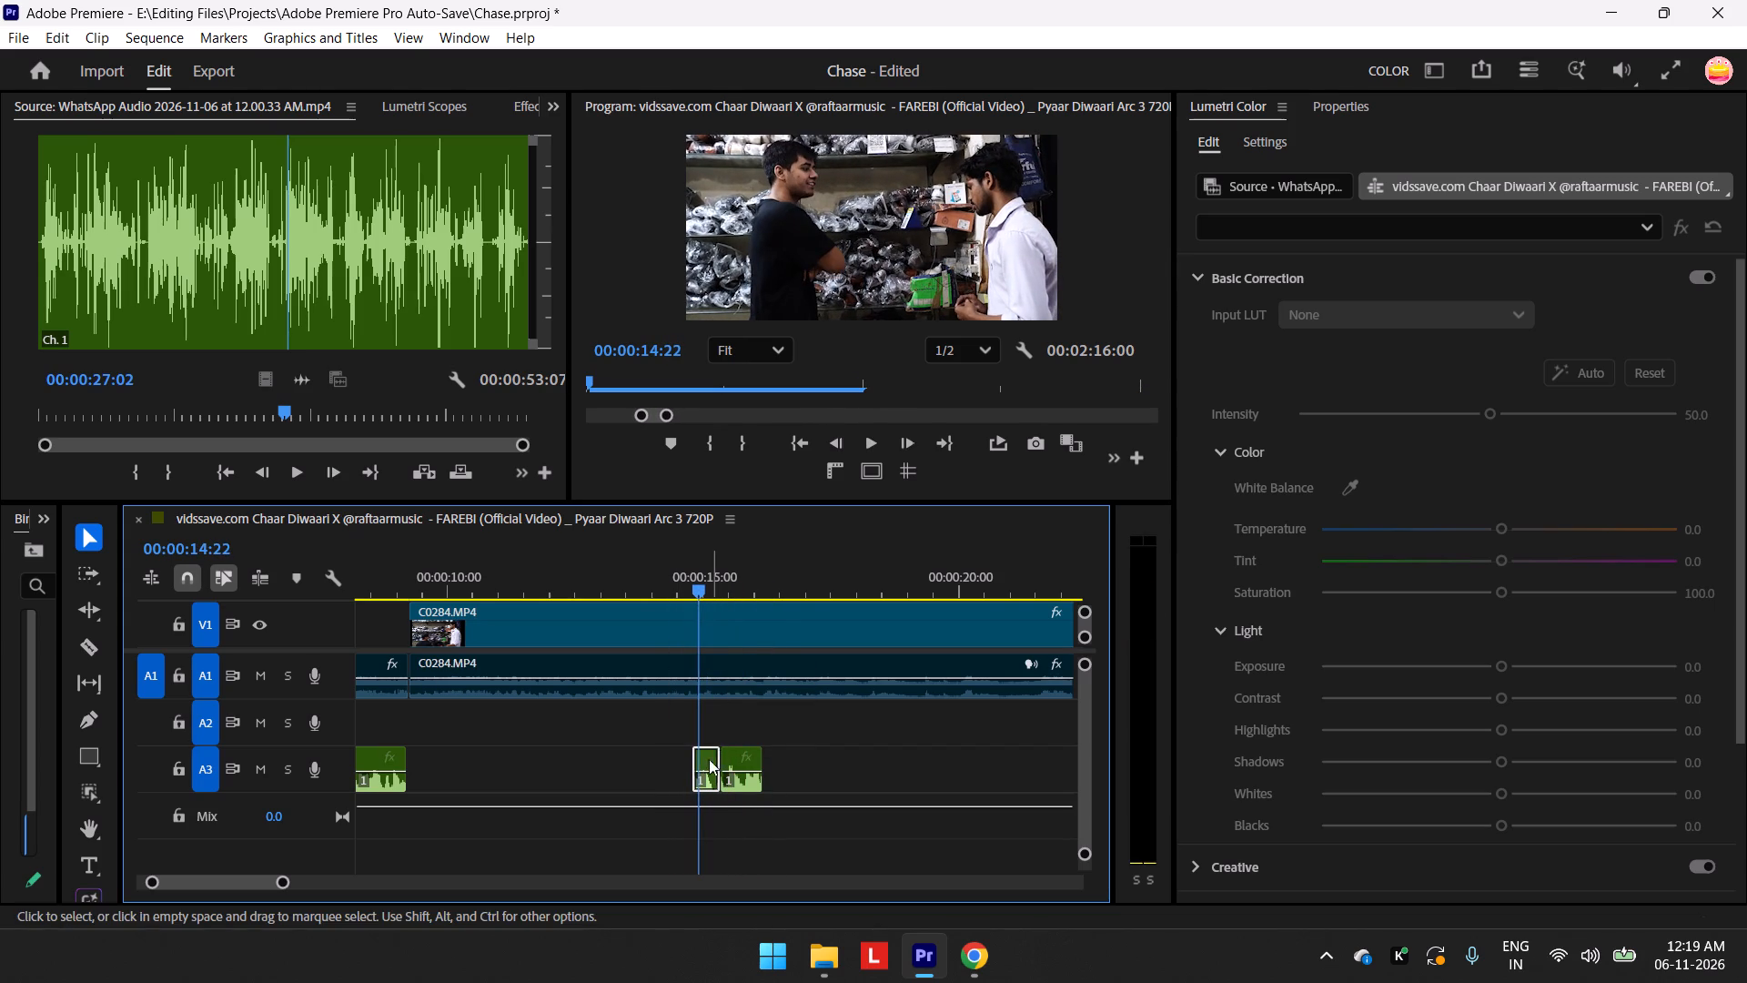
type("==")
left_click(703, 765)
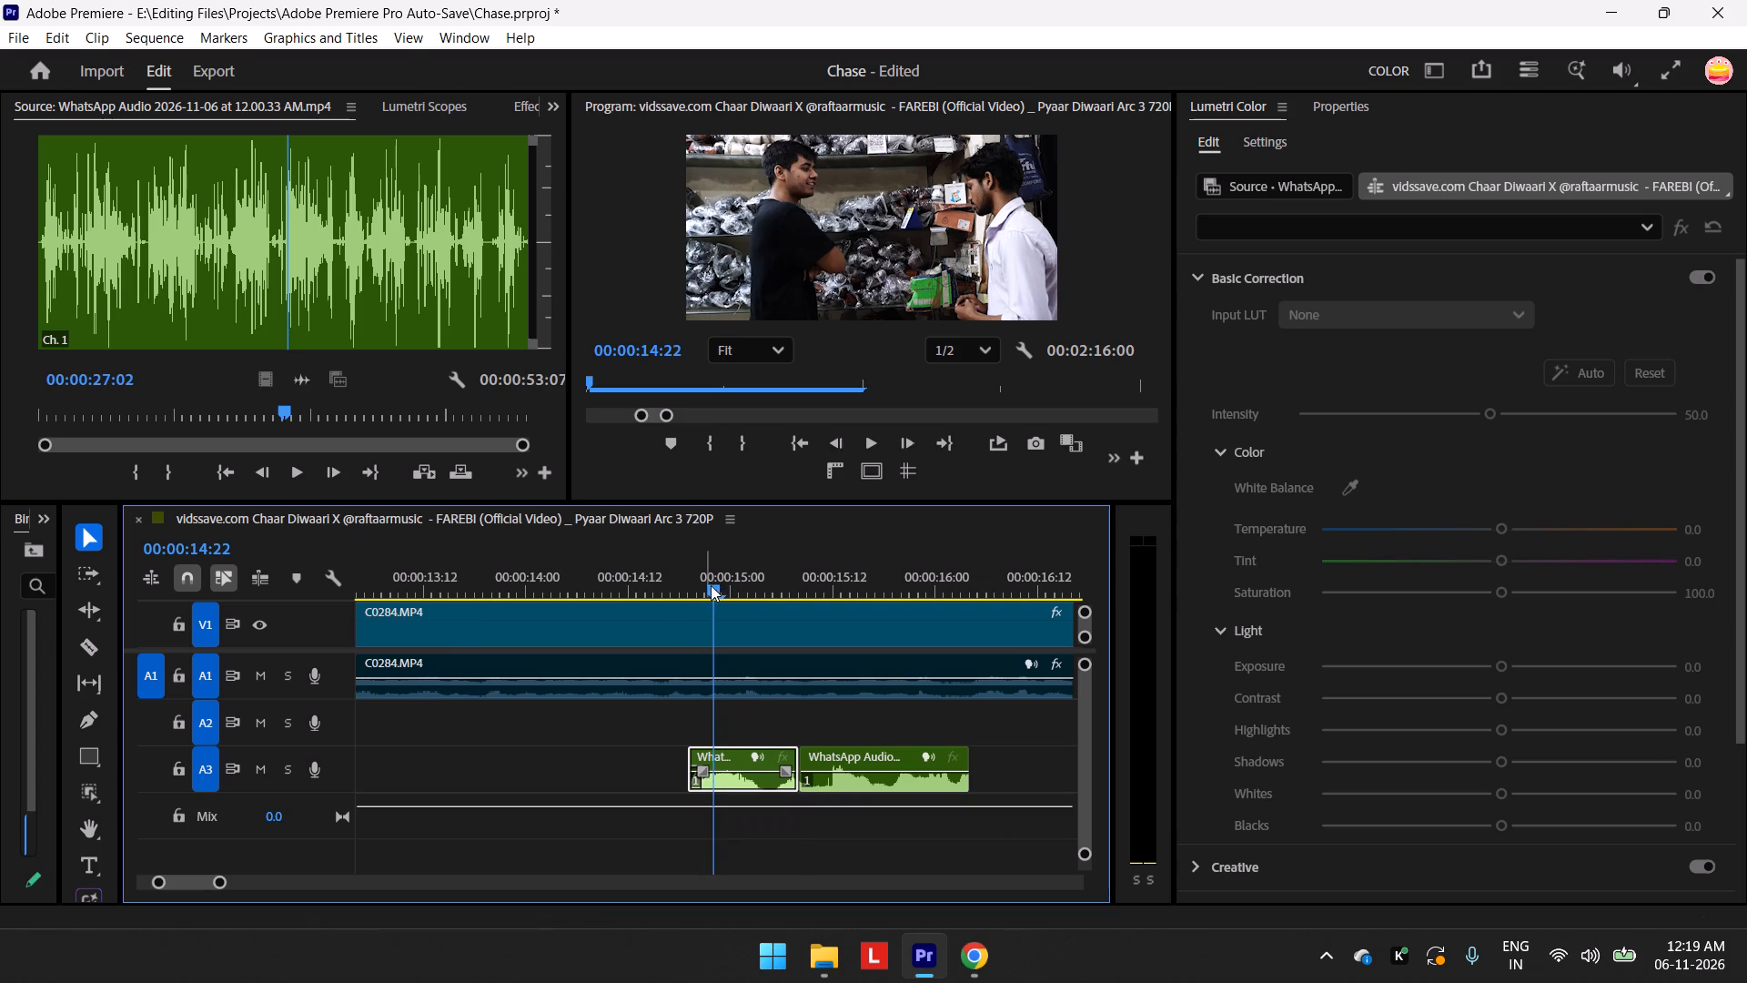
left_click_drag(711, 585, 681, 605)
key("space")
key("space")
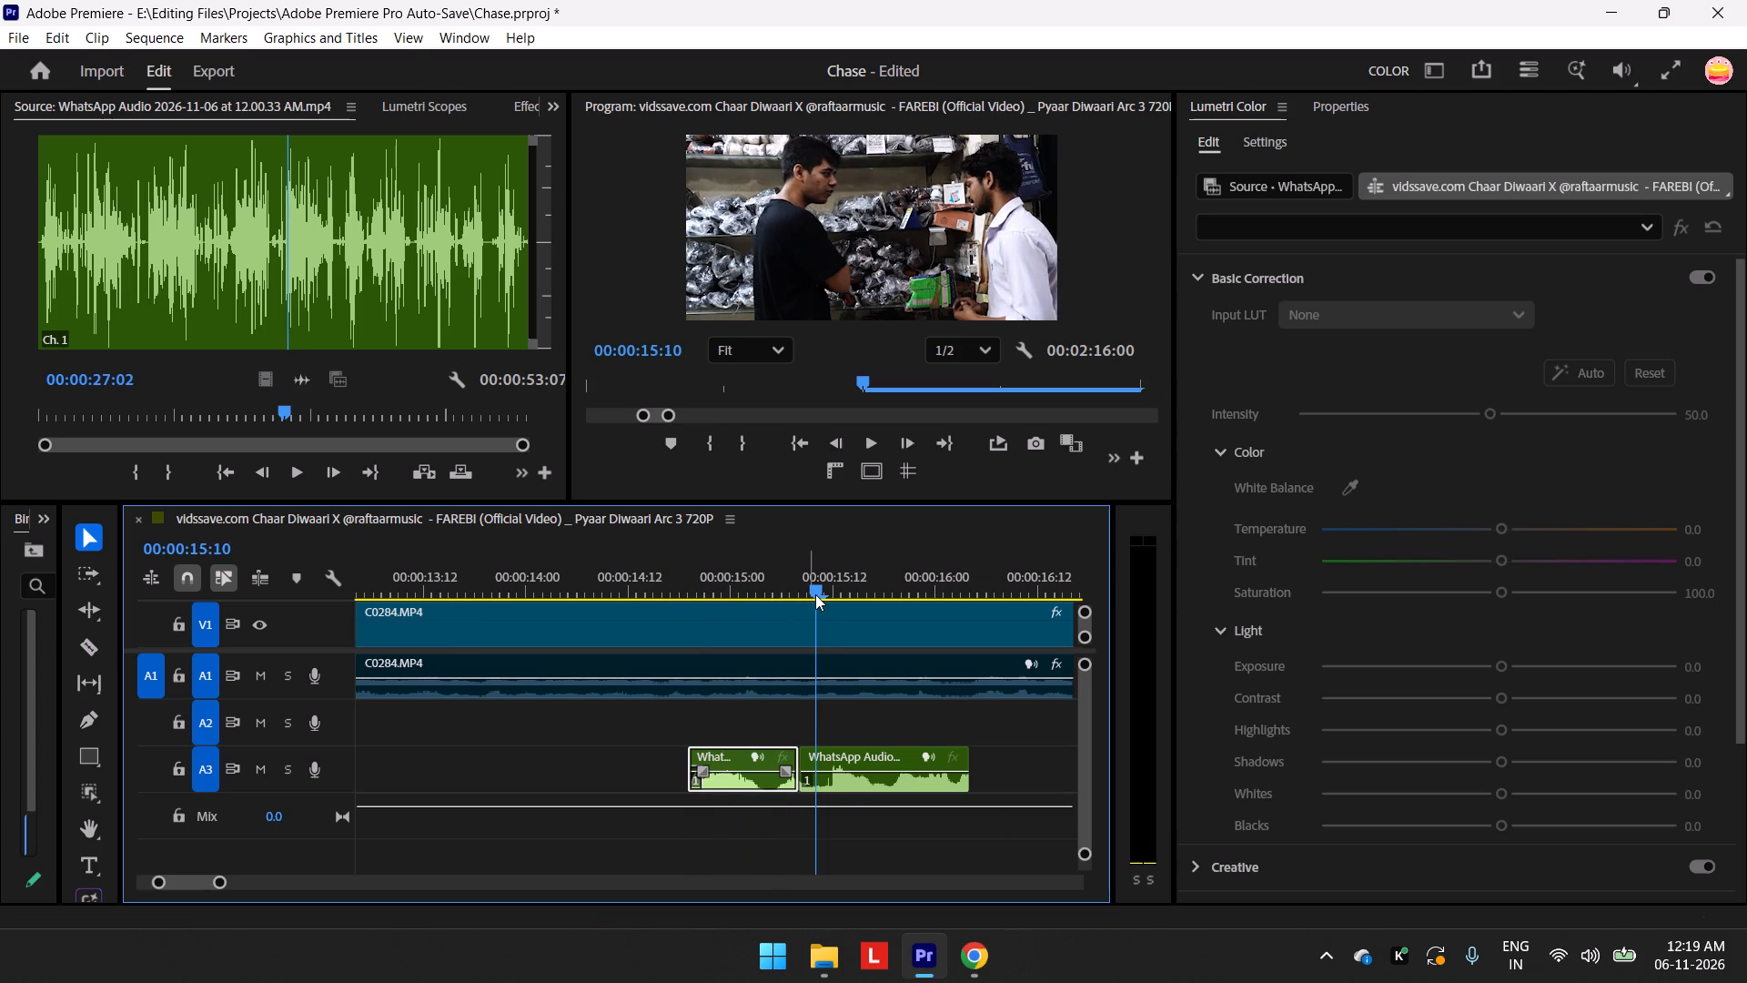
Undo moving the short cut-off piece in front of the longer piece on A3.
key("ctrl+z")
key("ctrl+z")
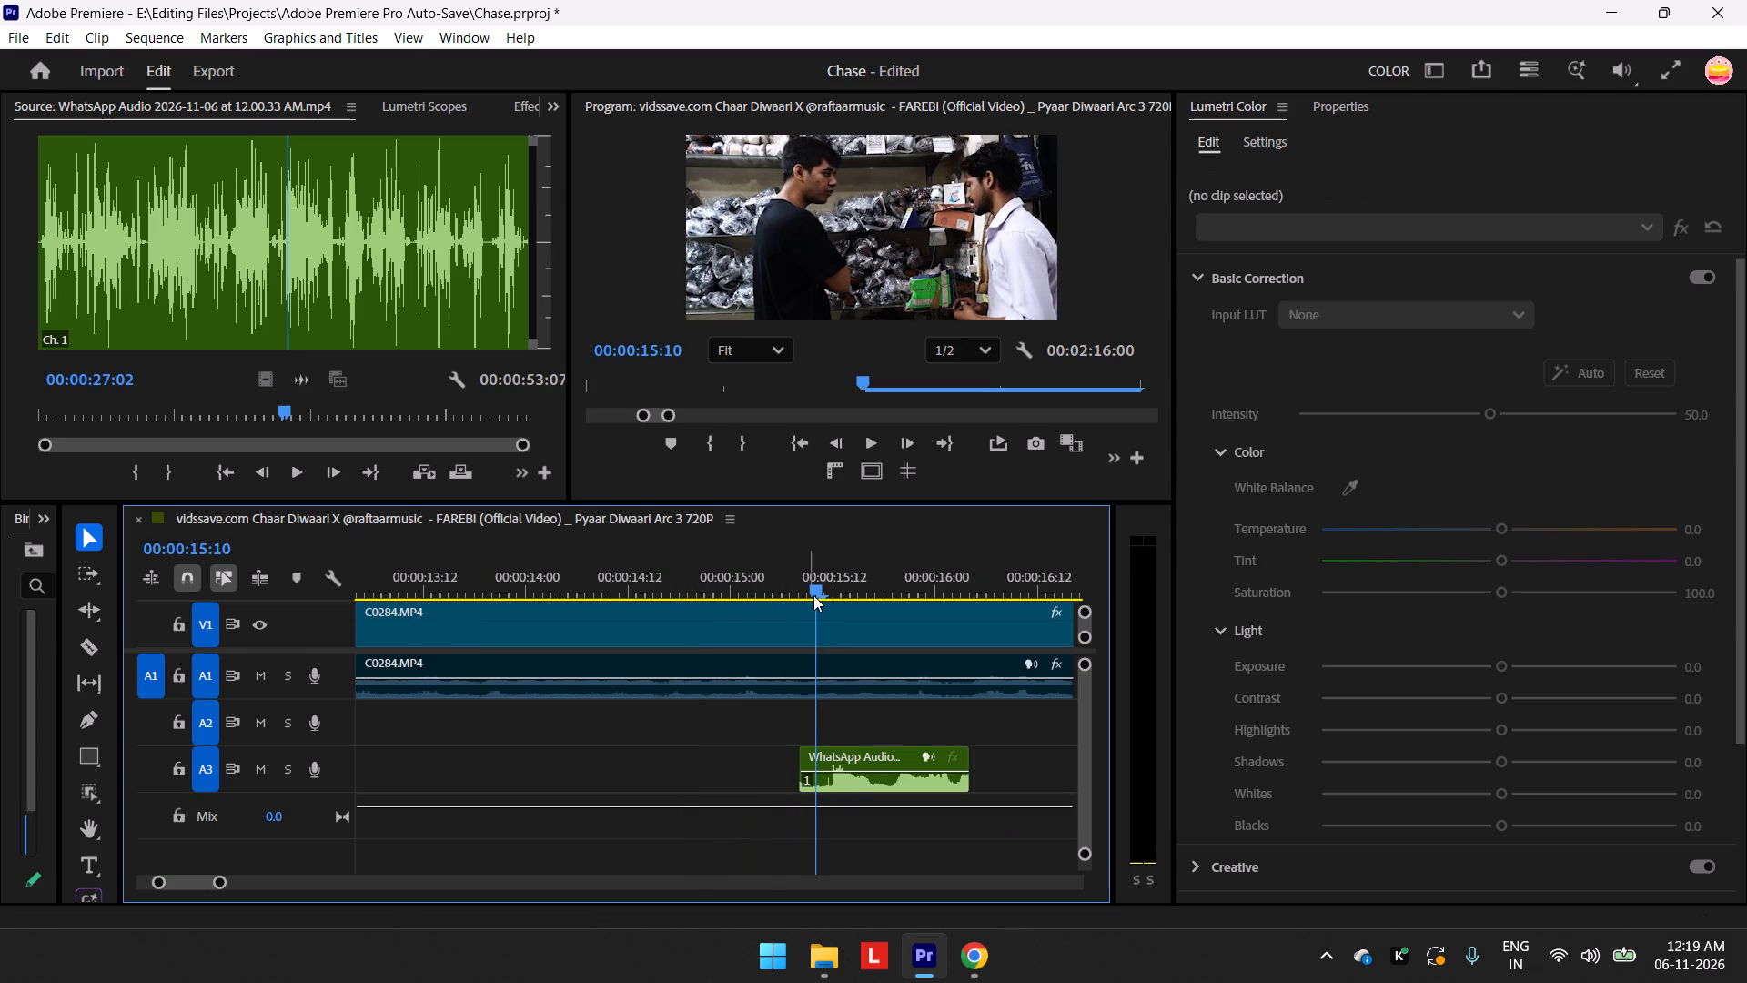
Replay the longer A3 piece and extend its end slightly to about 00:00:16:05.
key("minus")
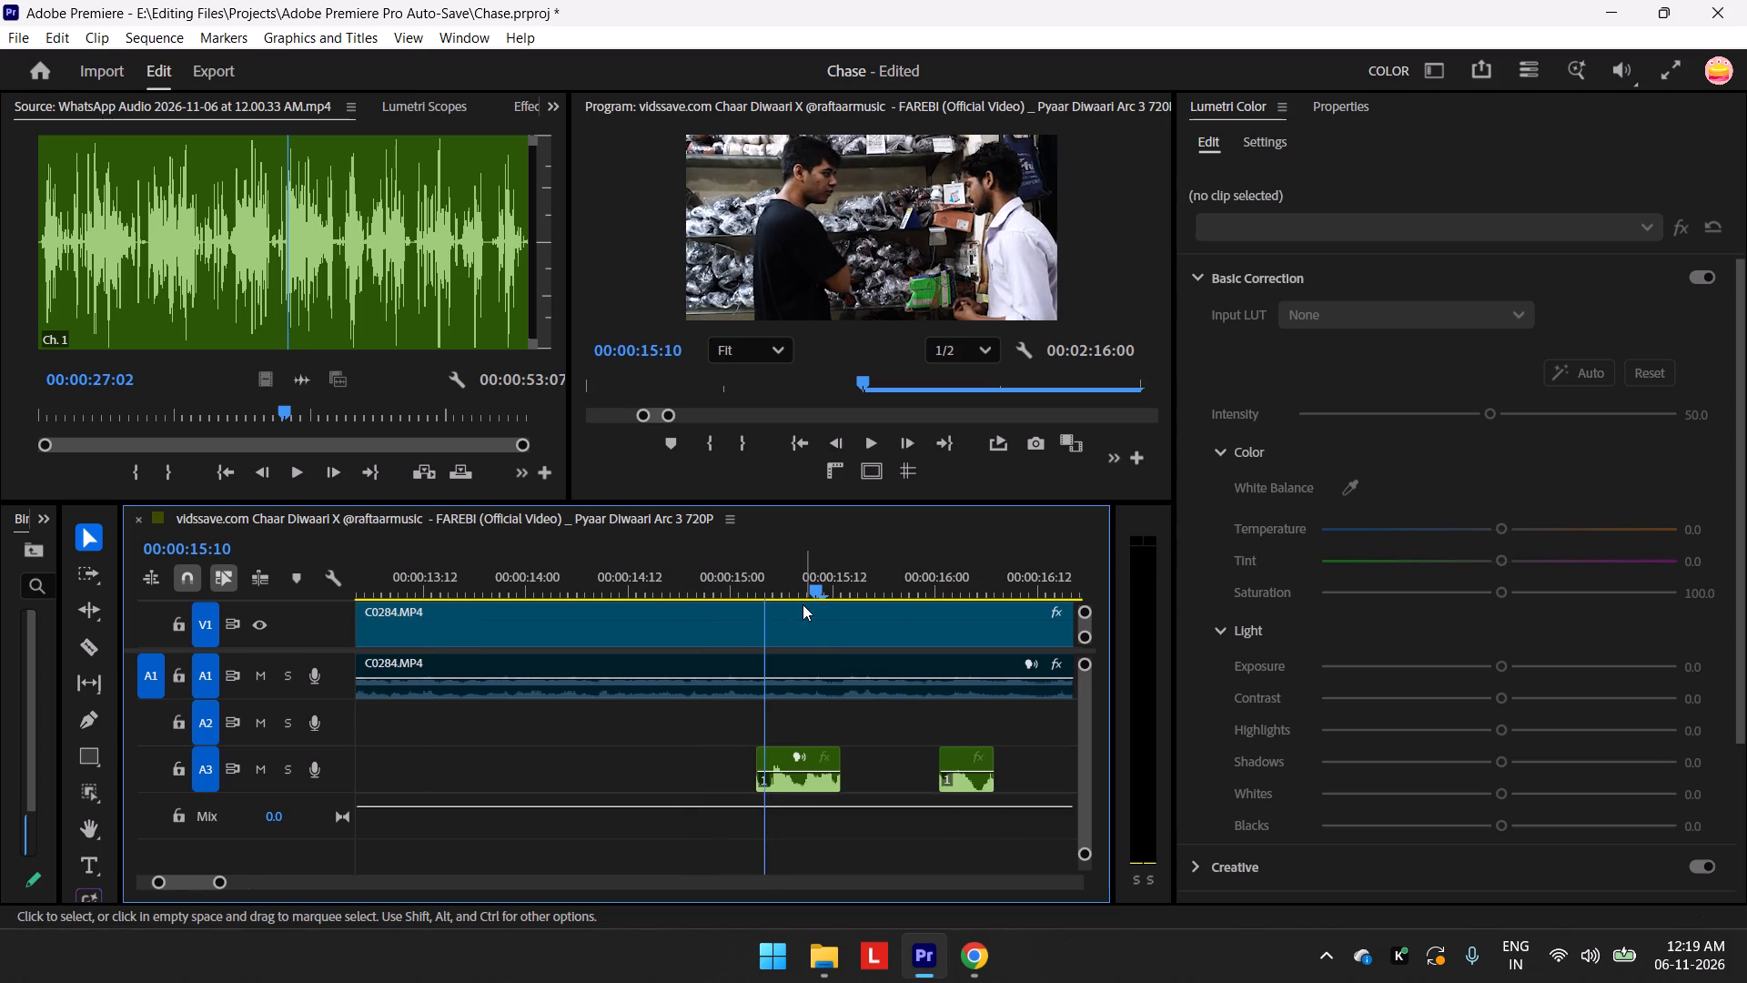
key("minus")
left_click_drag(752, 591, 719, 609)
key("space")
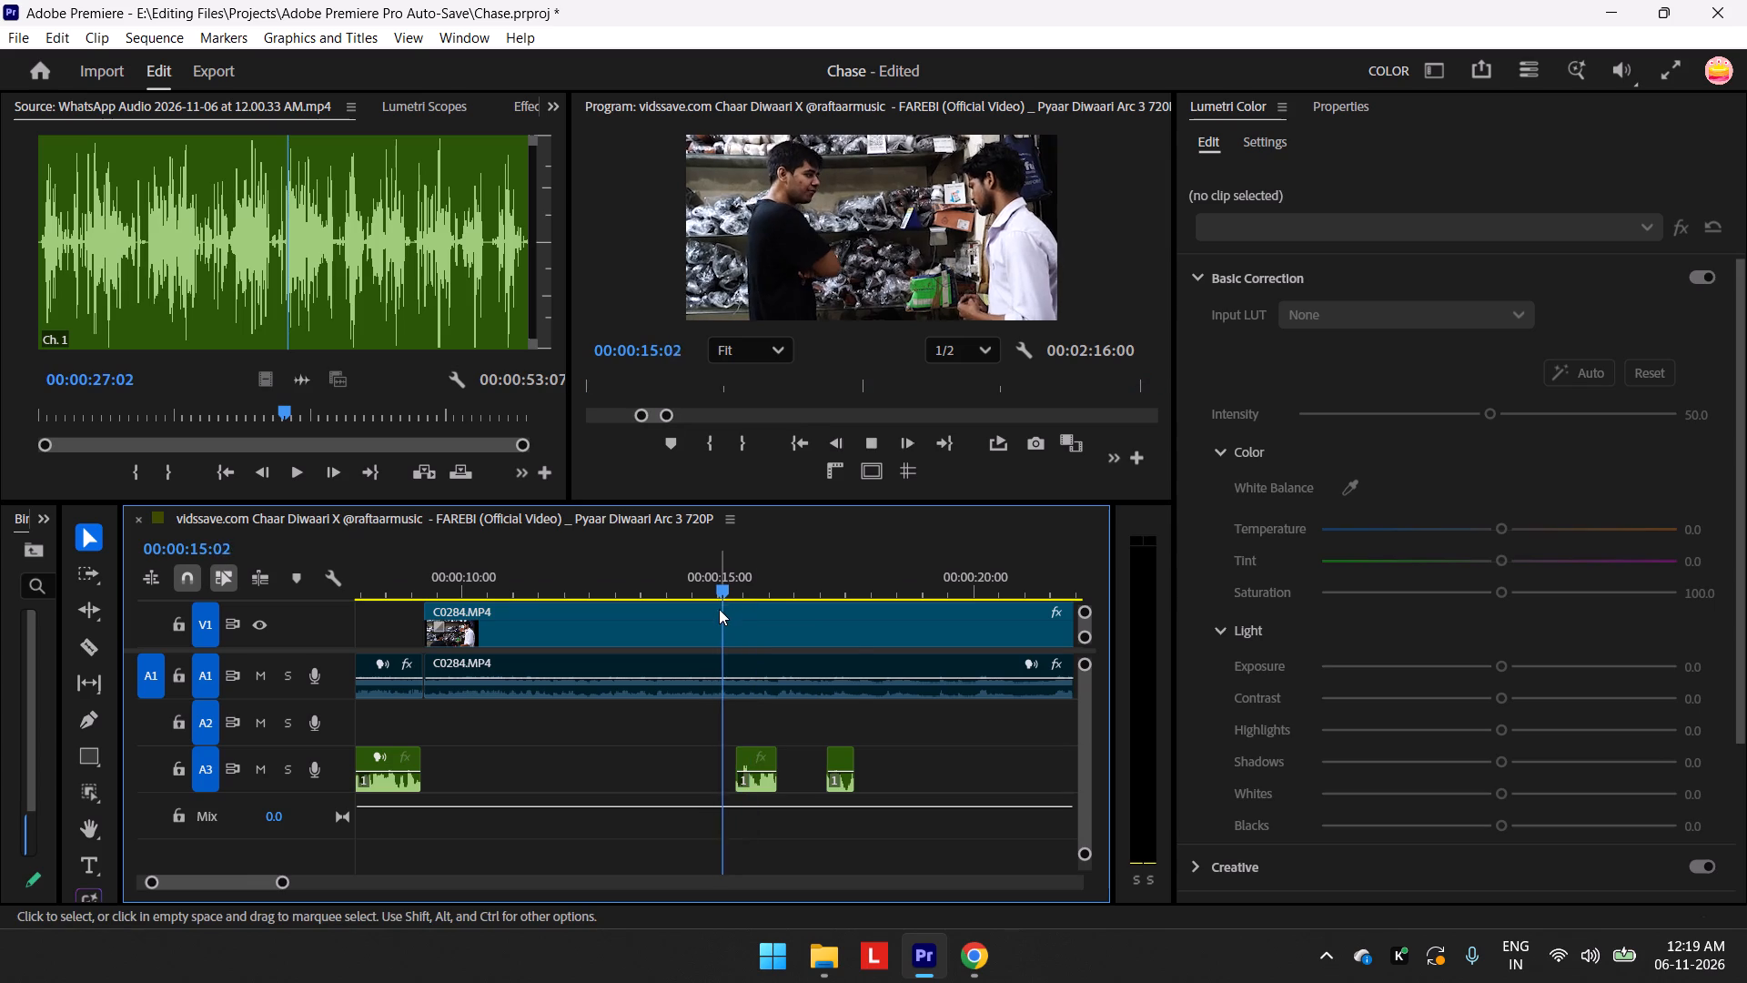
key("space")
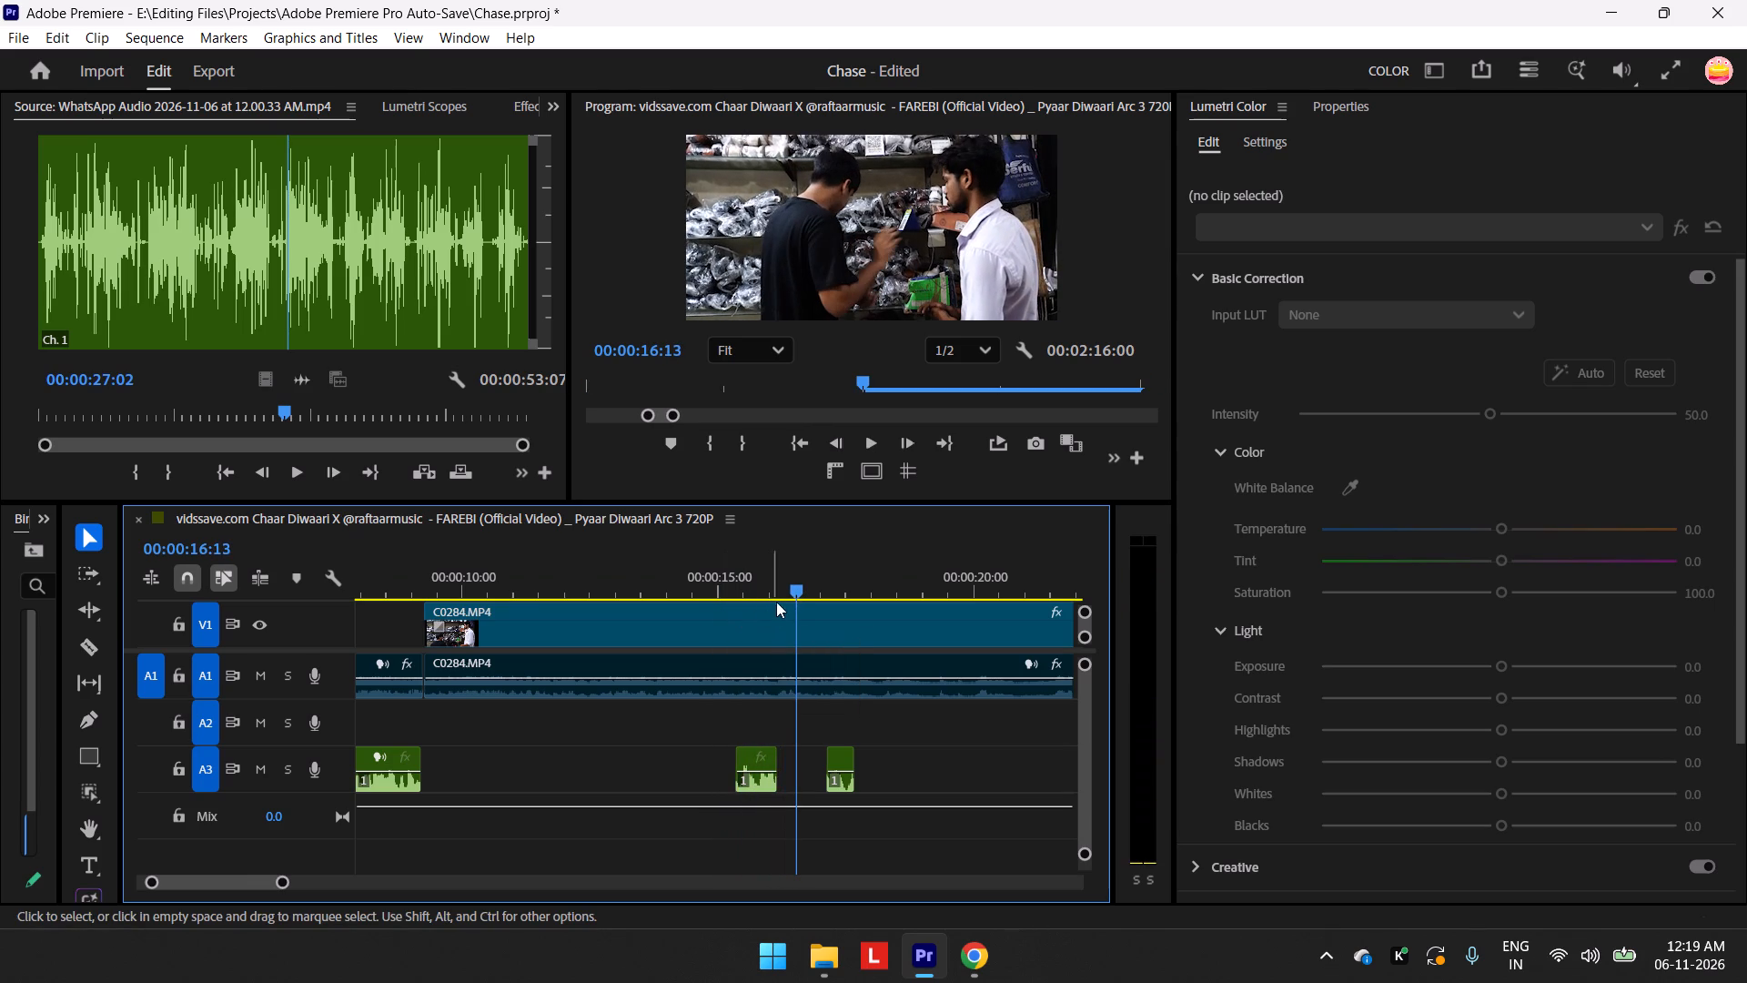
left_click_drag(796, 584, 791, 584)
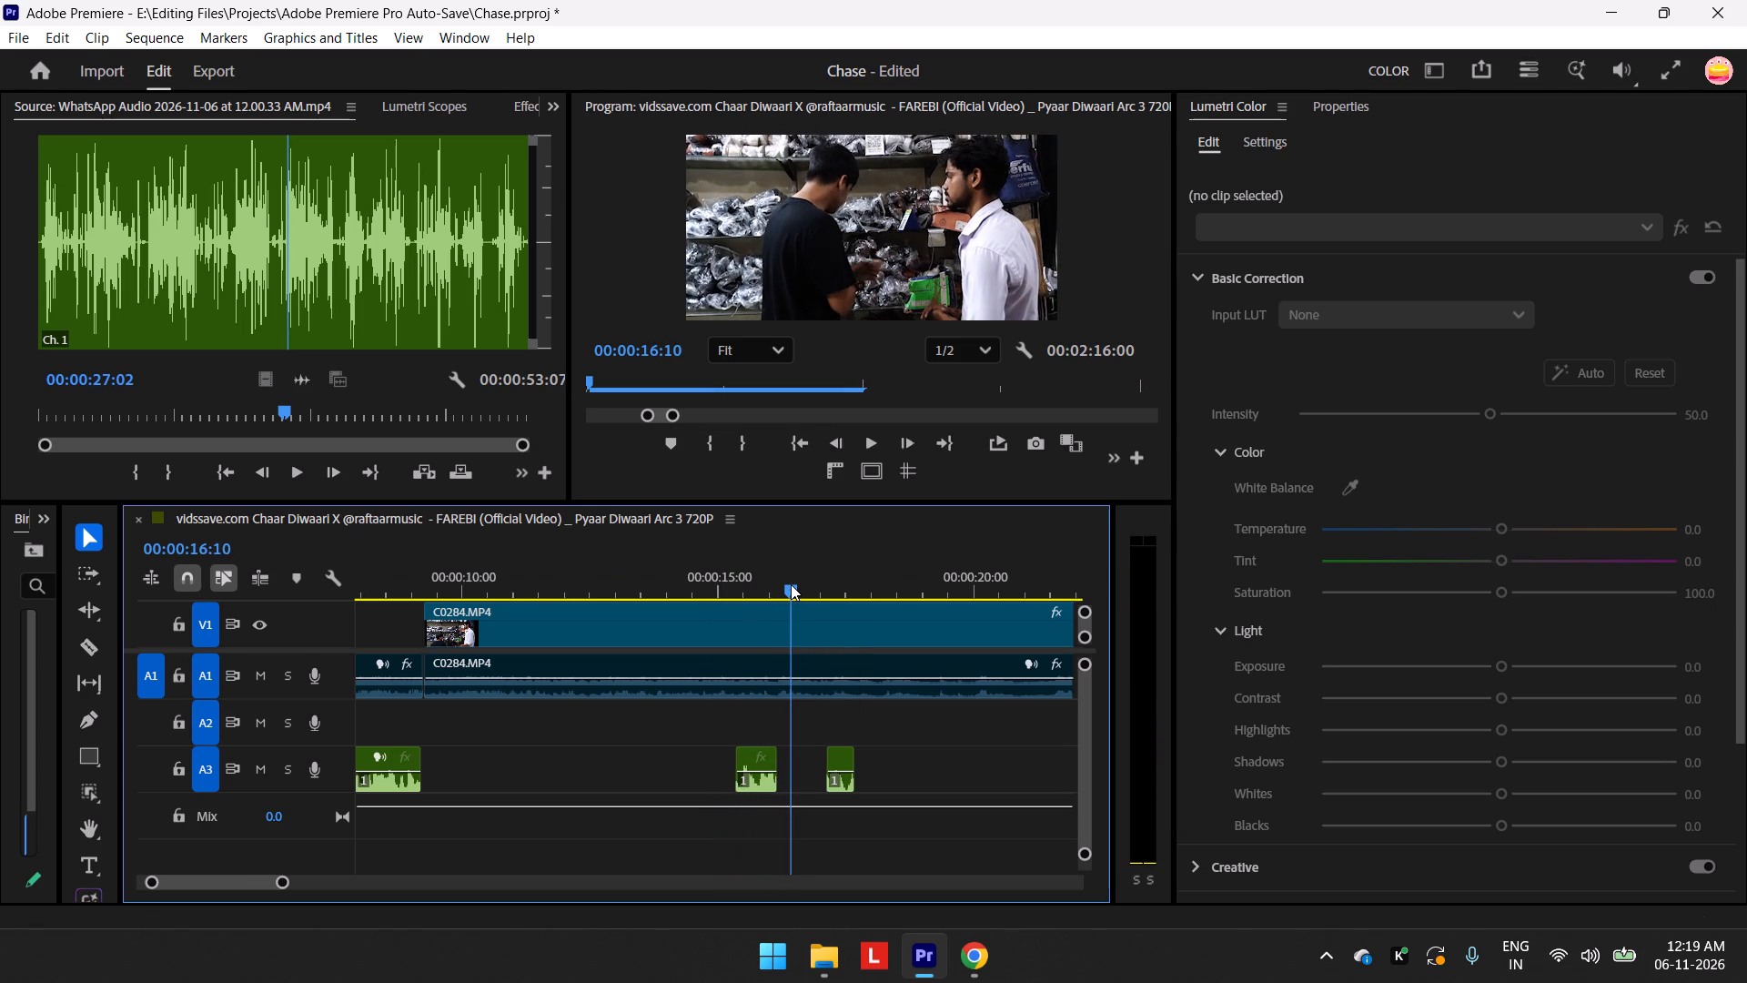
left_click_drag(791, 584, 779, 593)
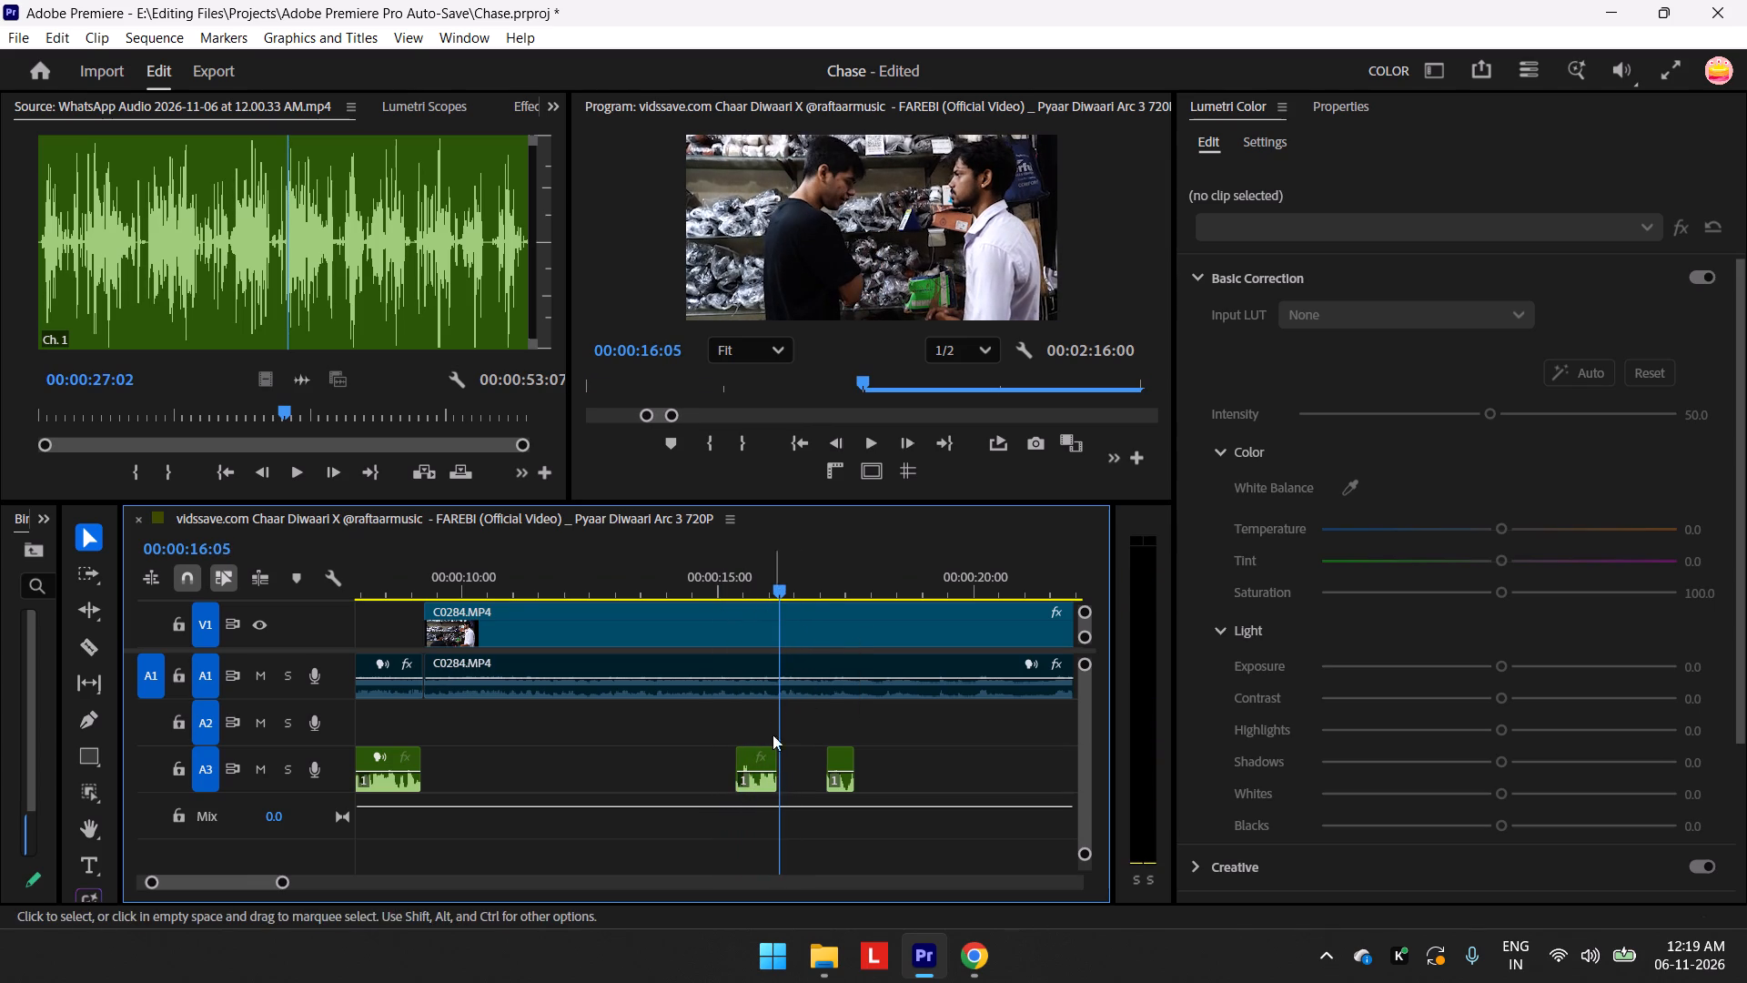
left_click(759, 780)
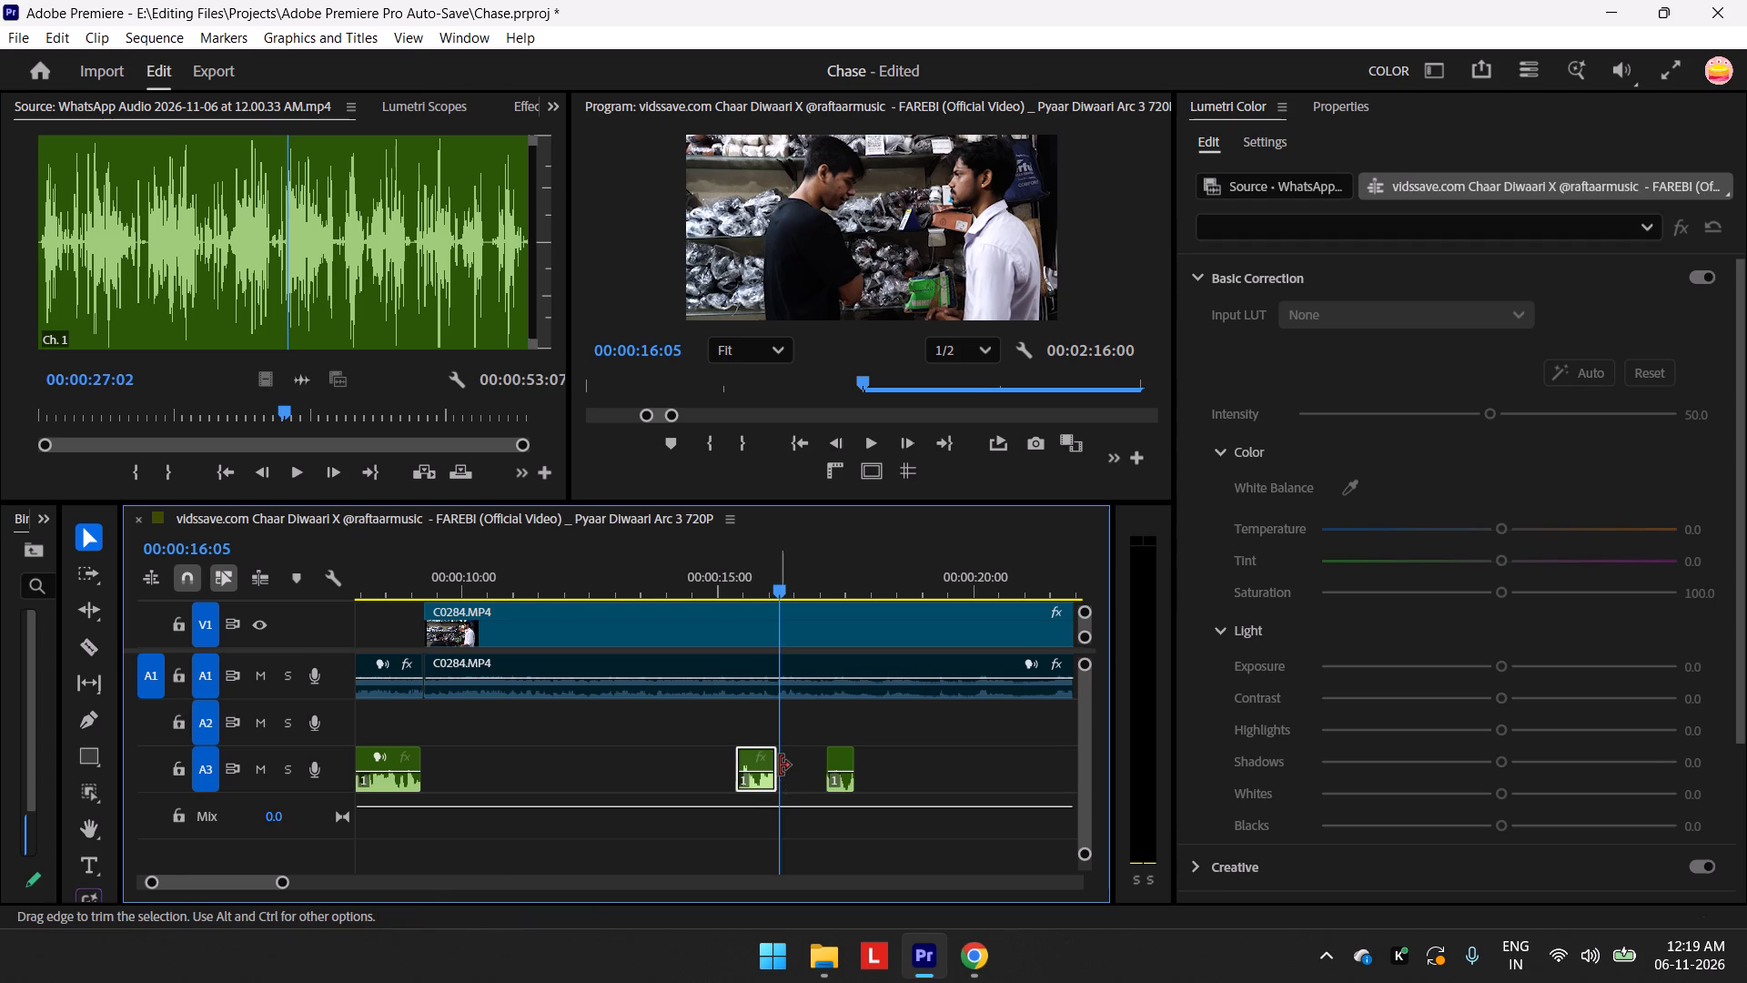
left_click(780, 765)
Replay the extended A3 piece from its start and across its end to check the timing against the video.
left_click_drag(786, 588, 778, 586)
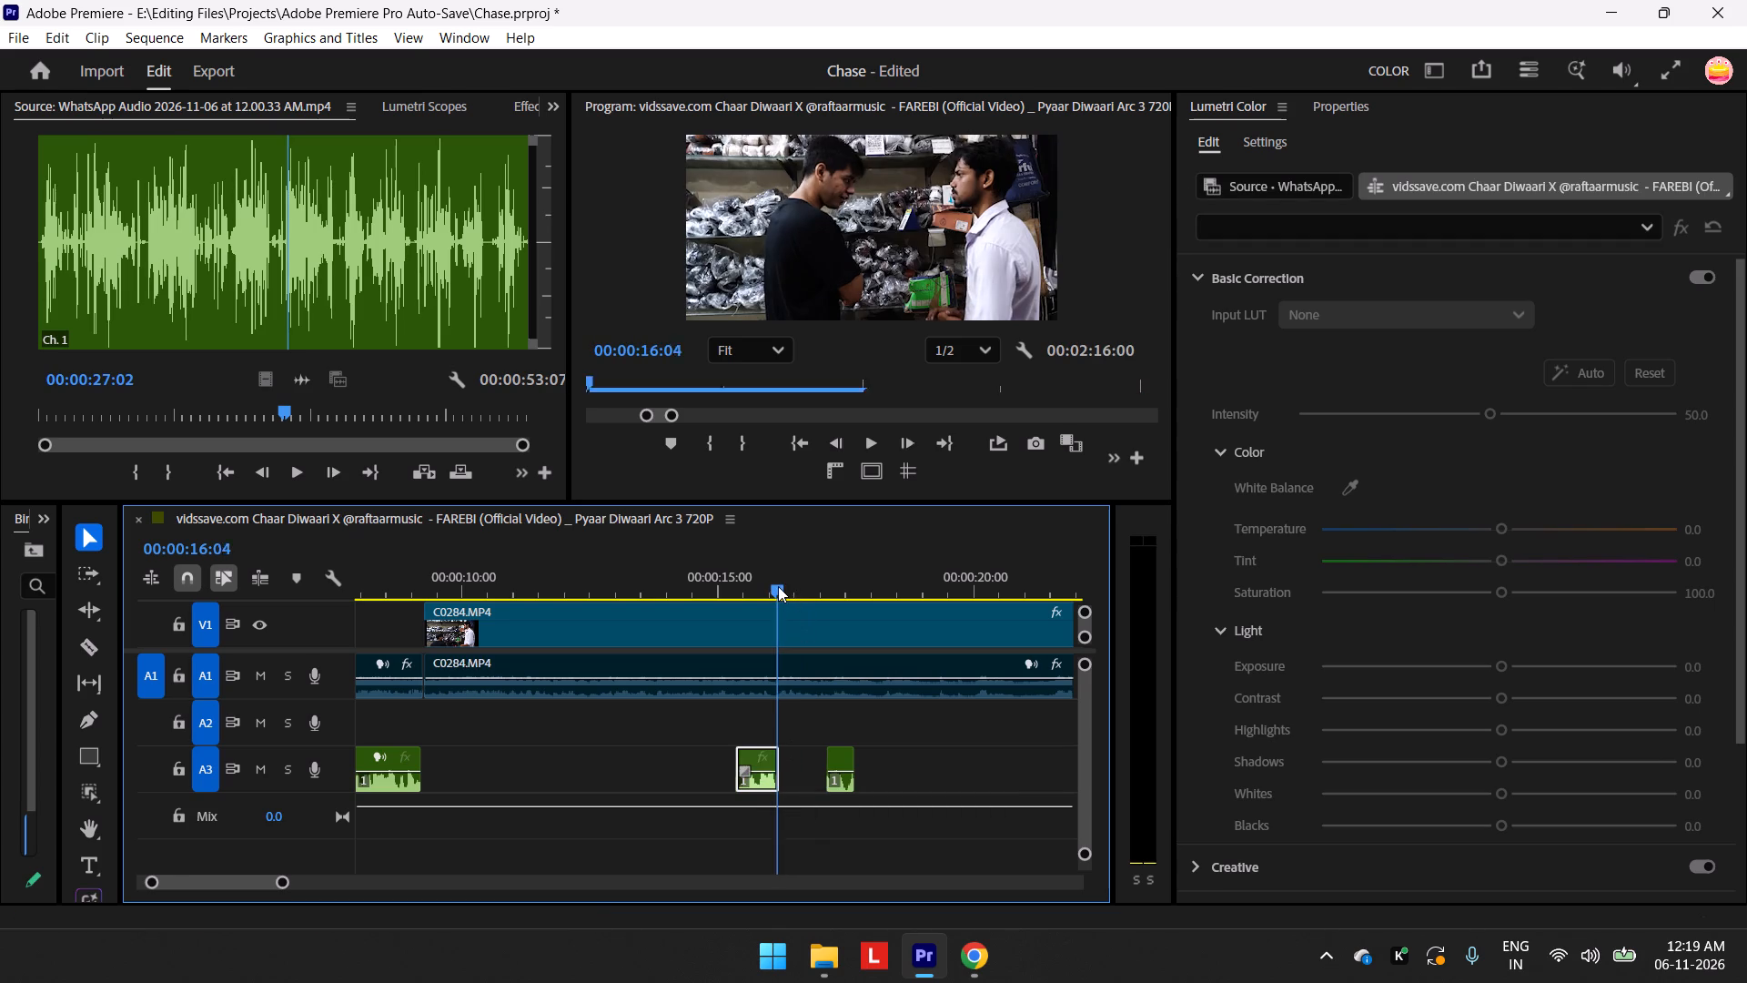
left_click_drag(778, 586, 771, 586)
key("space")
key("space")
left_click_drag(805, 583, 754, 616)
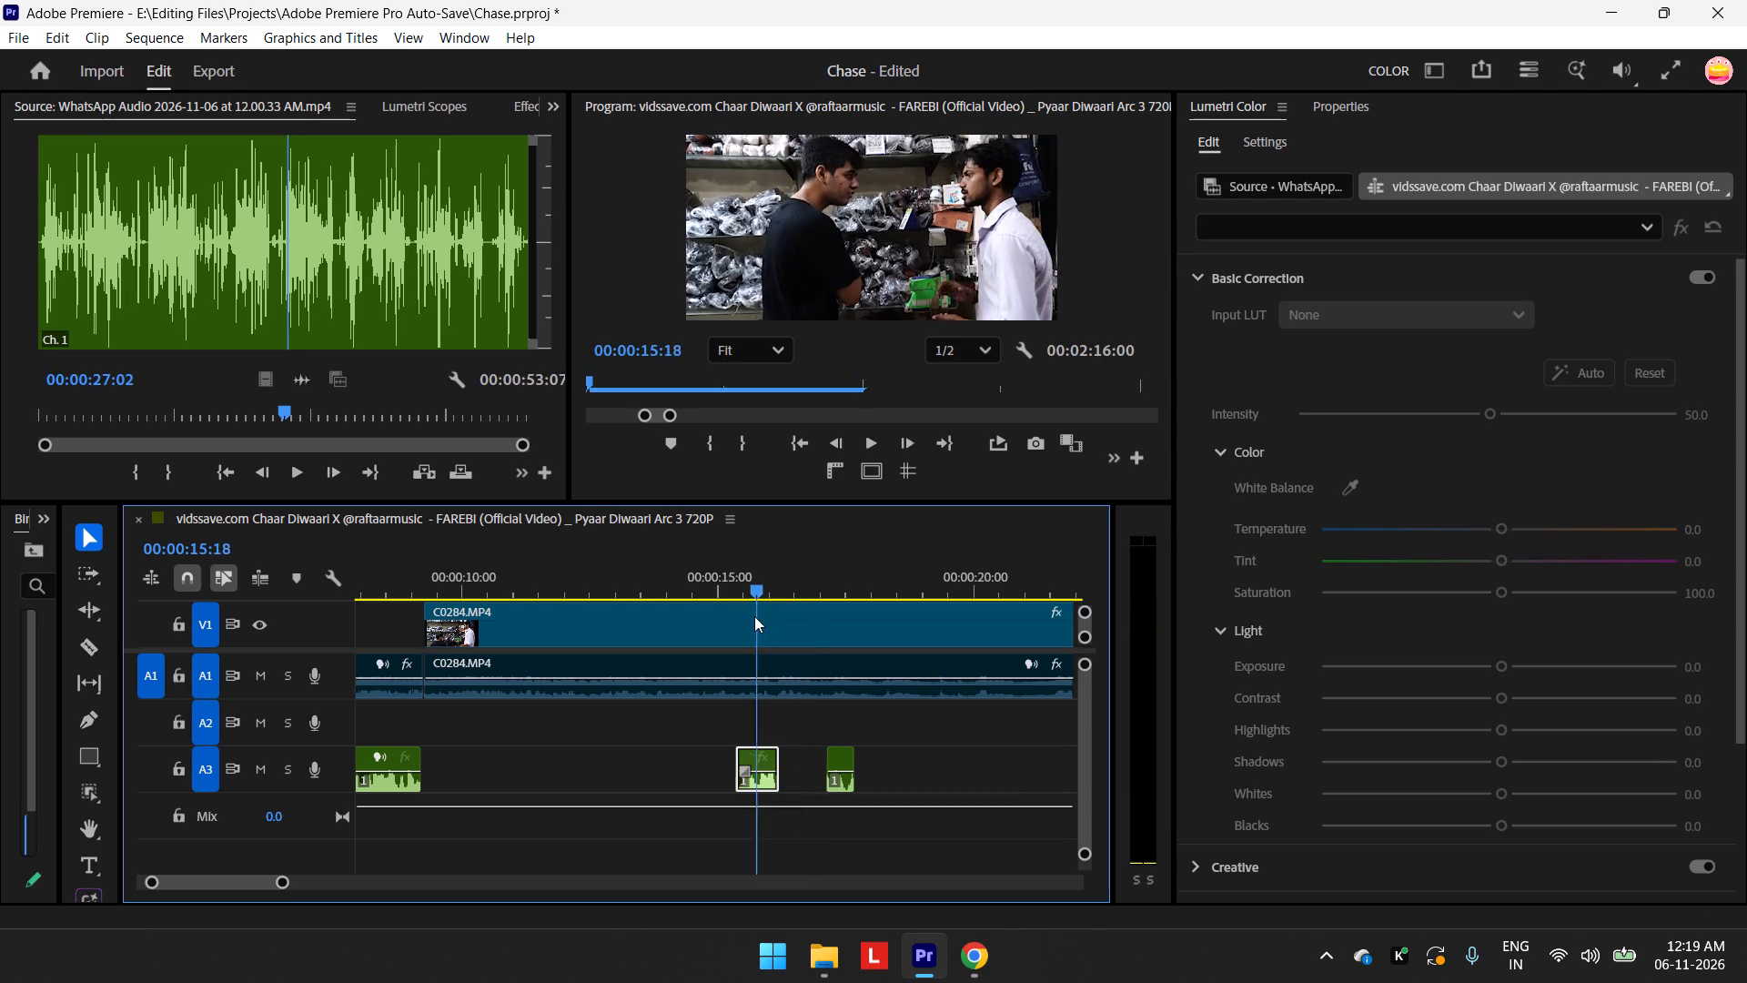
left_click_drag(754, 616, 723, 643)
key("space")
key("space")
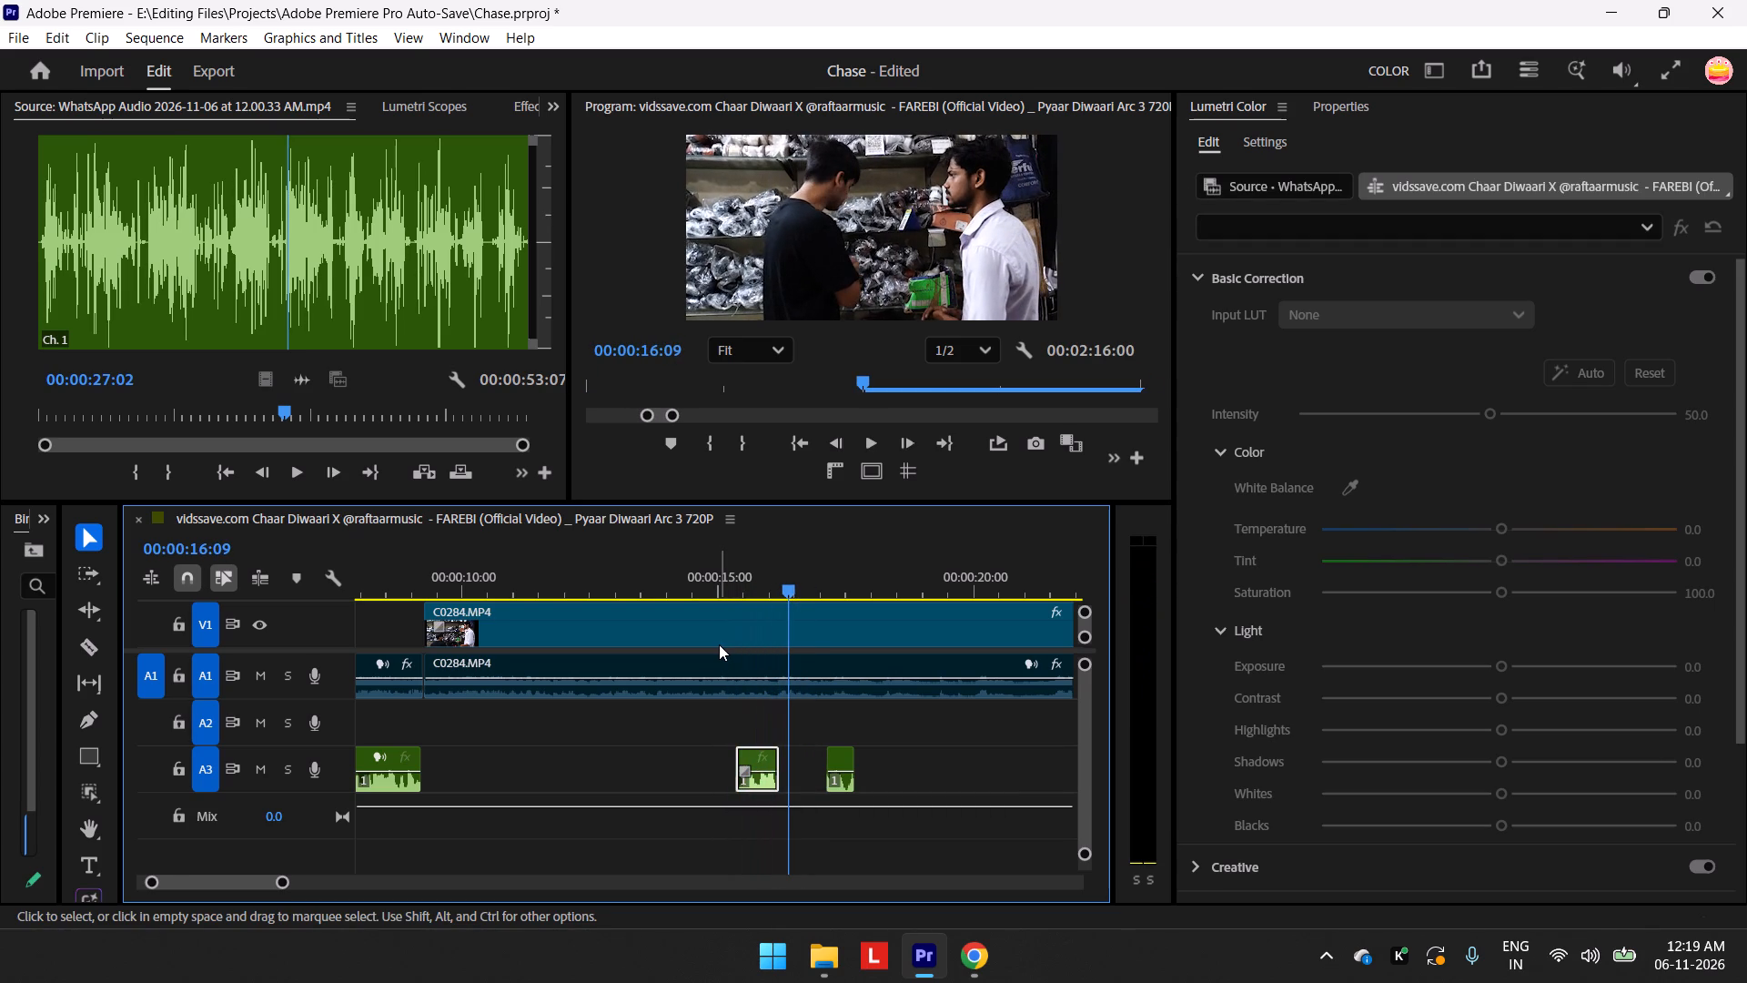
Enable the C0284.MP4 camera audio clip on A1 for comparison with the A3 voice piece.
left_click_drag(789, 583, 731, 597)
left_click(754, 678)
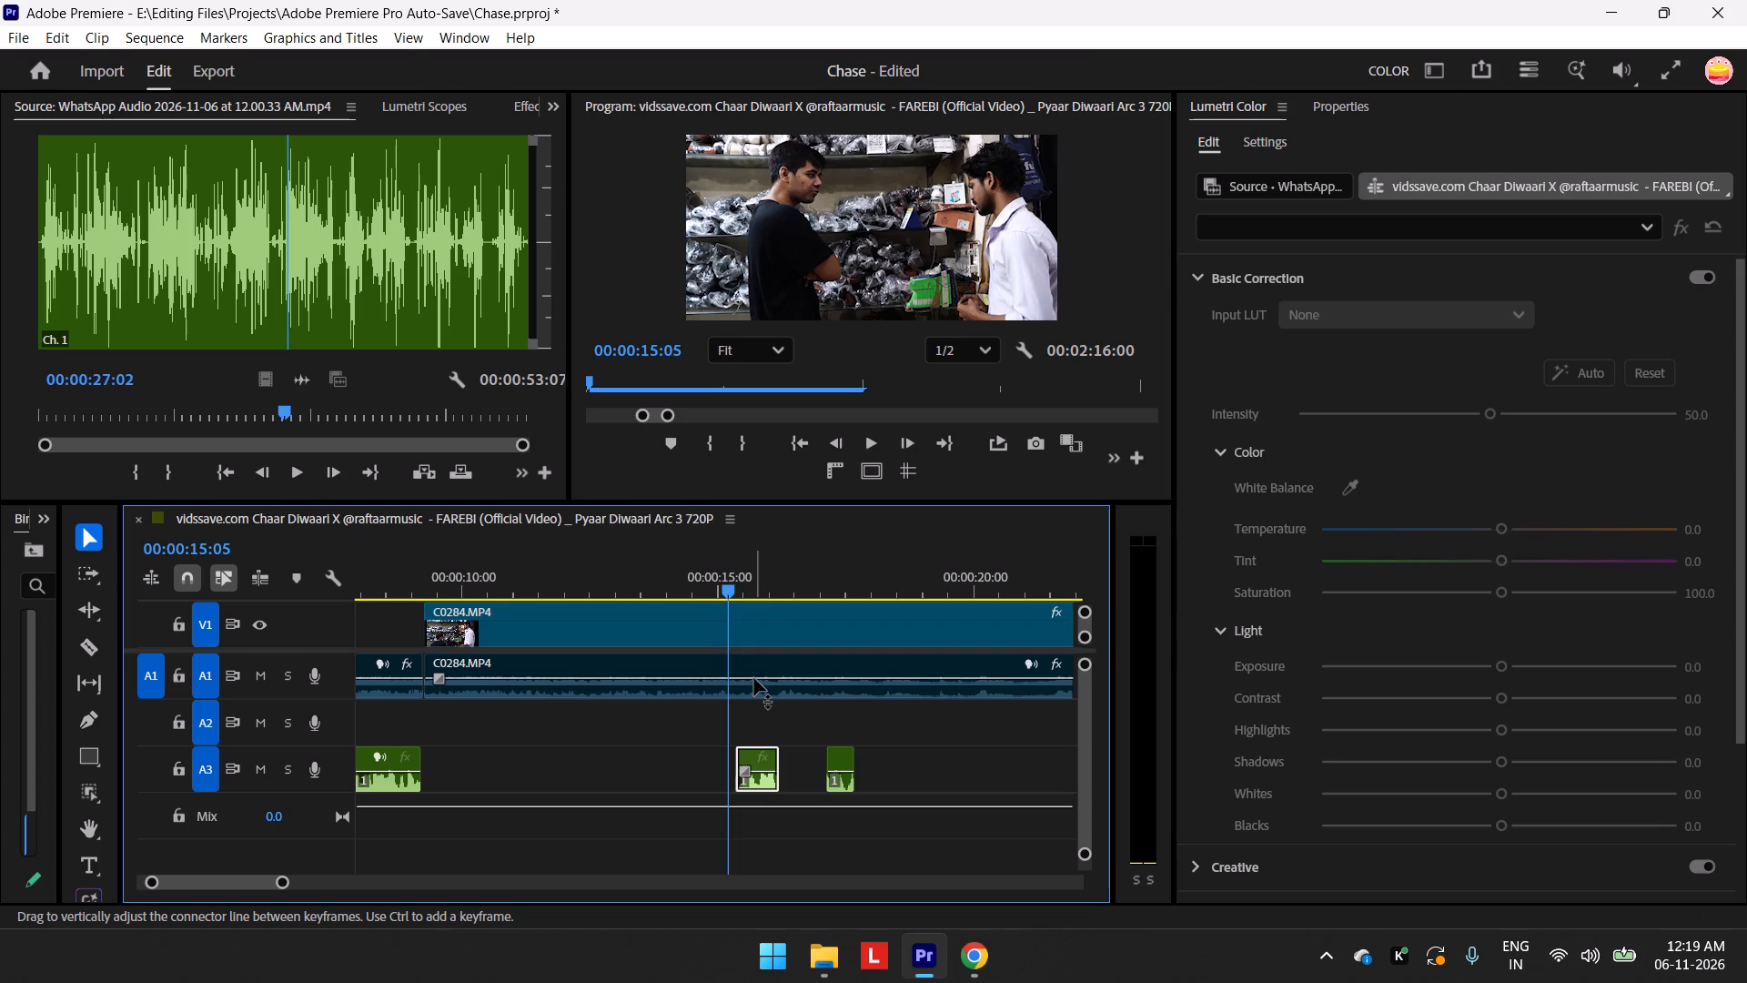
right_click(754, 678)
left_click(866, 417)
Replay the stretch from about 00:00:15:05 to 00:00:16:06 to compare the camera audio with the A3 voice piece.
key("space")
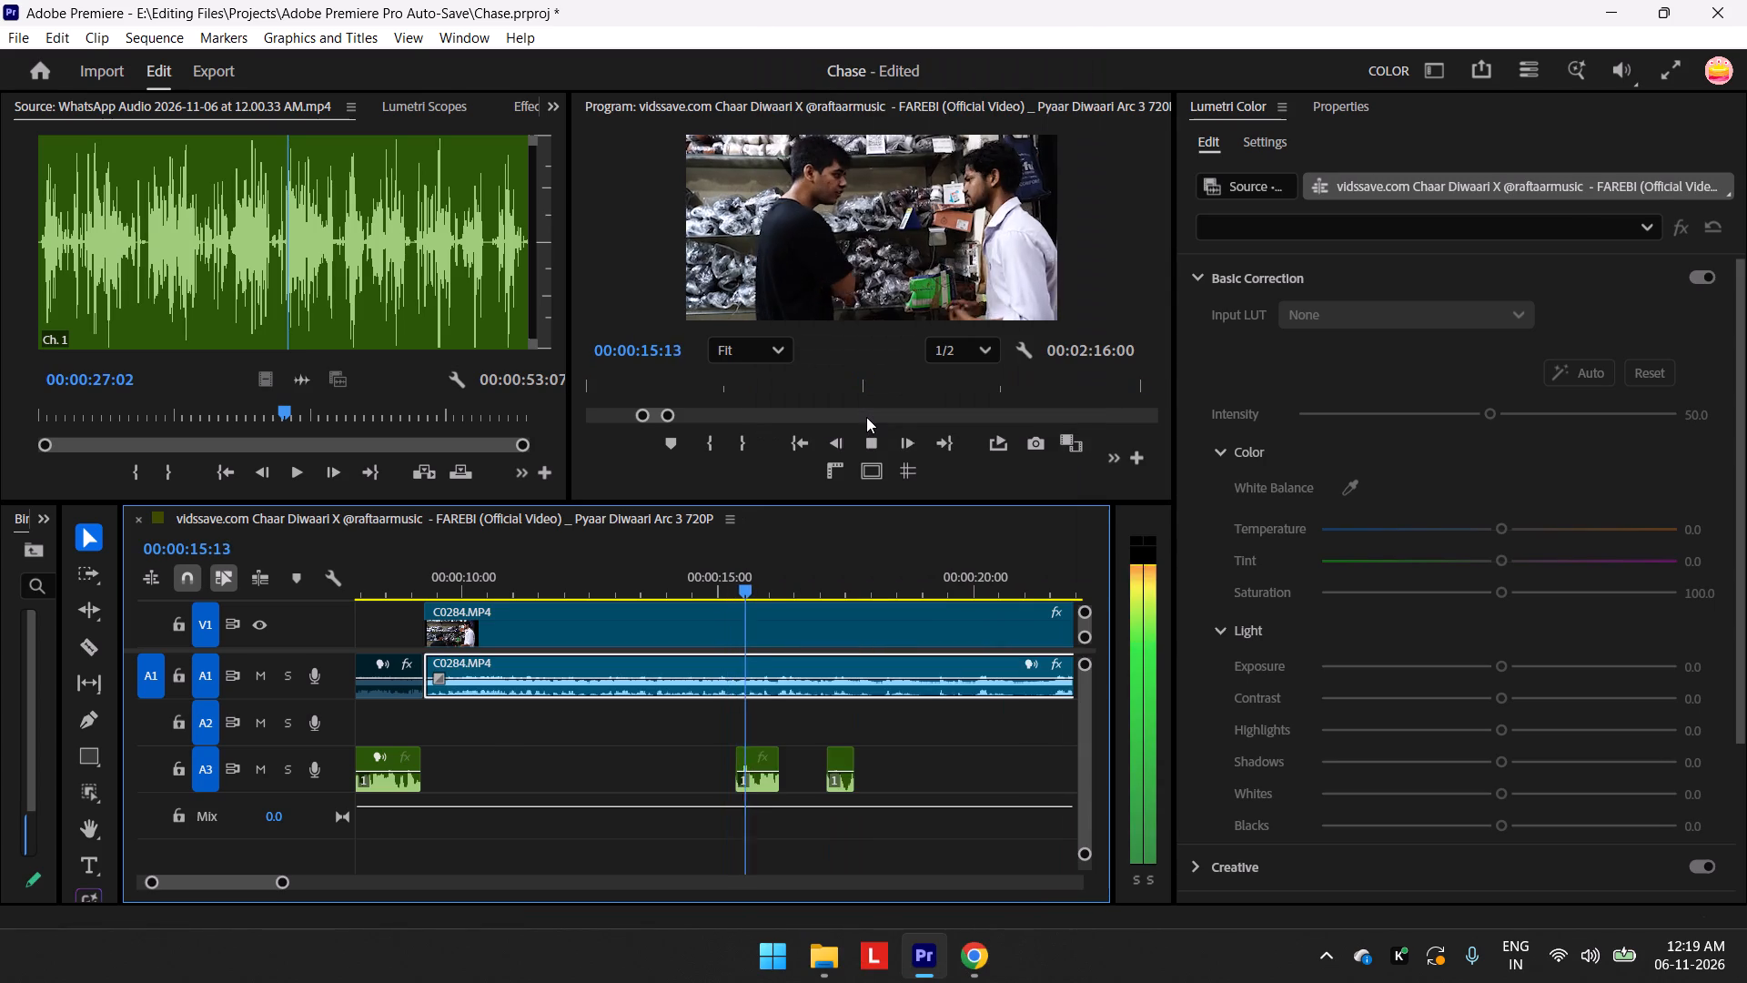
key("space")
left_click_drag(783, 584, 741, 612)
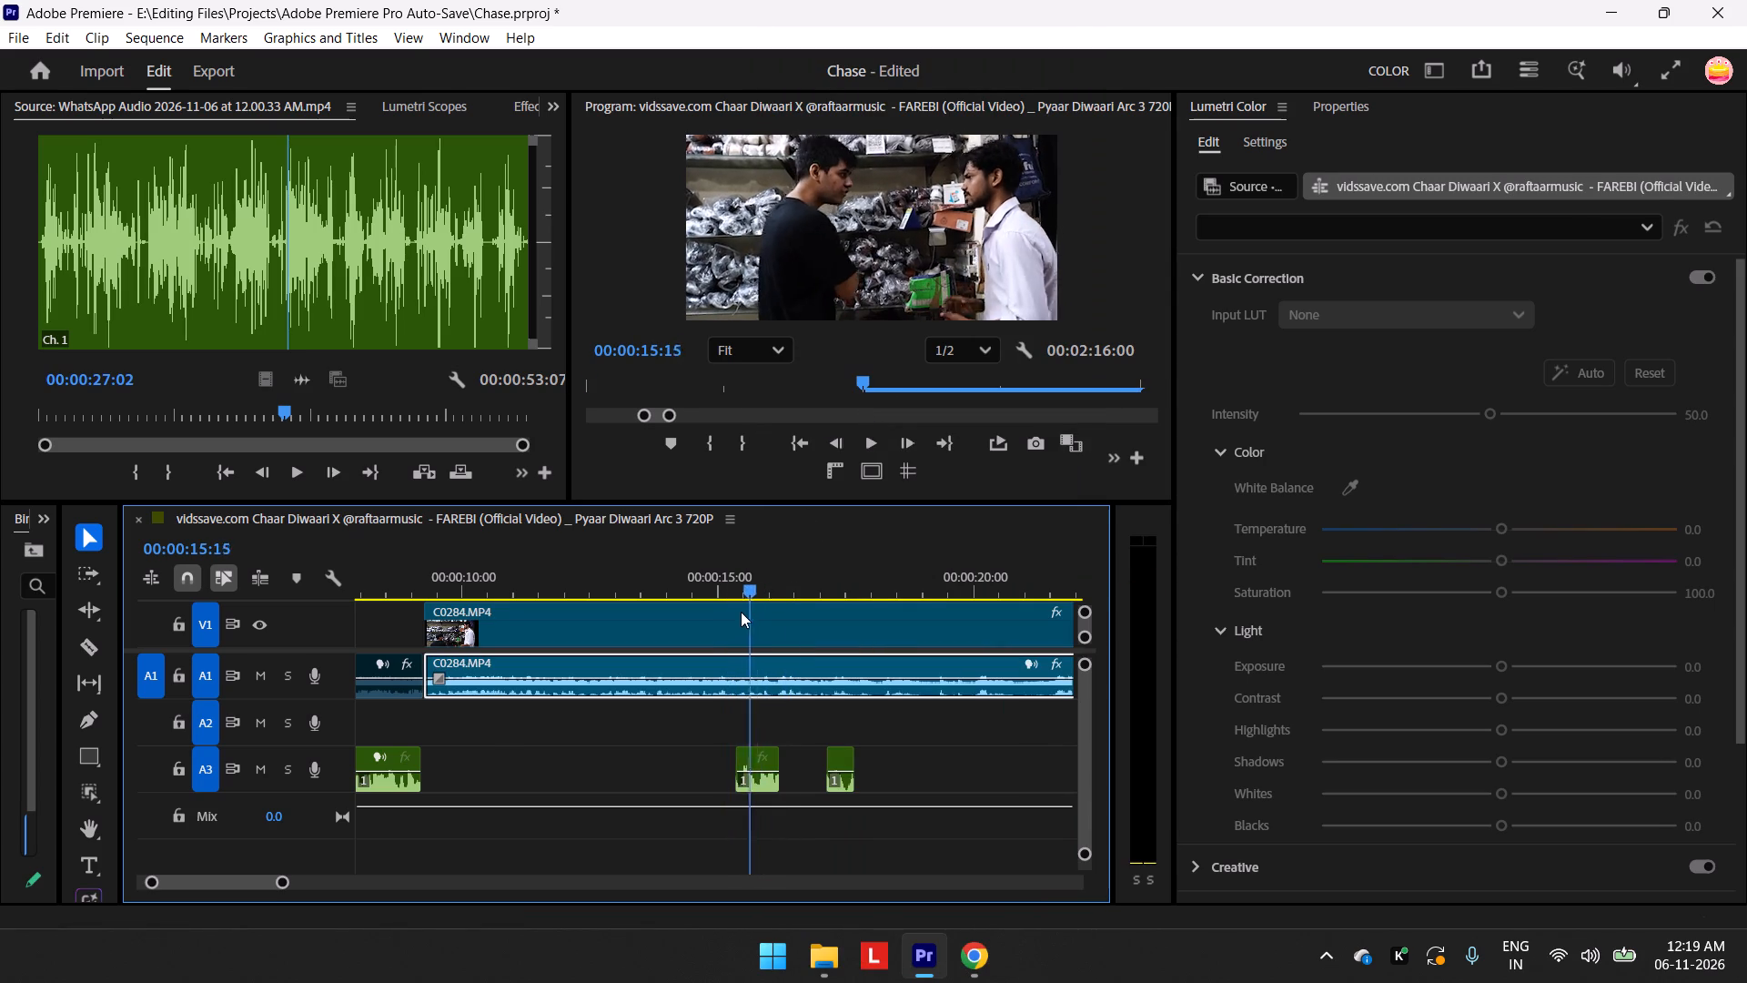
left_click_drag(741, 612, 722, 623)
key("space")
key("space")
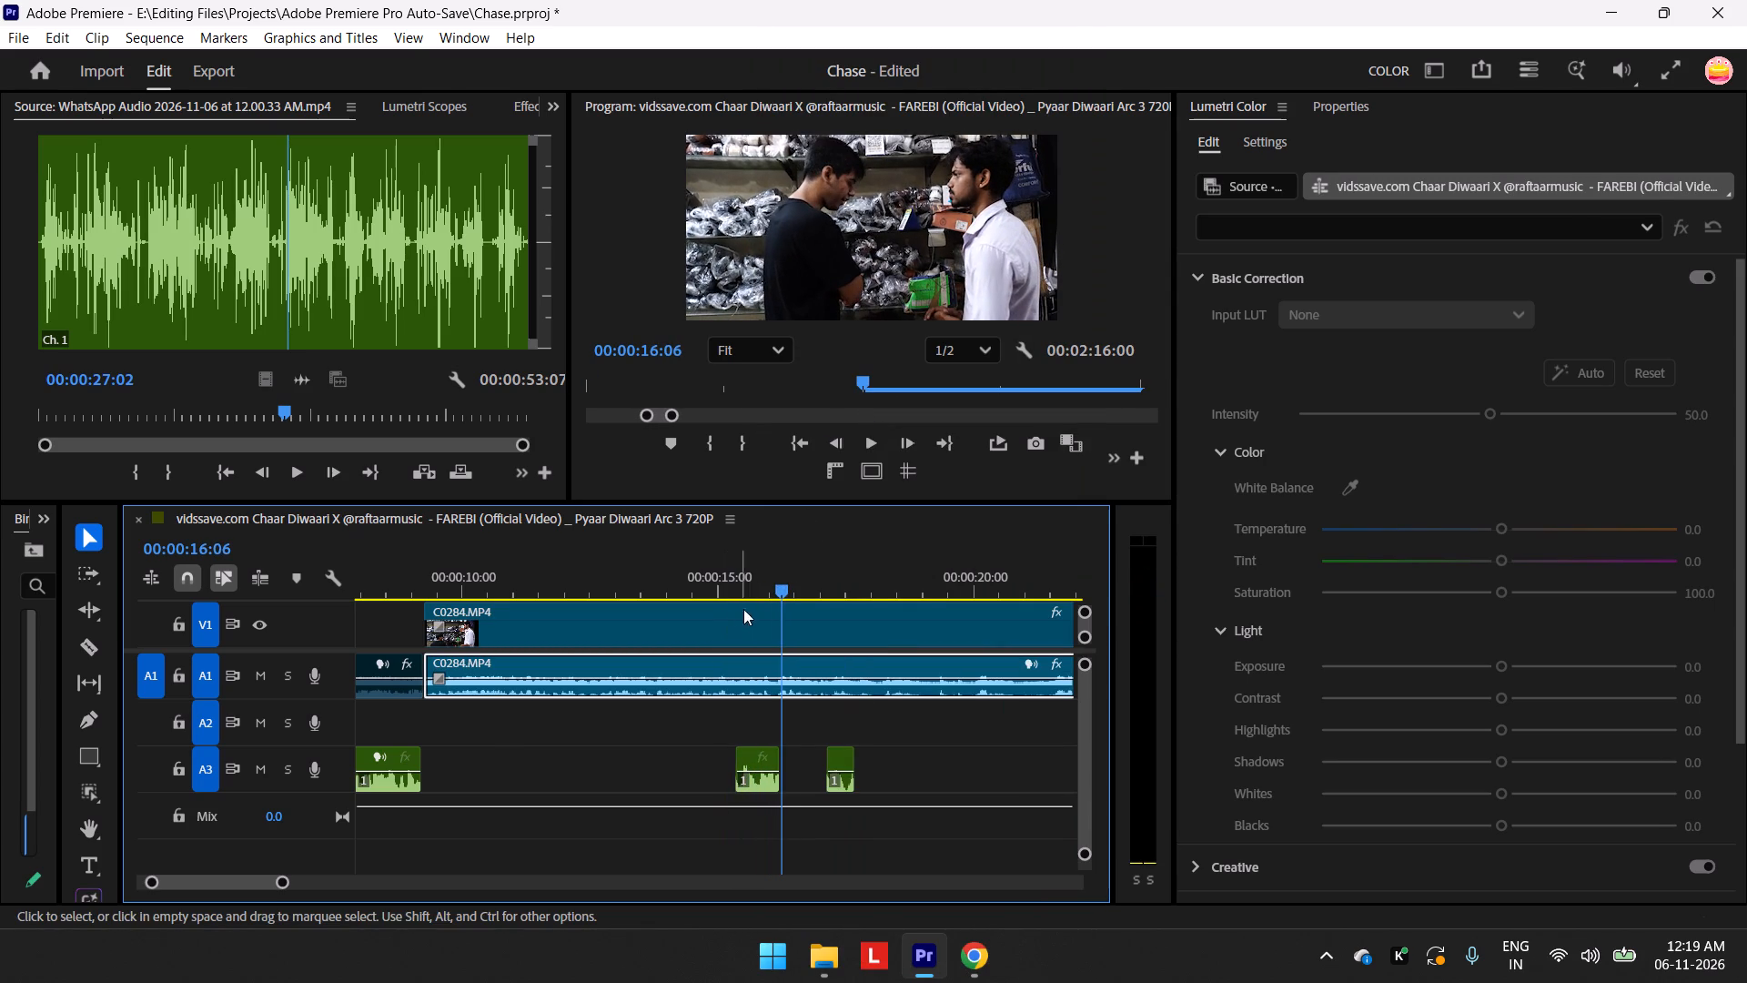
left_click_drag(784, 578, 732, 604)
key("space")
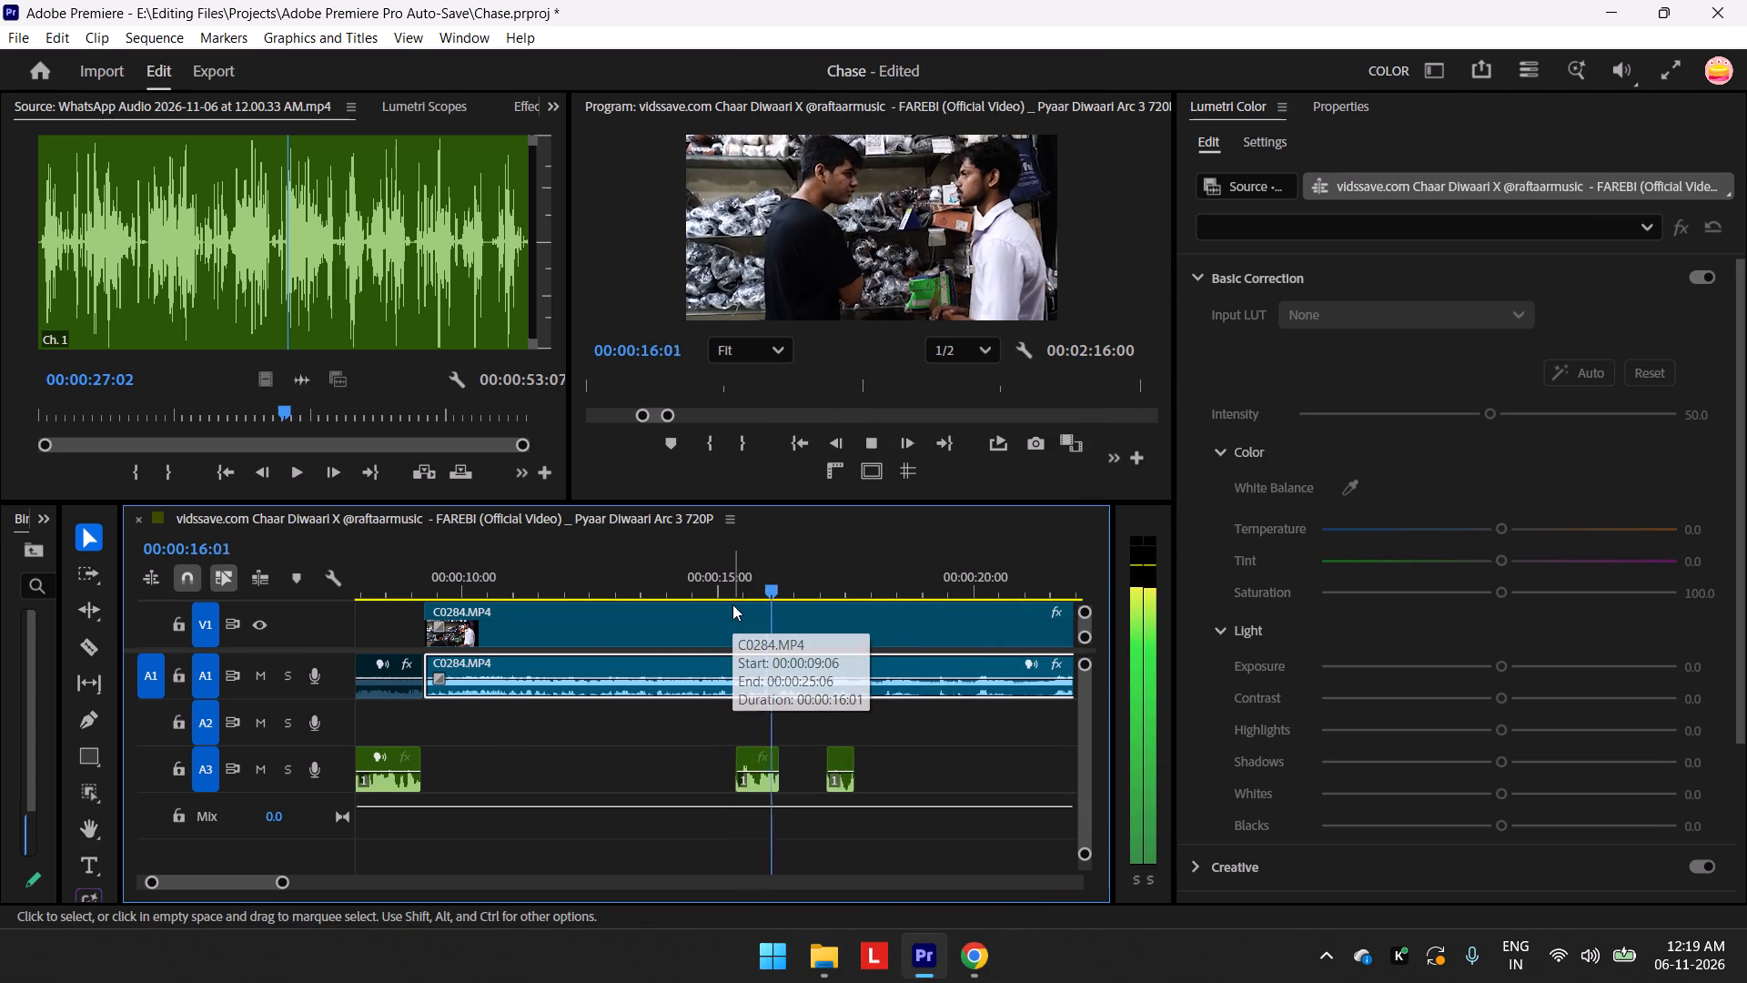
key("space")
Delete the short cut-off WhatsApp piece at about 00:00:17:03 on A3.
left_click(844, 765)
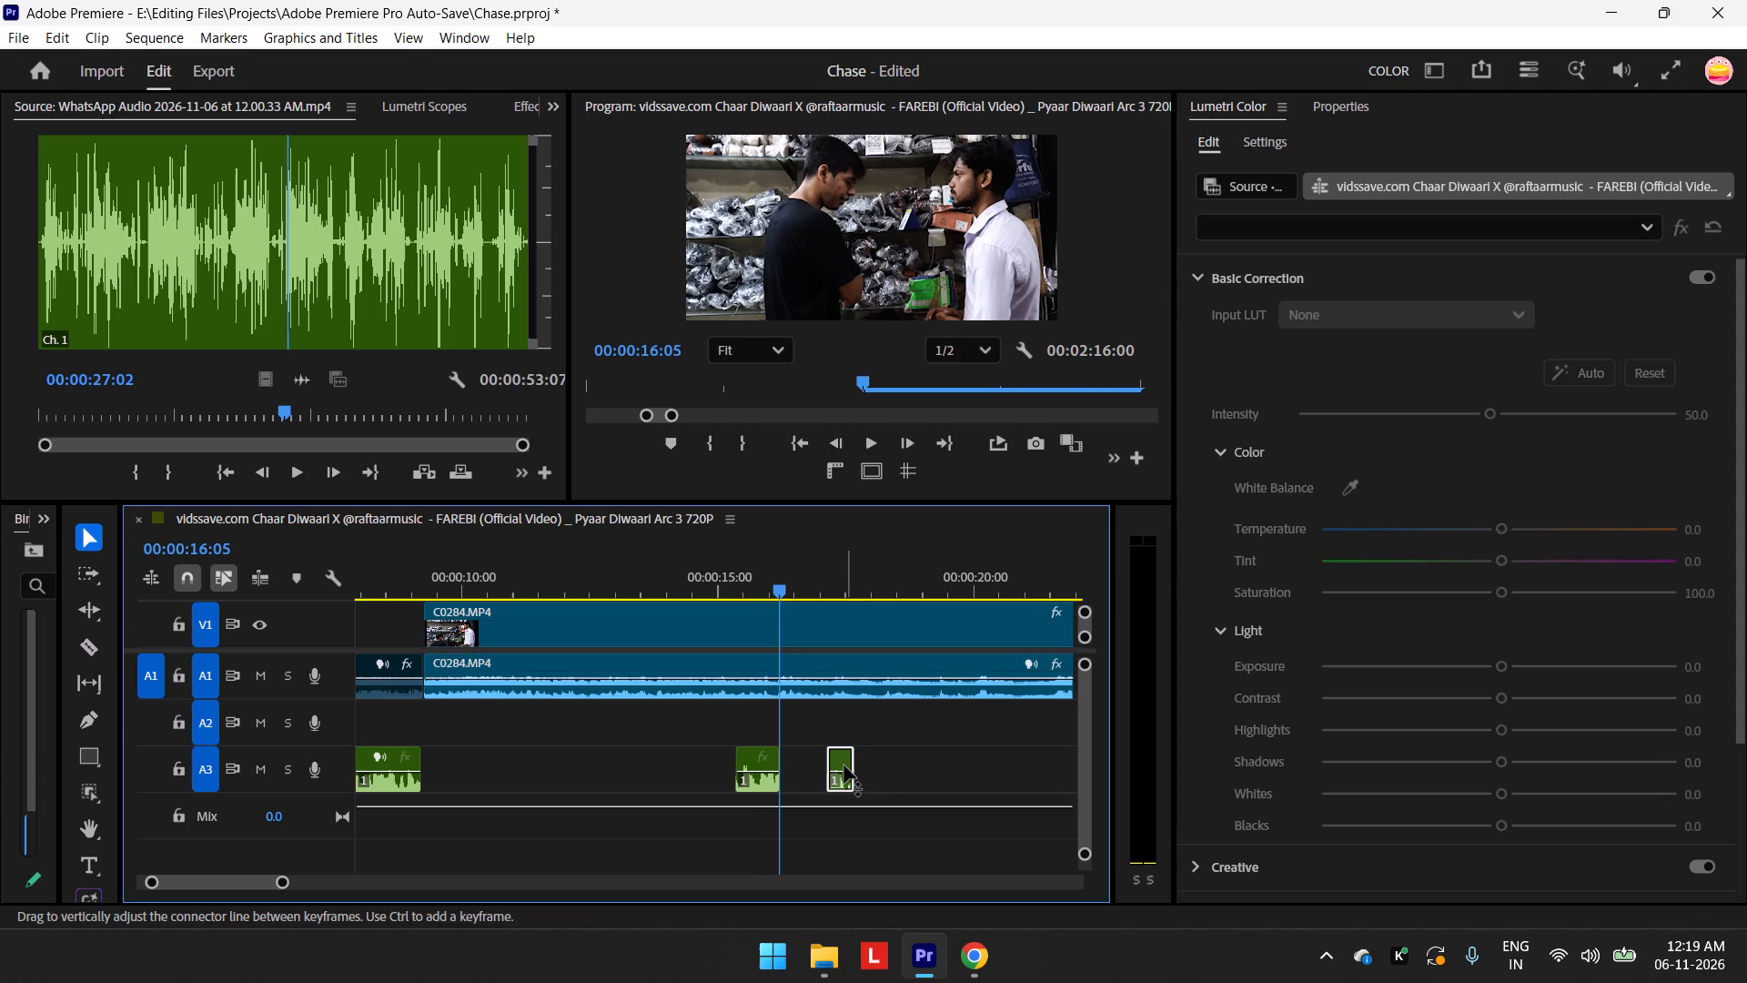
key("BackSpace")
Replay the line once with the camera audio, and disable the C0284.MP4 audio clip on A1.
left_click_drag(778, 595, 727, 610)
key("space")
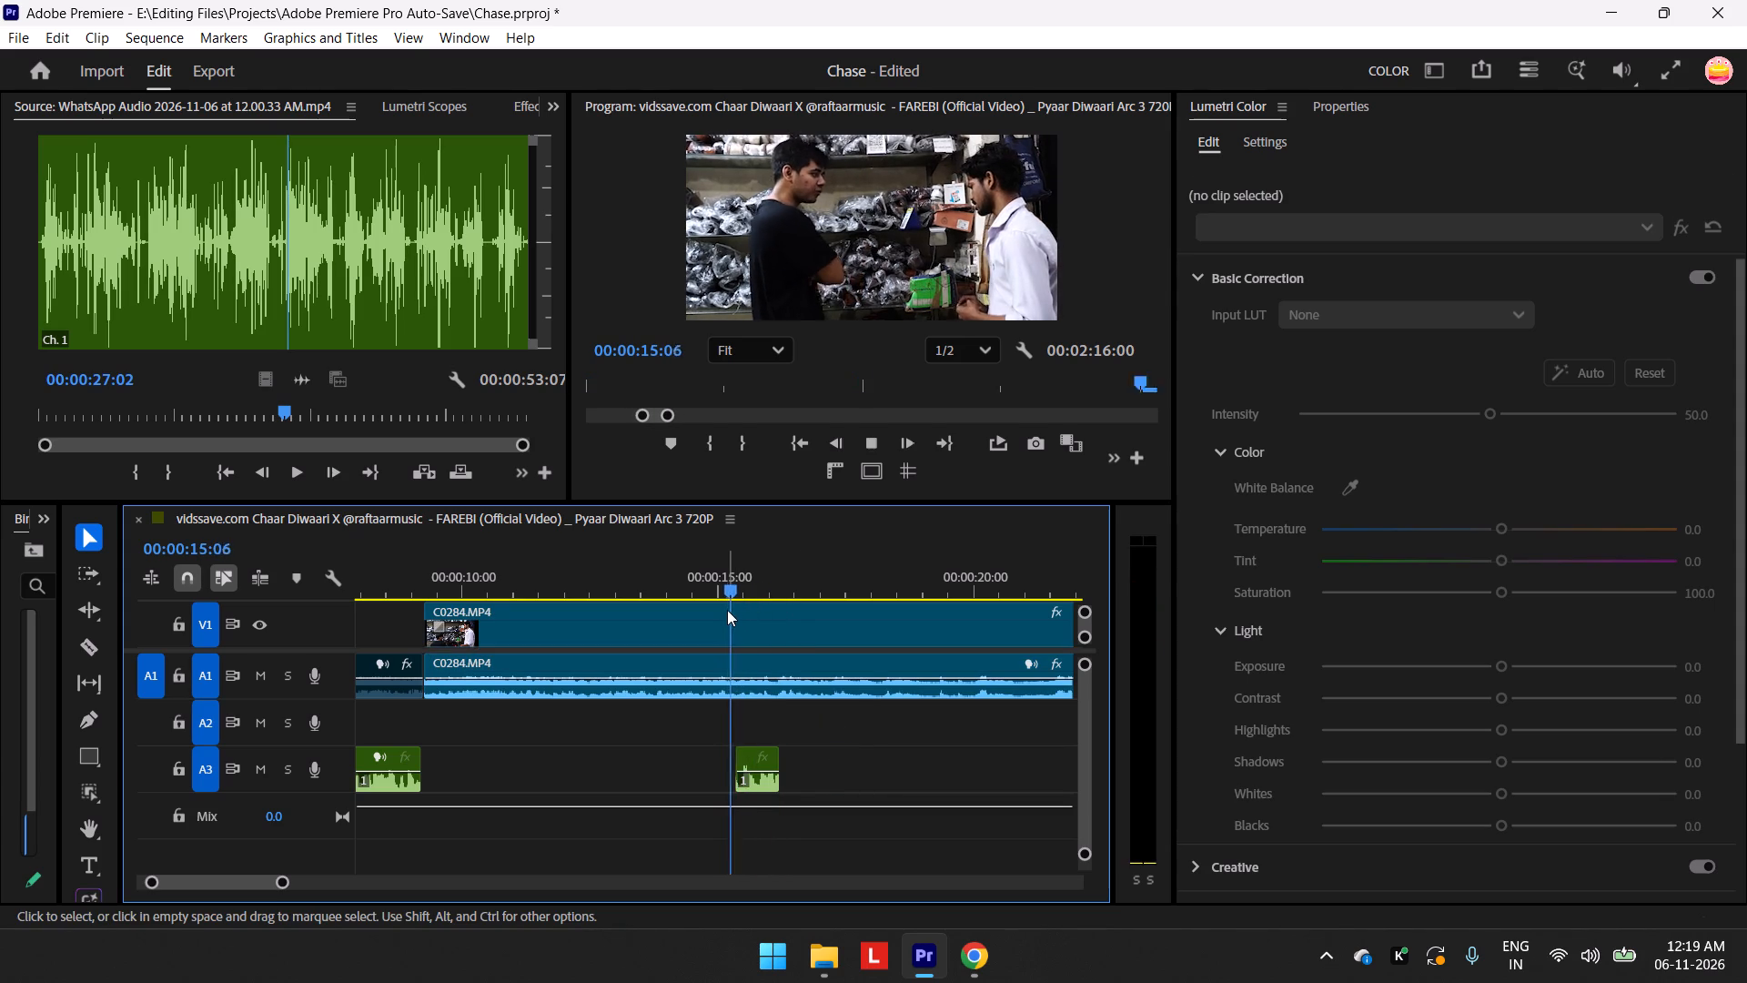
key("space")
left_click(715, 660)
right_click(715, 660)
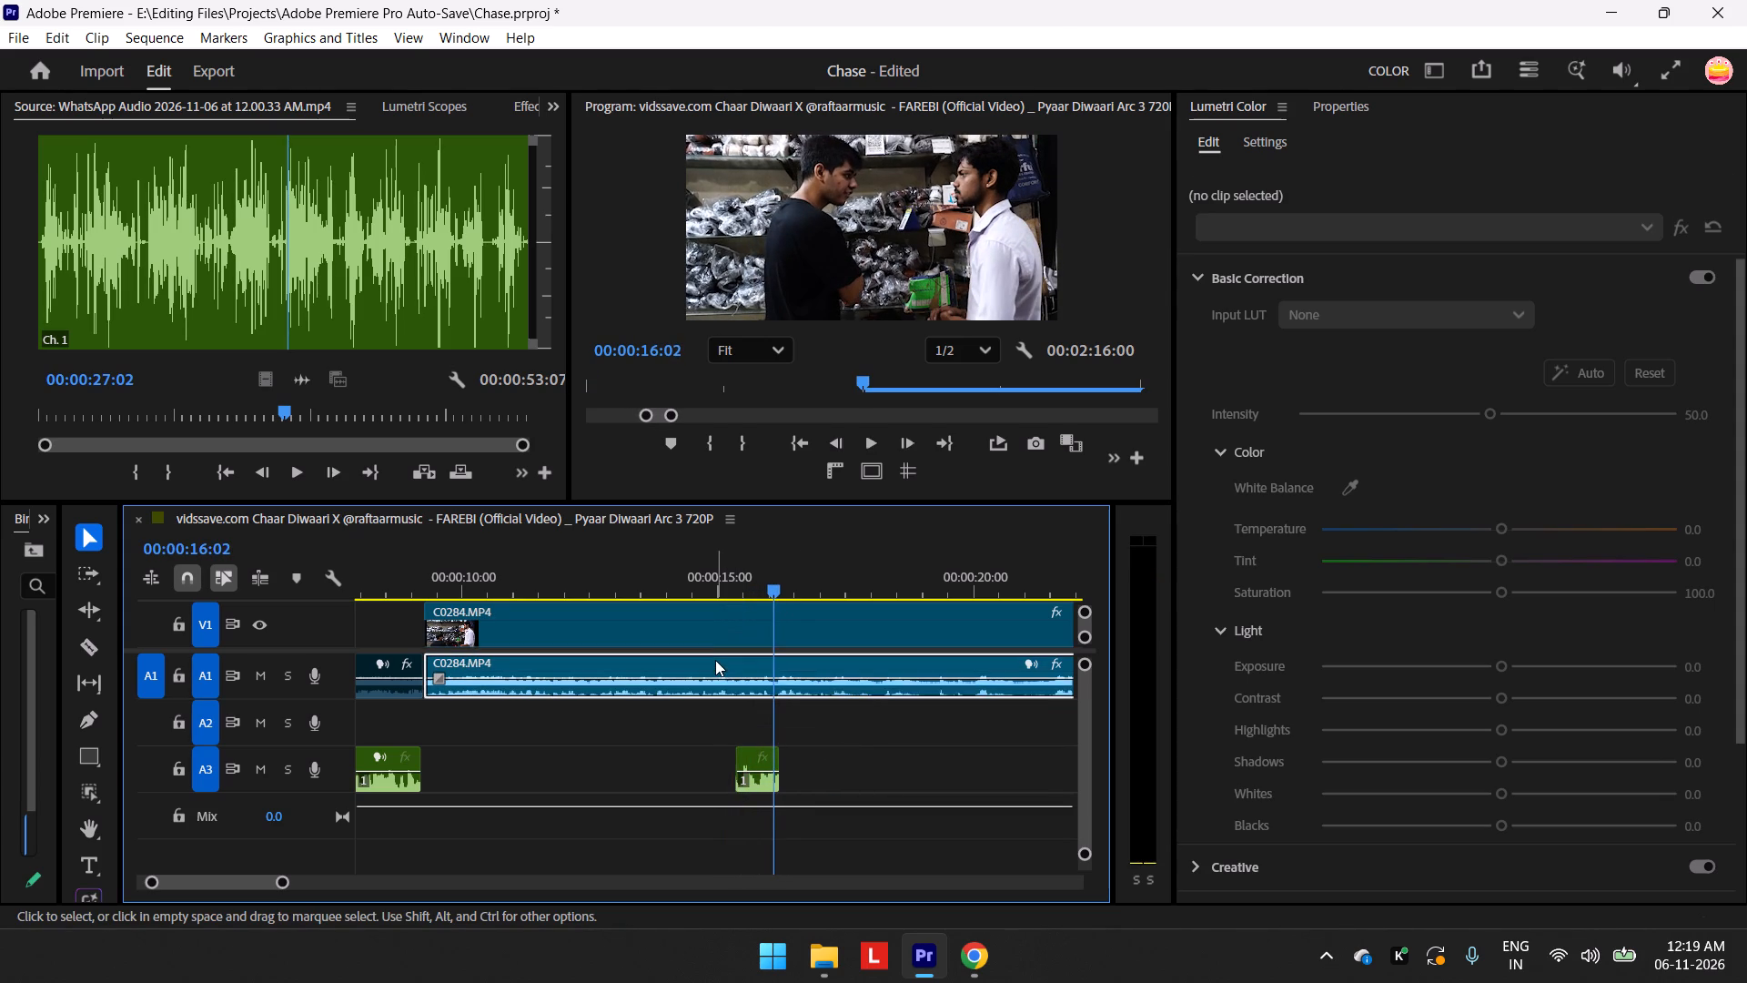
left_click(837, 426)
Replay the A3 voice piece at about 00:00:15:10 several times to check its sync with the C0284.MP4 video.
left_click_drag(772, 573, 740, 611)
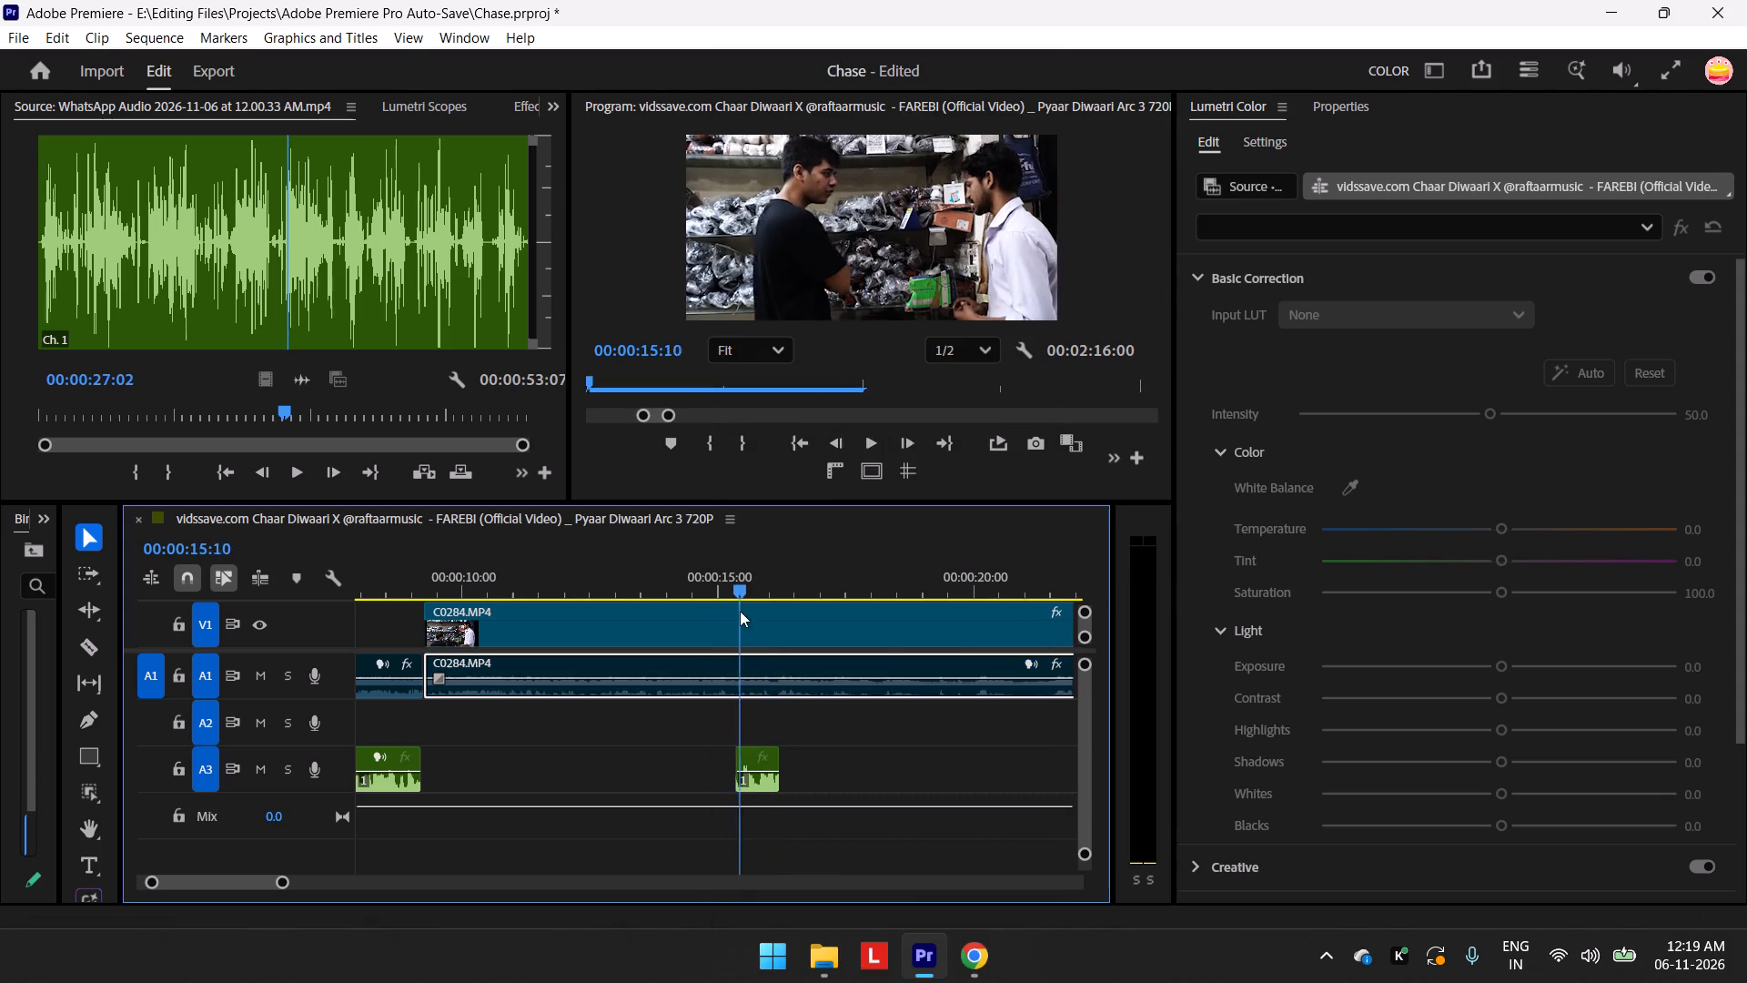
left_click_drag(740, 611, 725, 625)
key("space")
key("space")
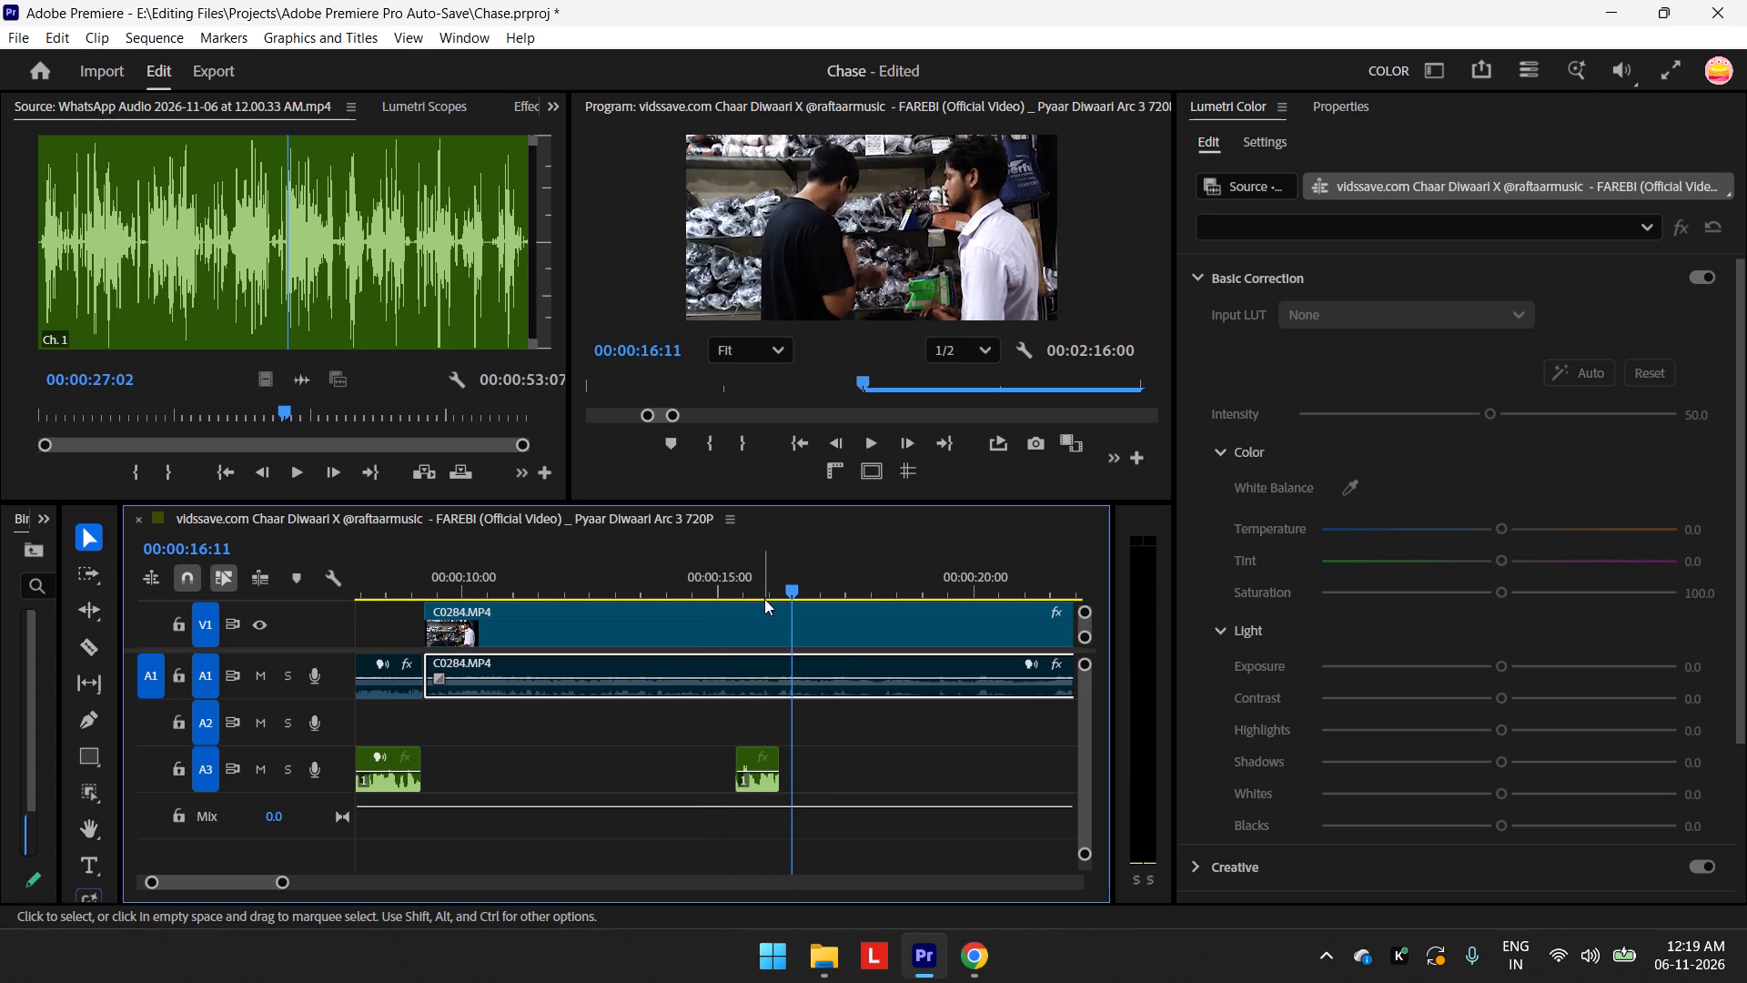
left_click_drag(778, 590, 720, 625)
key("space")
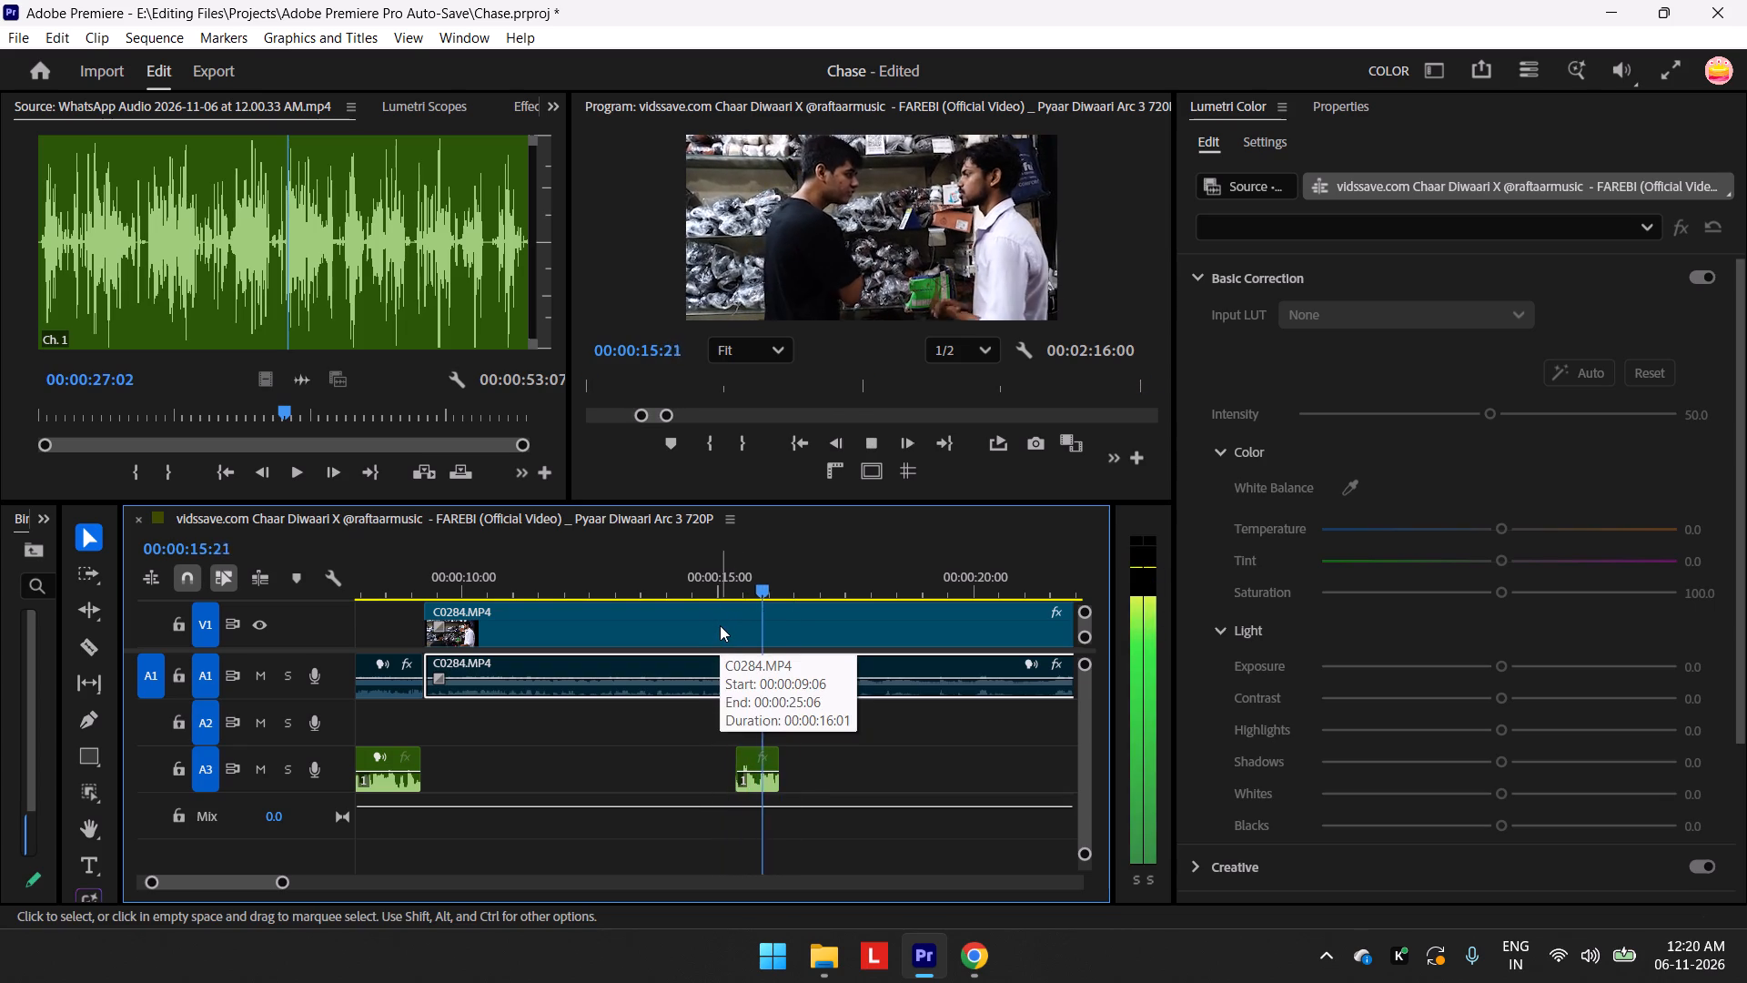
key("space")
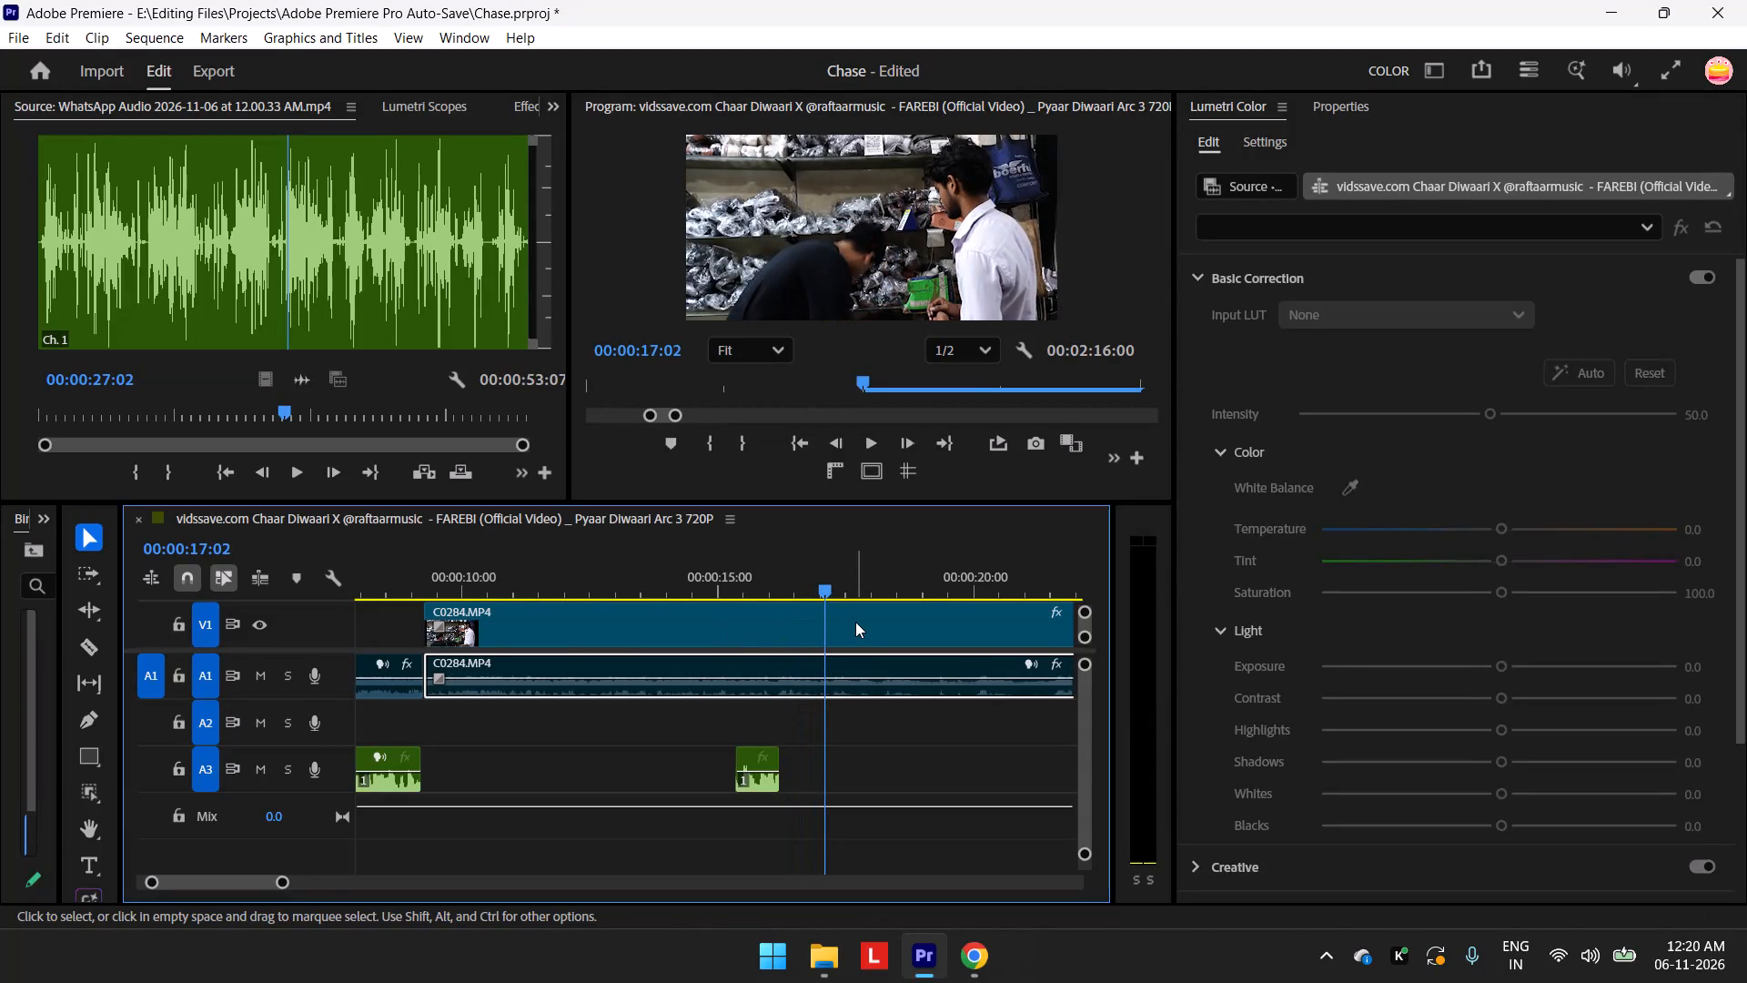
key("minus")
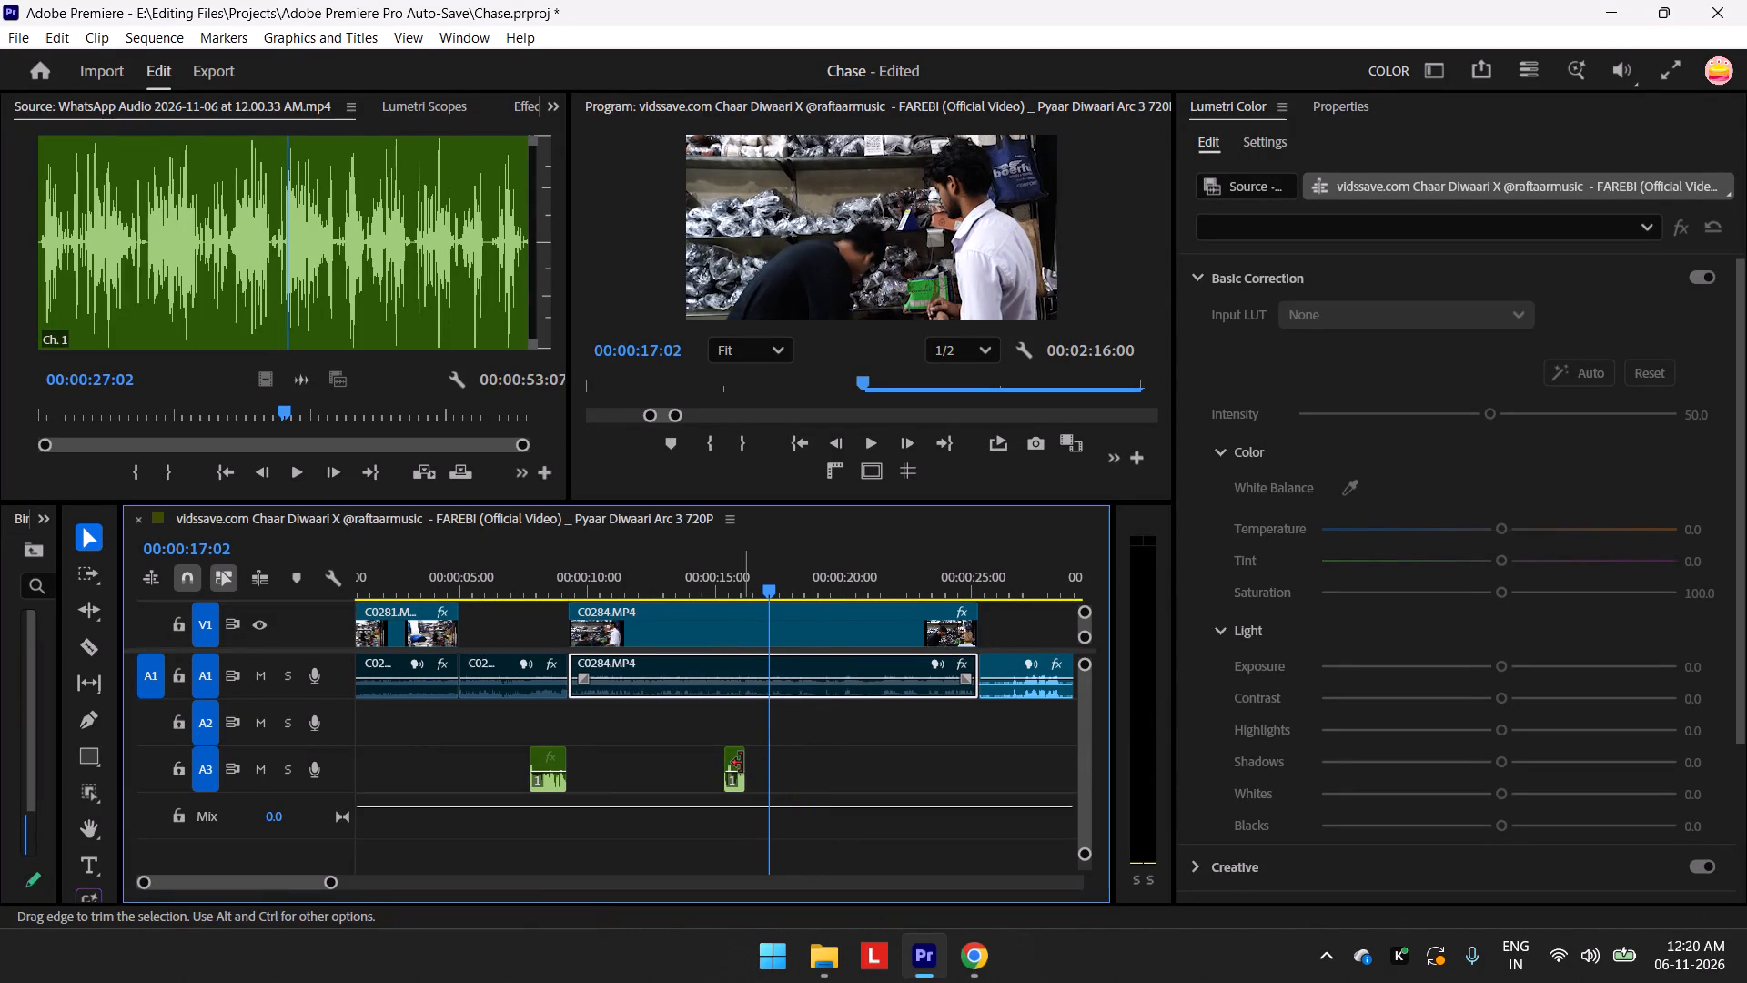
left_click_drag(771, 583, 720, 611)
key("space")
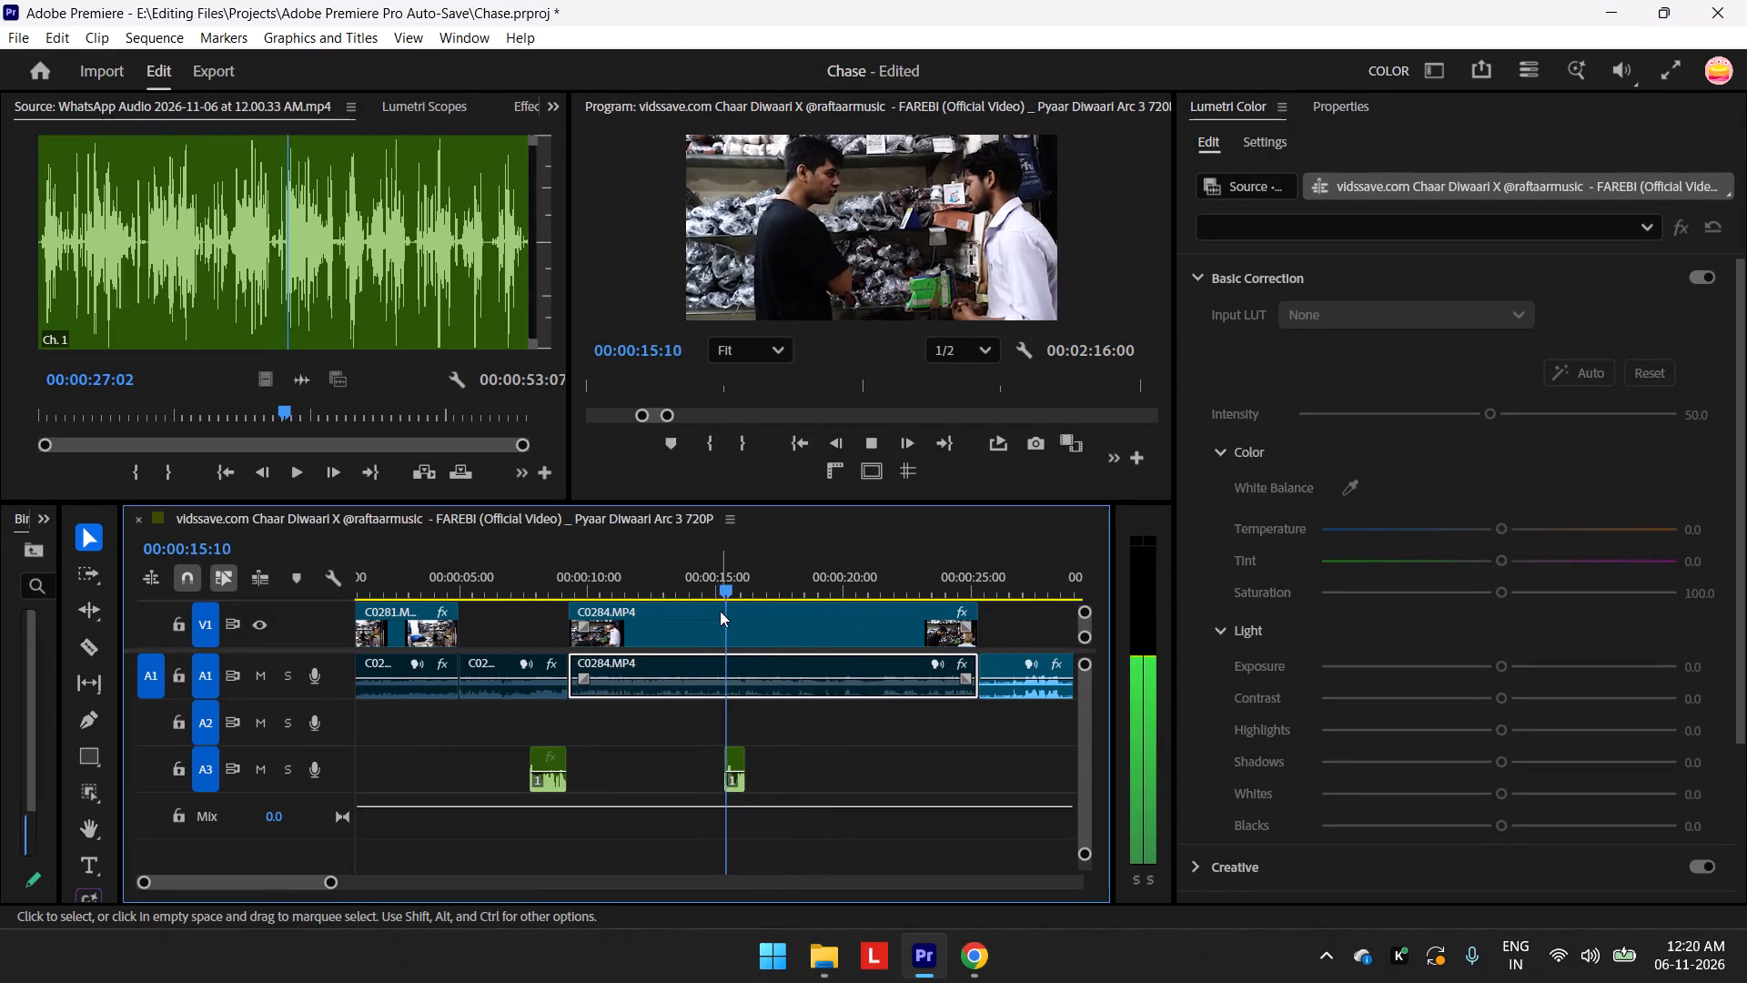
key("space")
Replay the earlier A3 voice piece just before the C0284.MP4 clip, up to about 00:00:09:04.
left_click_drag(753, 593, 613, 682)
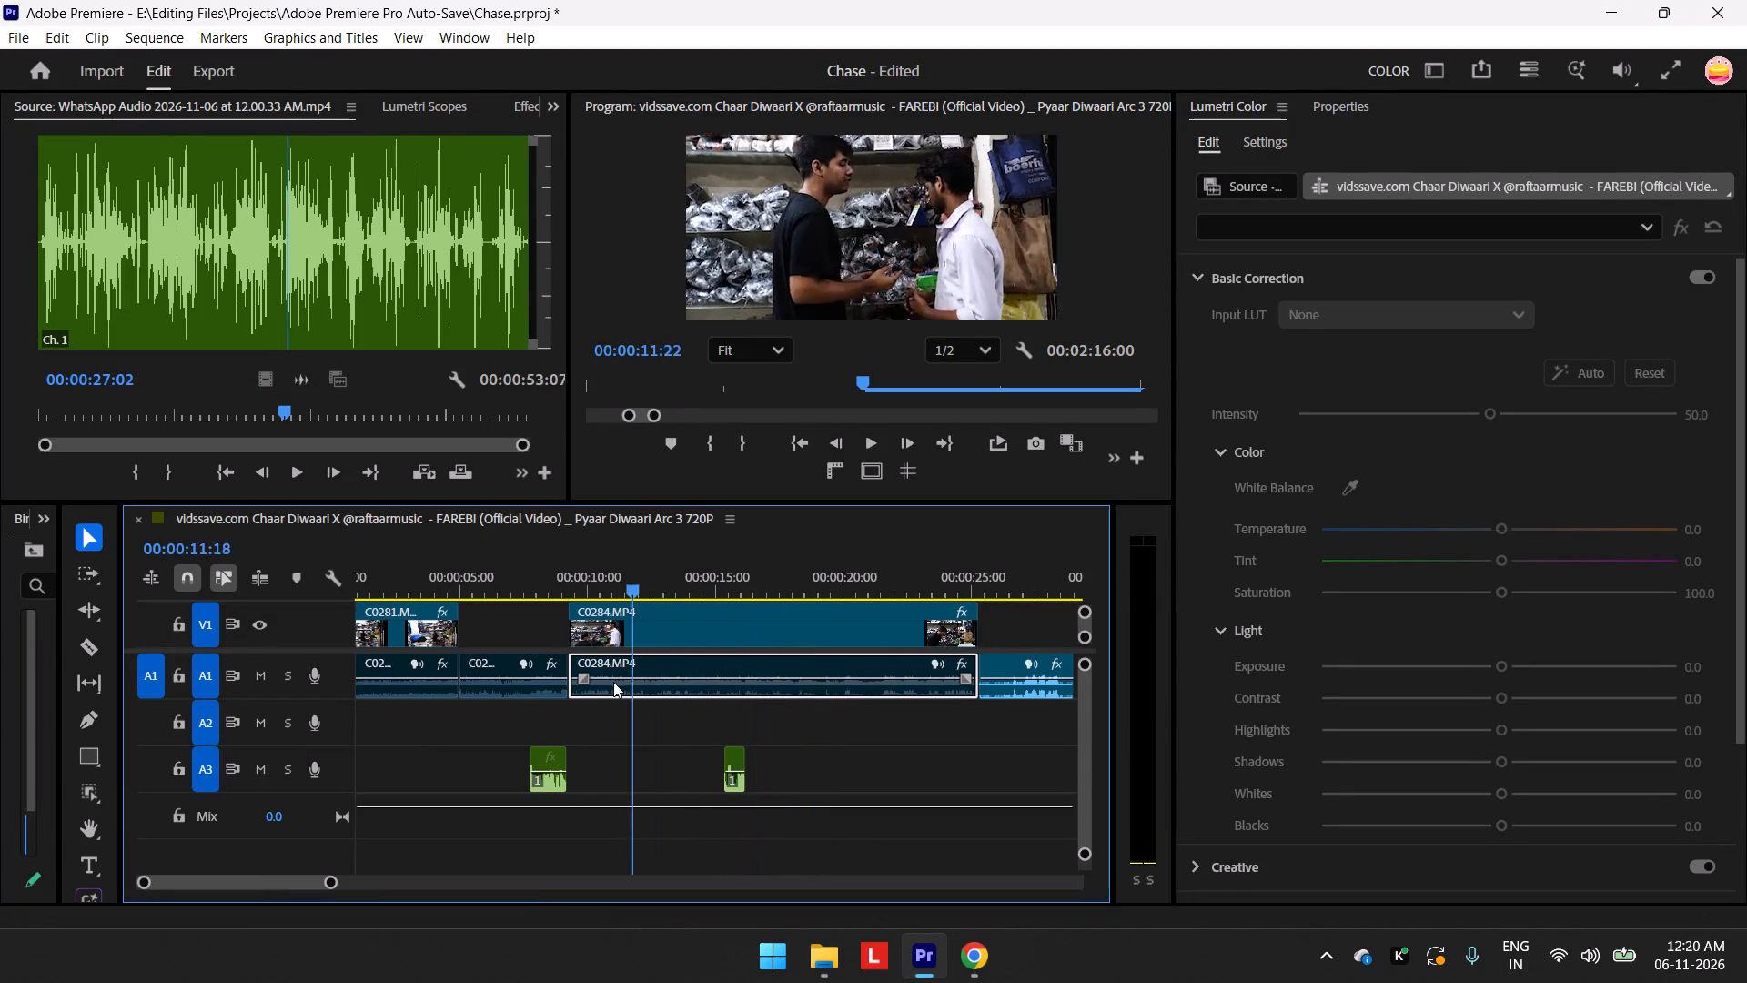
left_click_drag(613, 682, 533, 714)
key("space")
key("space")
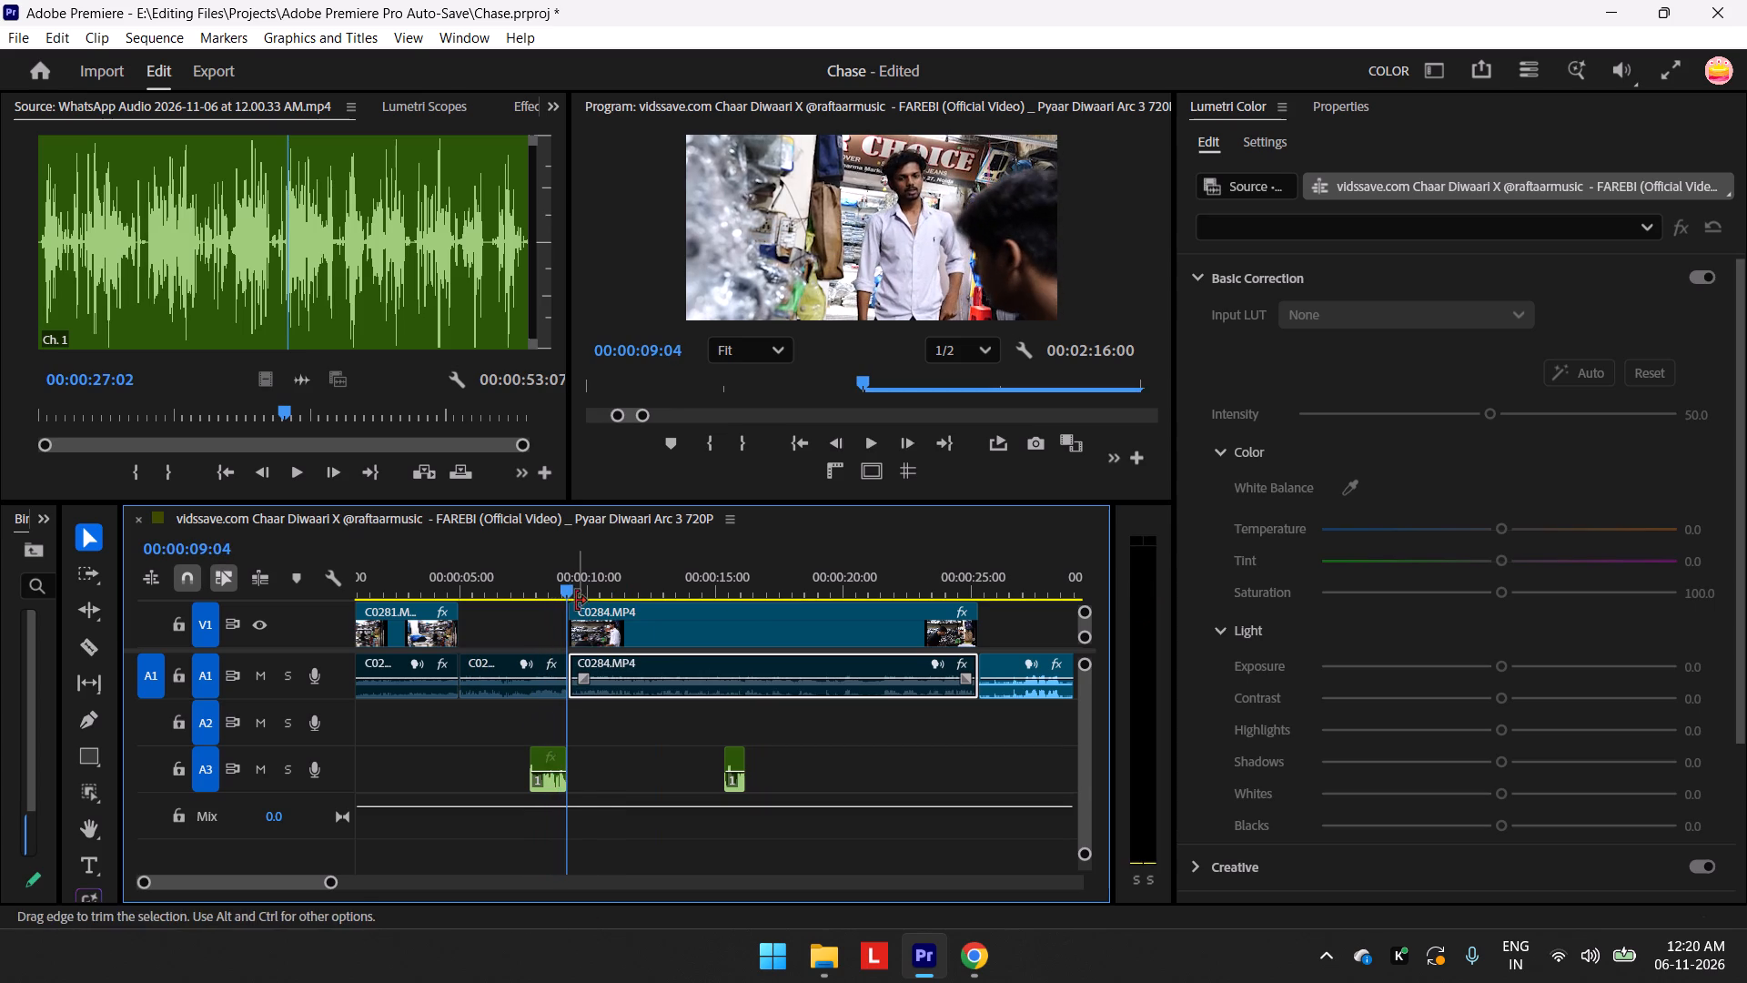
Play the last part of C0284.MP4 up to about 00:00:24:17 with its camera audio disabled.
left_click_drag(569, 586, 724, 616)
key("minus")
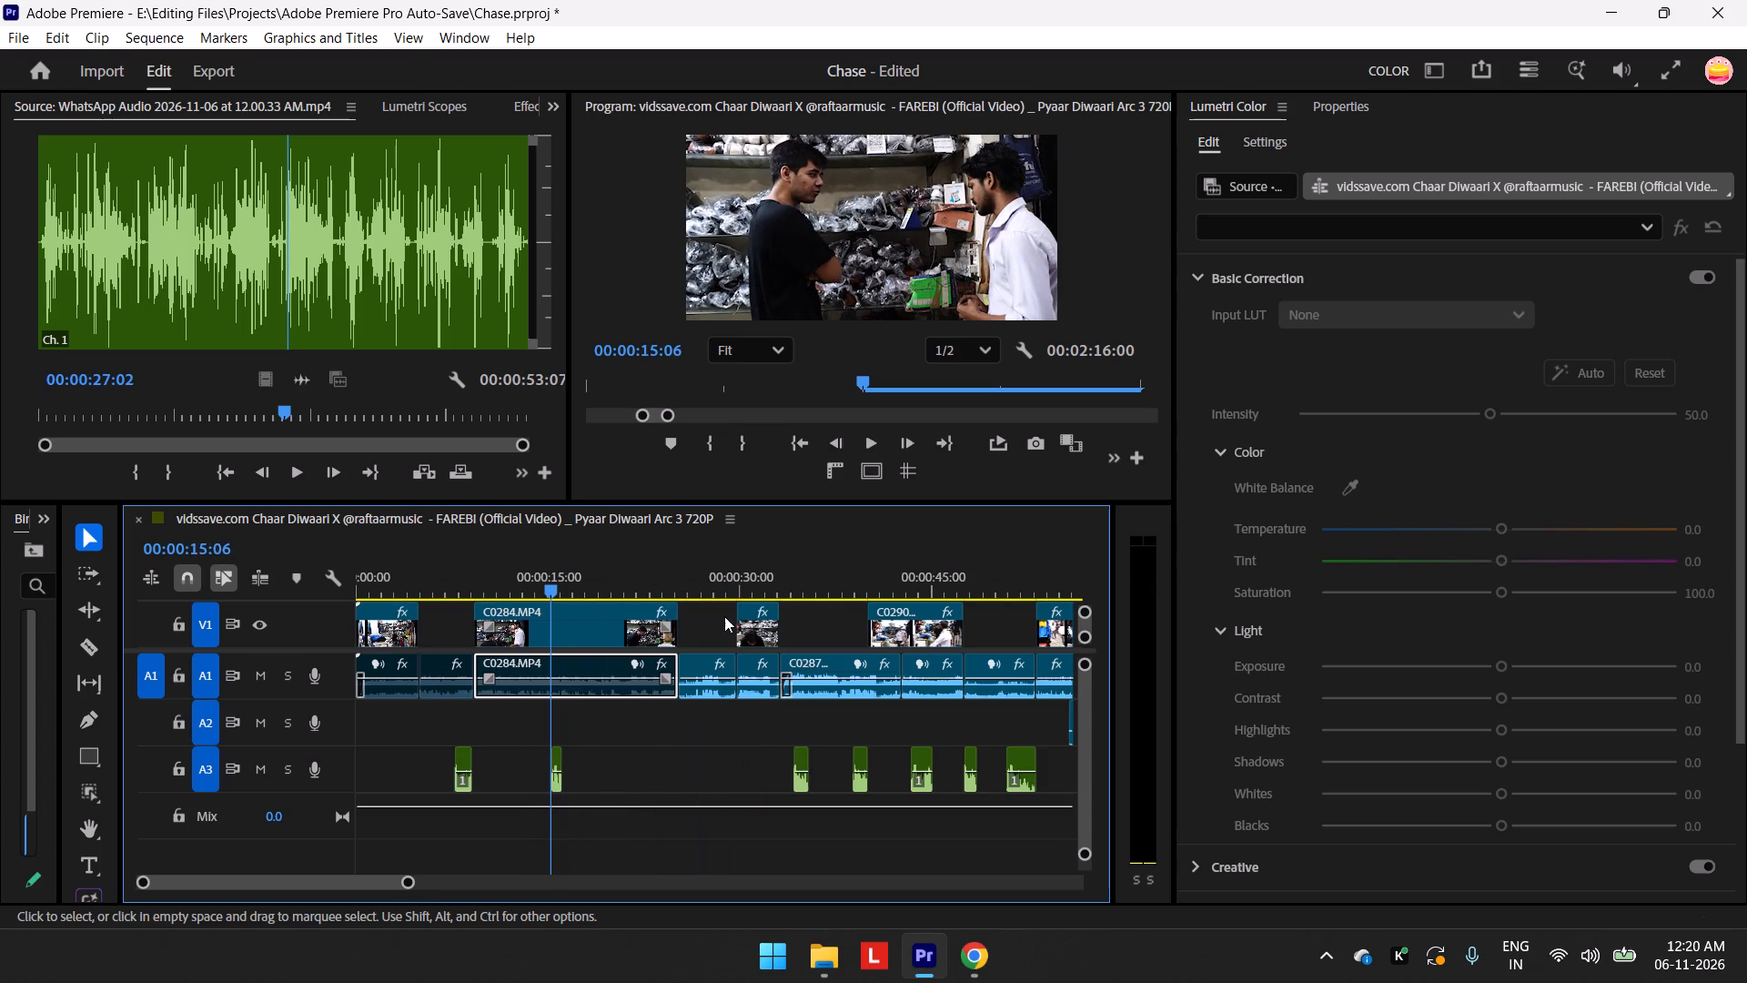
left_click_drag(544, 592, 615, 600)
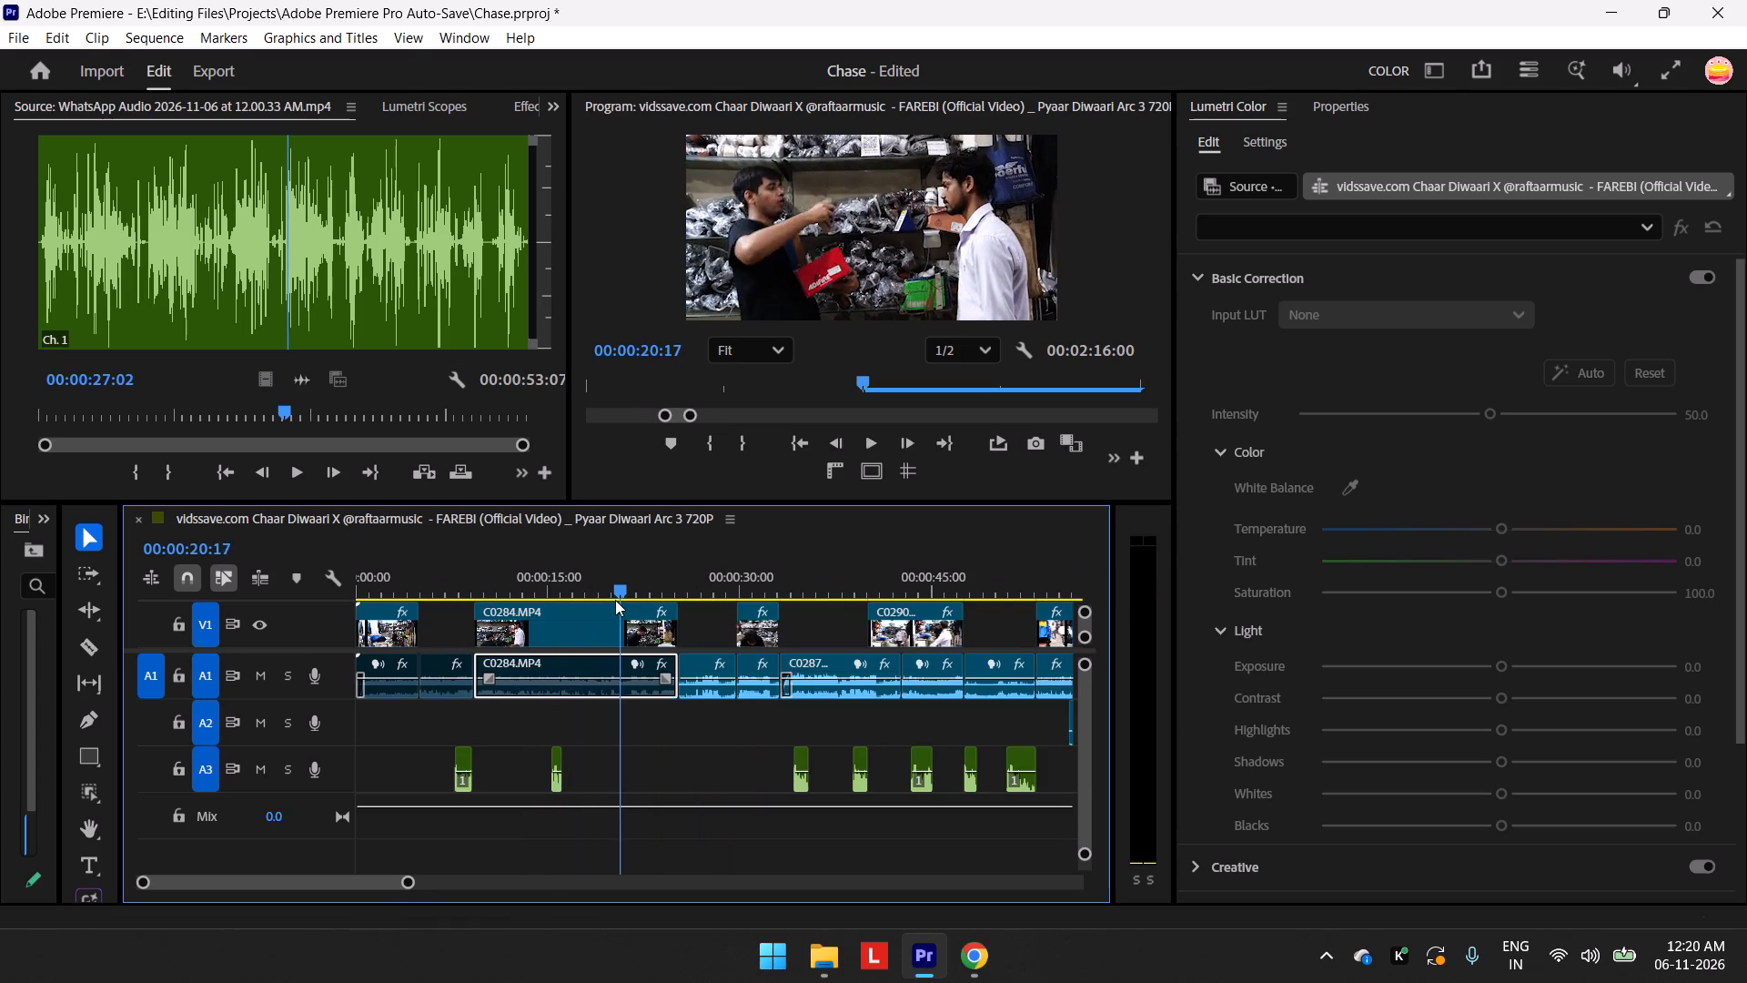
left_click_drag(615, 600, 641, 603)
key("space")
key("space")
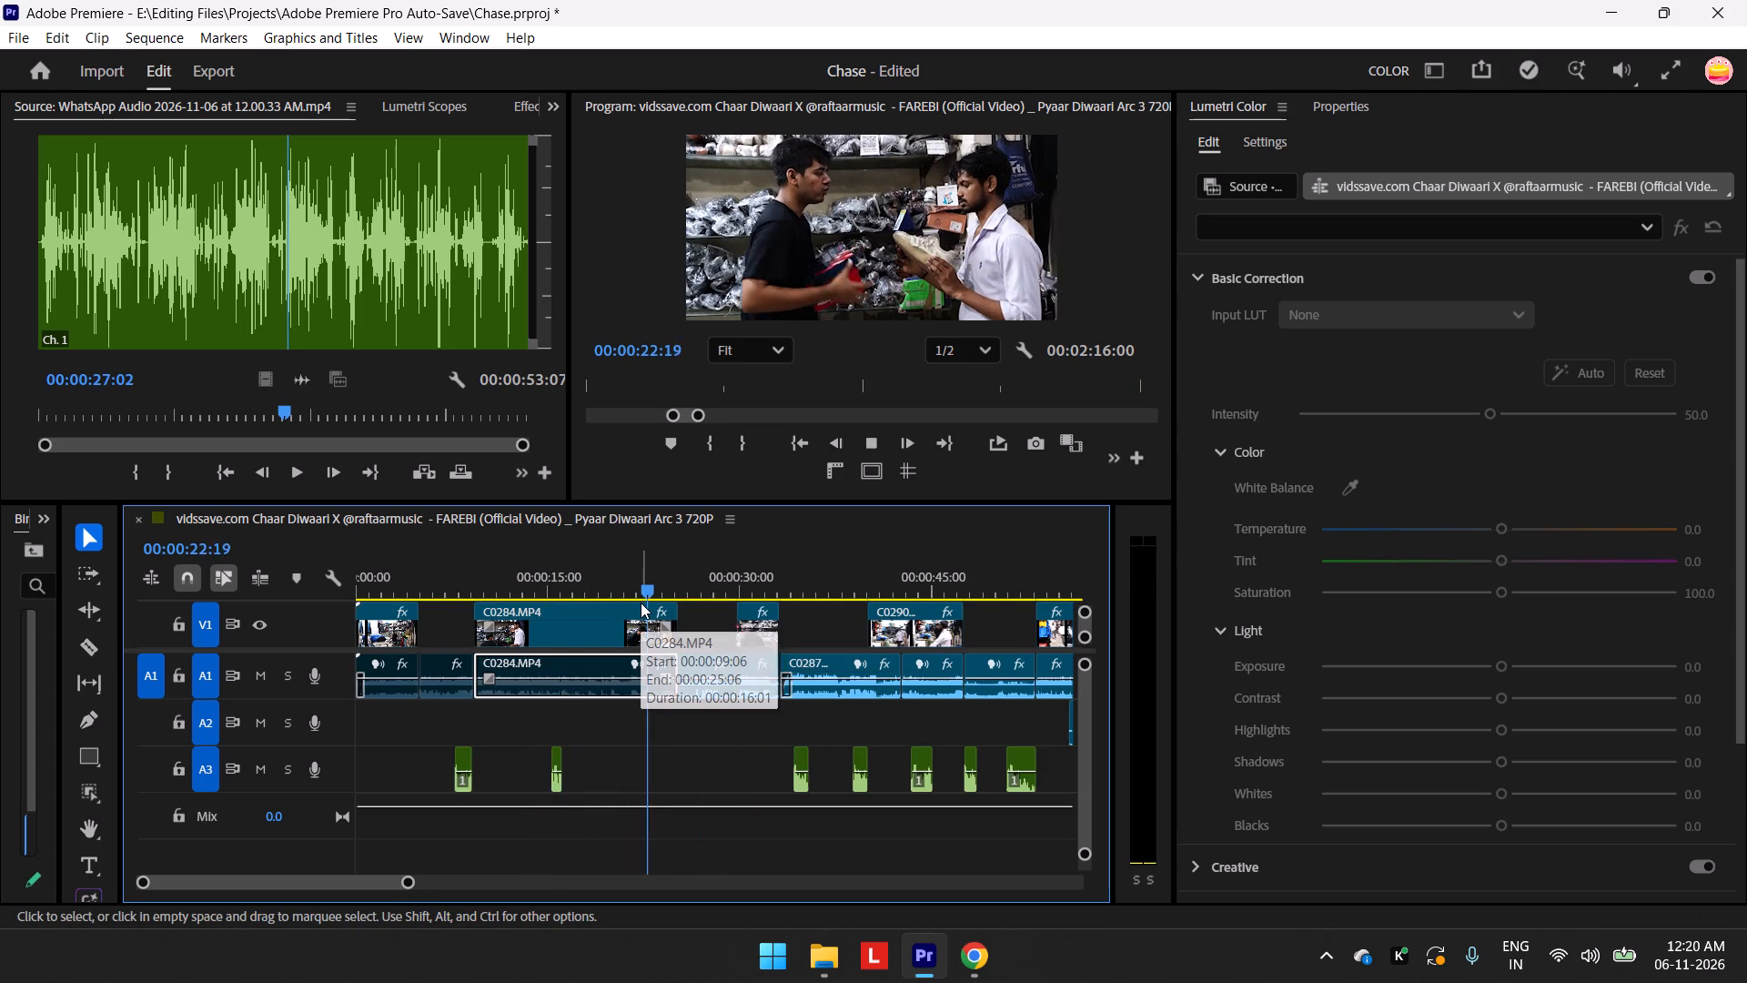
key("space")
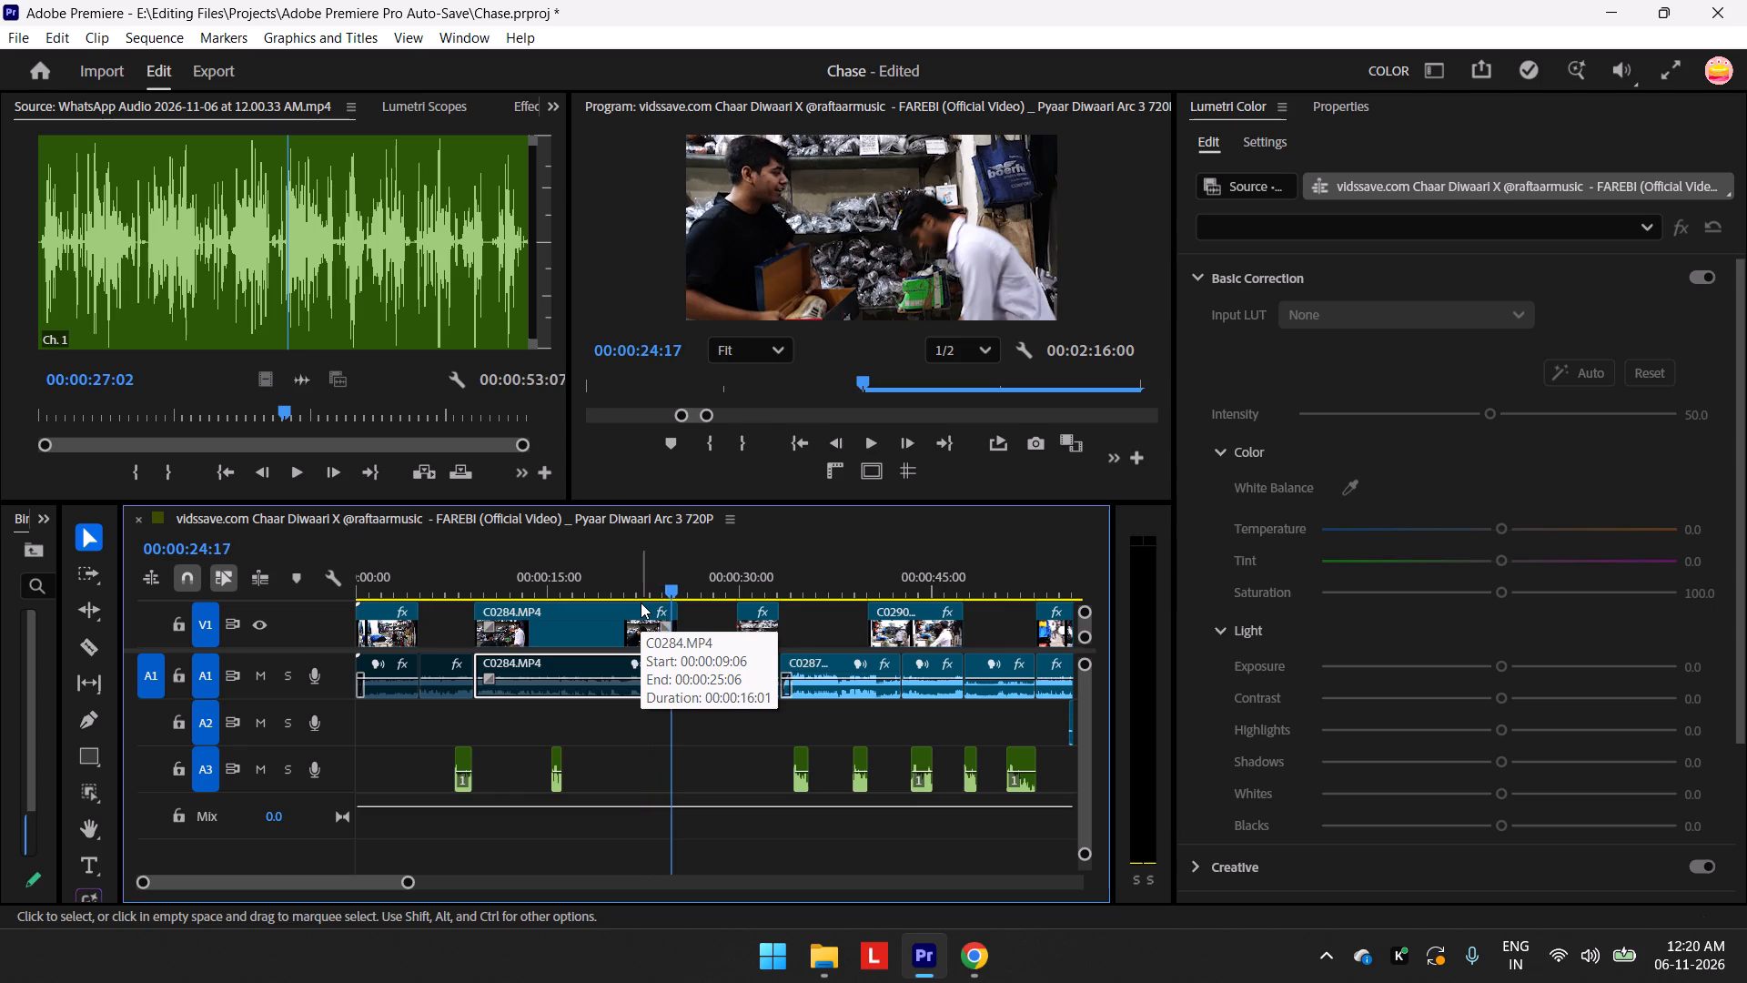
Enable the C0284.MP4 camera audio clip on A1, with the playhead at 00:00:21:06.
left_click_drag(656, 591, 630, 604)
left_click(598, 661)
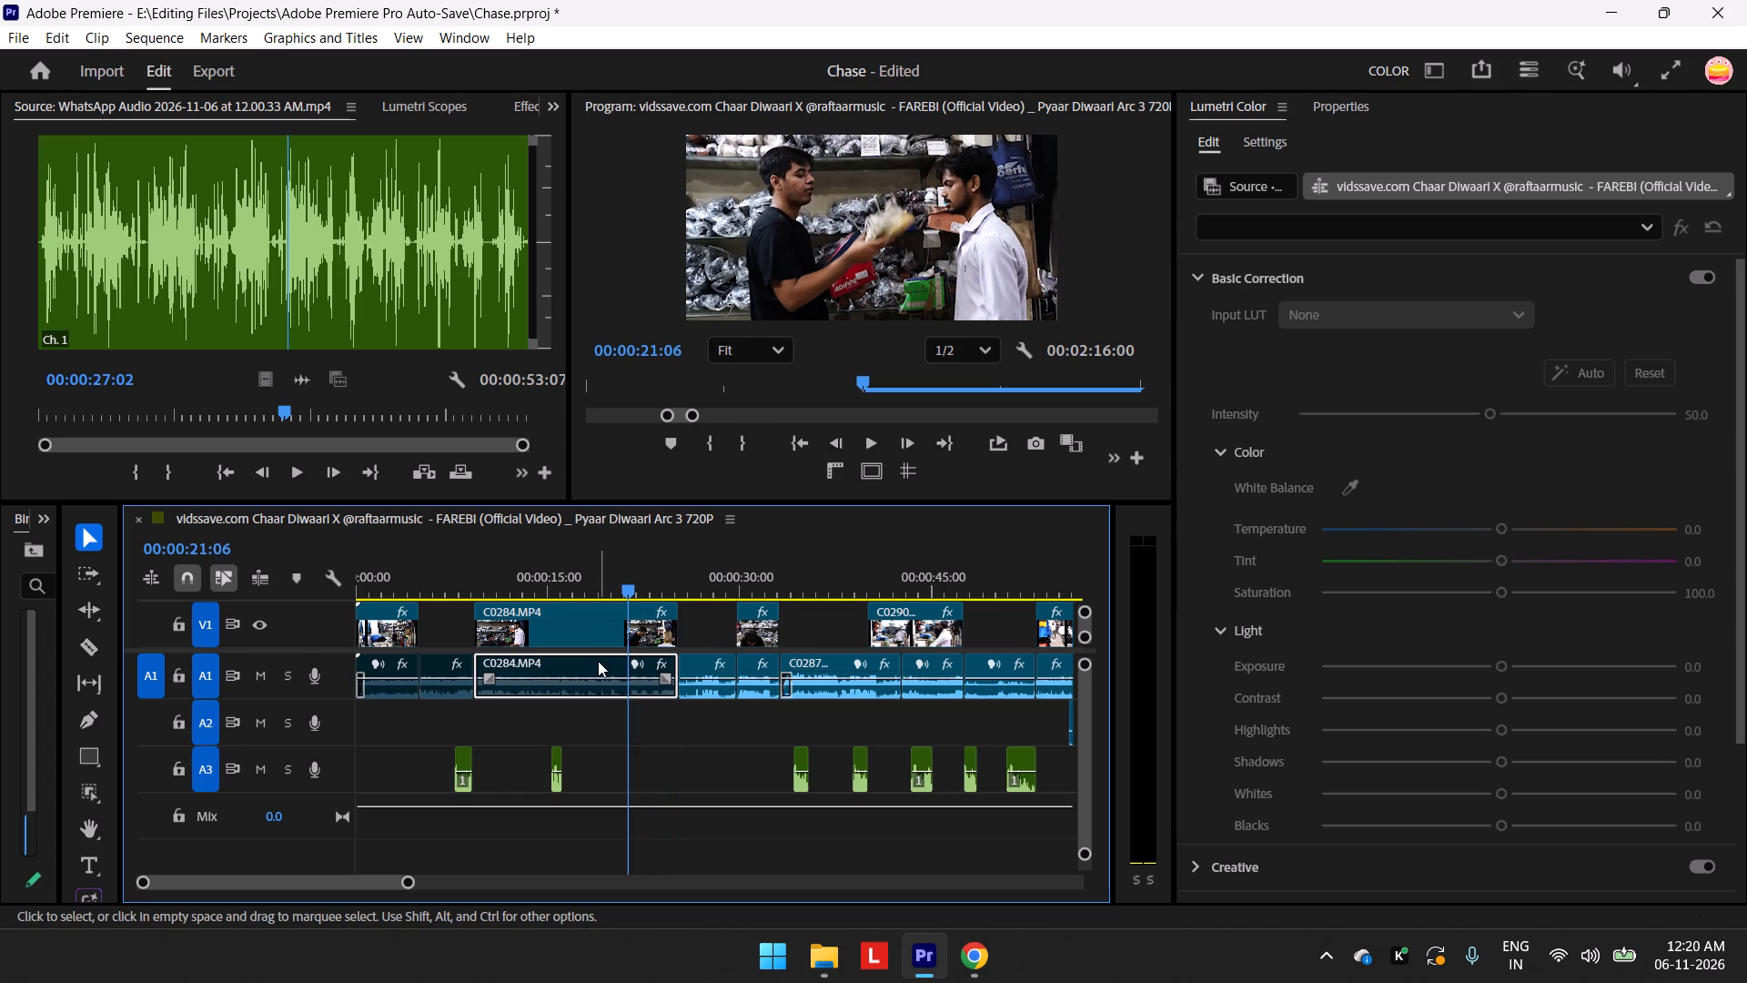
right_click(598, 661)
left_click(702, 422)
Play from 00:00:21:06 to find the cut point, and split the C0284.MP4 audio on A1 at 00:00:23:01.
key("space")
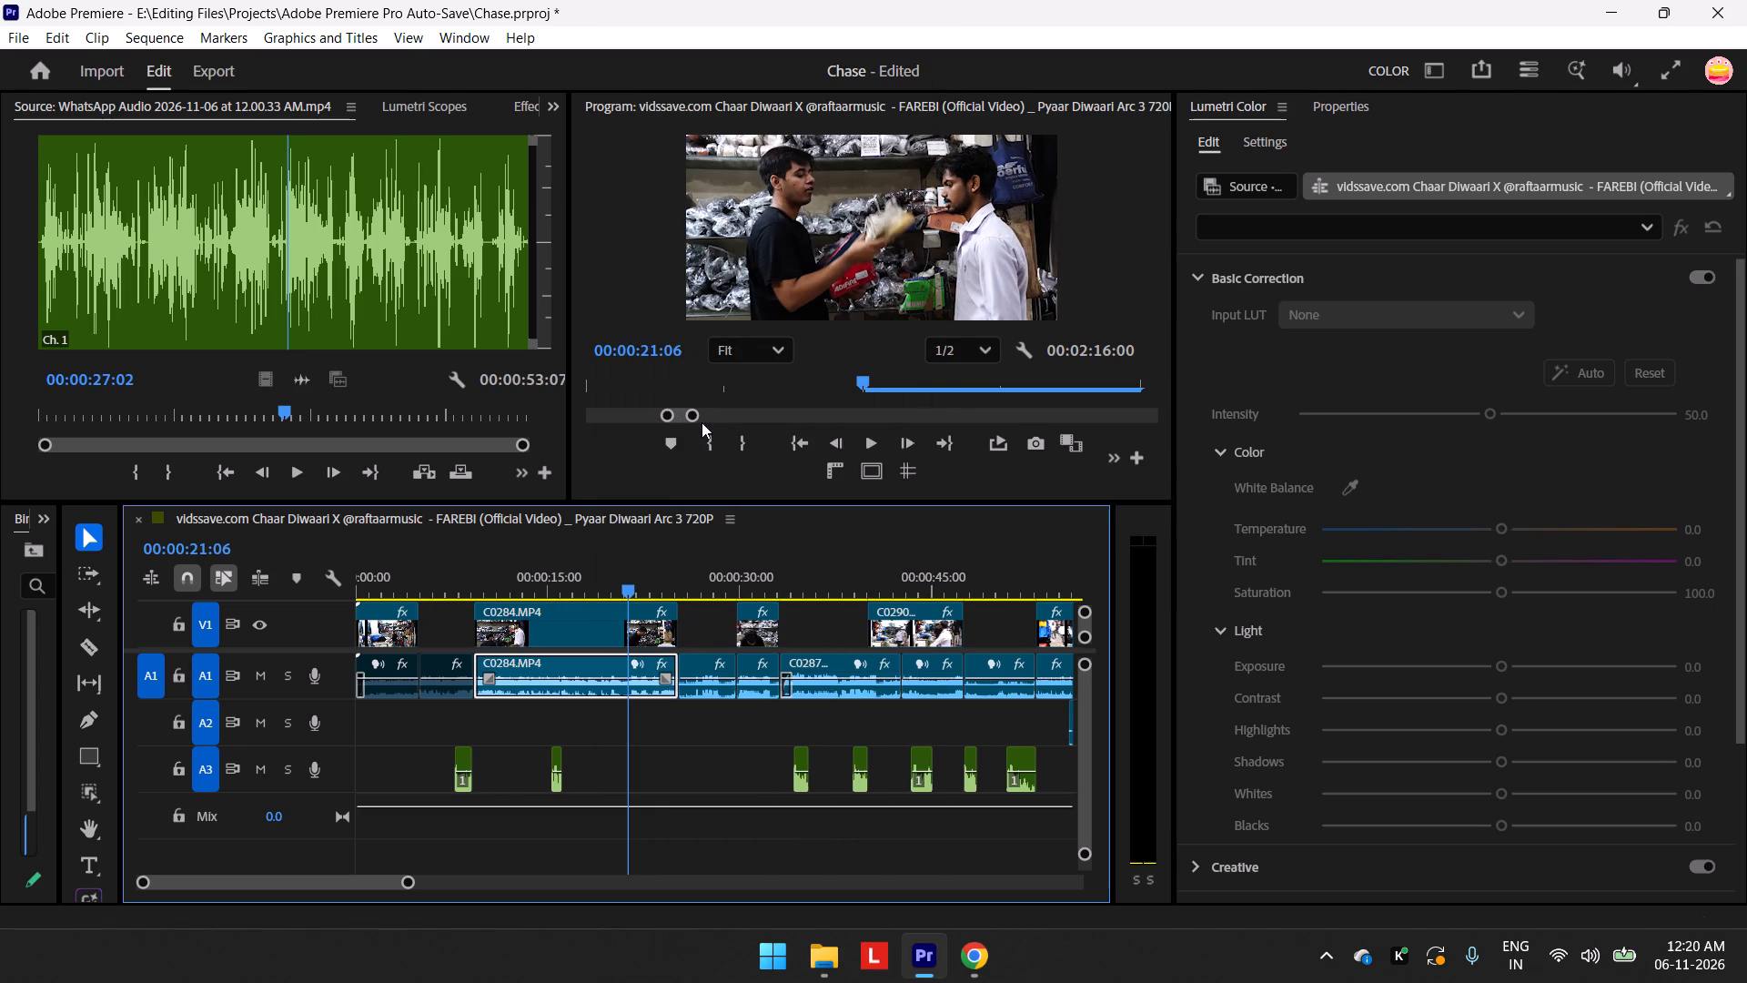
key("space")
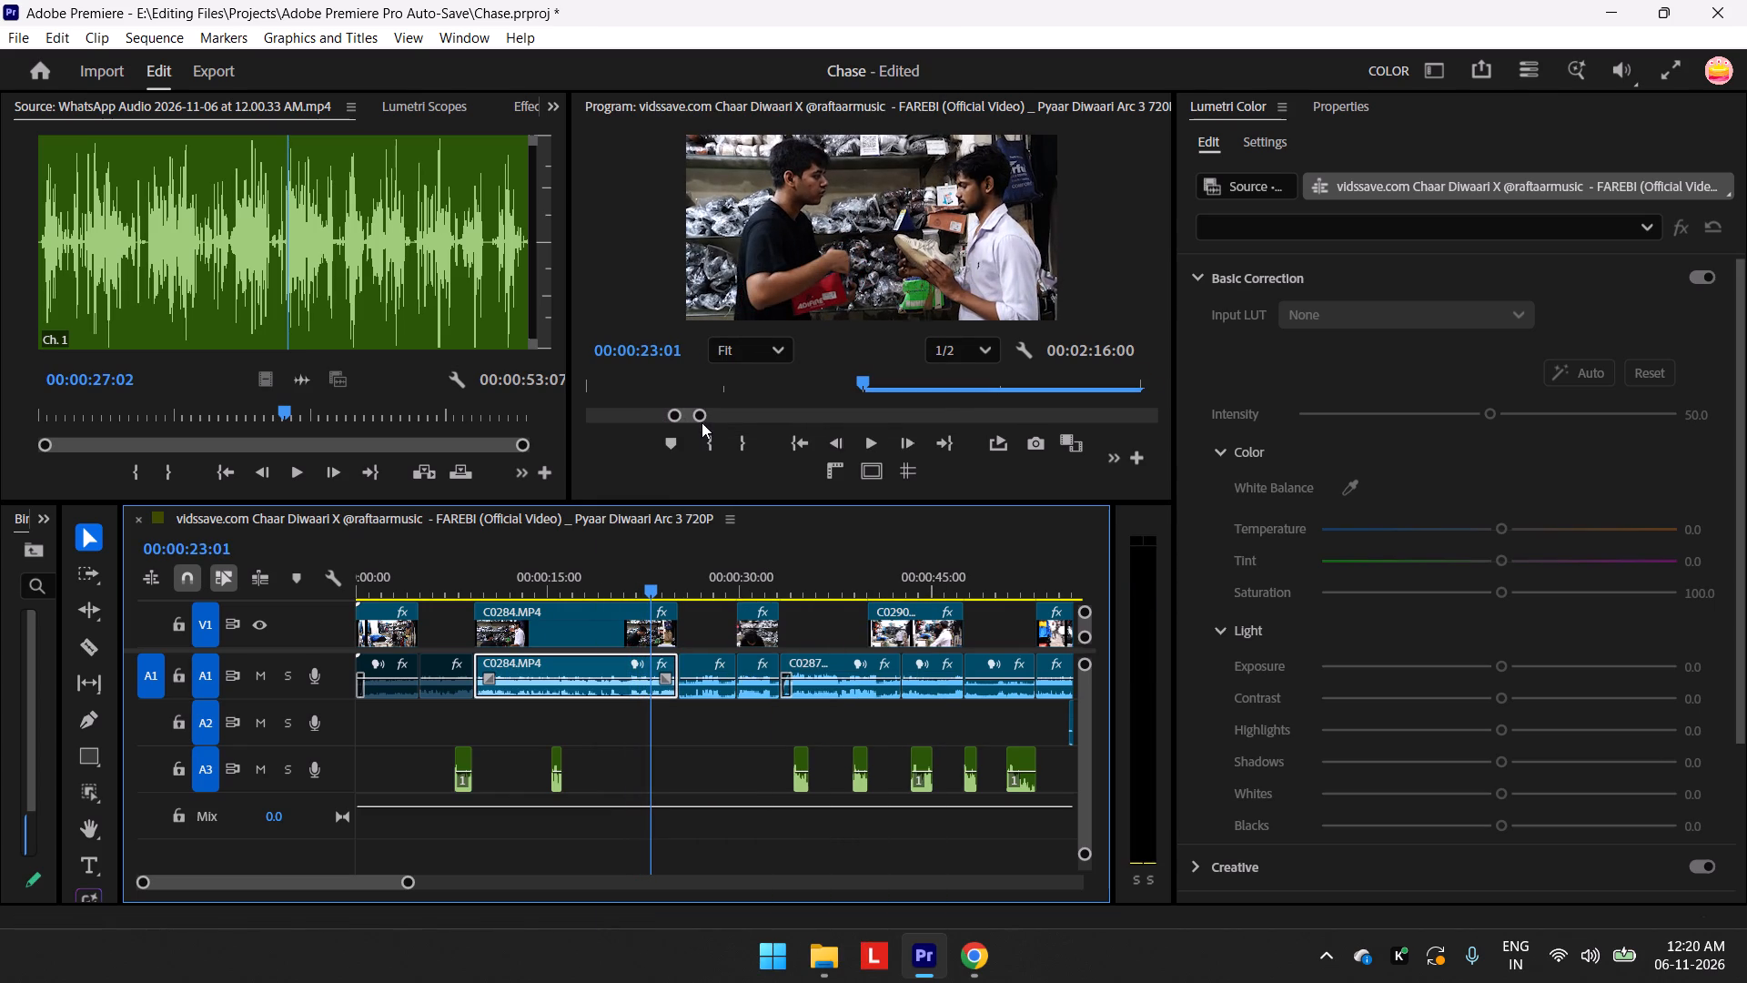
key("c")
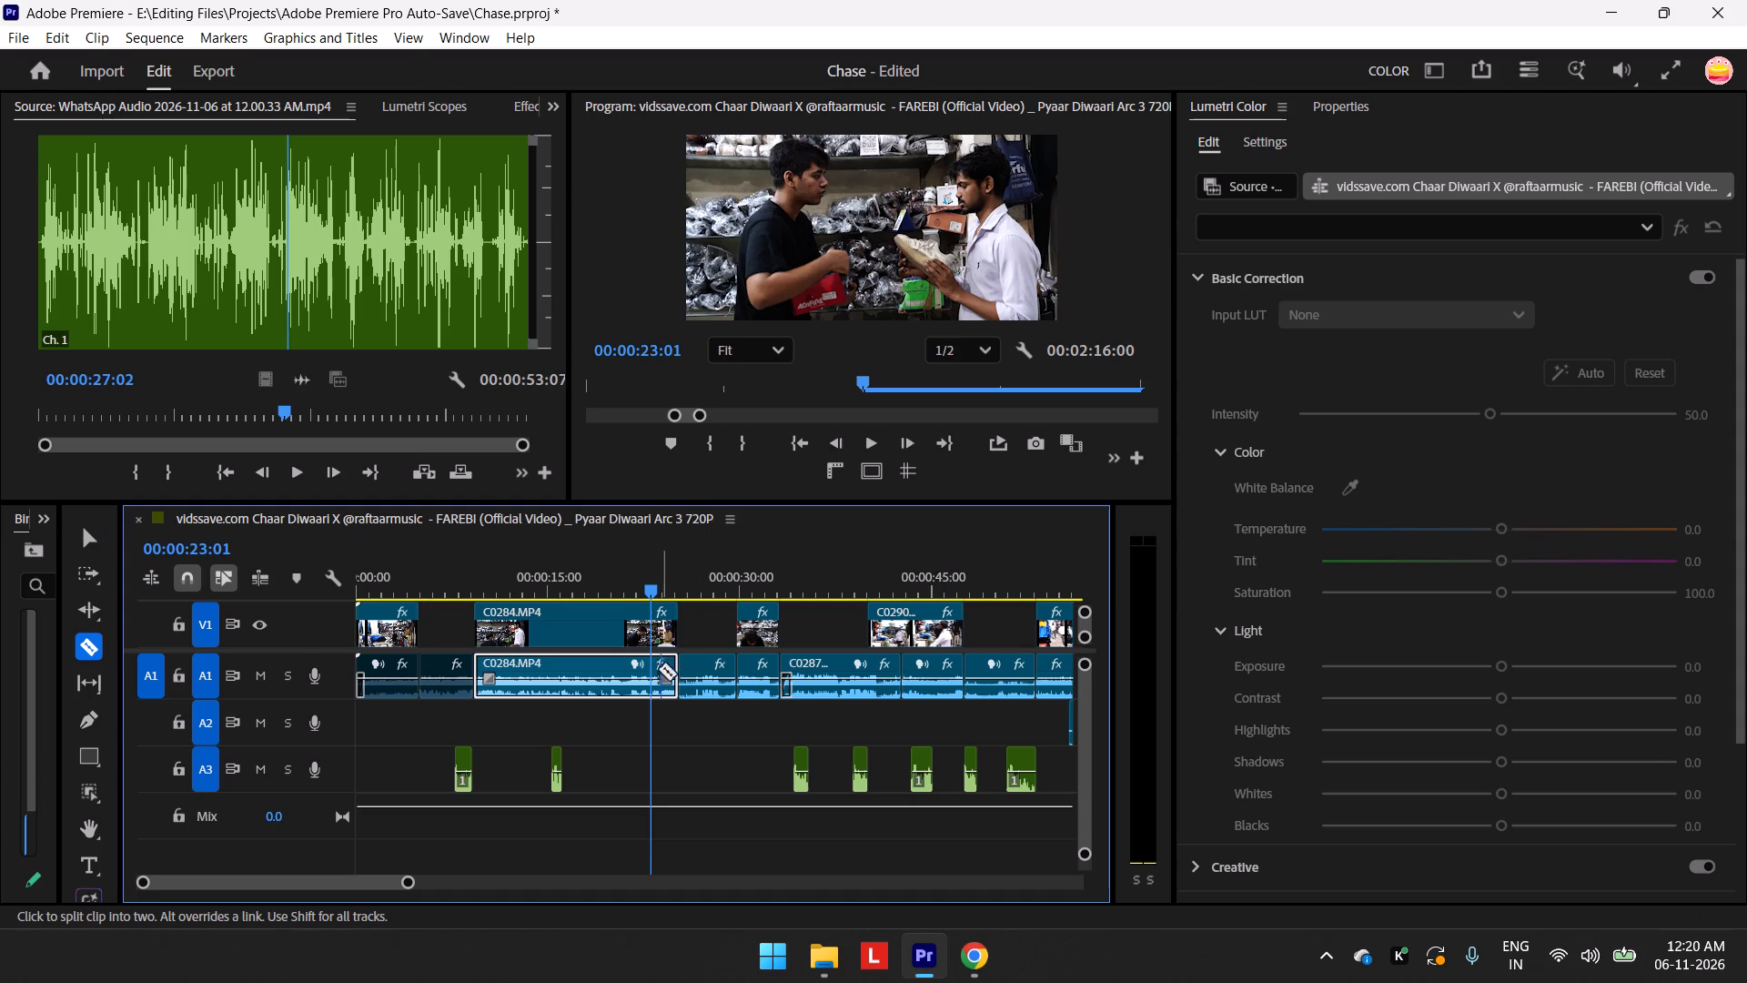
left_click(654, 680)
Replay the sound after the cut, and split the C0284.MP4 audio on A1 again at 00:00:23:20.
key("space")
key("space")
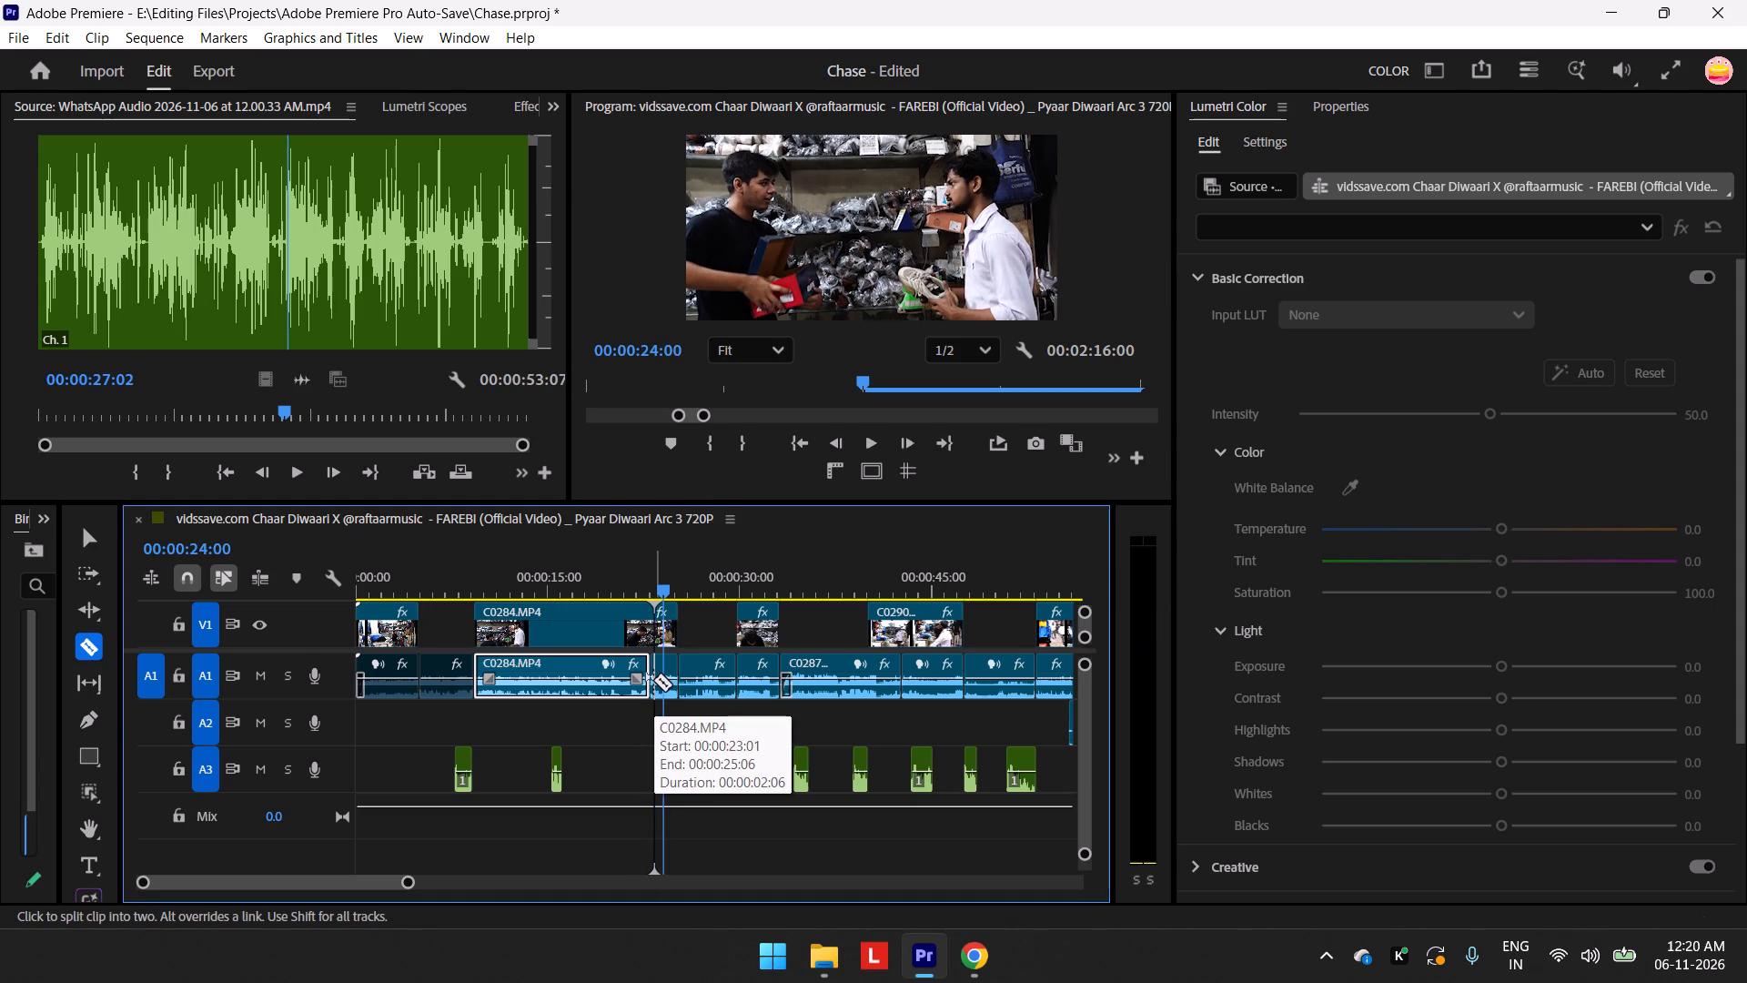
left_click_drag(667, 592, 651, 591)
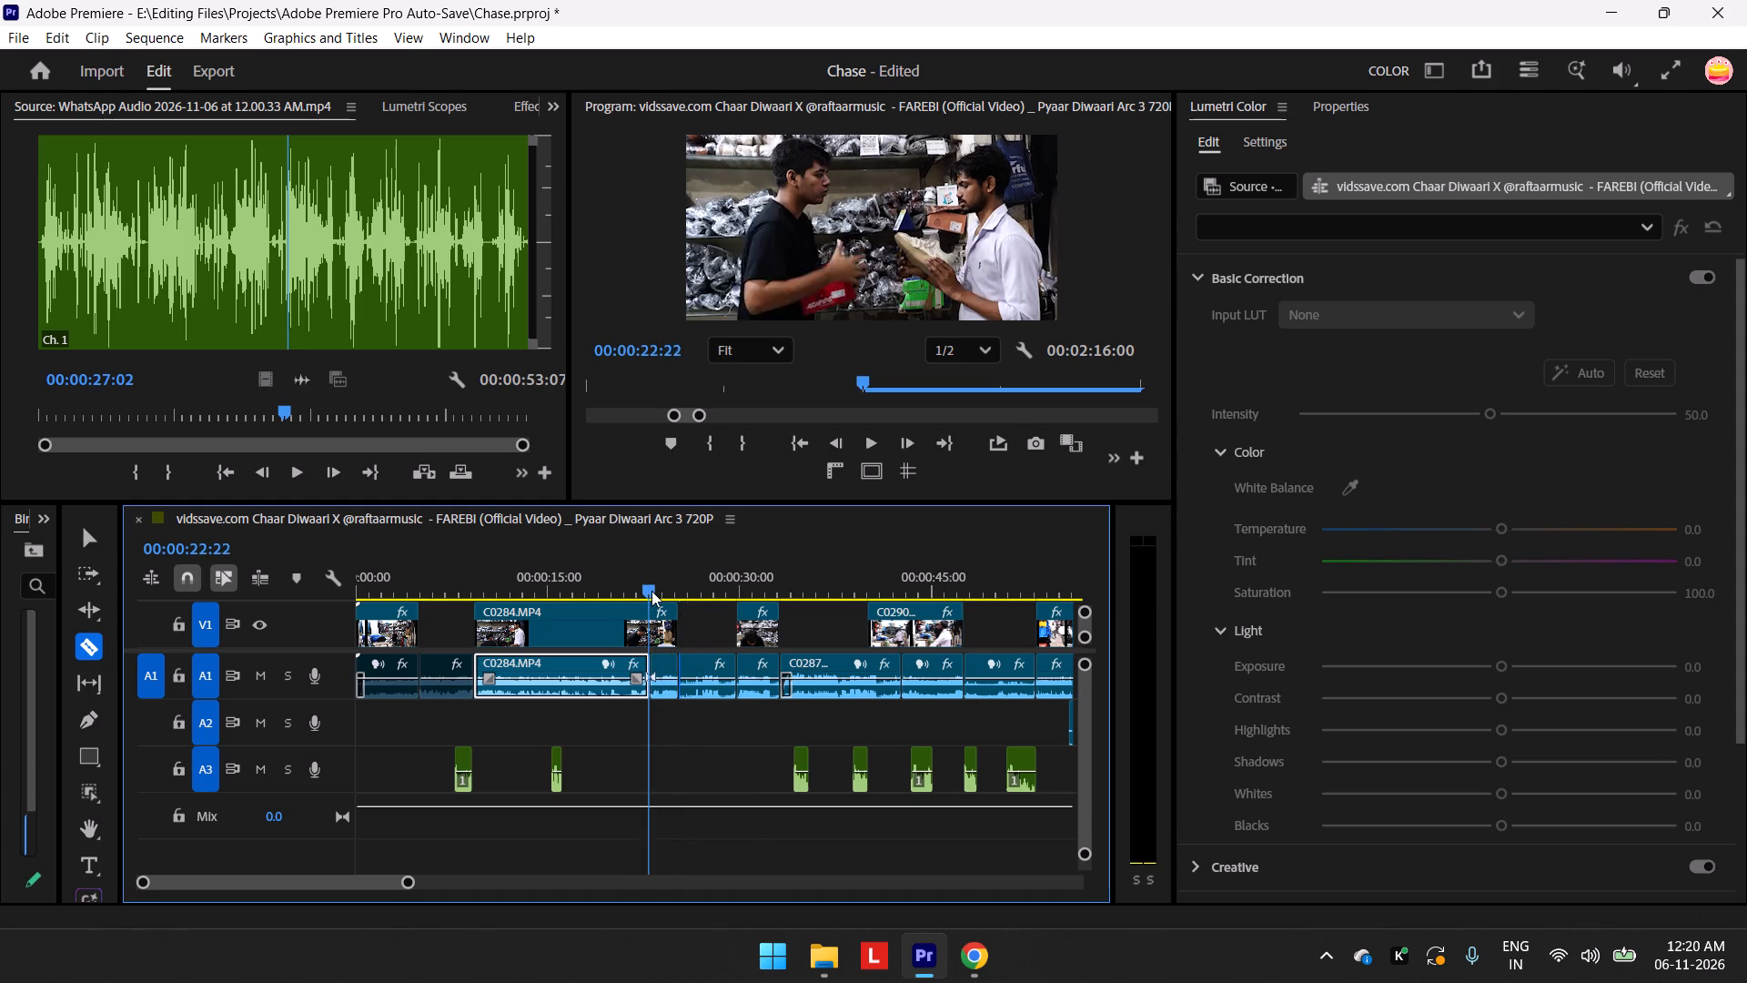
left_click_drag(651, 591, 651, 592)
key("space")
key("space")
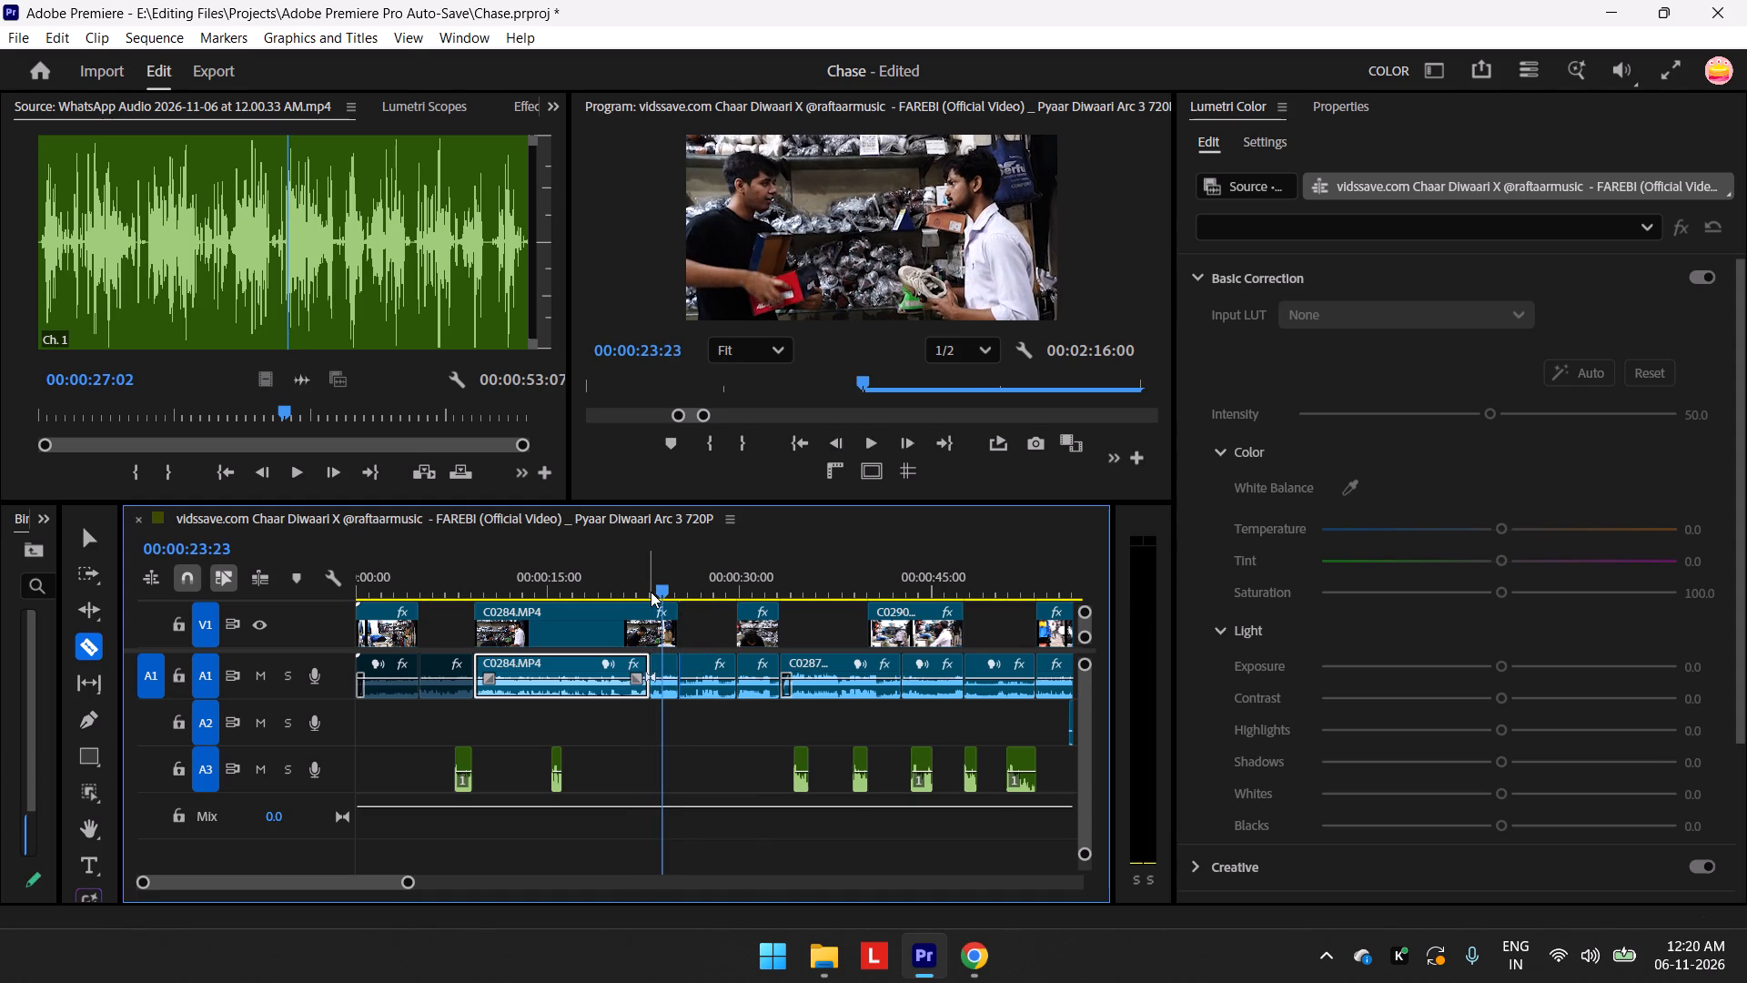
left_click_drag(660, 586, 642, 593)
key("space")
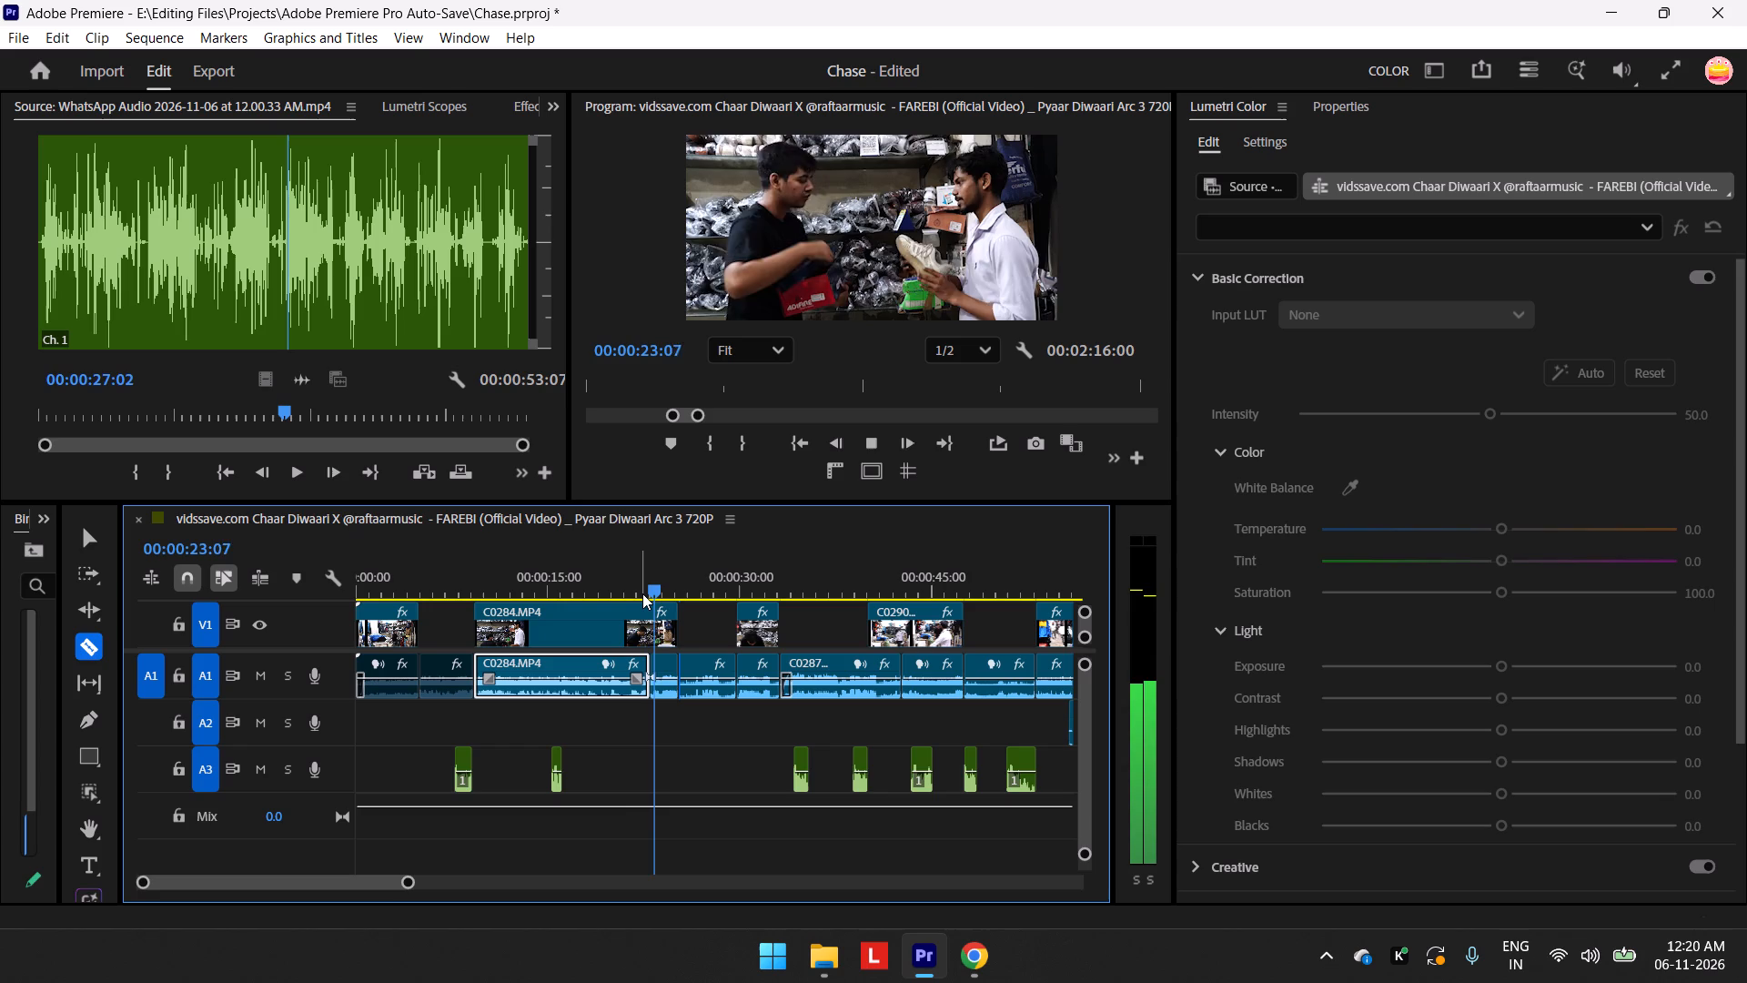
key("space")
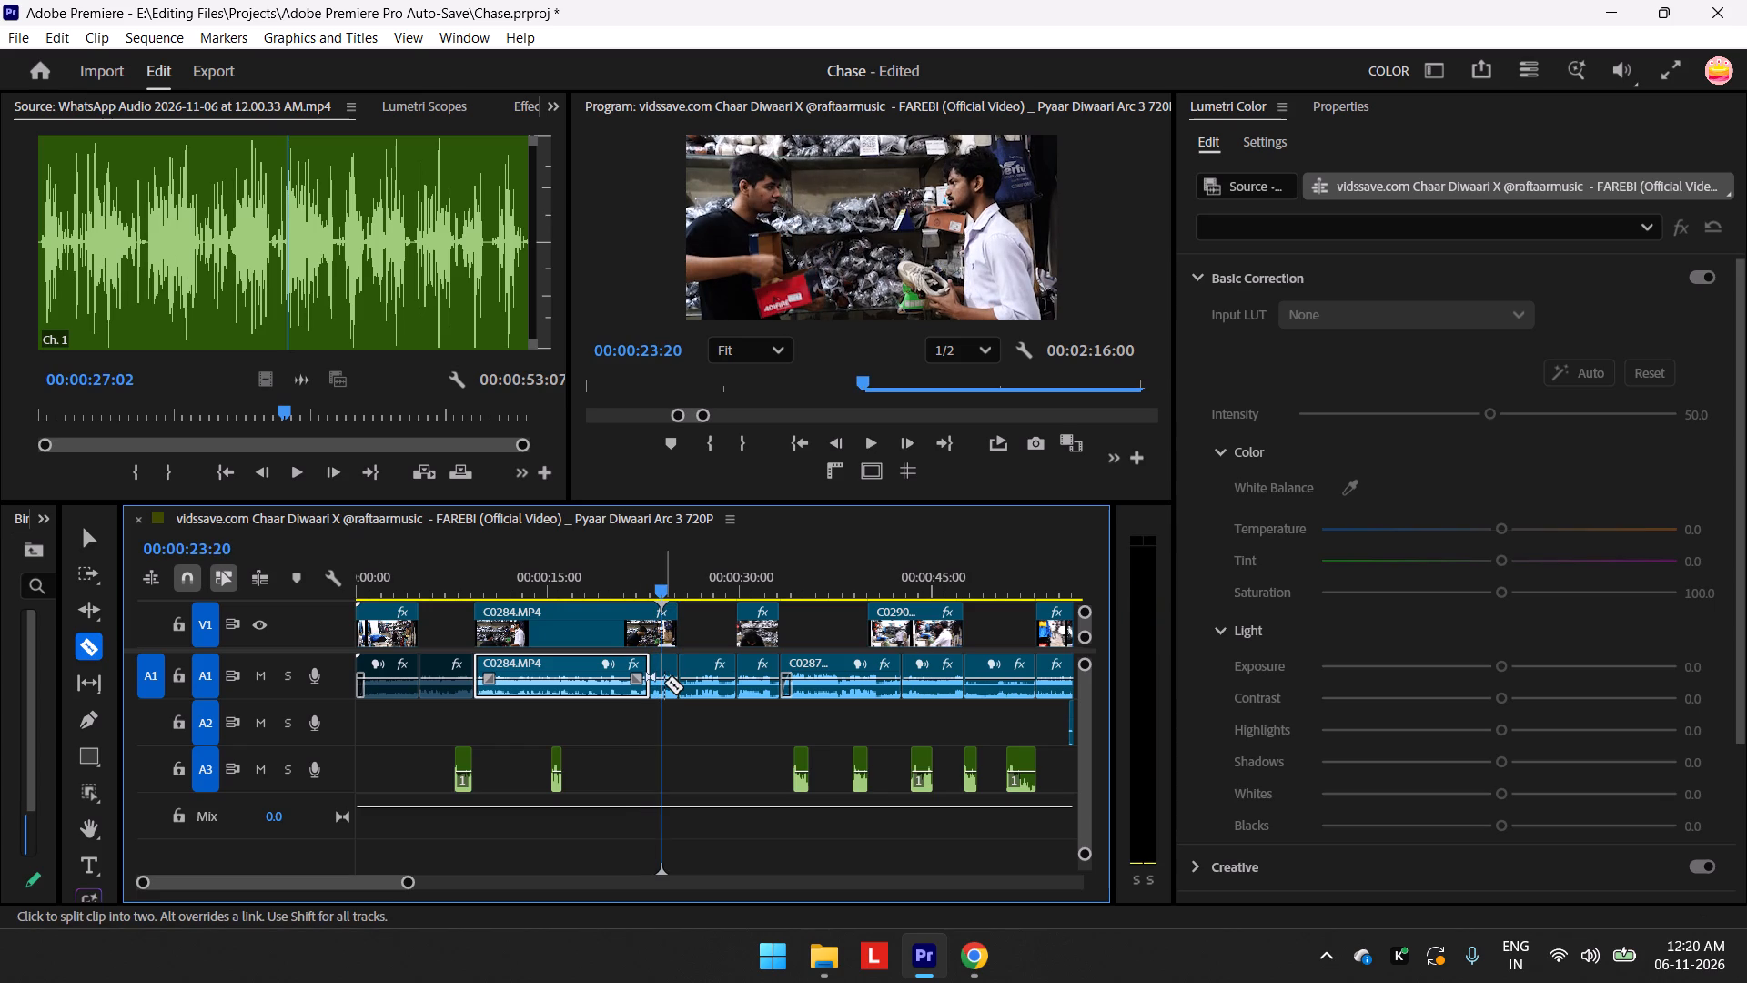
left_click(663, 672)
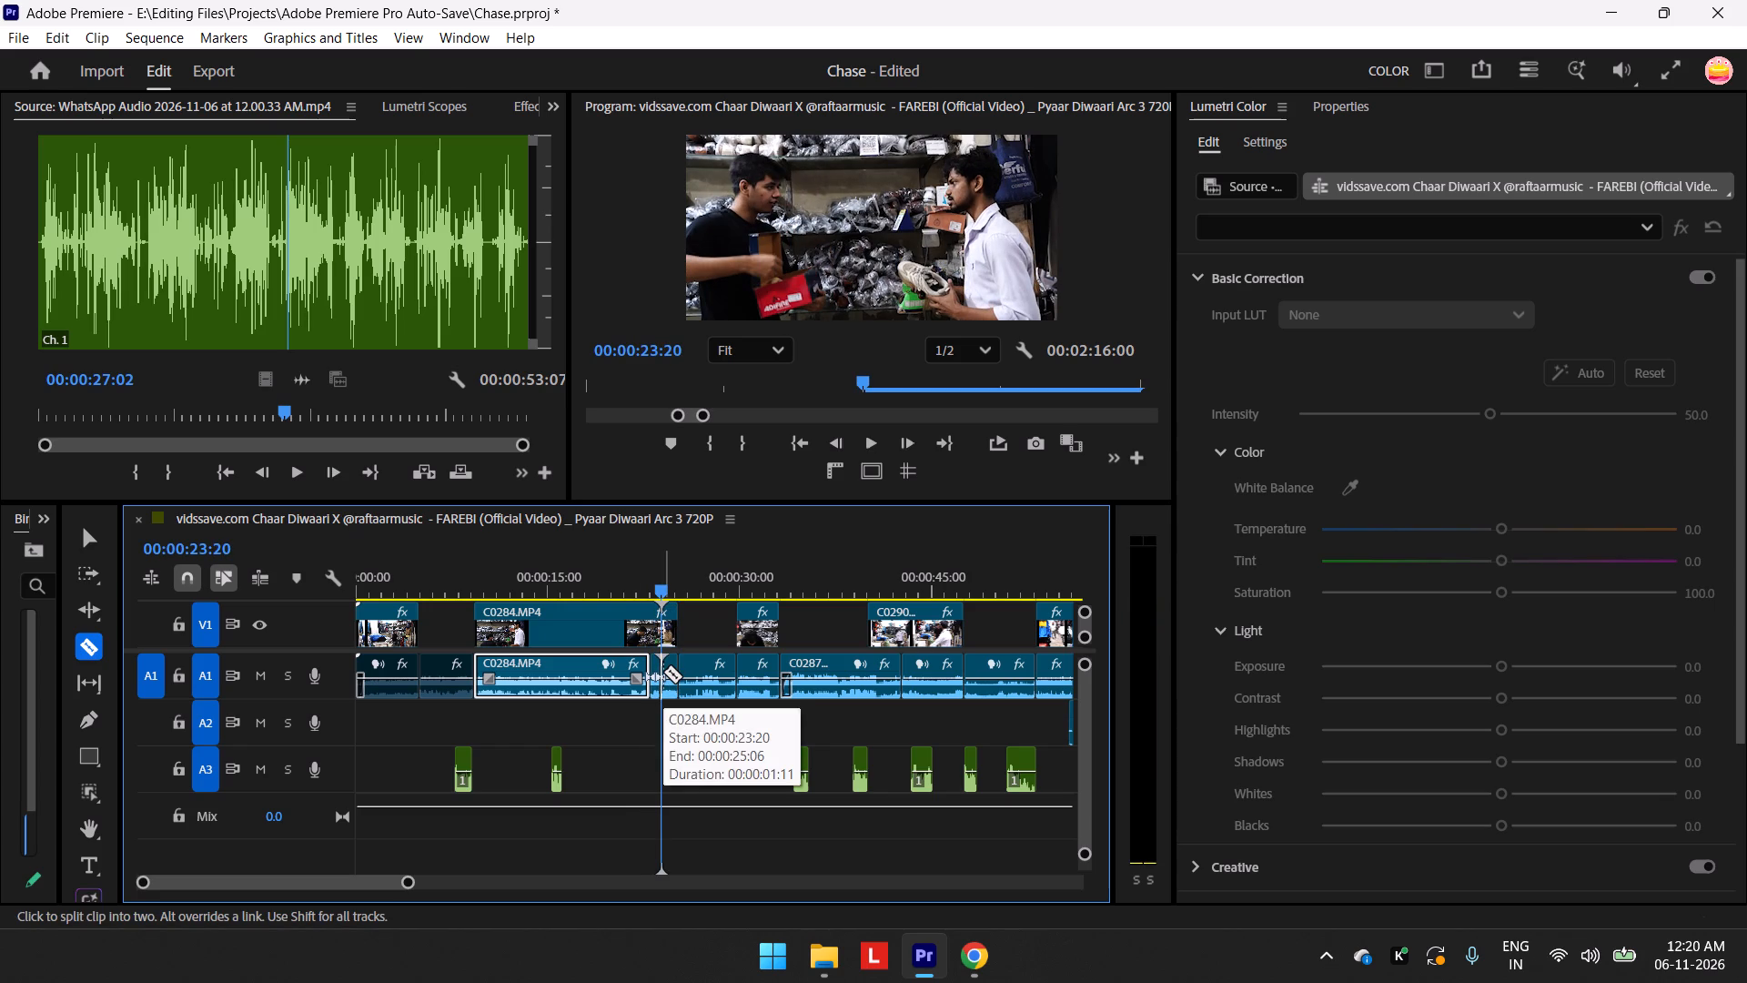
Disable the C0284.MP4 audio pieces on A1 before 00:00:23:01 and after 00:00:23:20, leaving the short middle piece enabled.
key("space")
key("space")
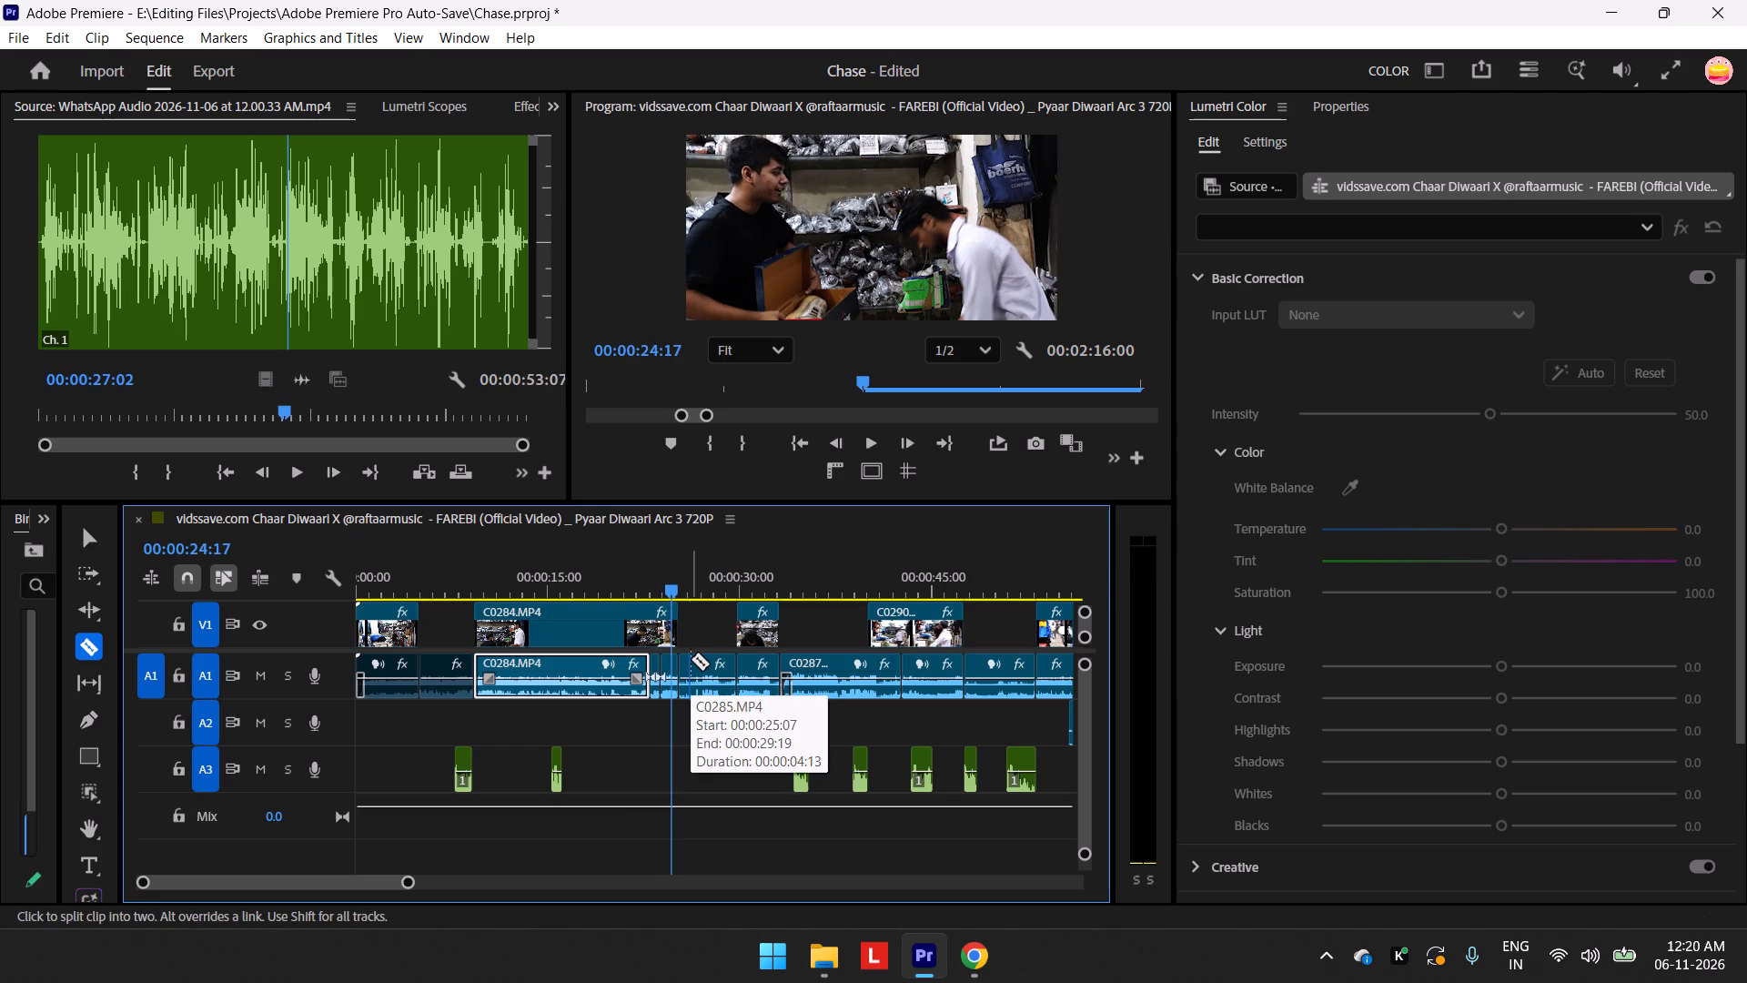
key("v")
left_click(671, 686)
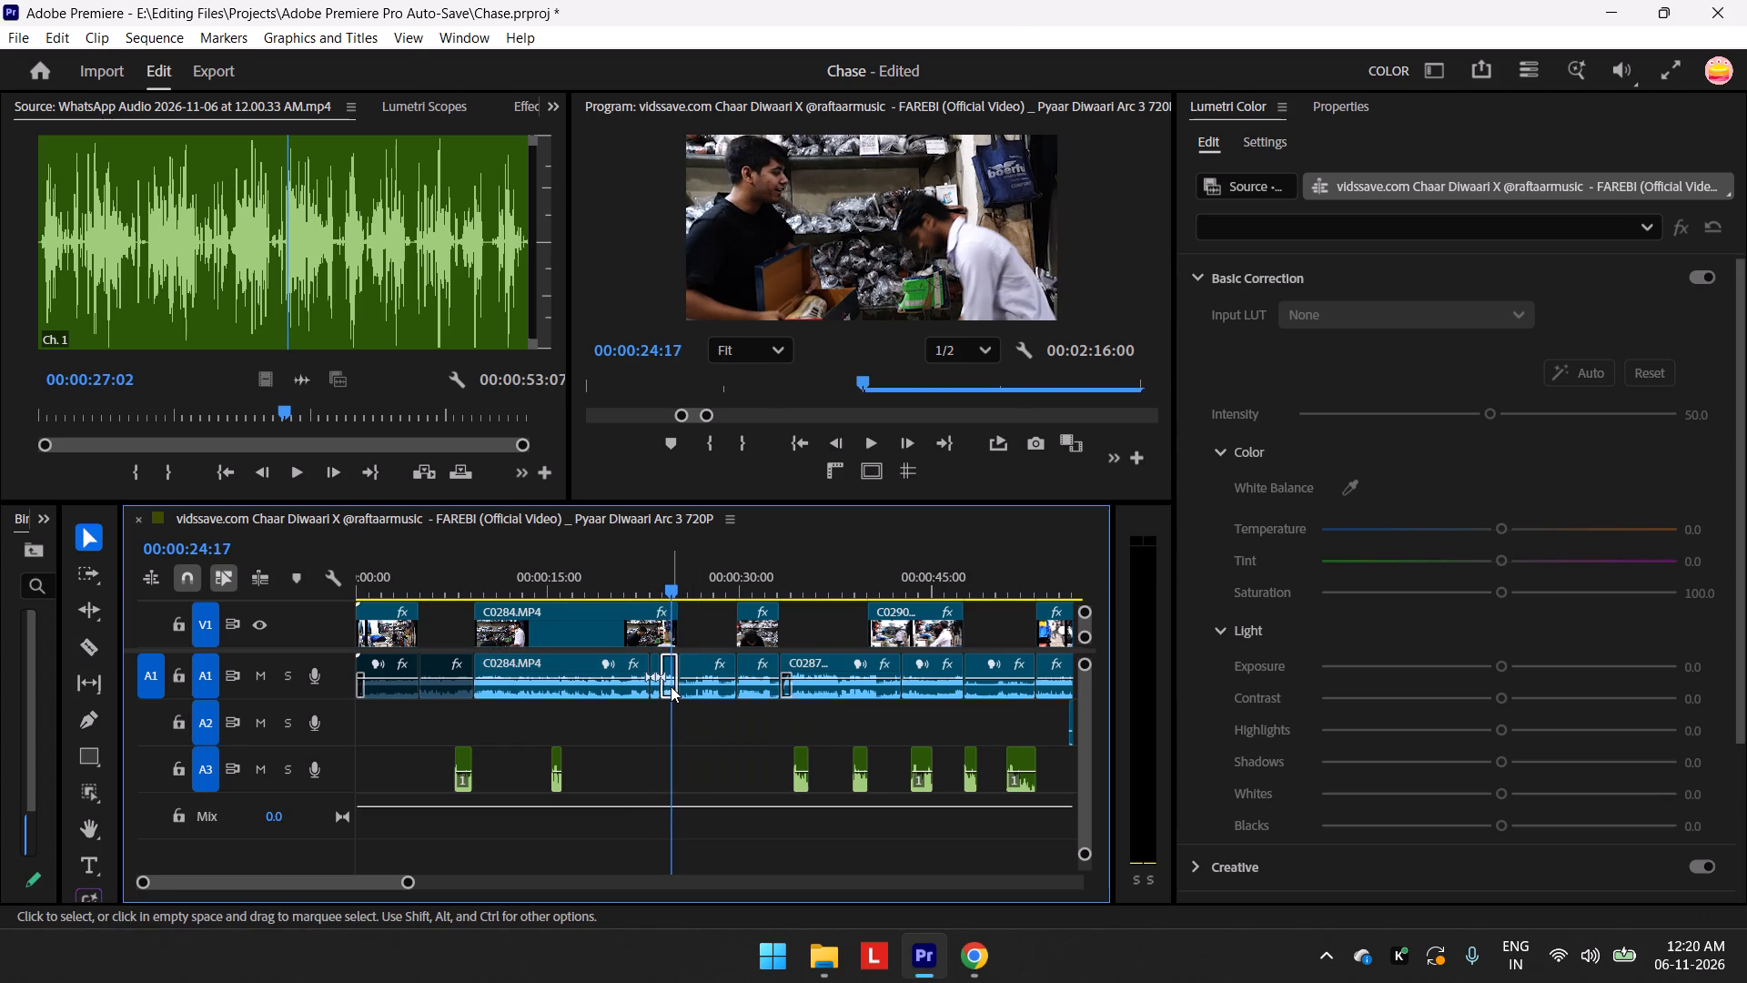
right_click(671, 686)
left_click(783, 419)
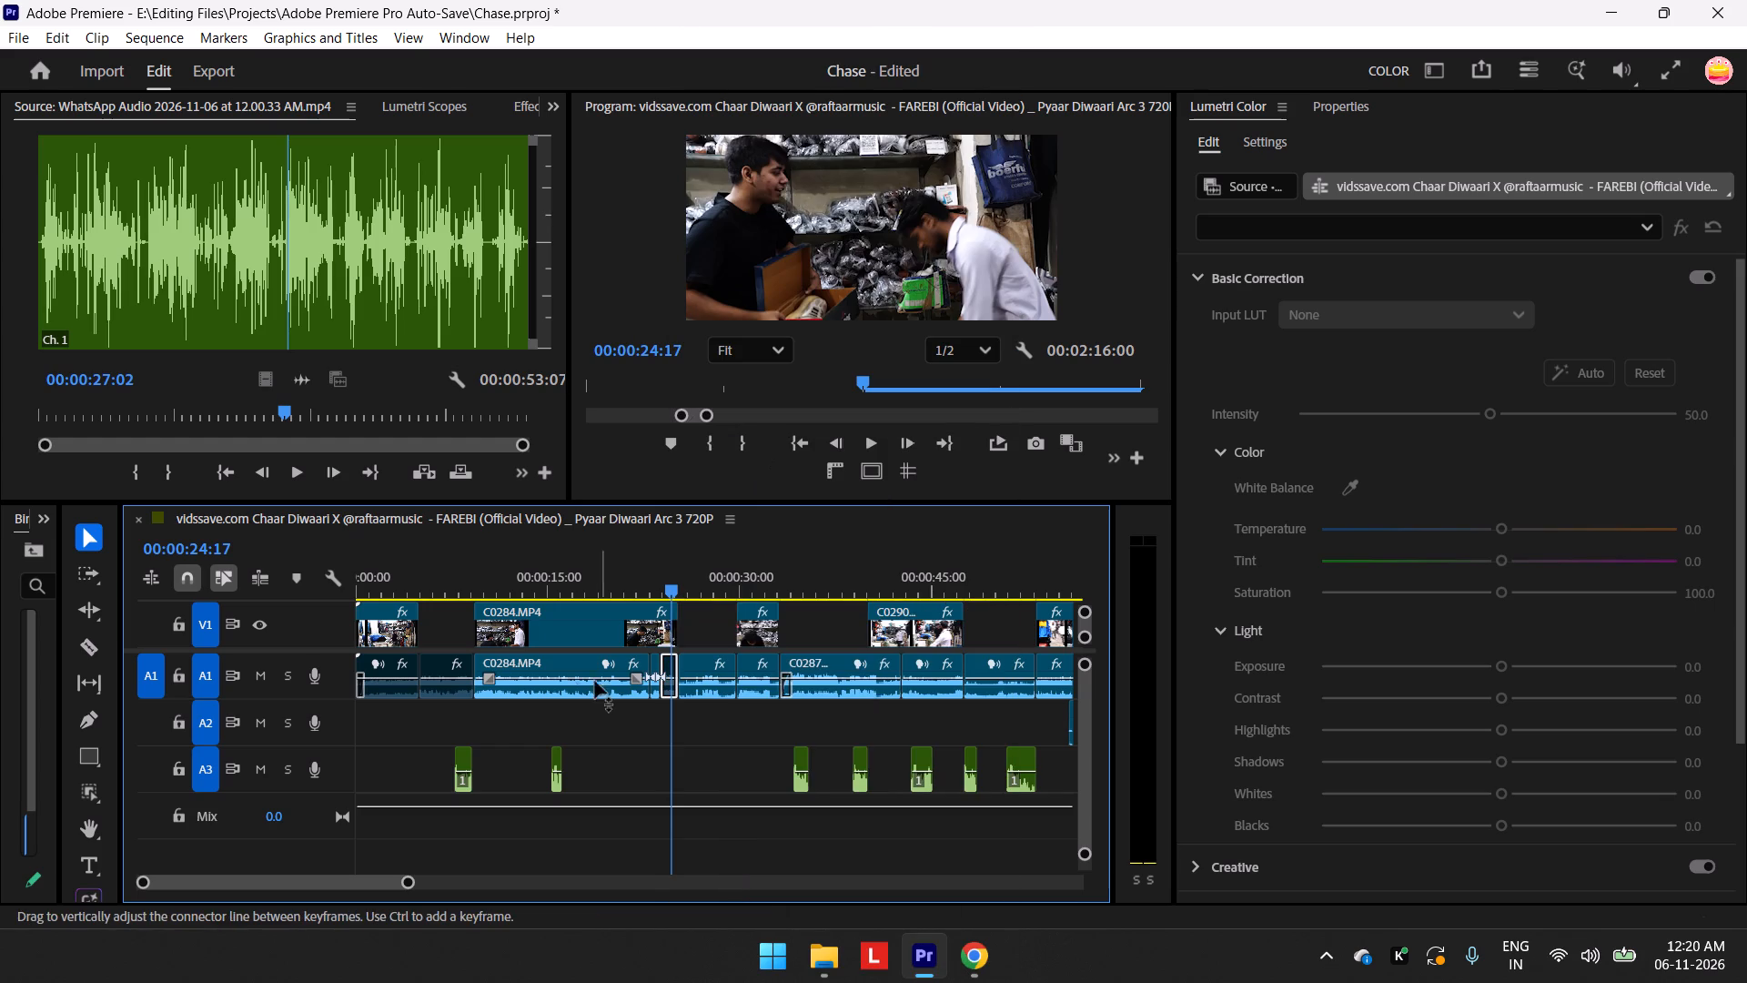
left_click(573, 660)
right_click(573, 660)
left_click(695, 430)
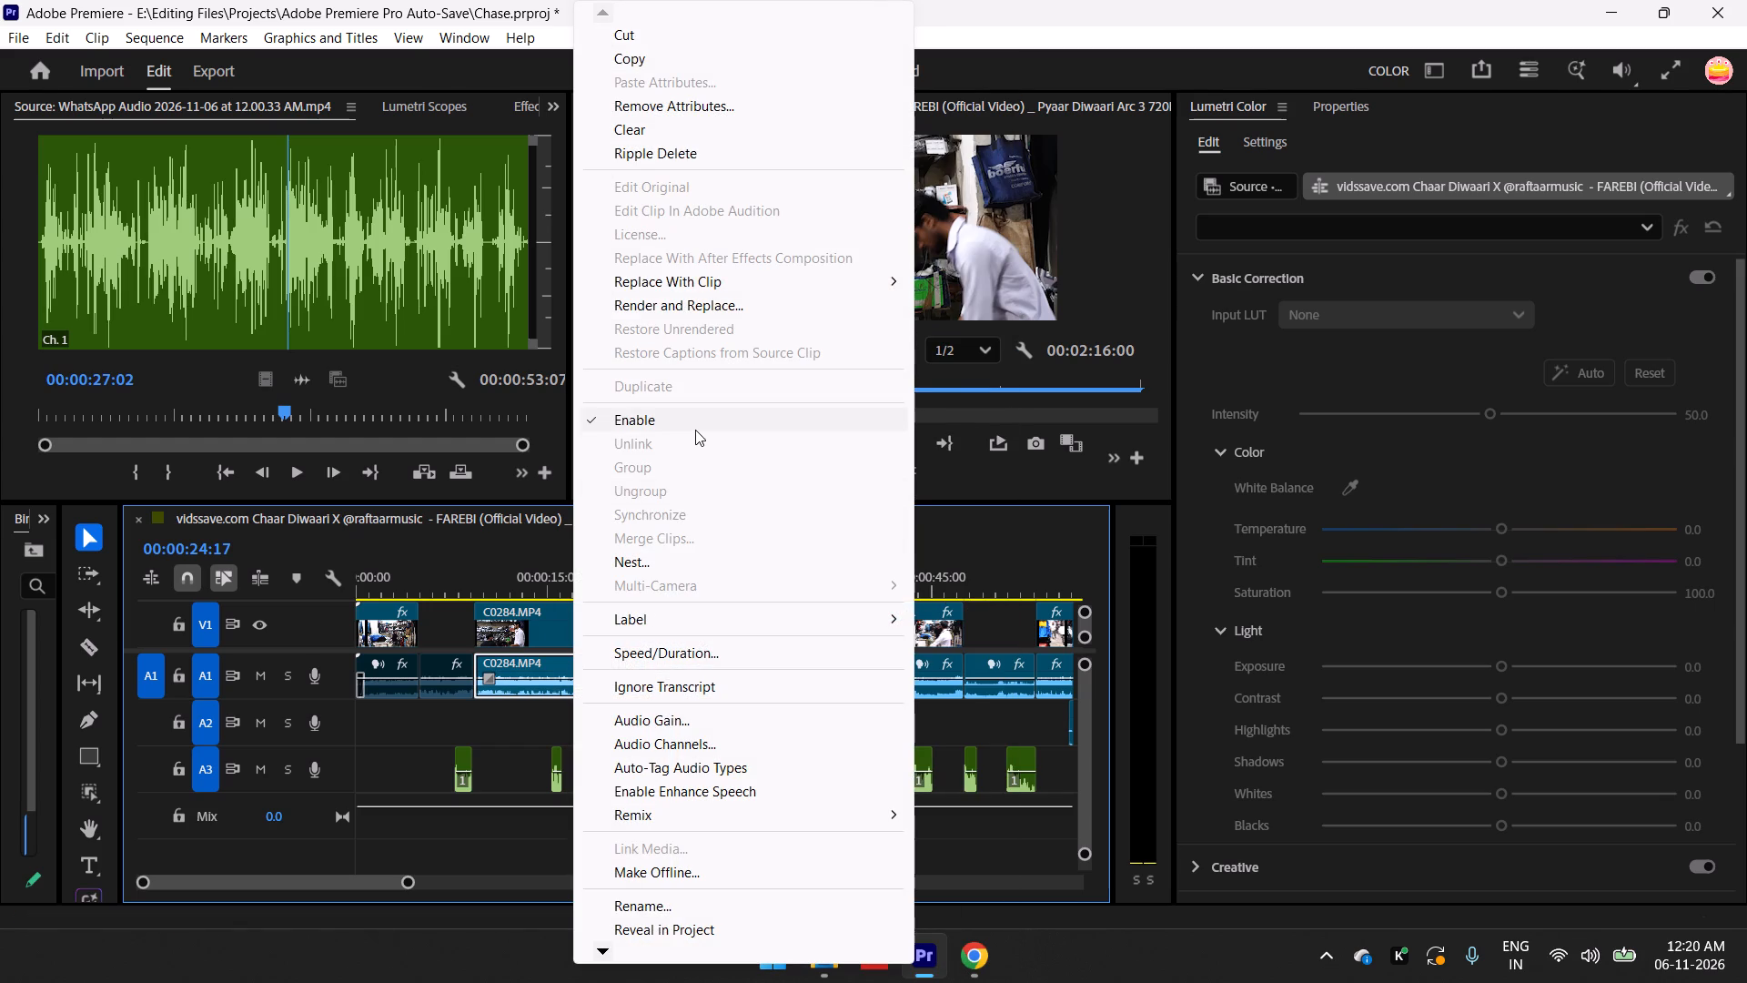
Play back the kept C0284.MP4 audio piece, and listen to the C0285.MP4 clip up to 00:00:29:00.
left_click_drag(672, 591, 647, 598)
key("space")
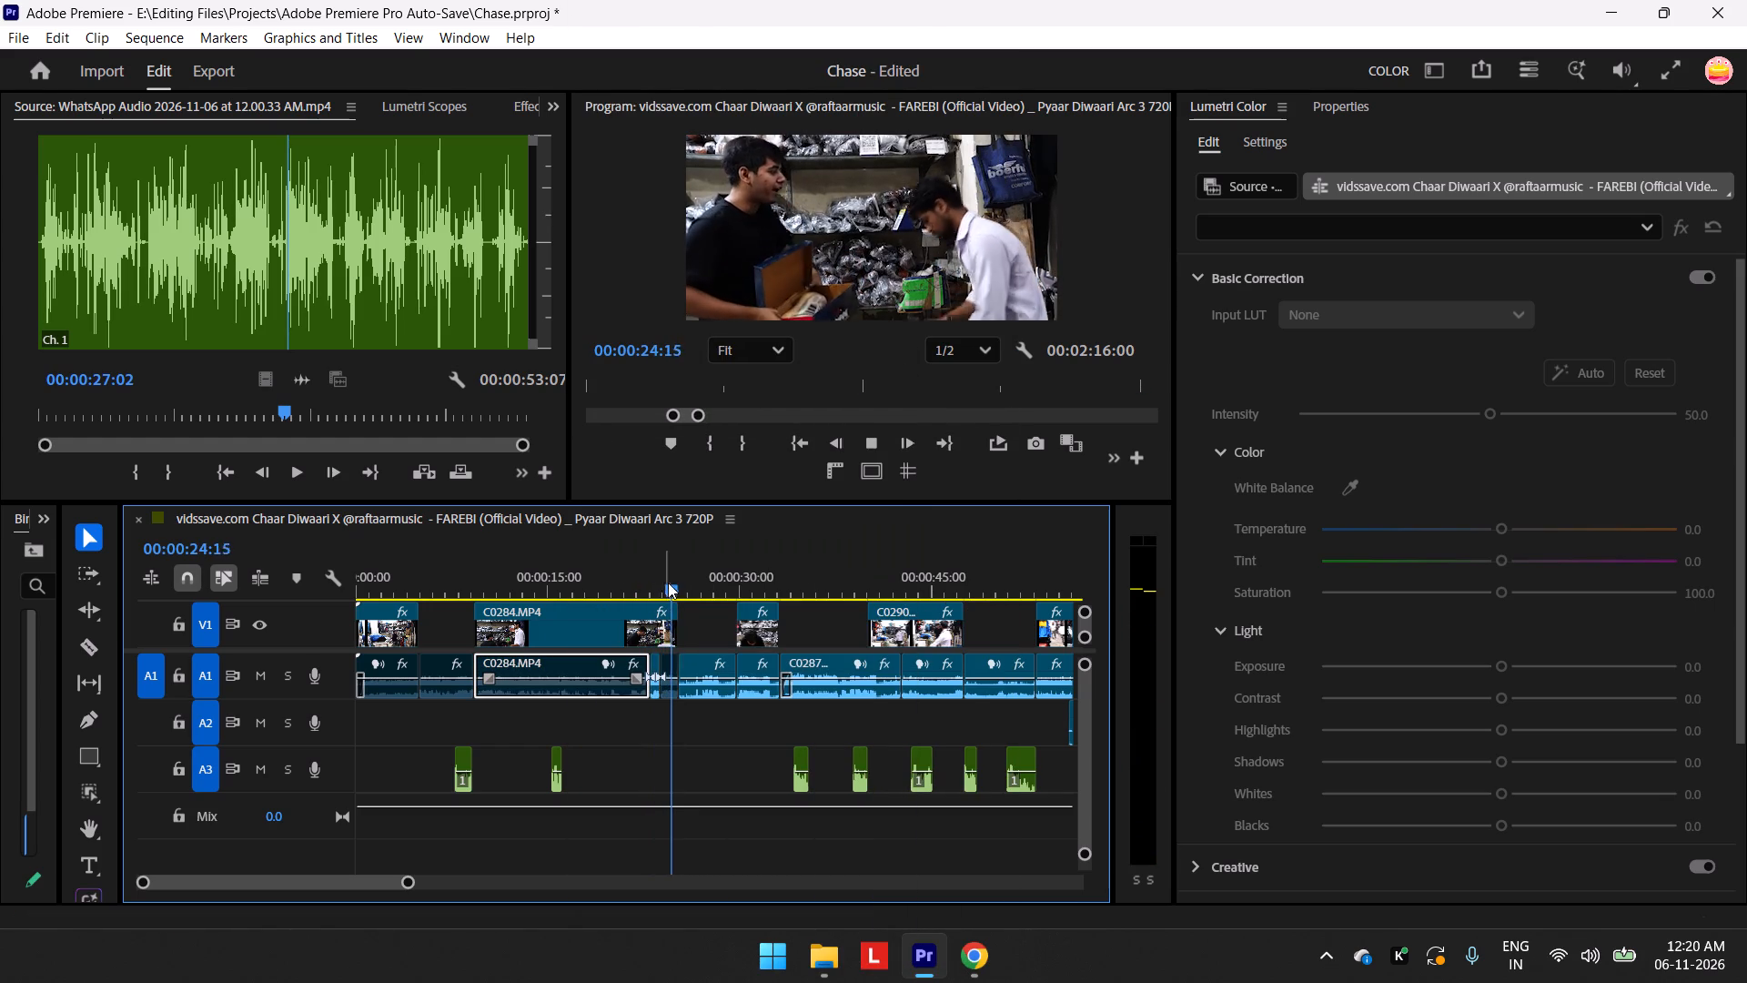
key("space")
left_click_drag(674, 586, 678, 625)
key("space")
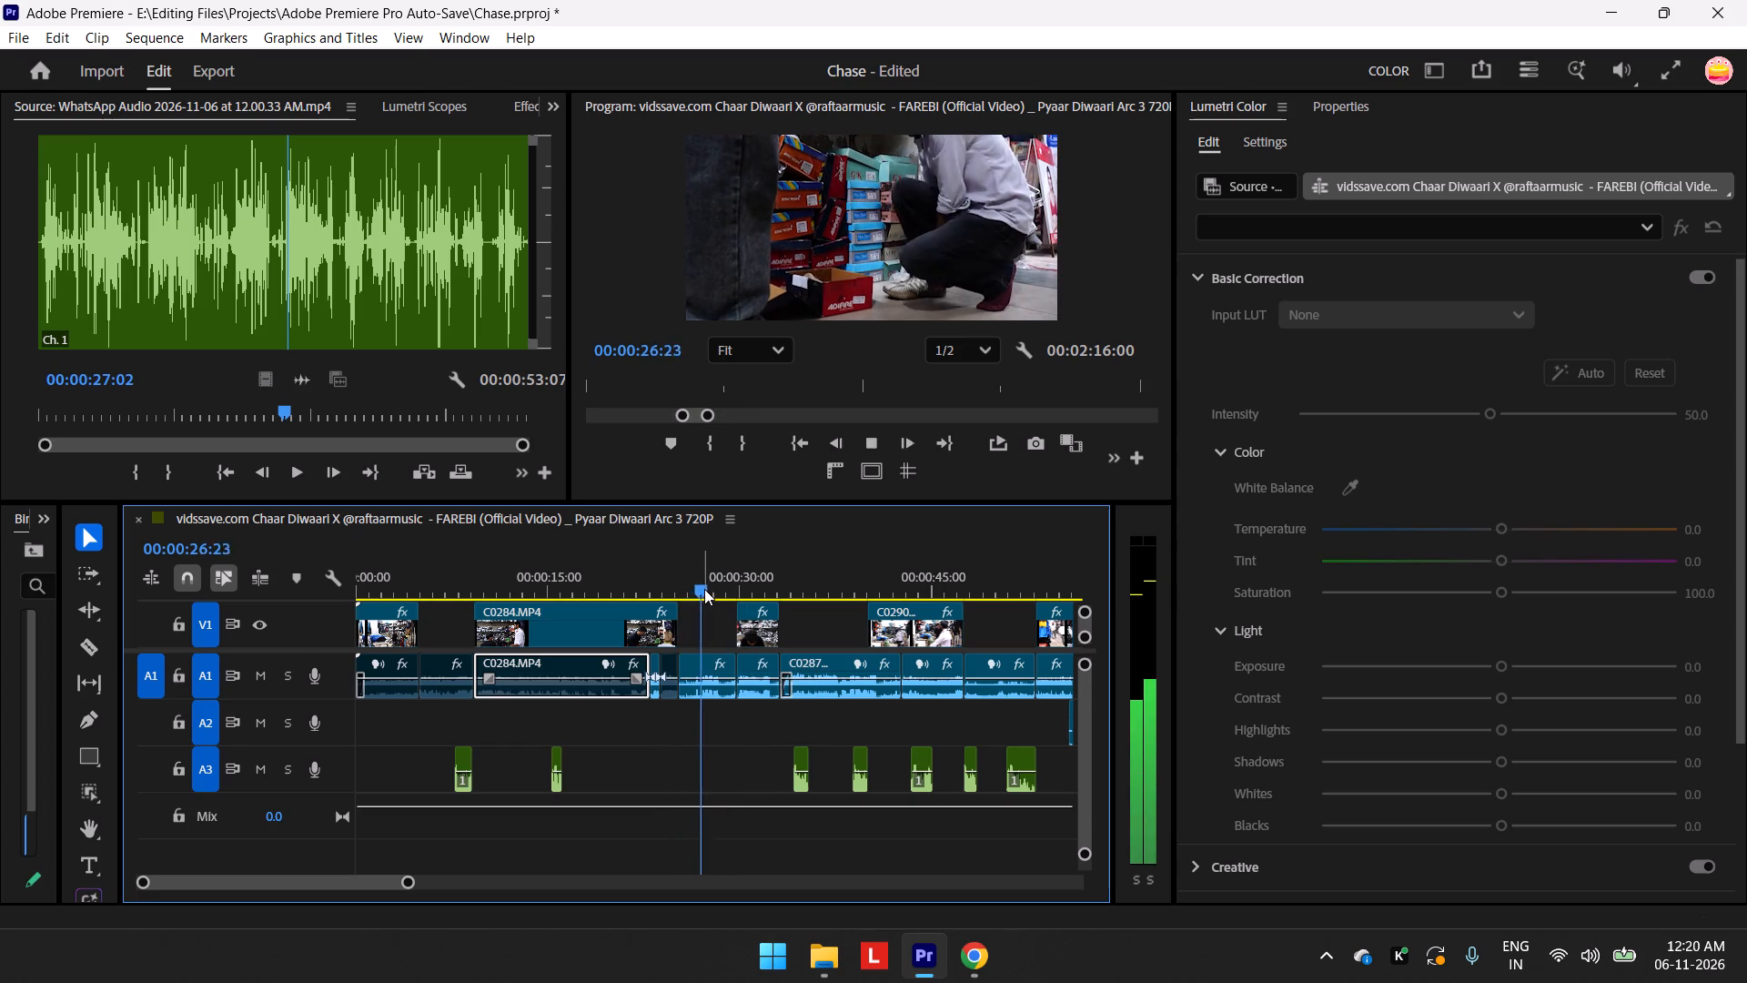
key("space")
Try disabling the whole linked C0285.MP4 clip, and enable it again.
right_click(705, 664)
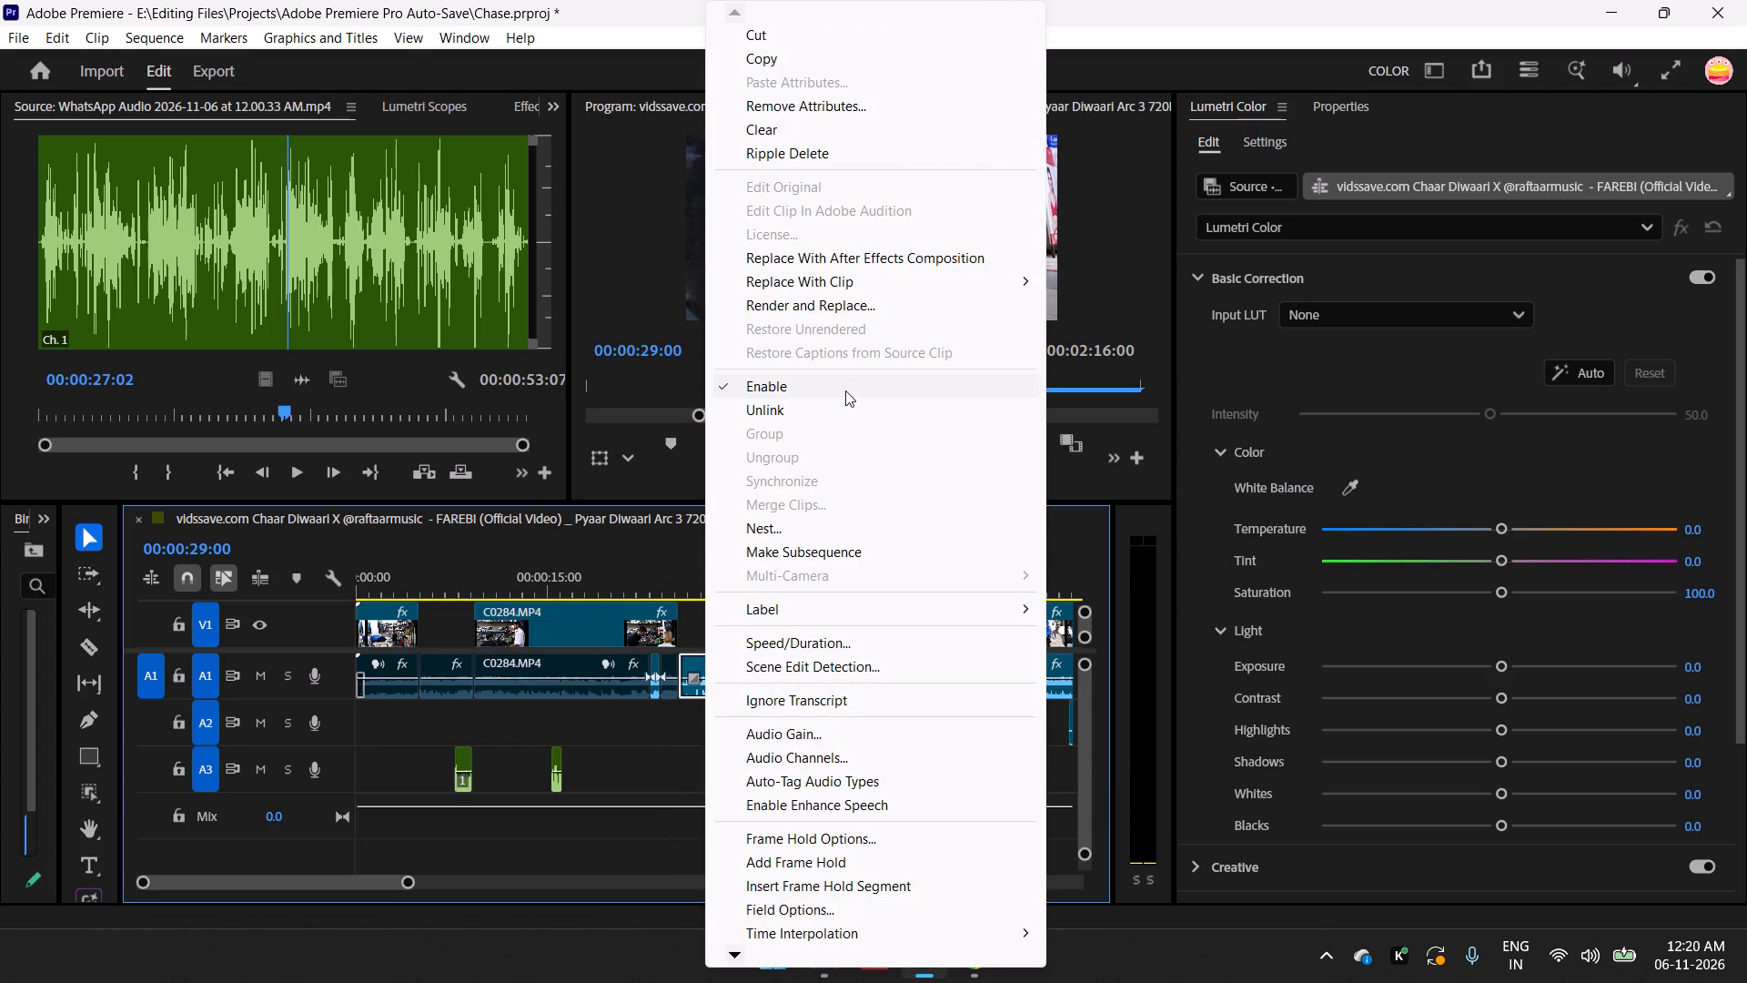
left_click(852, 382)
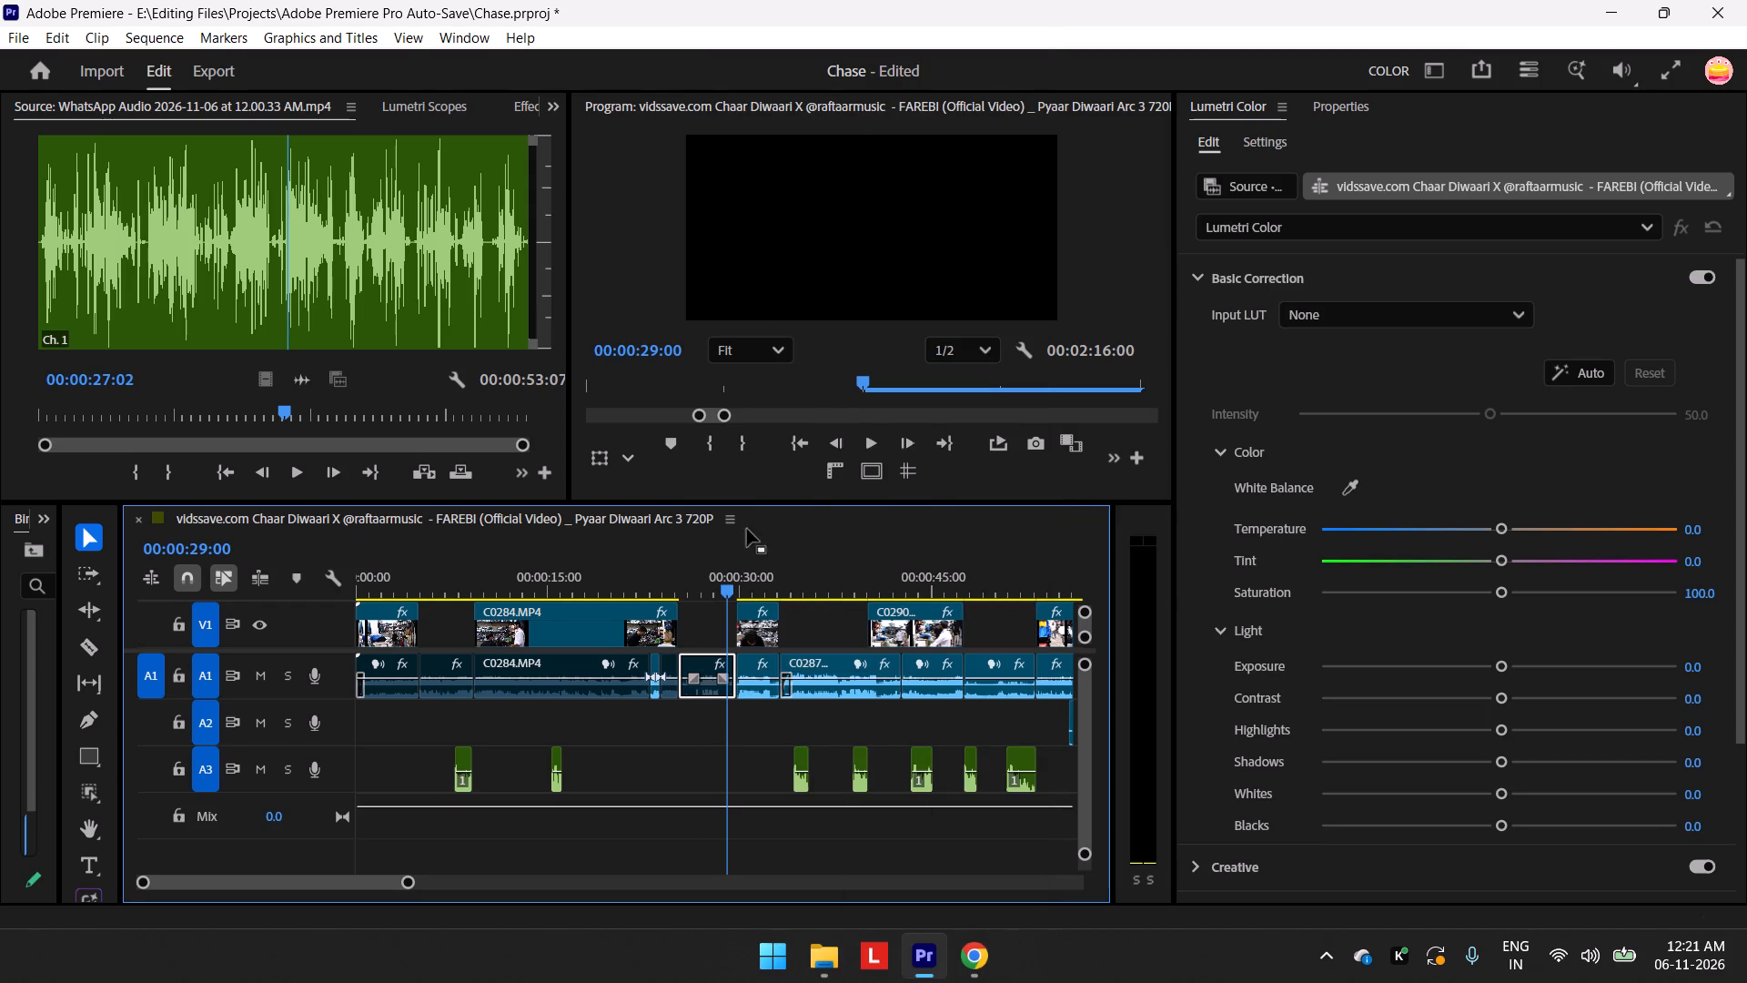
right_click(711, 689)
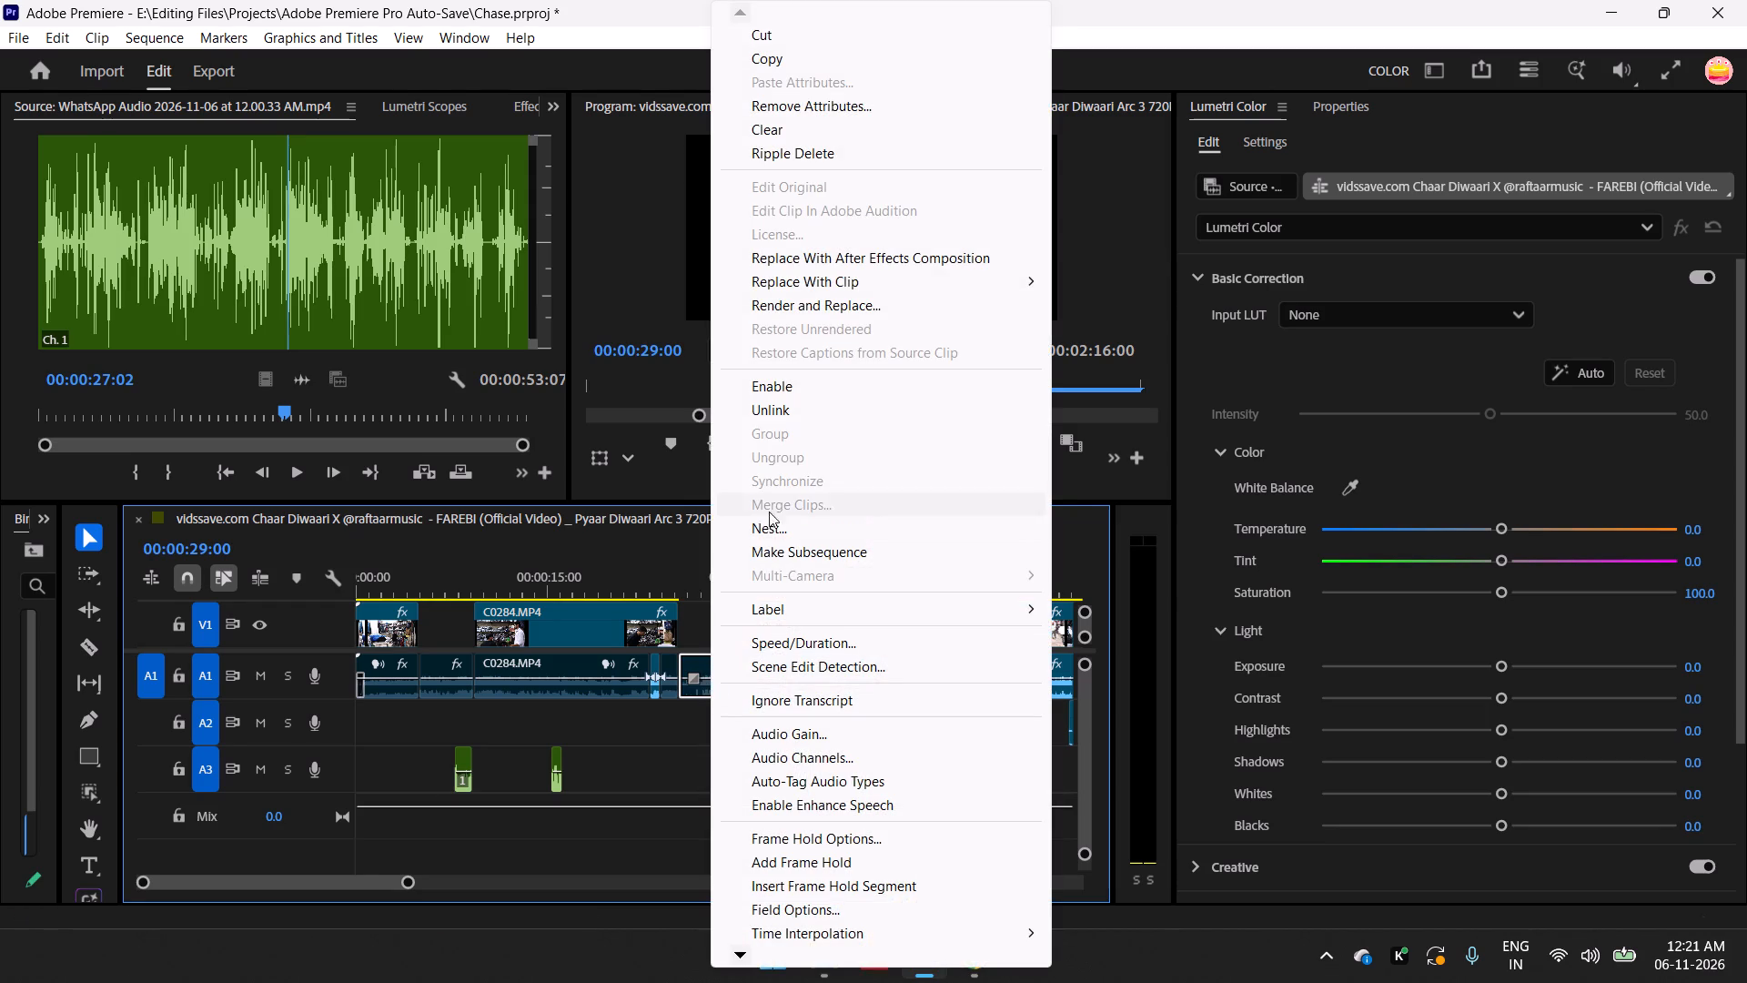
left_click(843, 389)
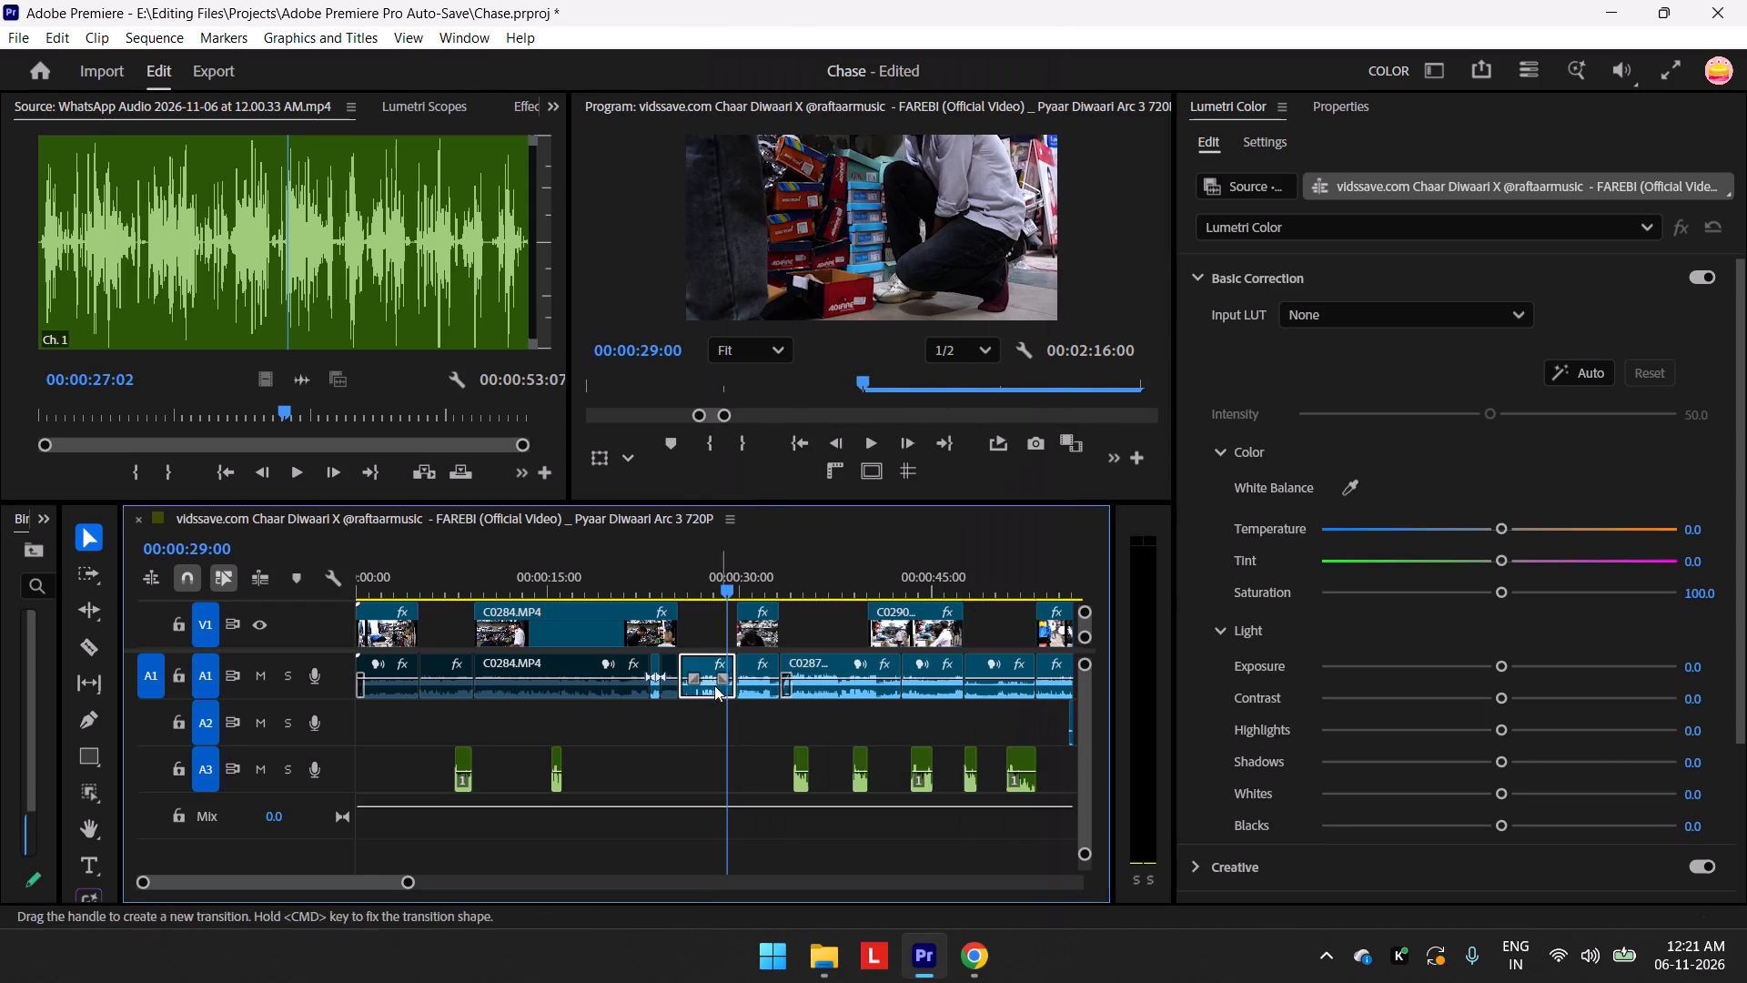
Unlink the C0285.MP4 audio from its video, and disable only the audio clip on A1.
right_click(704, 696)
left_click(841, 406)
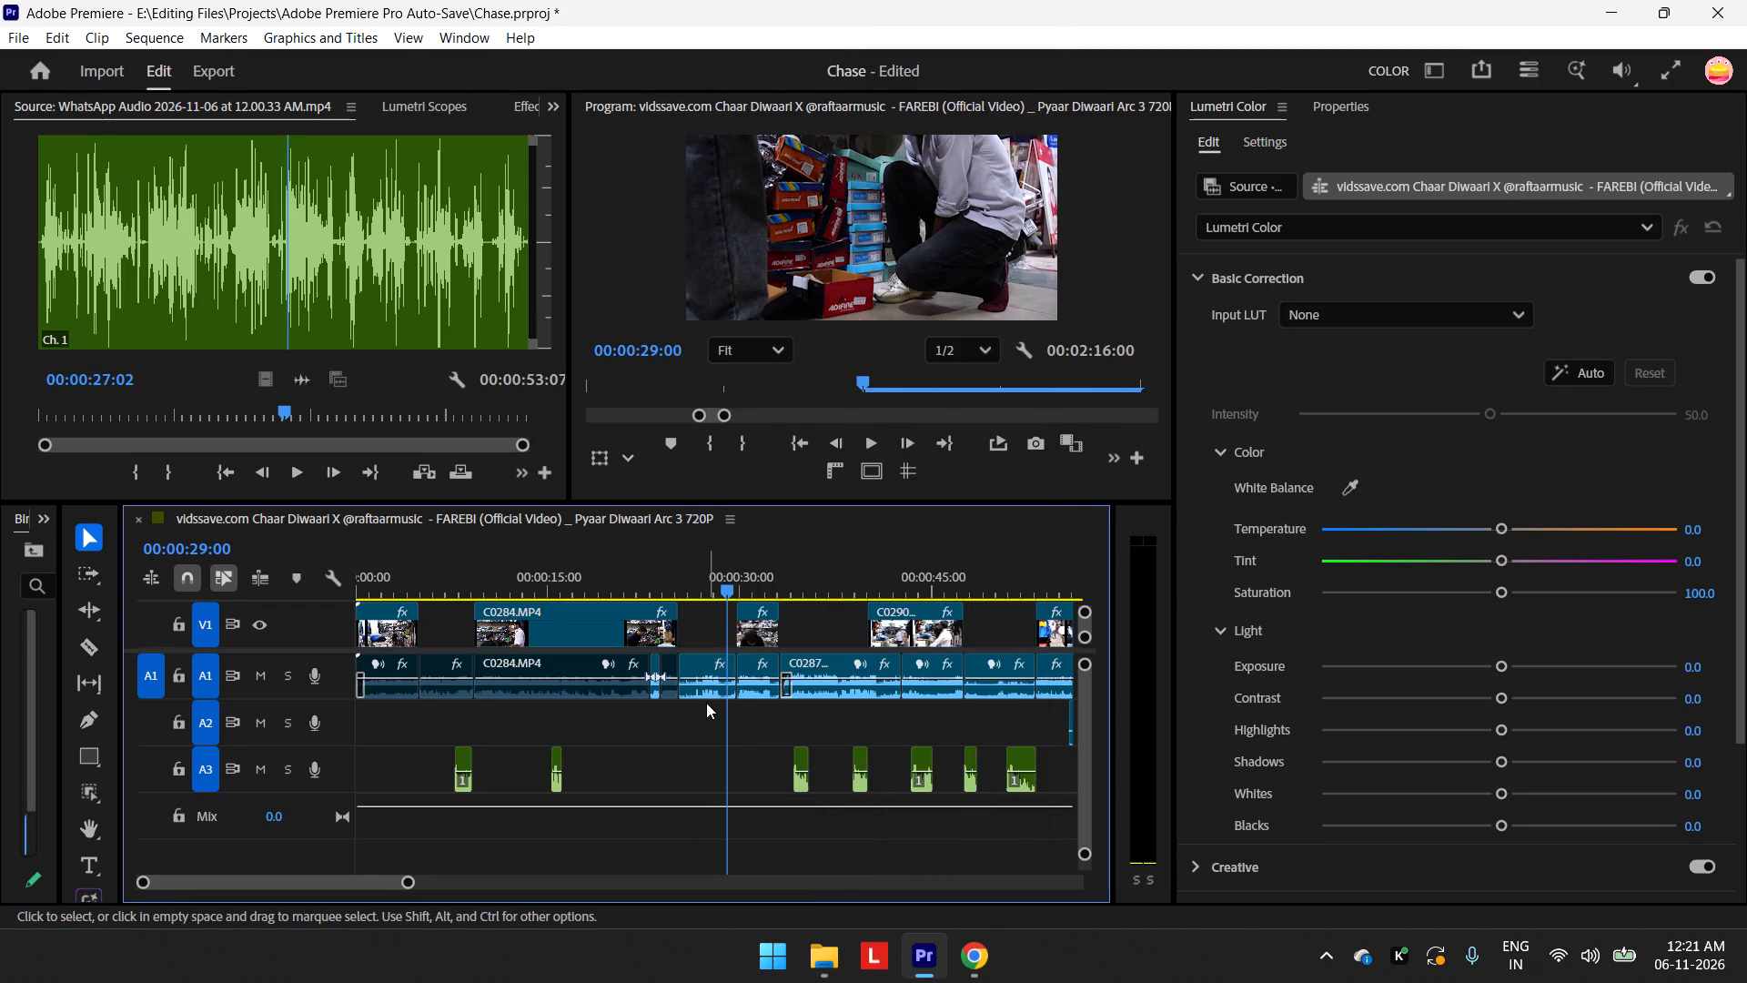
left_click(713, 685)
right_click(713, 685)
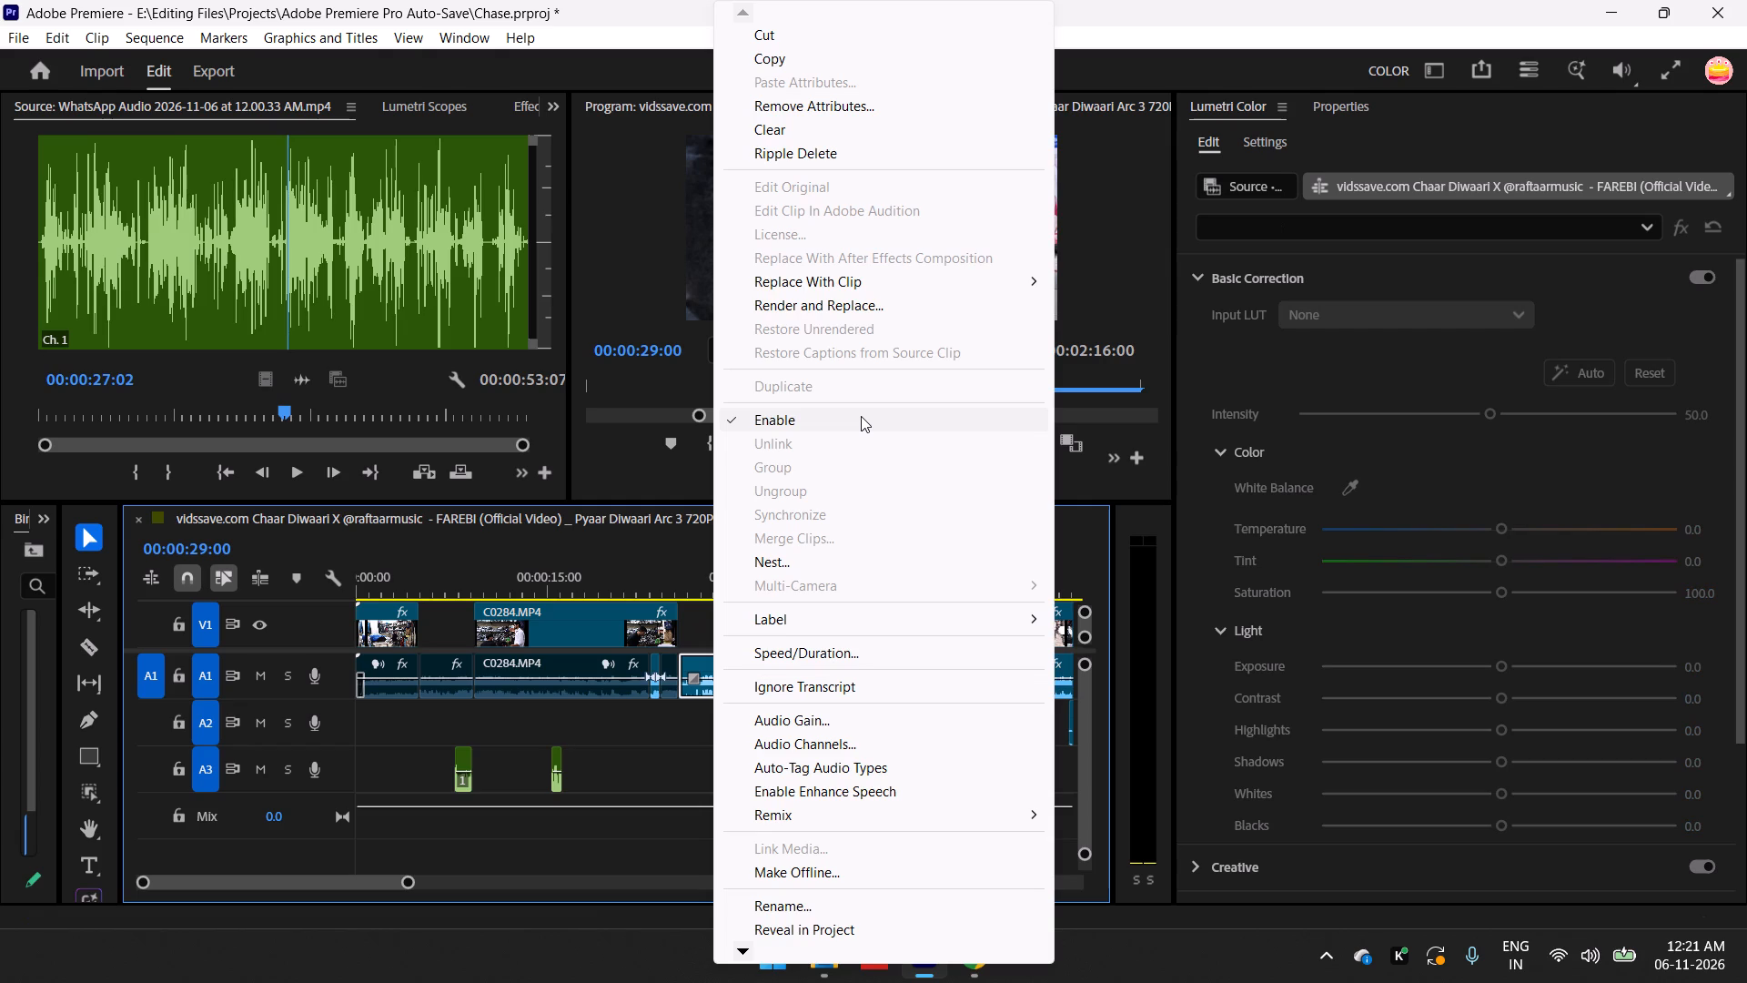
left_click(861, 416)
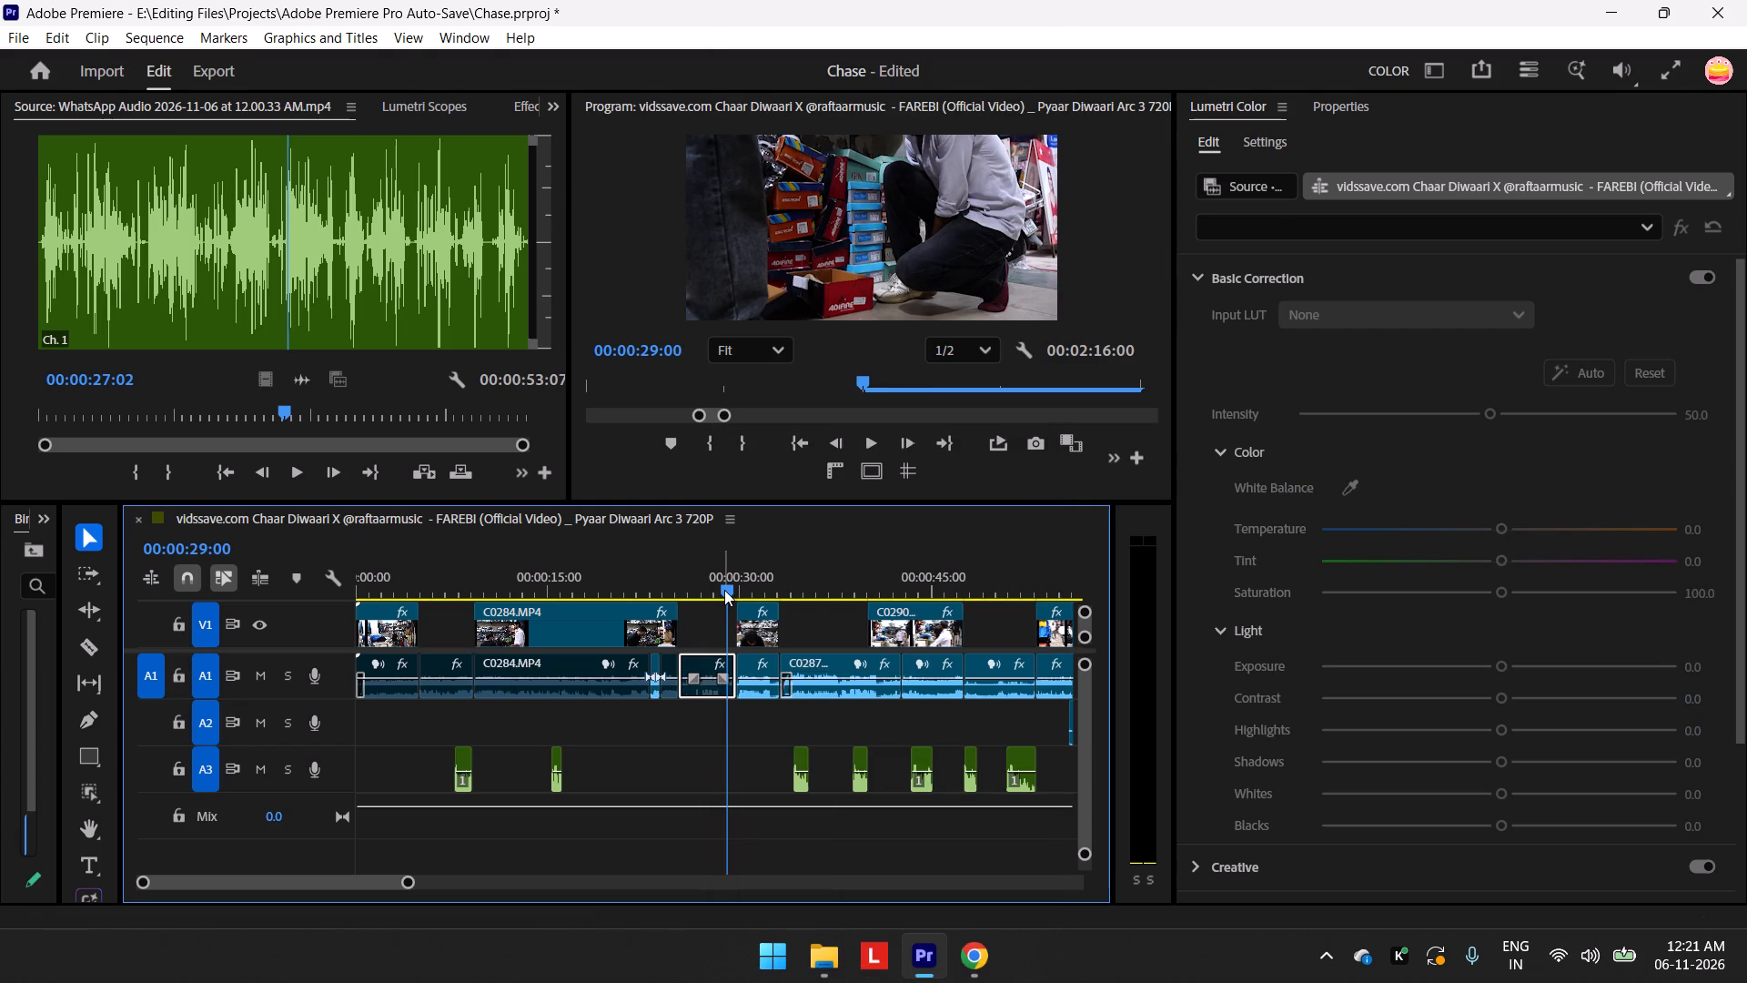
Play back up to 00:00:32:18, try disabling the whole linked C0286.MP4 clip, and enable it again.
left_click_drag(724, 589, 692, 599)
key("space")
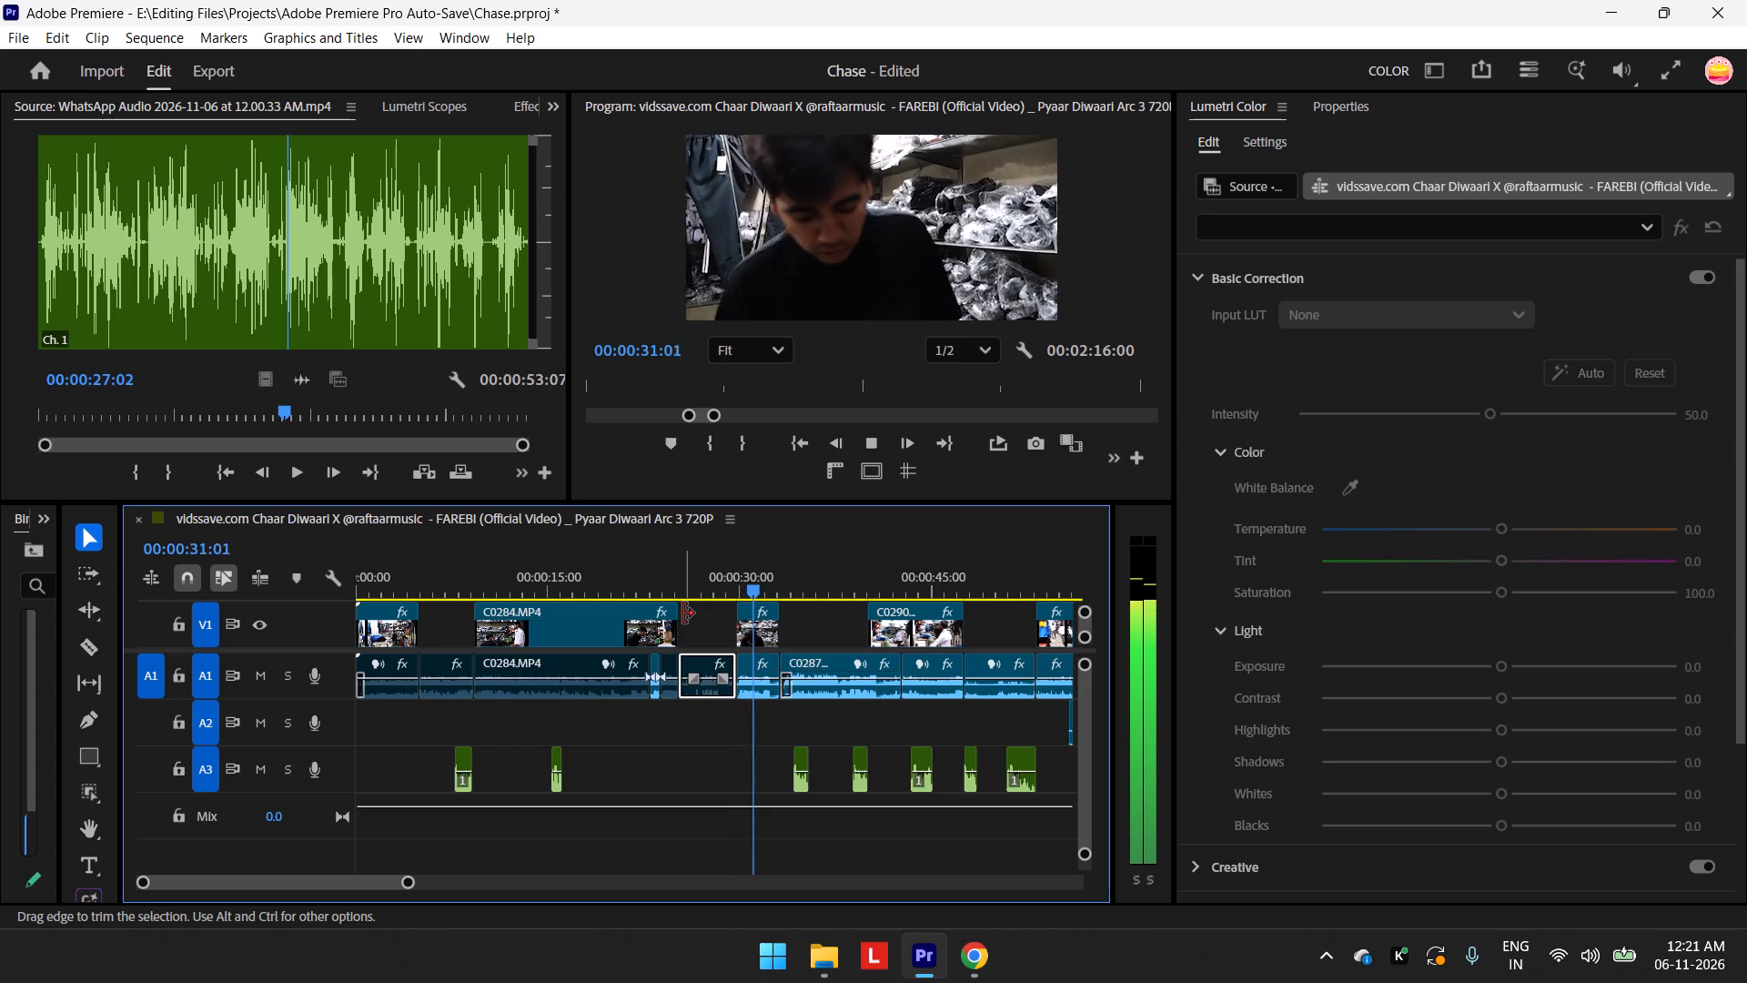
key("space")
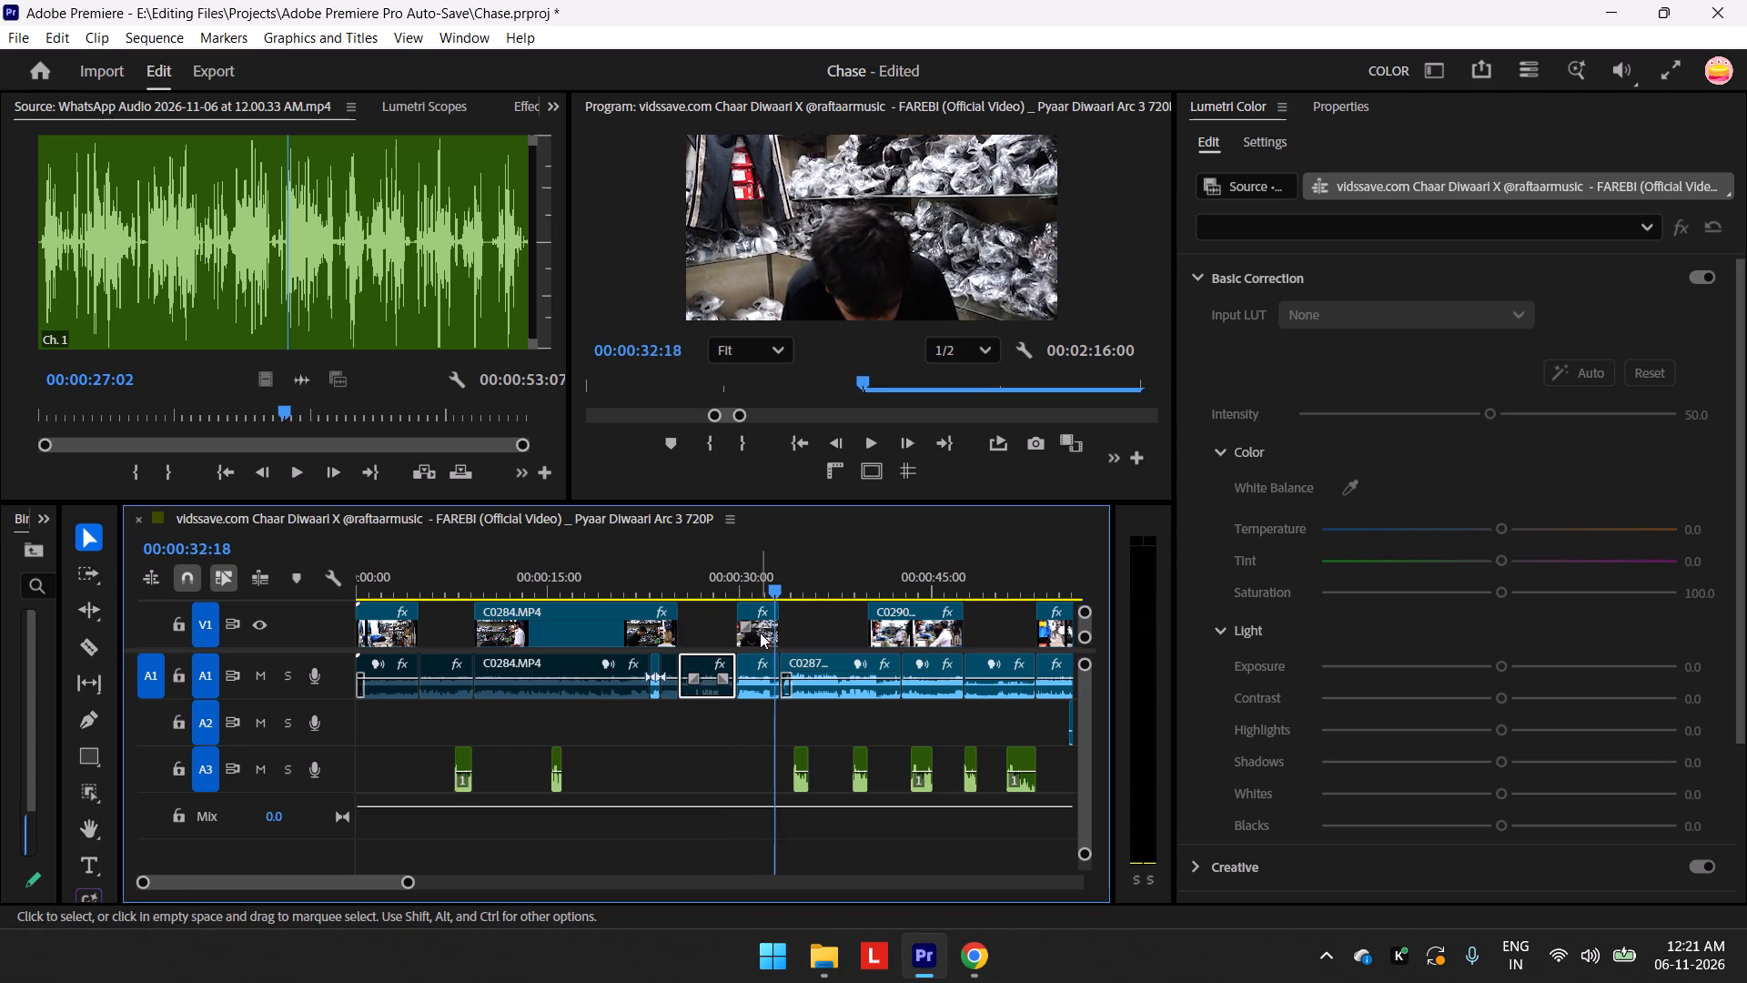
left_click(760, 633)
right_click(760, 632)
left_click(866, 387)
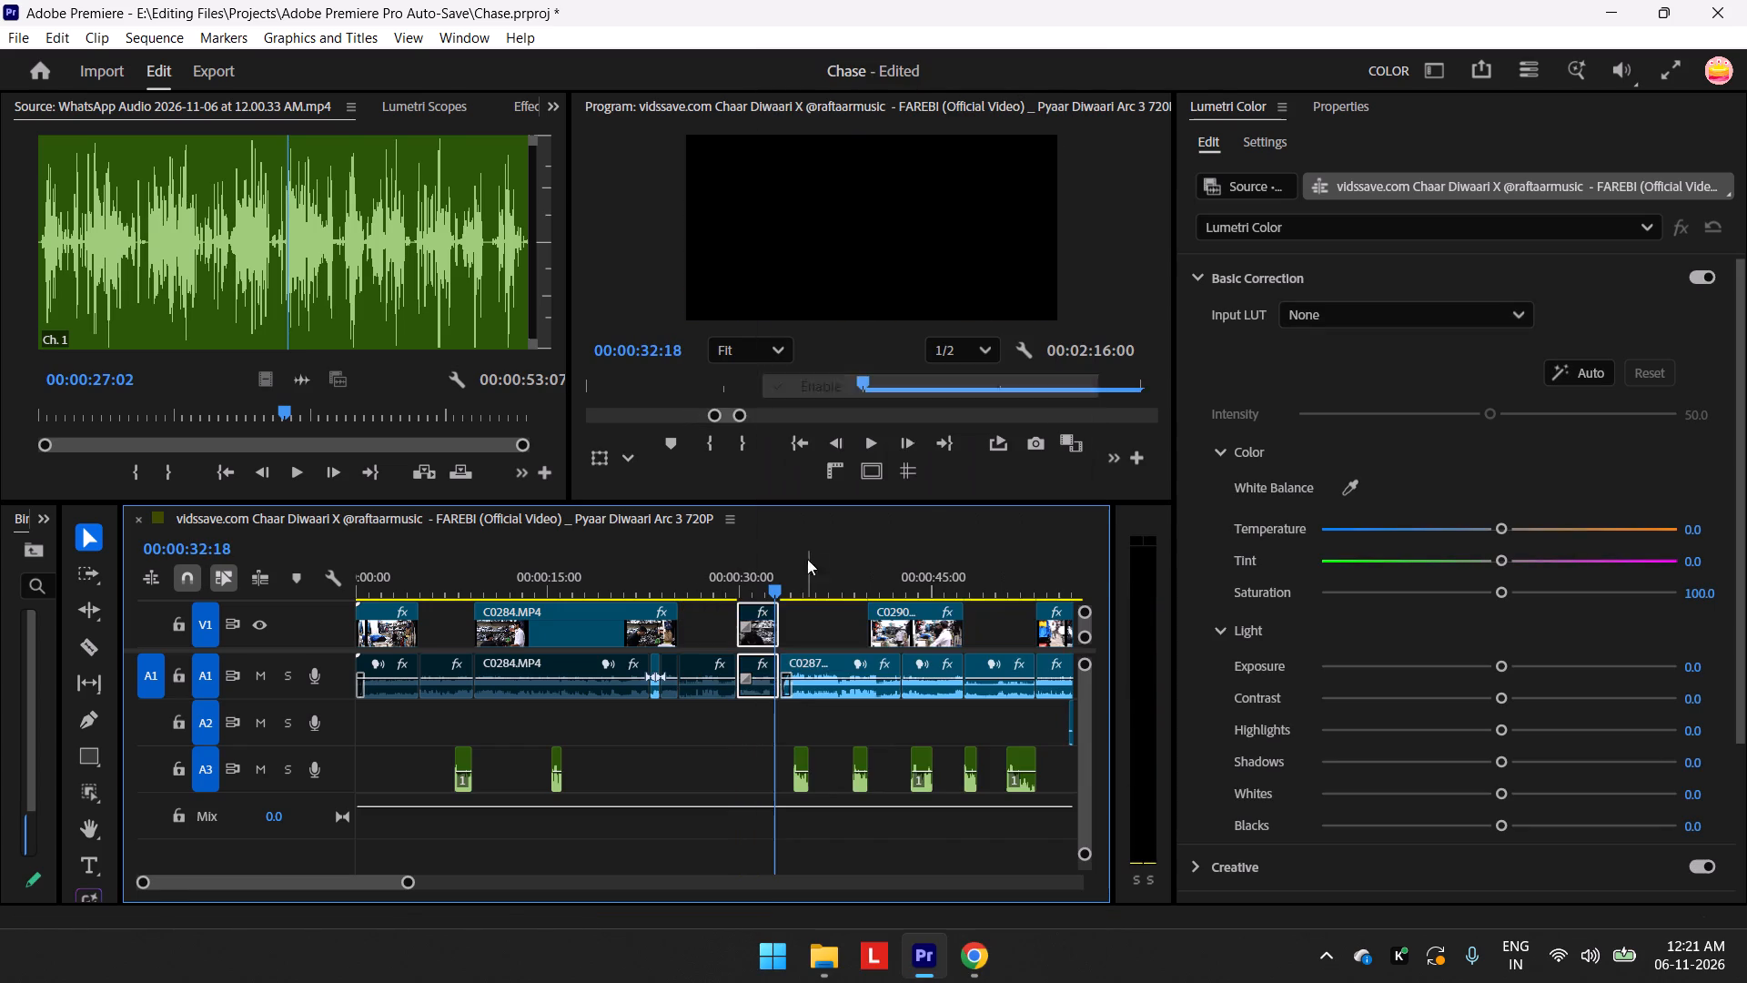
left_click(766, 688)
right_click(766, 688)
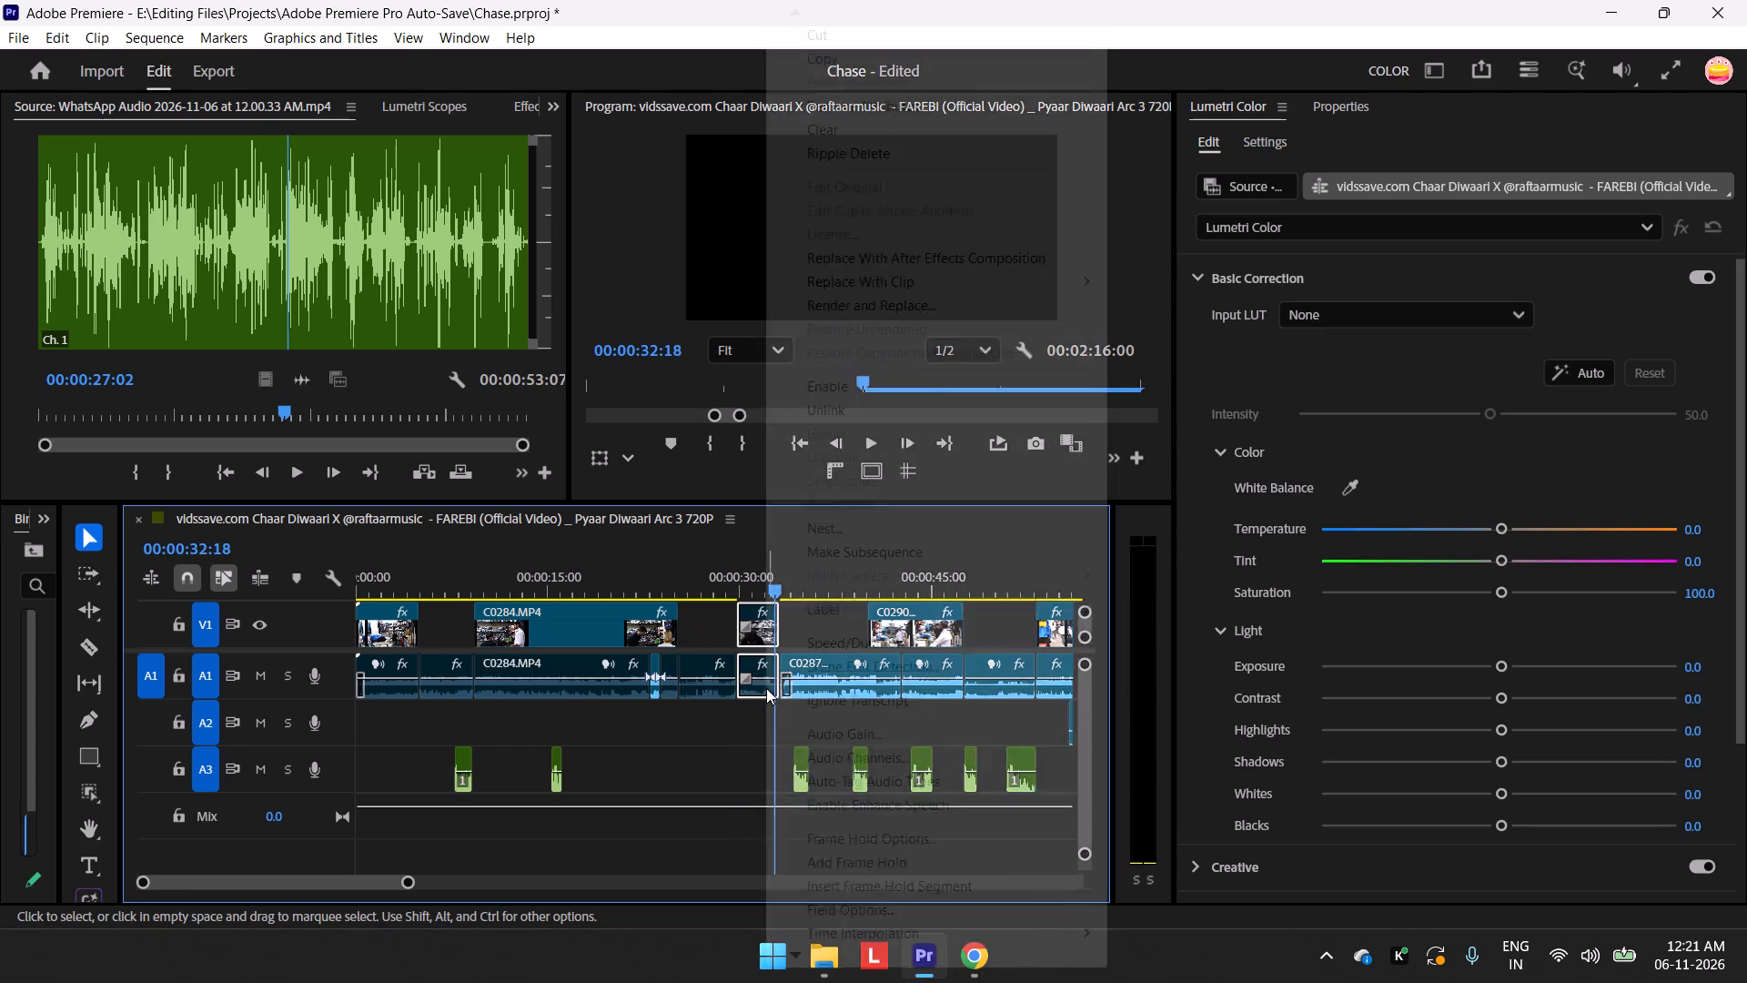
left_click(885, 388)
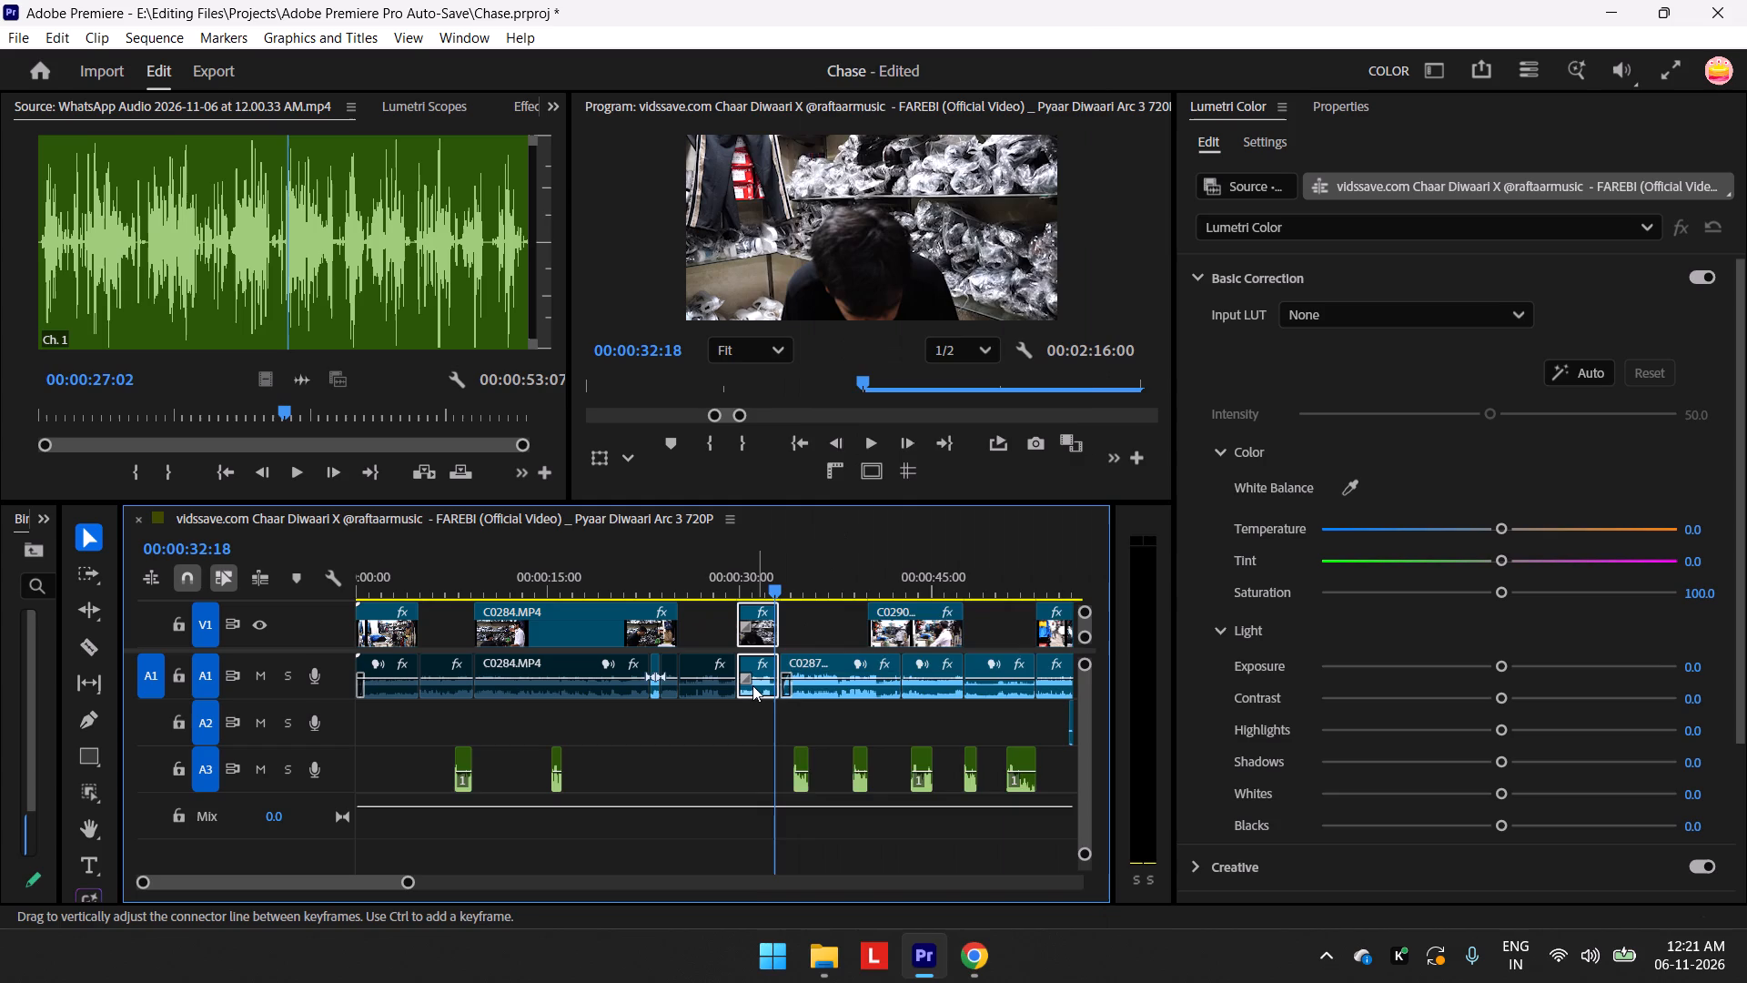
Unlink the C0286.MP4 audio from its video, and disable only the audio clip on A1.
left_click(752, 685)
right_click(752, 685)
left_click(715, 745)
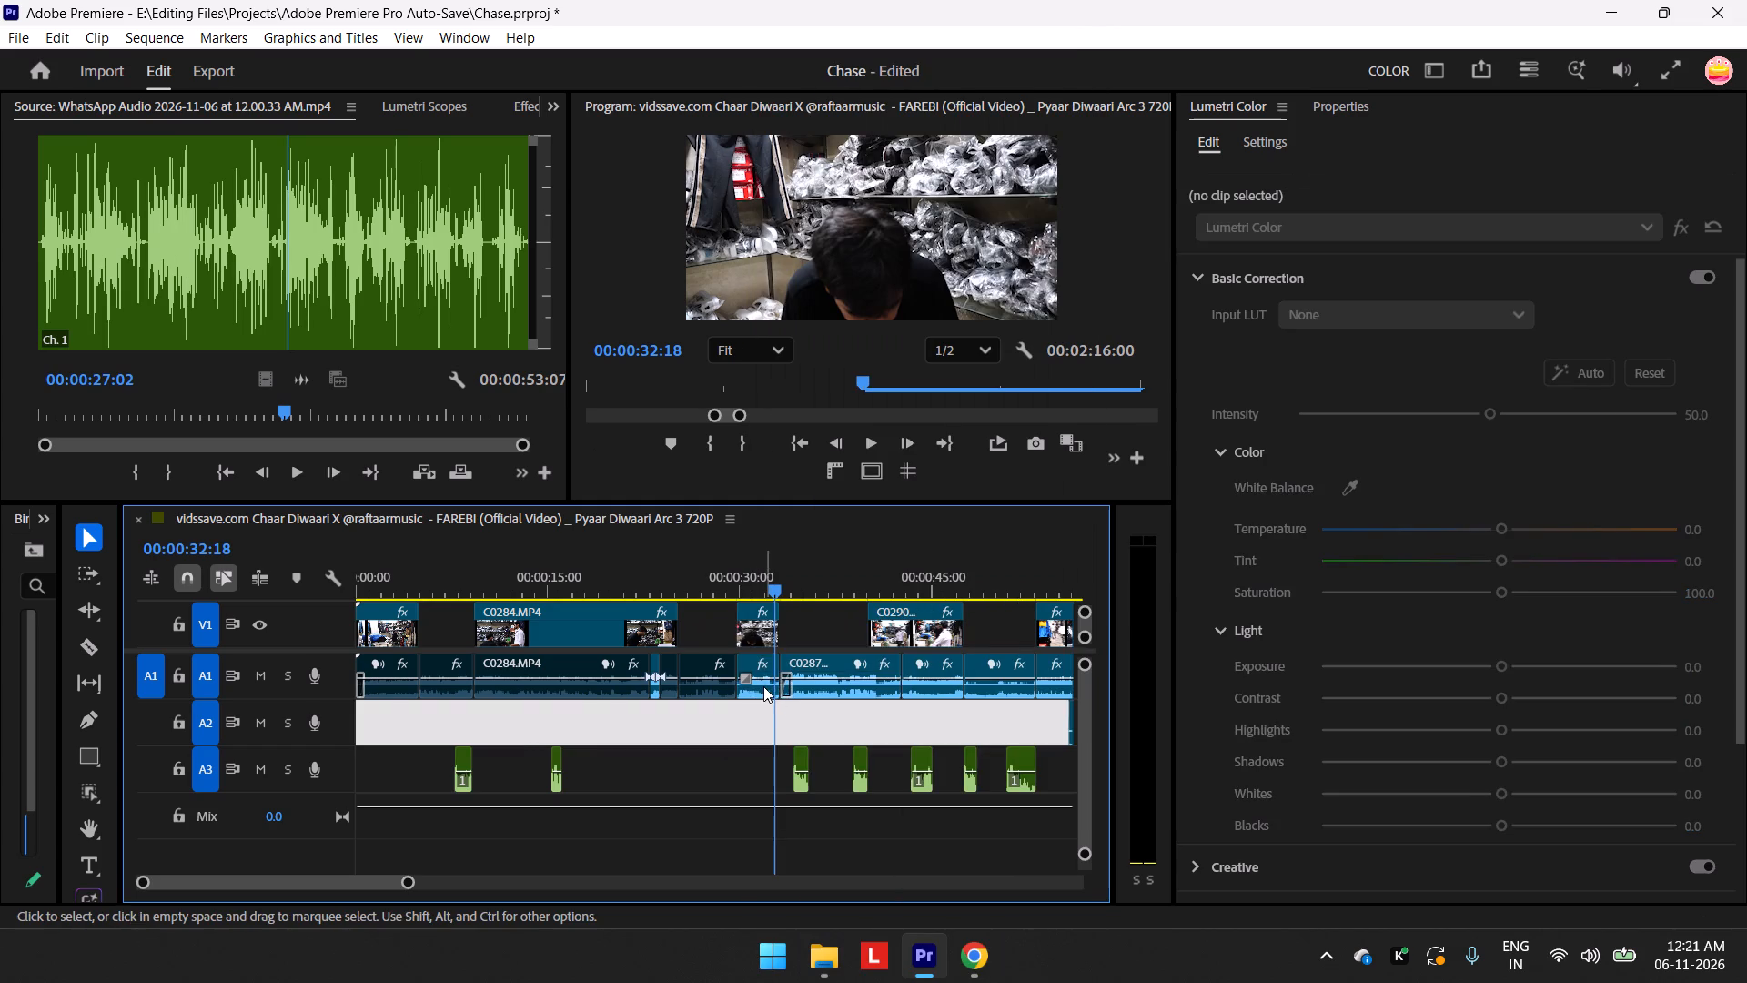
left_click(763, 686)
right_click(763, 686)
left_click(902, 410)
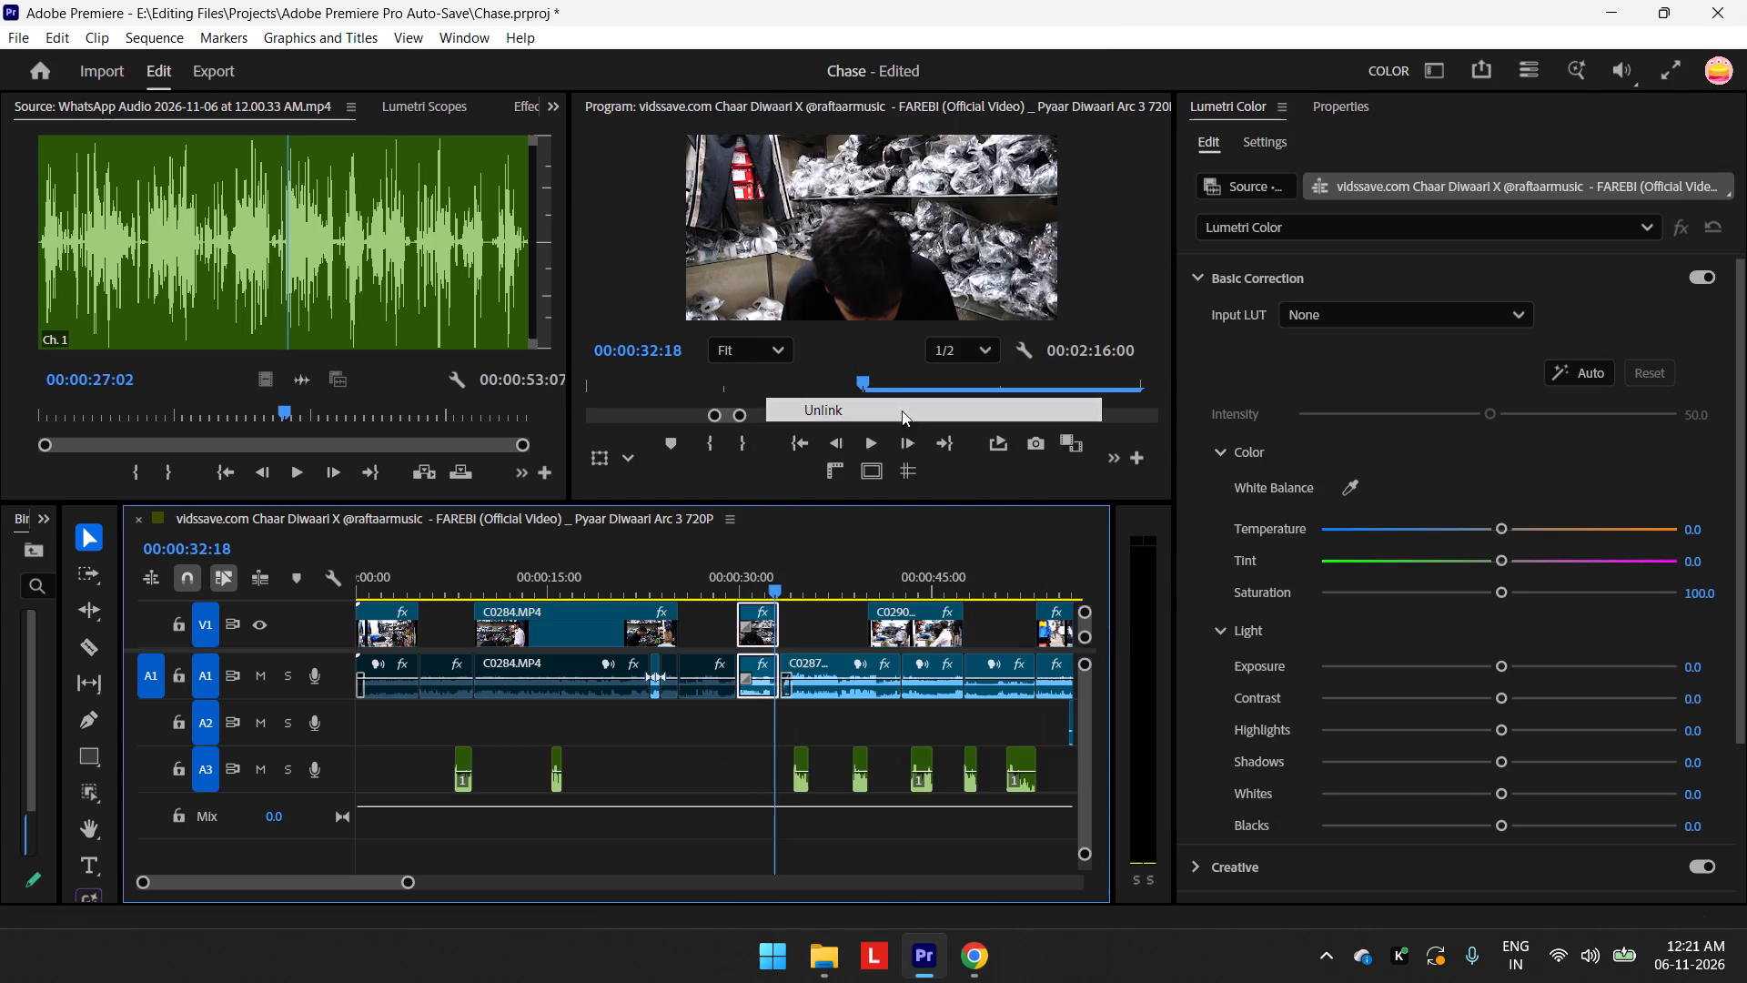
left_click(763, 689)
right_click(764, 687)
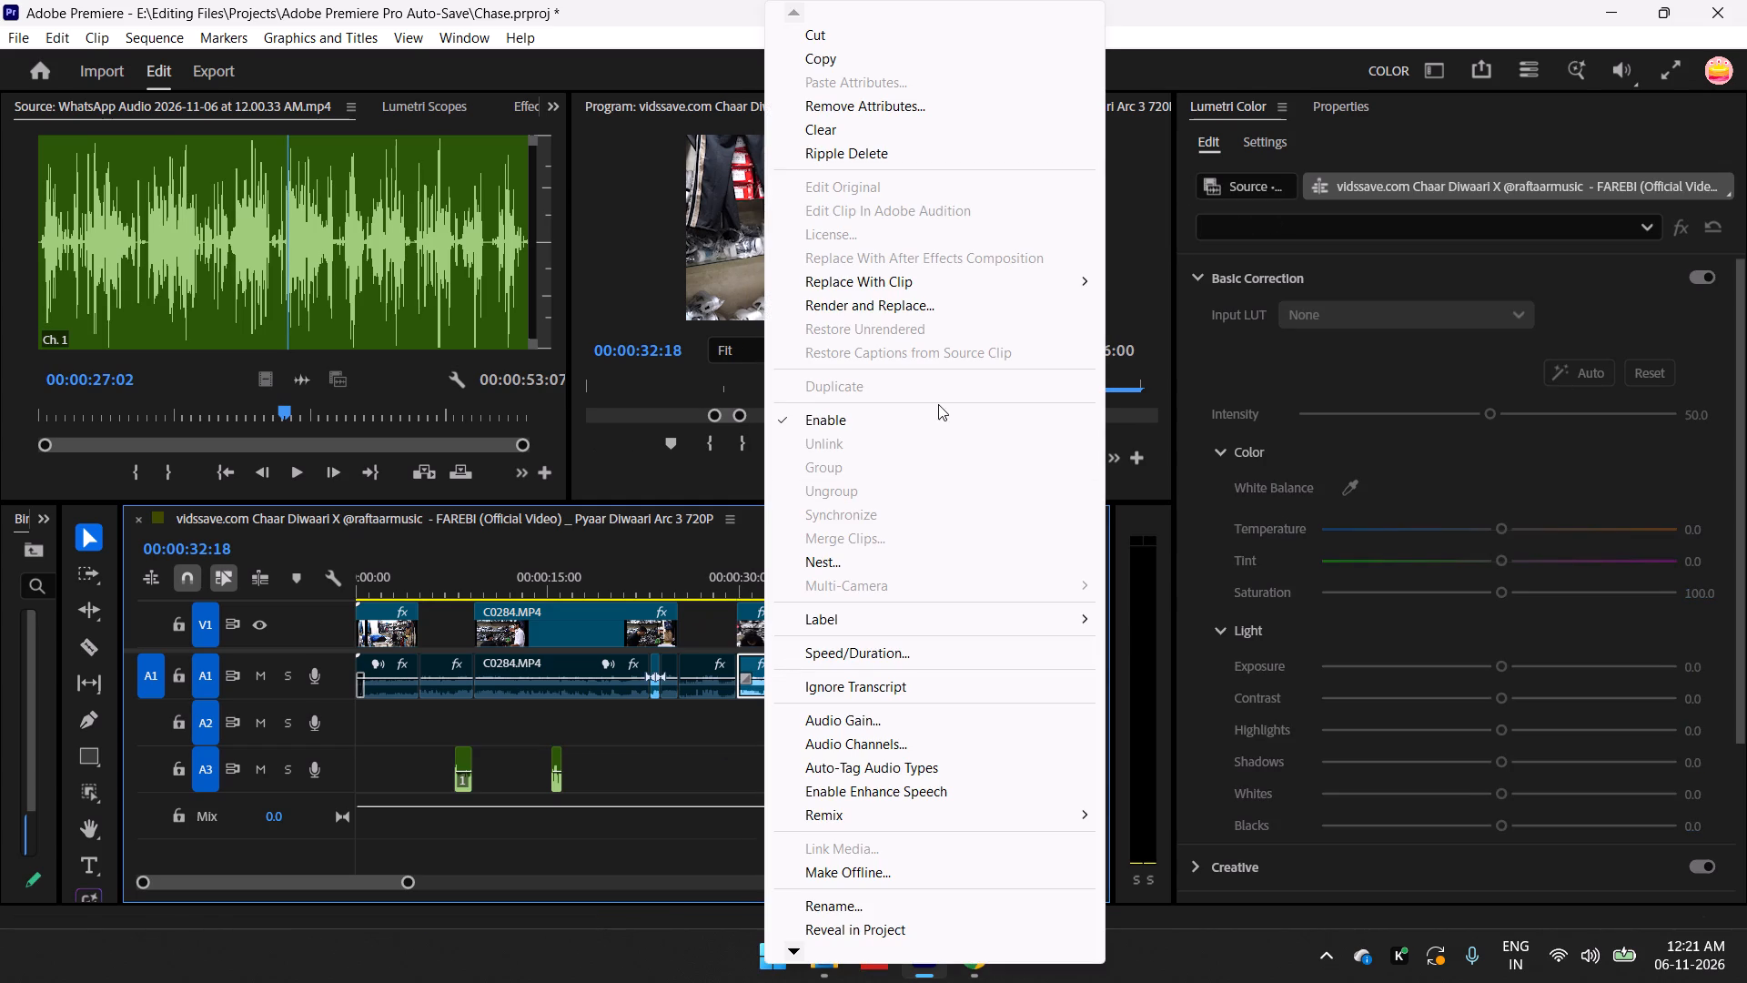
left_click(873, 429)
Listen repeatedly to the opening of C0287.MP4 between about 00:00:33 and 00:00:35, comparing camera audio with the A3 voice segment.
key("space")
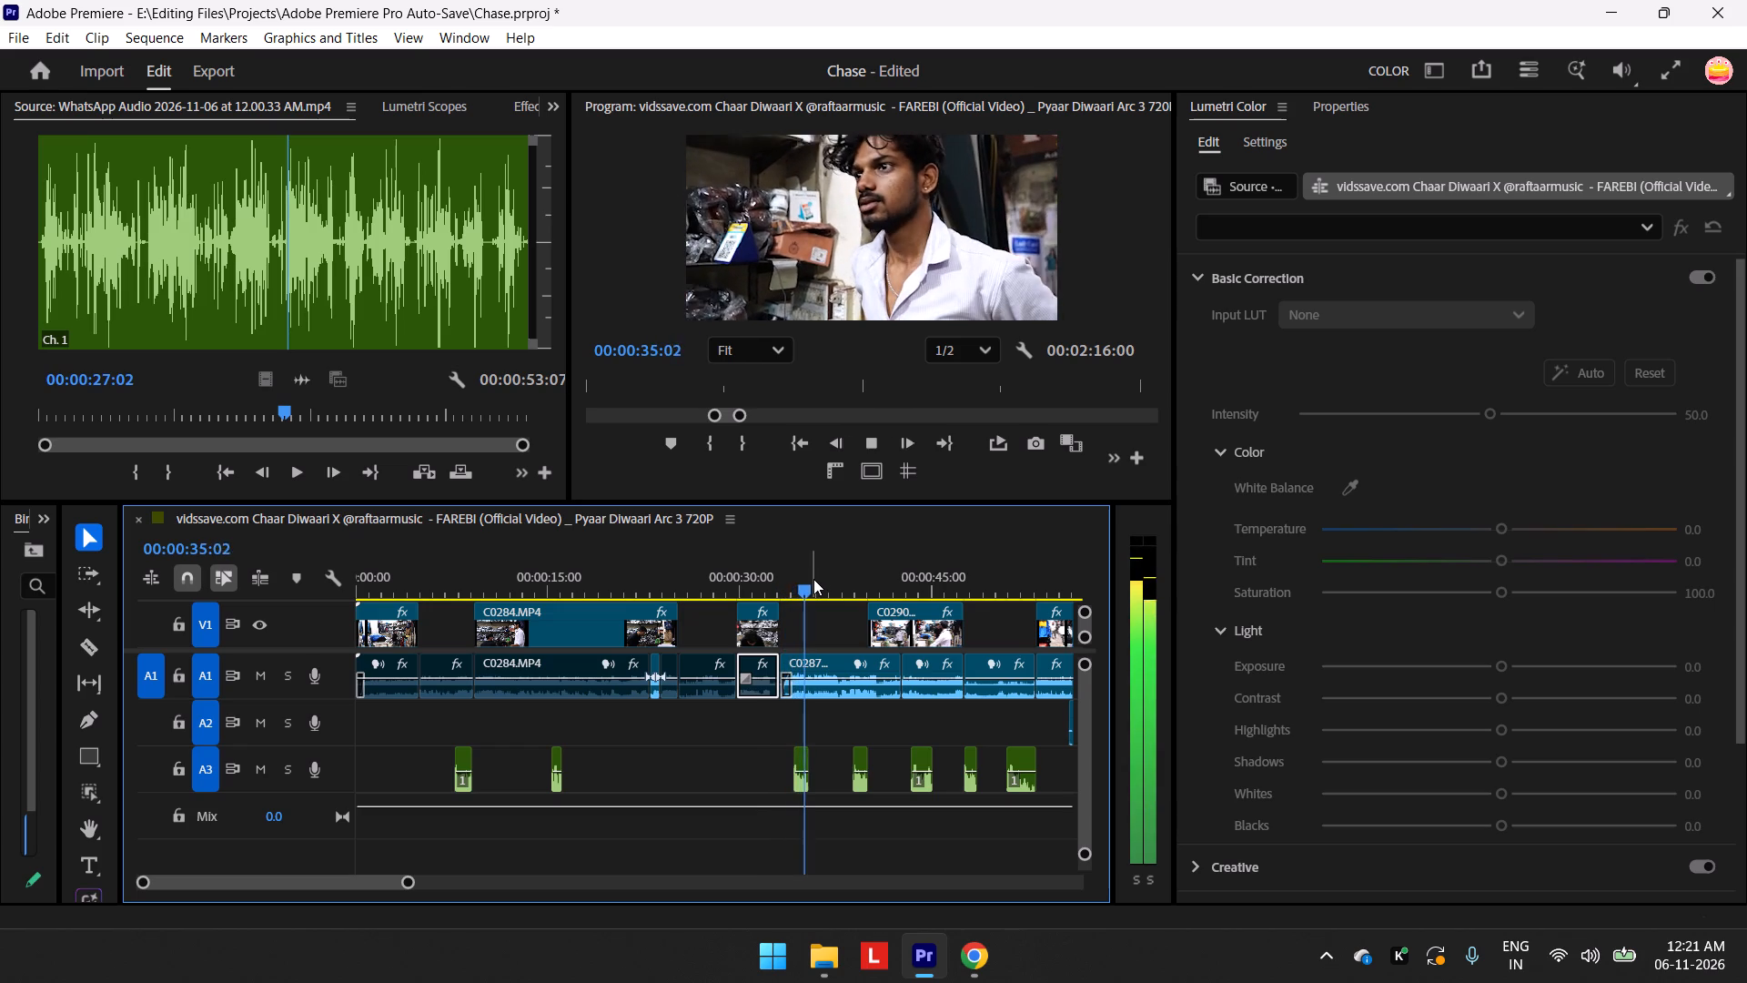
key("space")
left_click_drag(811, 586, 783, 601)
key("space")
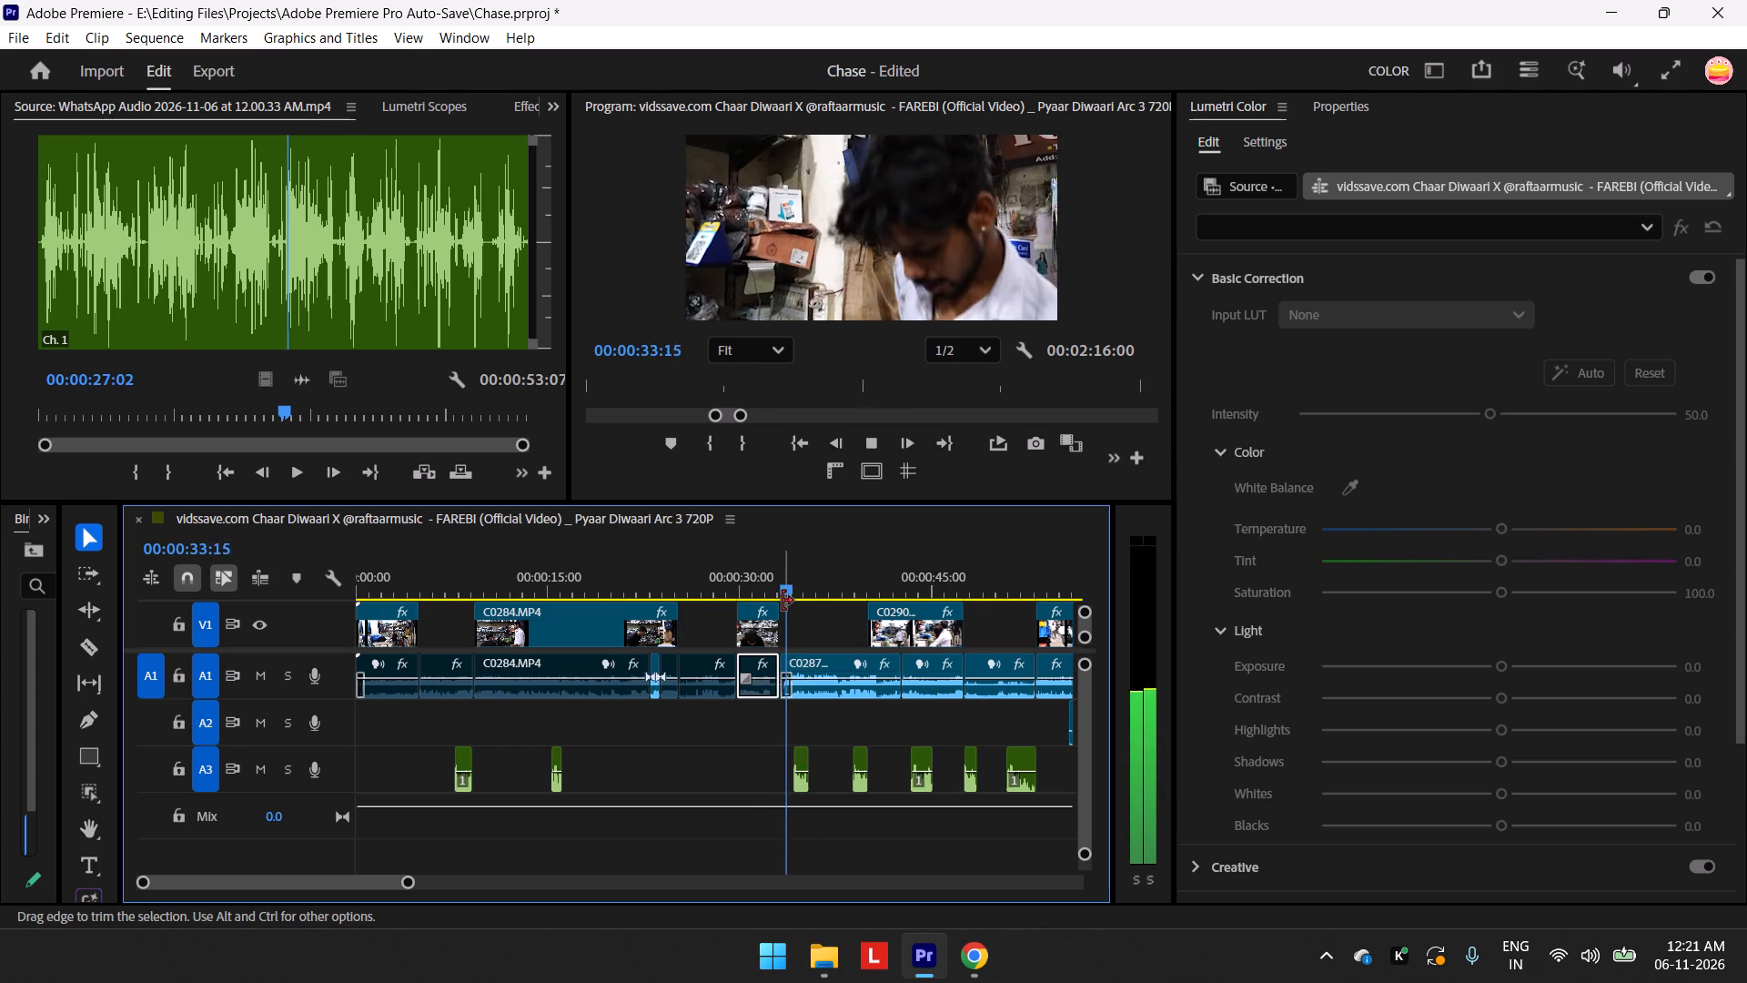
key("space")
left_click(793, 593)
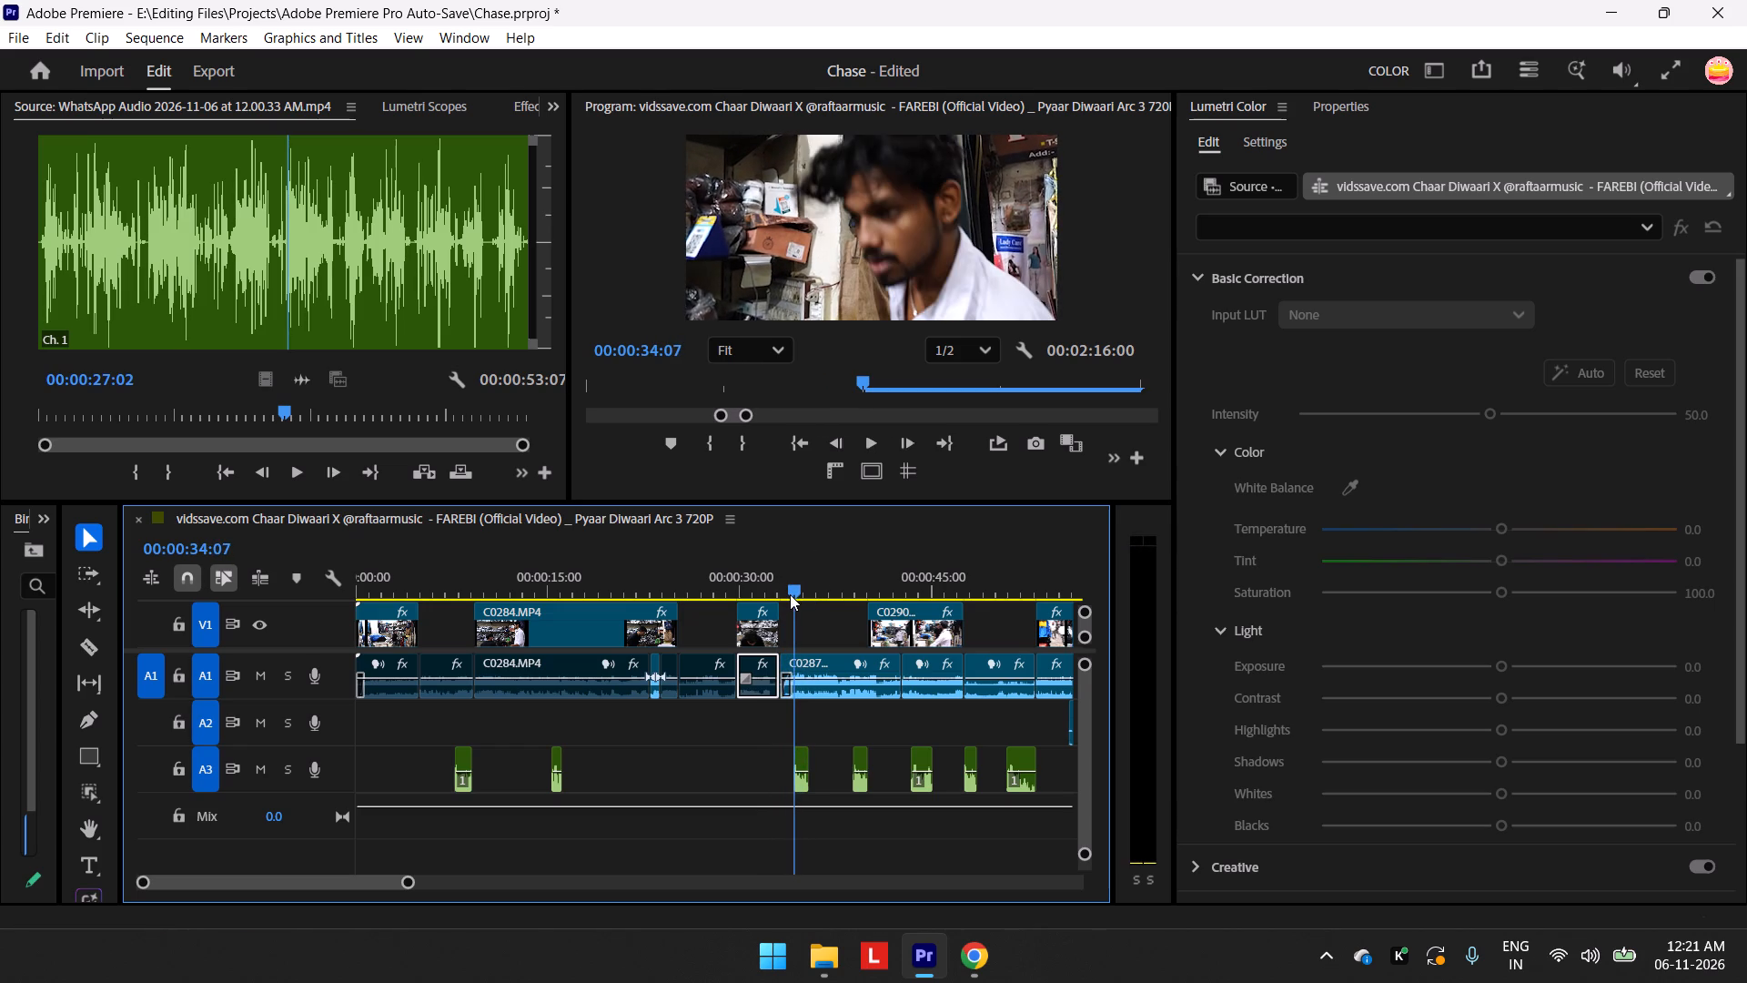
key("space")
key("space")
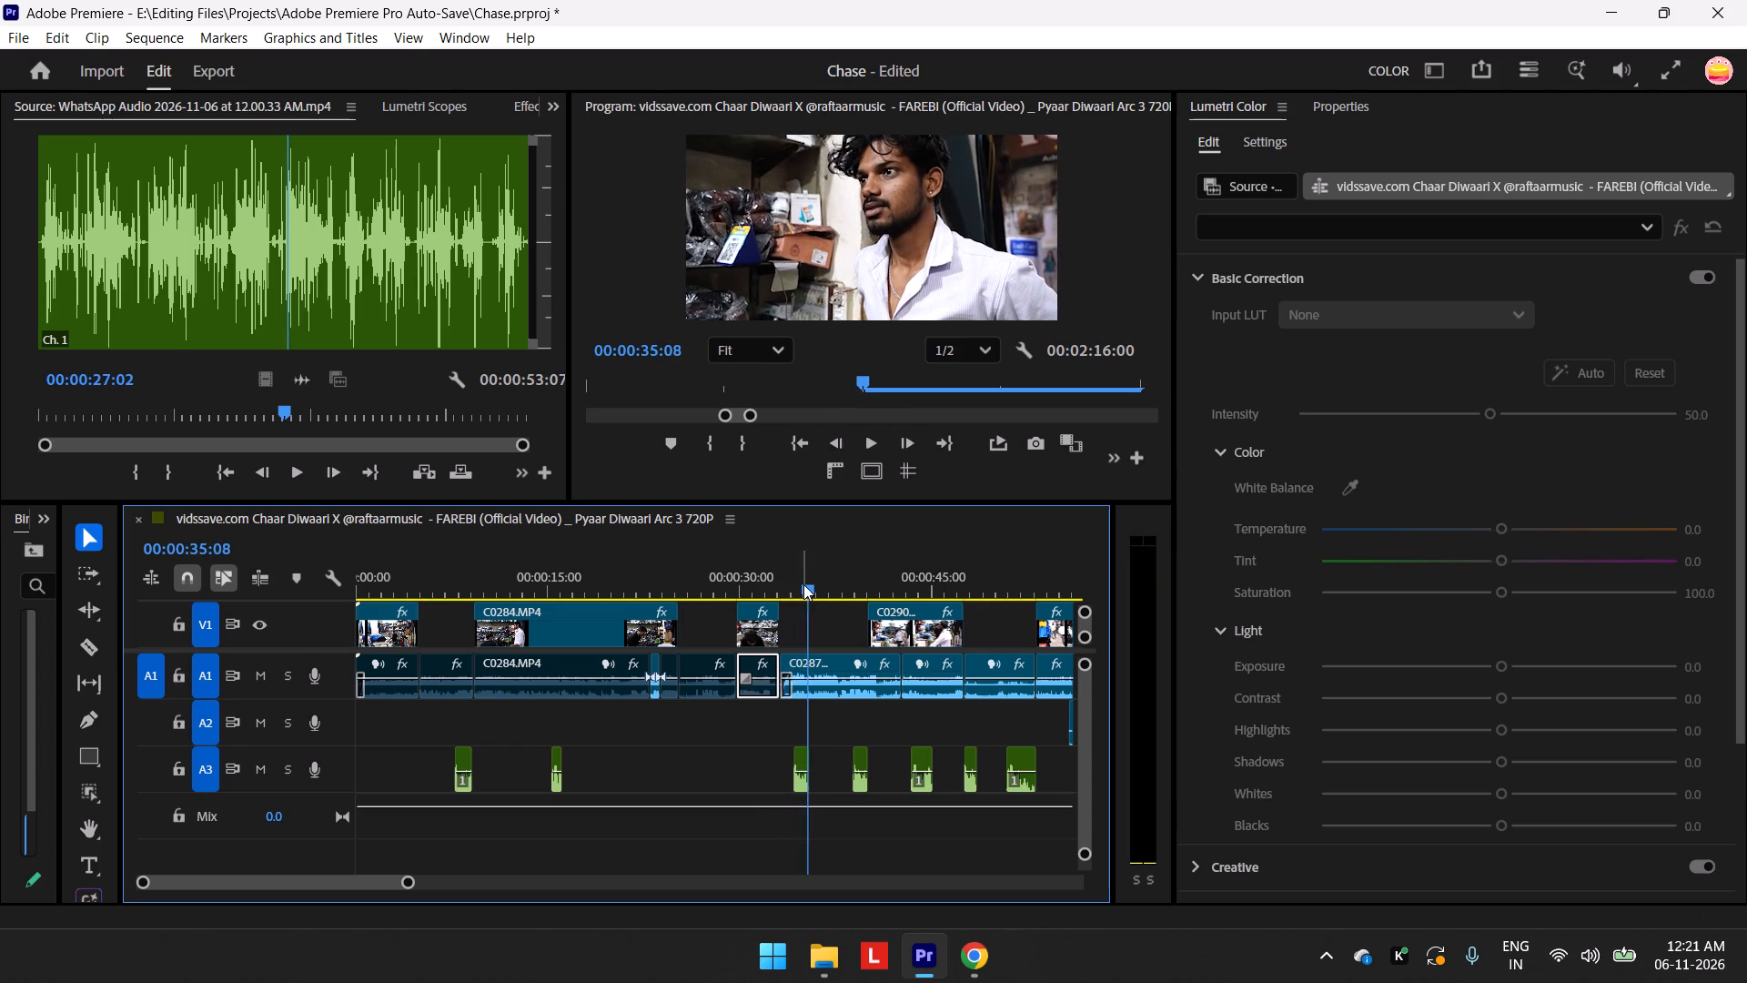
left_click_drag(803, 584, 780, 603)
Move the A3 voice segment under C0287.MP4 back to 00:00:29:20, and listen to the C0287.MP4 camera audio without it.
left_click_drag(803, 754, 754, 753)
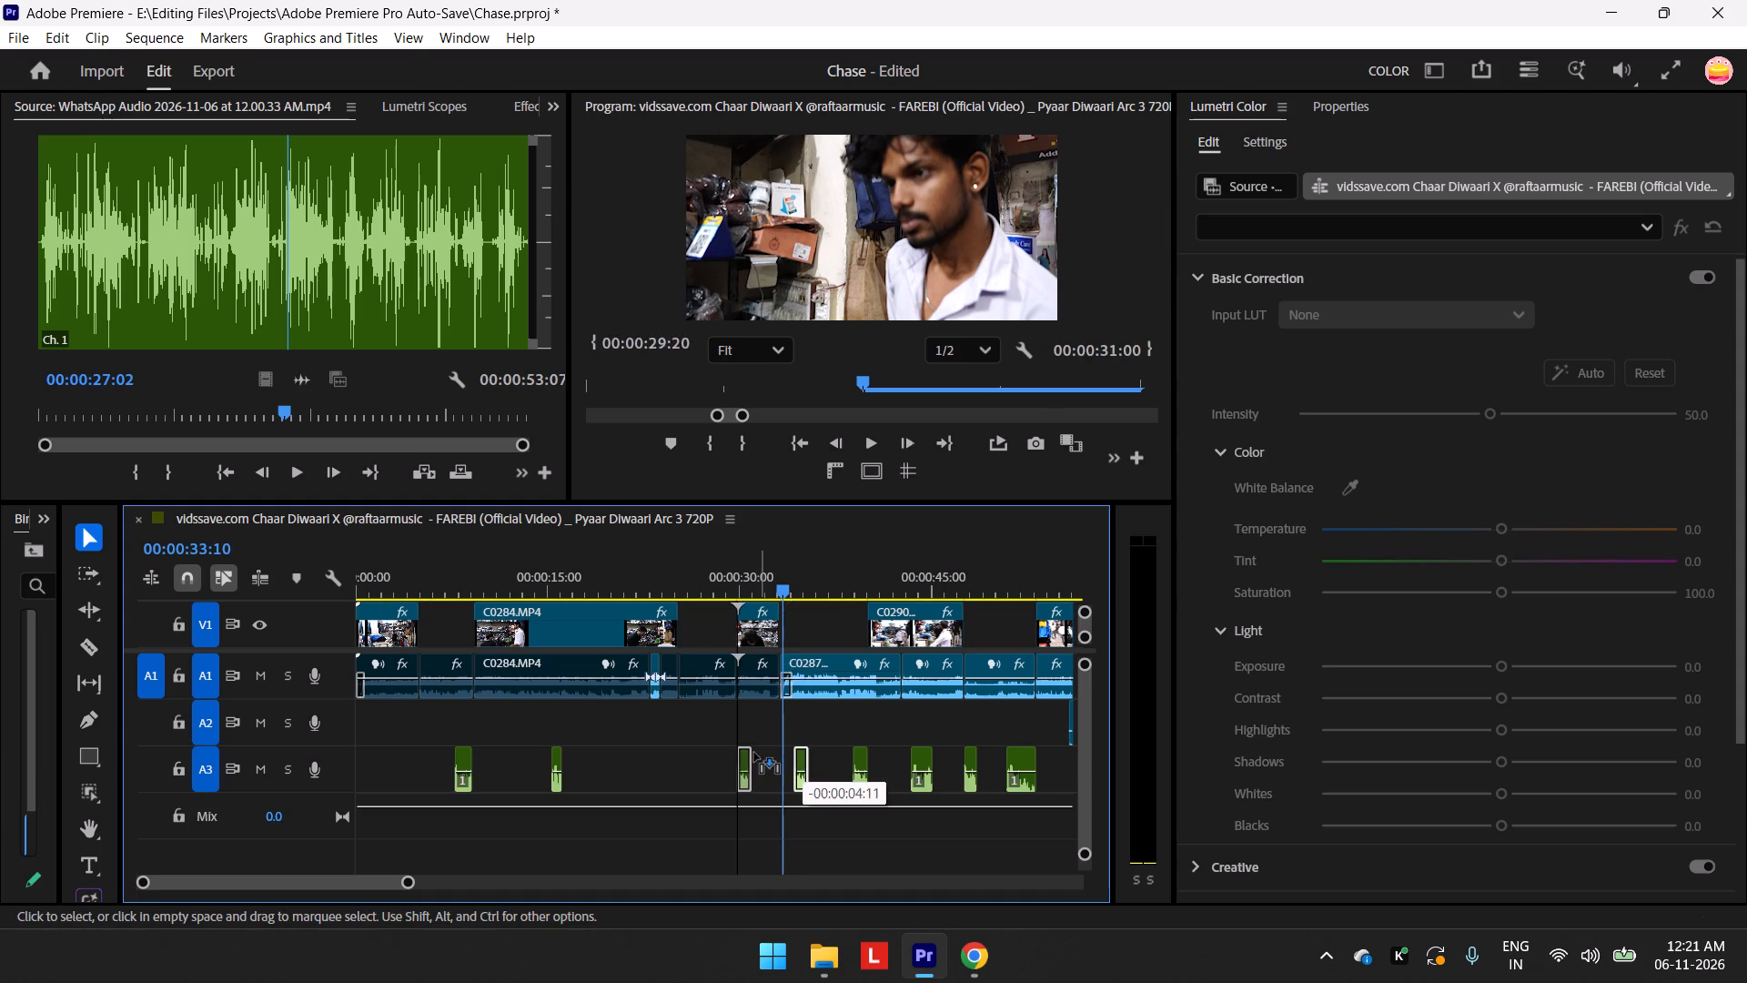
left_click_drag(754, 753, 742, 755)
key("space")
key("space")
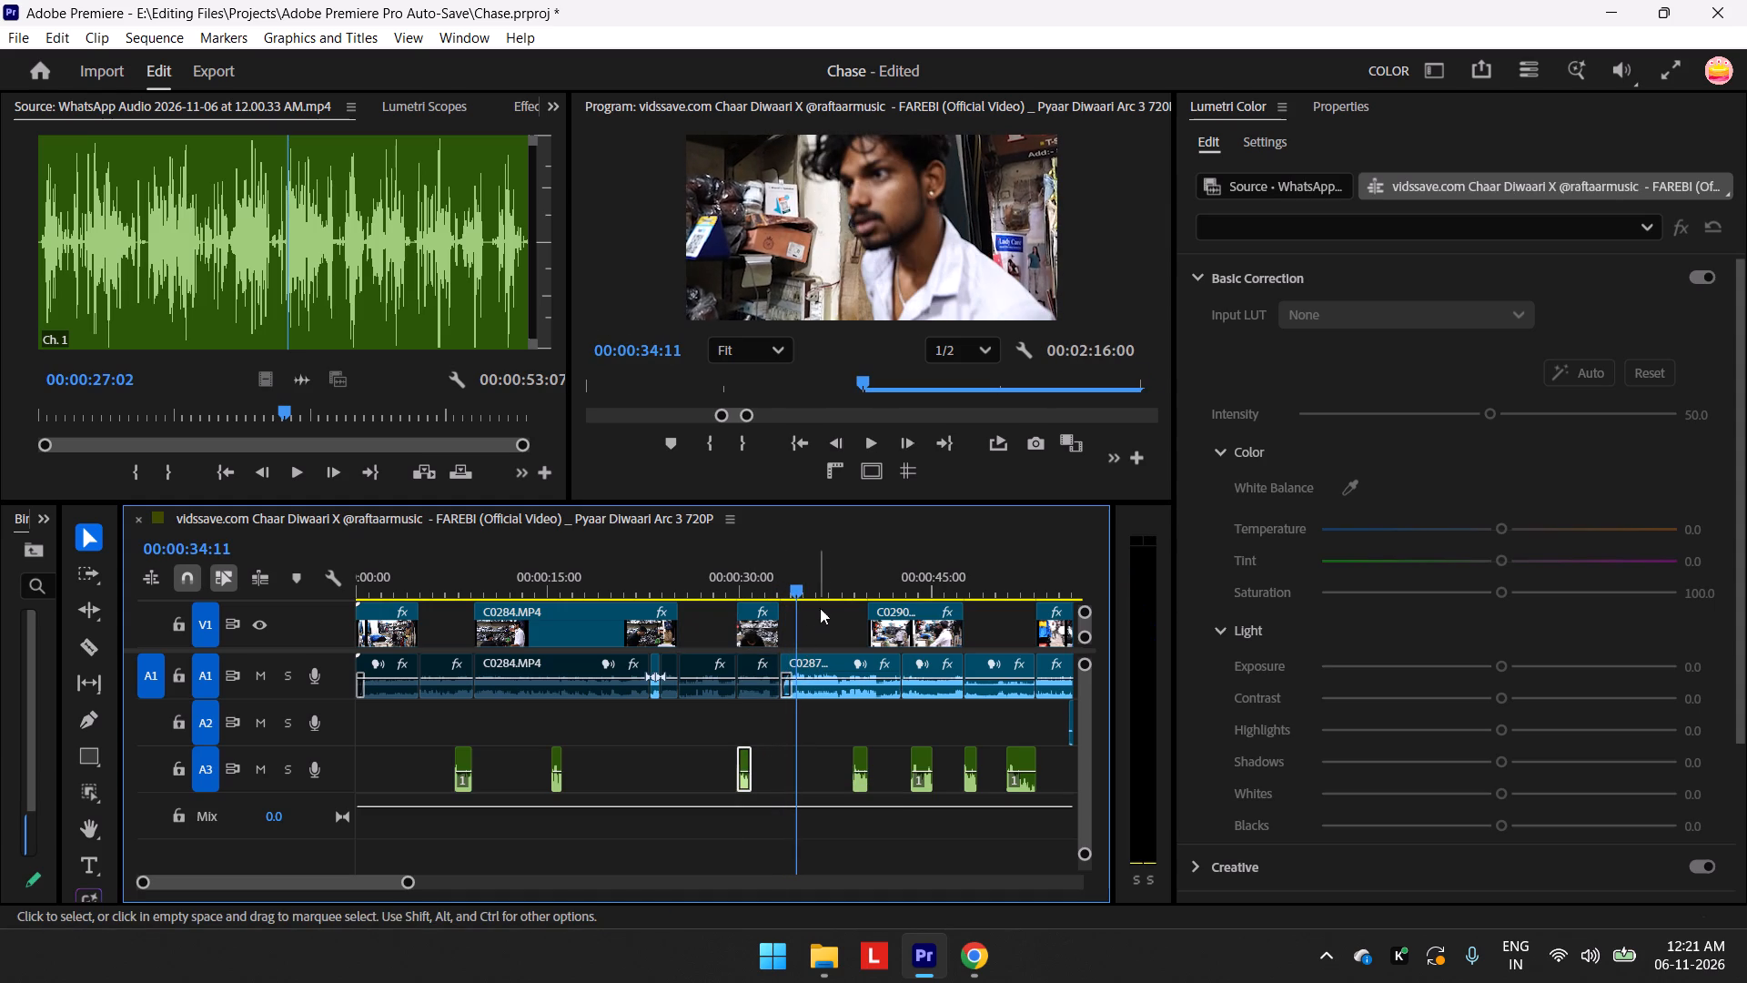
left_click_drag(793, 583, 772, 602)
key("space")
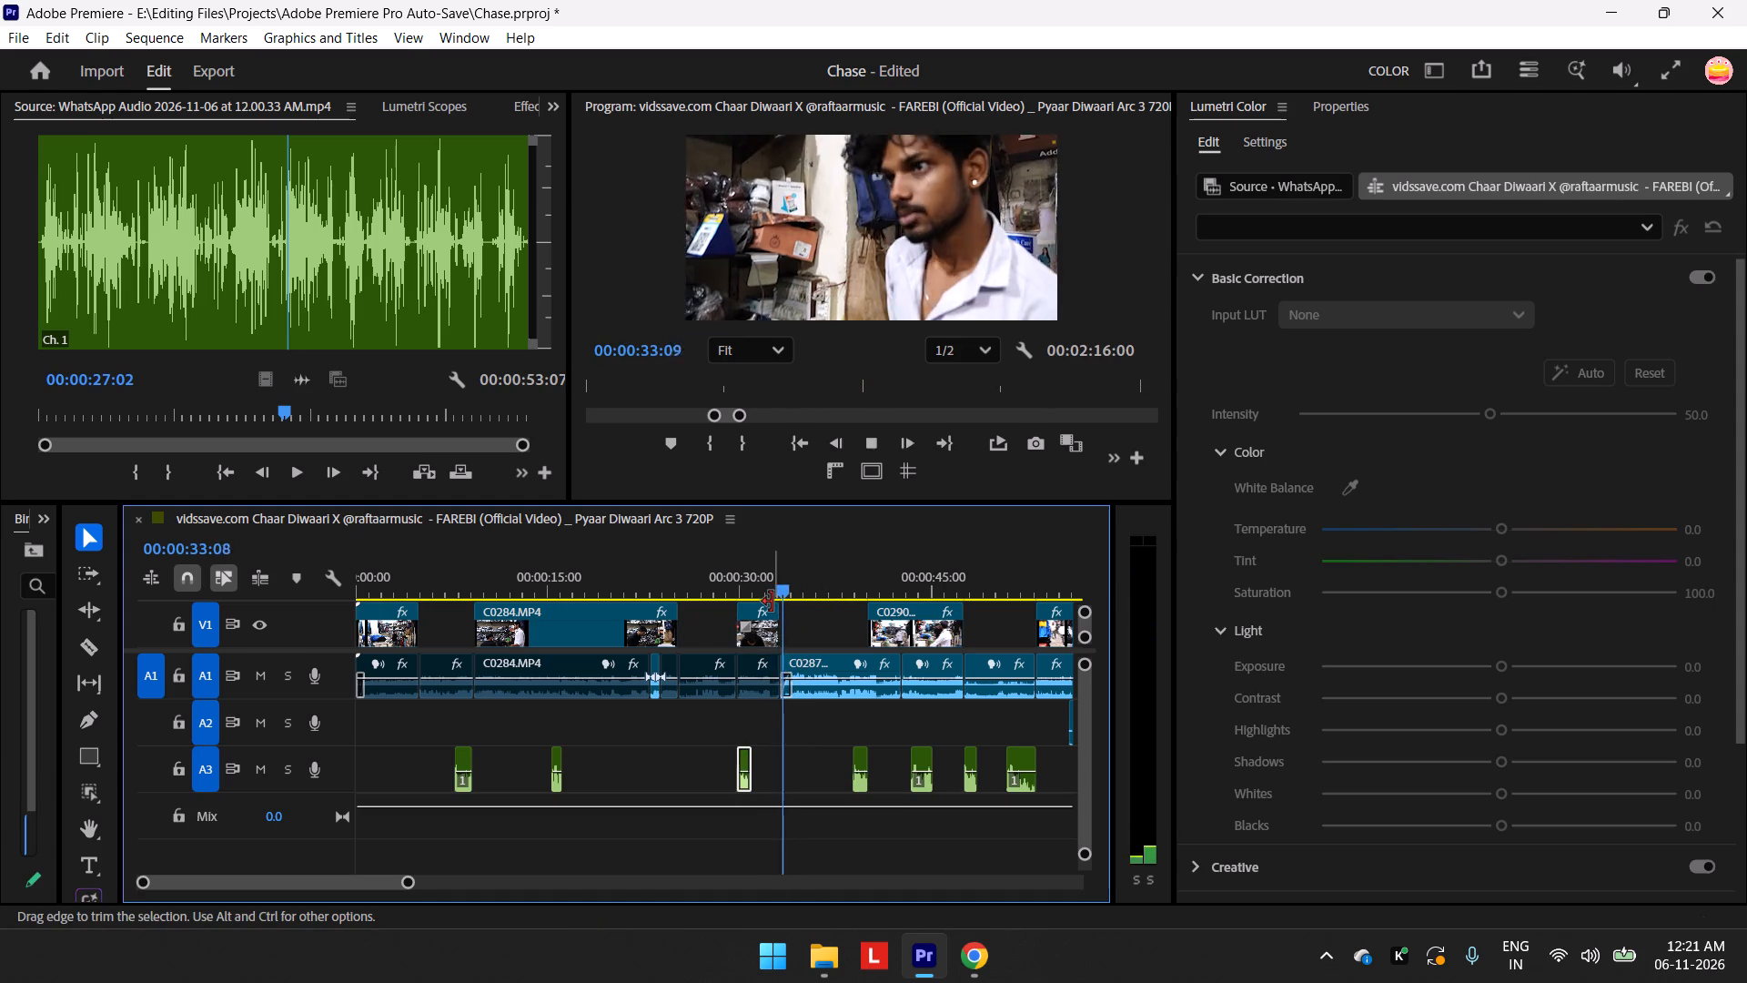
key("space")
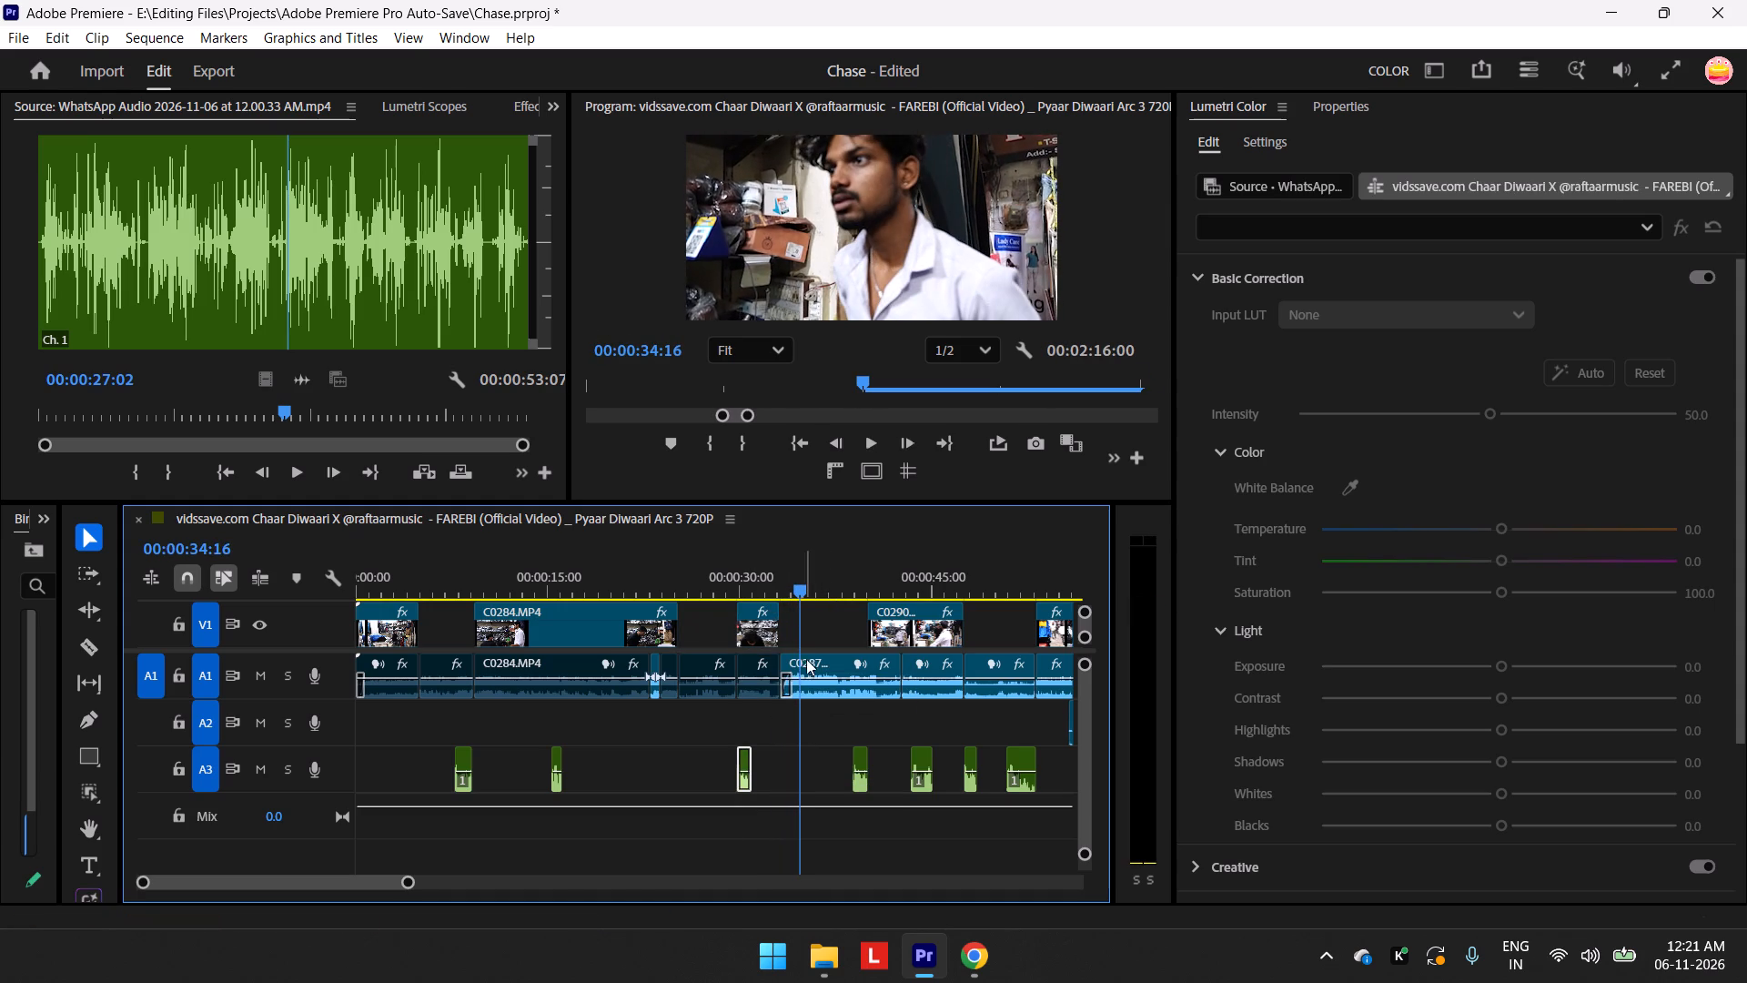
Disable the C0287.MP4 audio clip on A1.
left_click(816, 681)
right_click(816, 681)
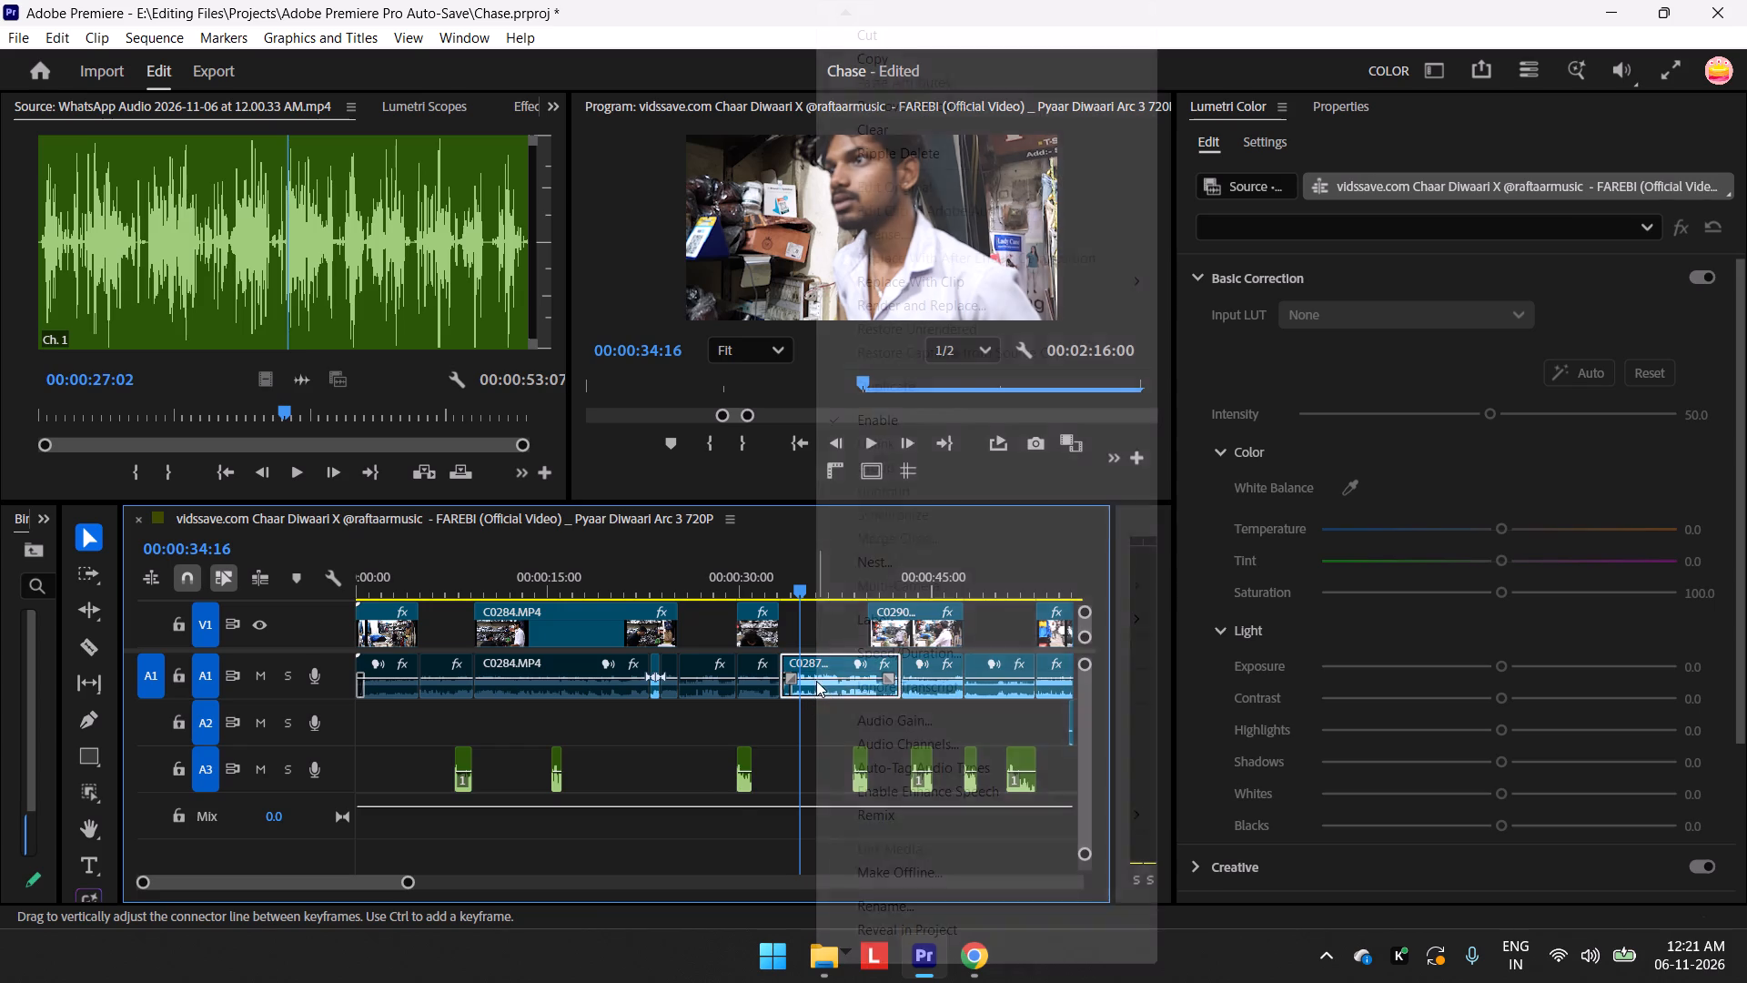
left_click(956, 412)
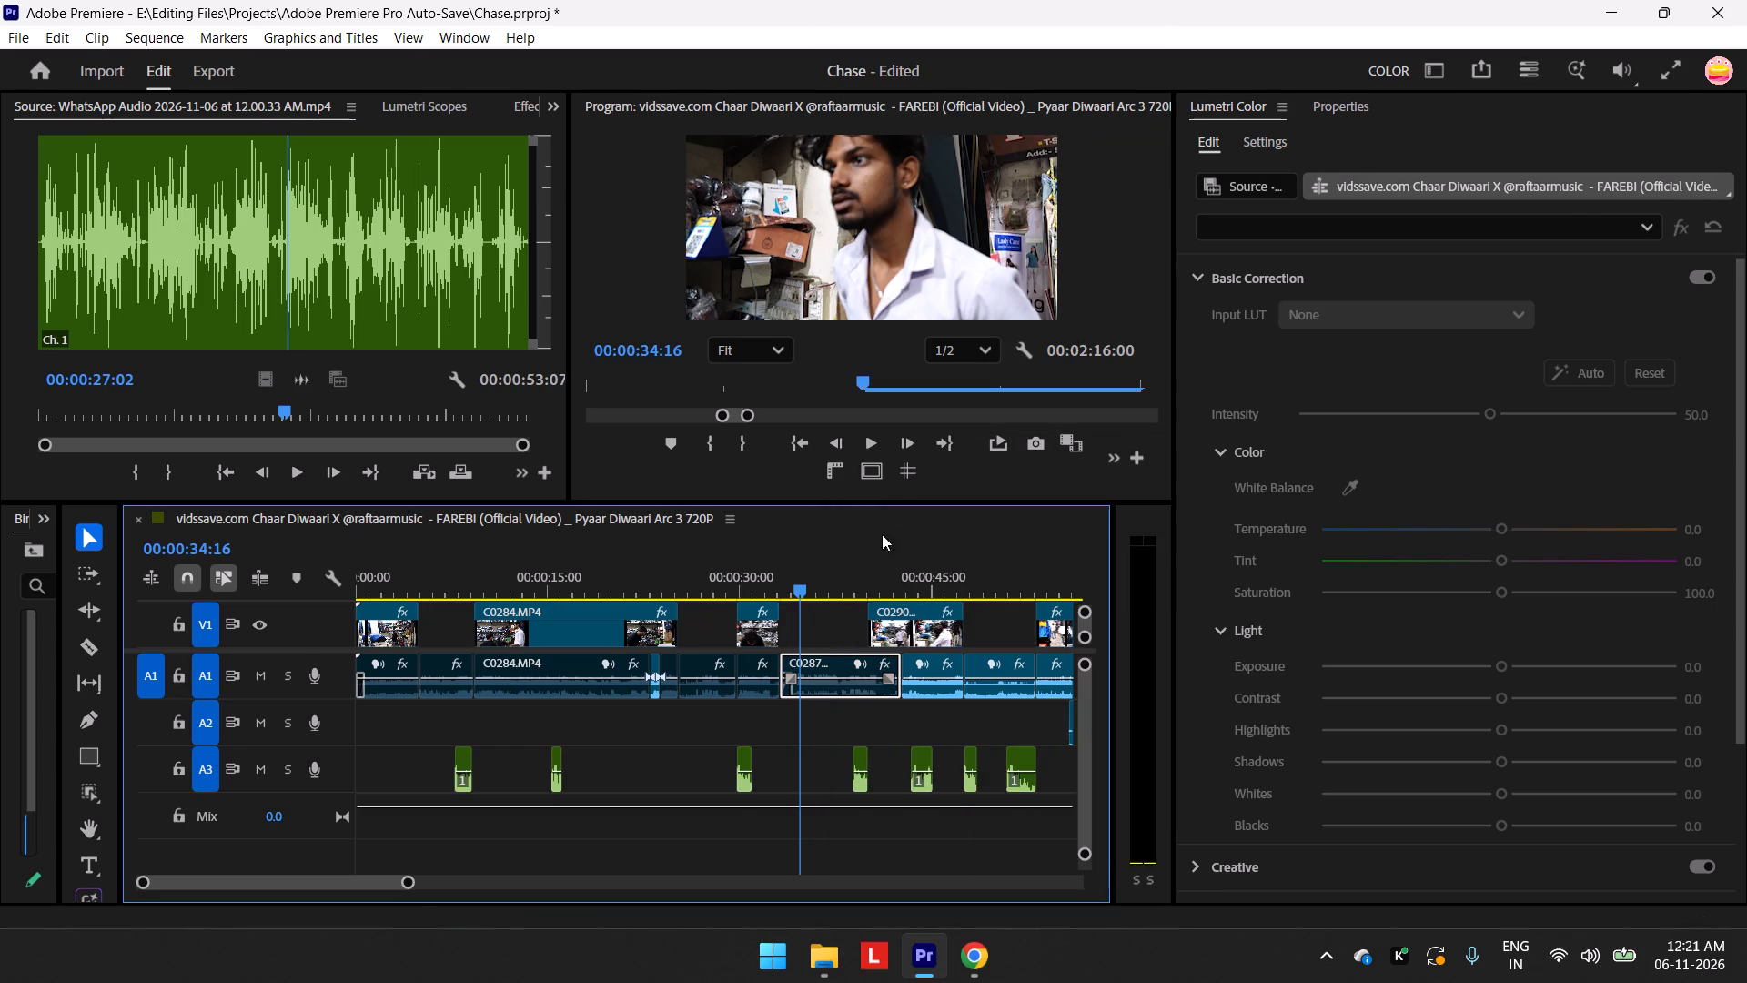
Move the A3 voice segment from 00:00:29:20 to the start of the C0287.MP4 clip, at about 00:00:33.
left_click_drag(801, 591, 793, 593)
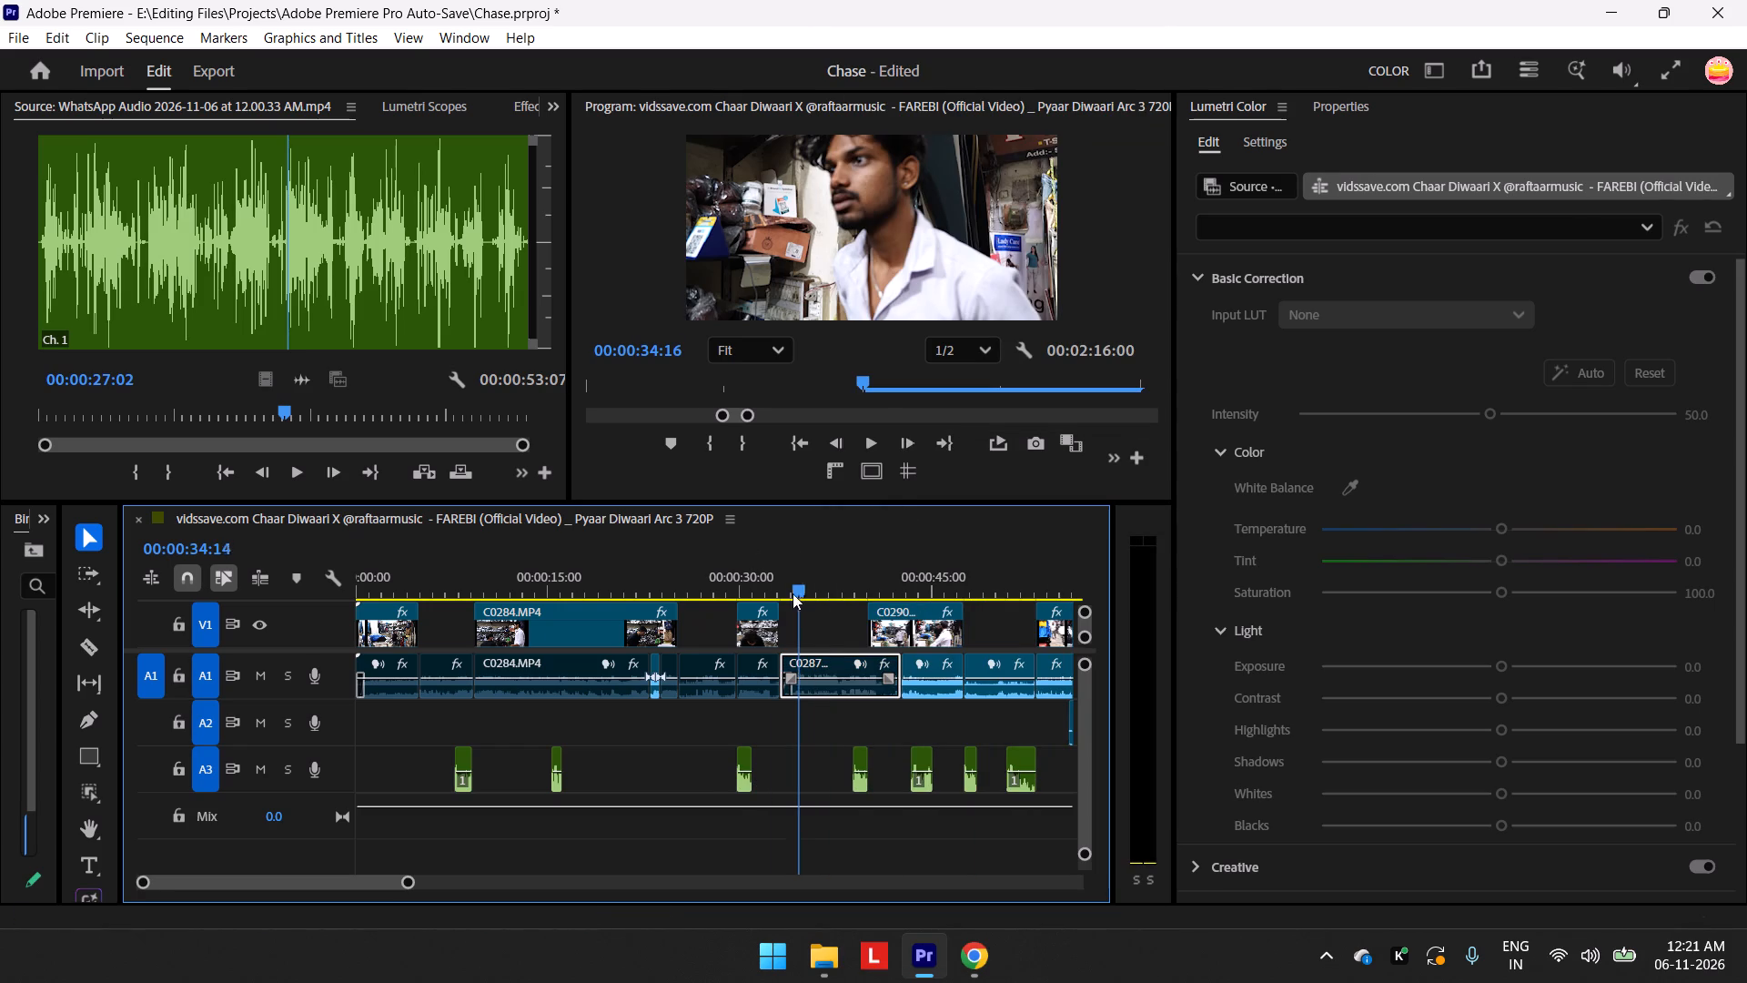
left_click_drag(793, 593, 704, 648)
left_click_drag(745, 761, 781, 759)
Play back the cut from C0286.MP4 to C0287.MP4 repeatedly to check the moved voice segment's lip sync.
left_click_drag(708, 589, 777, 618)
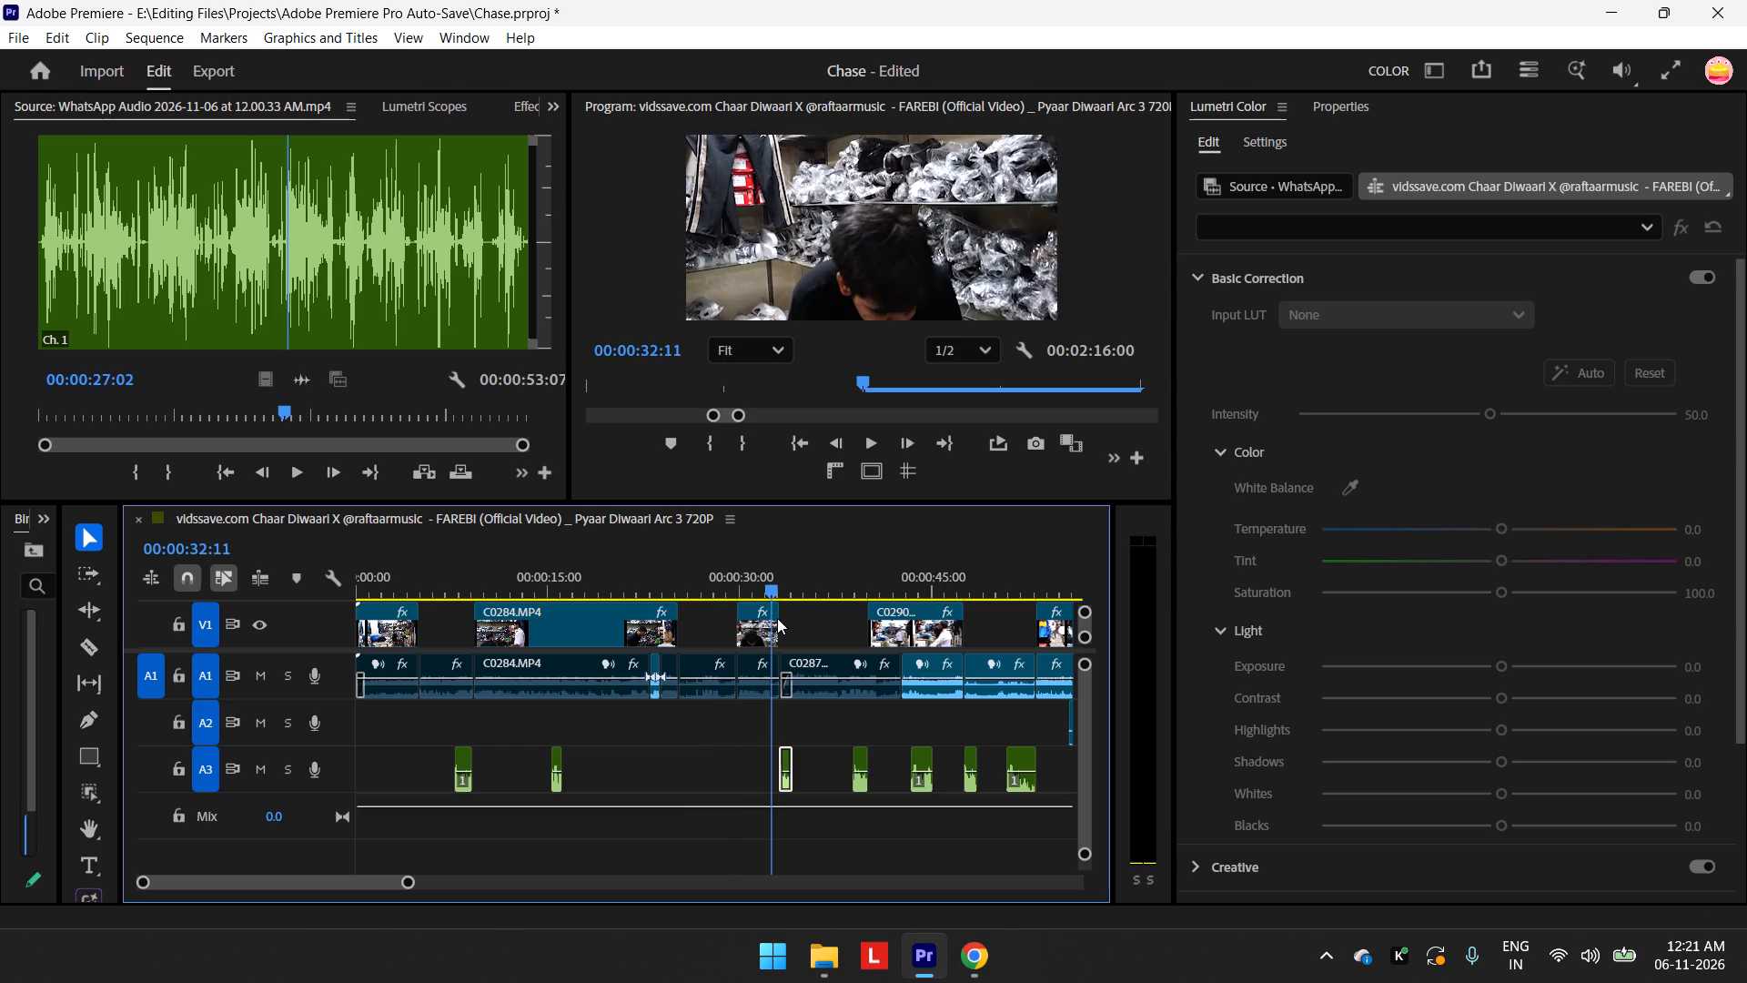
left_click_drag(777, 618, 778, 618)
key("space")
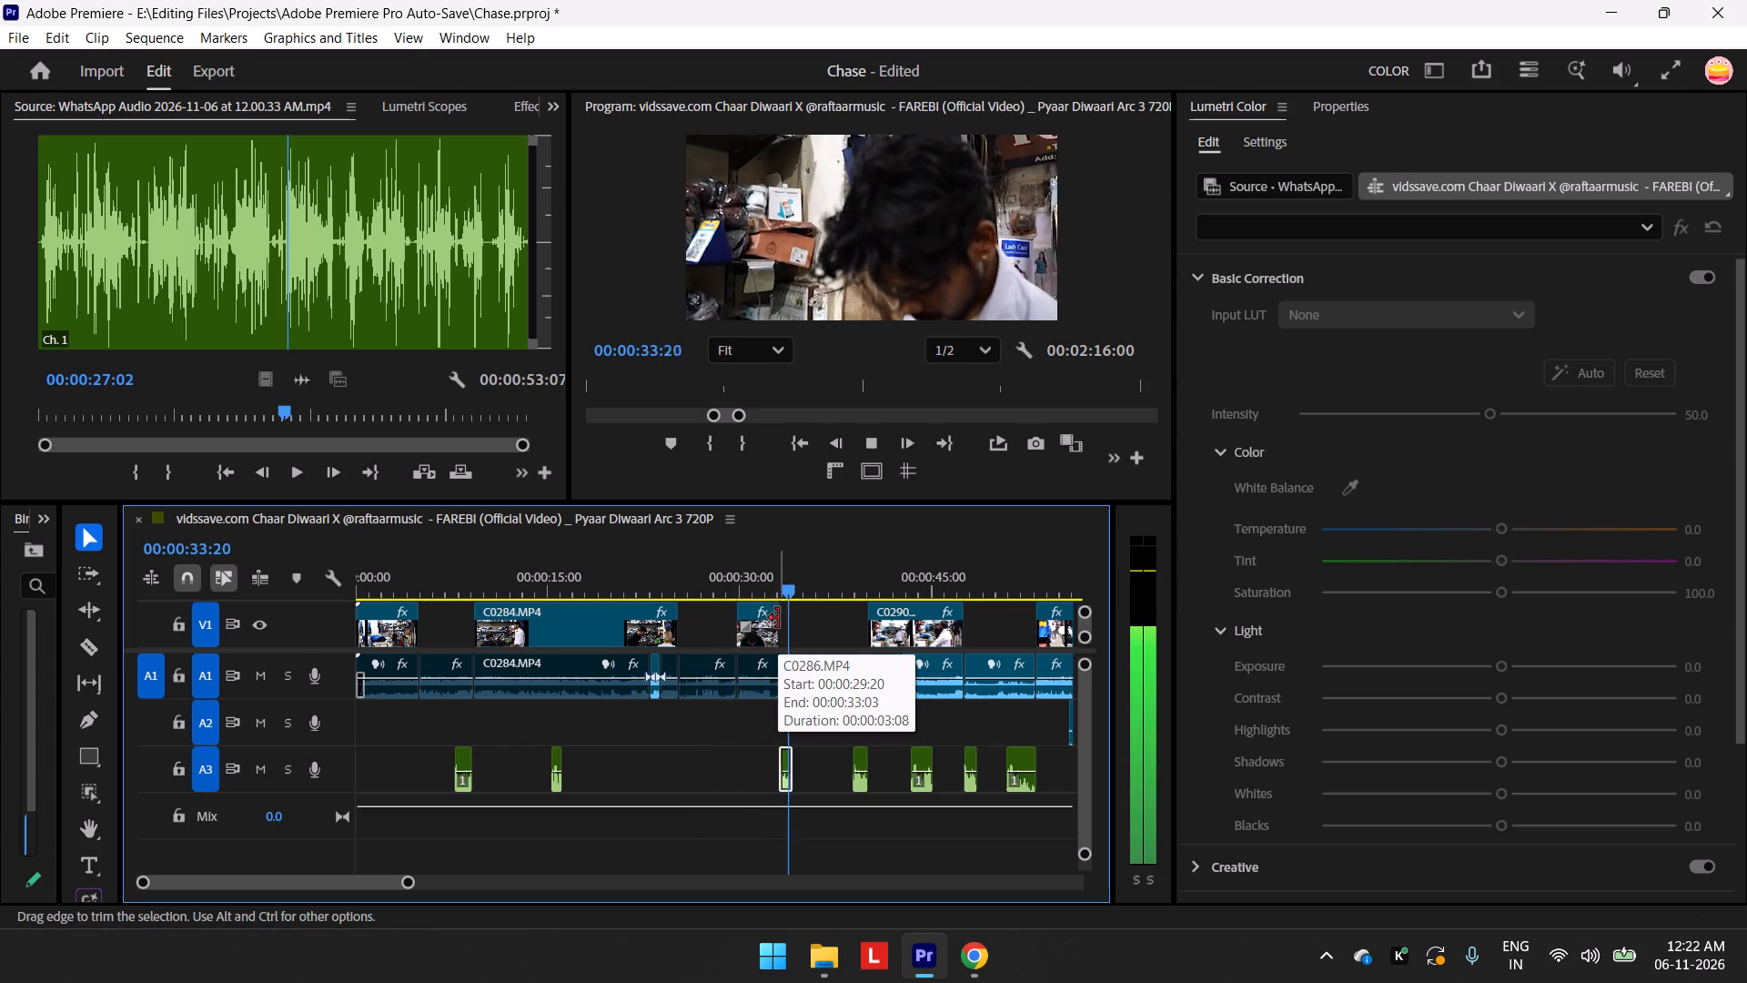
key("space")
left_click_drag(800, 589, 779, 602)
key("space")
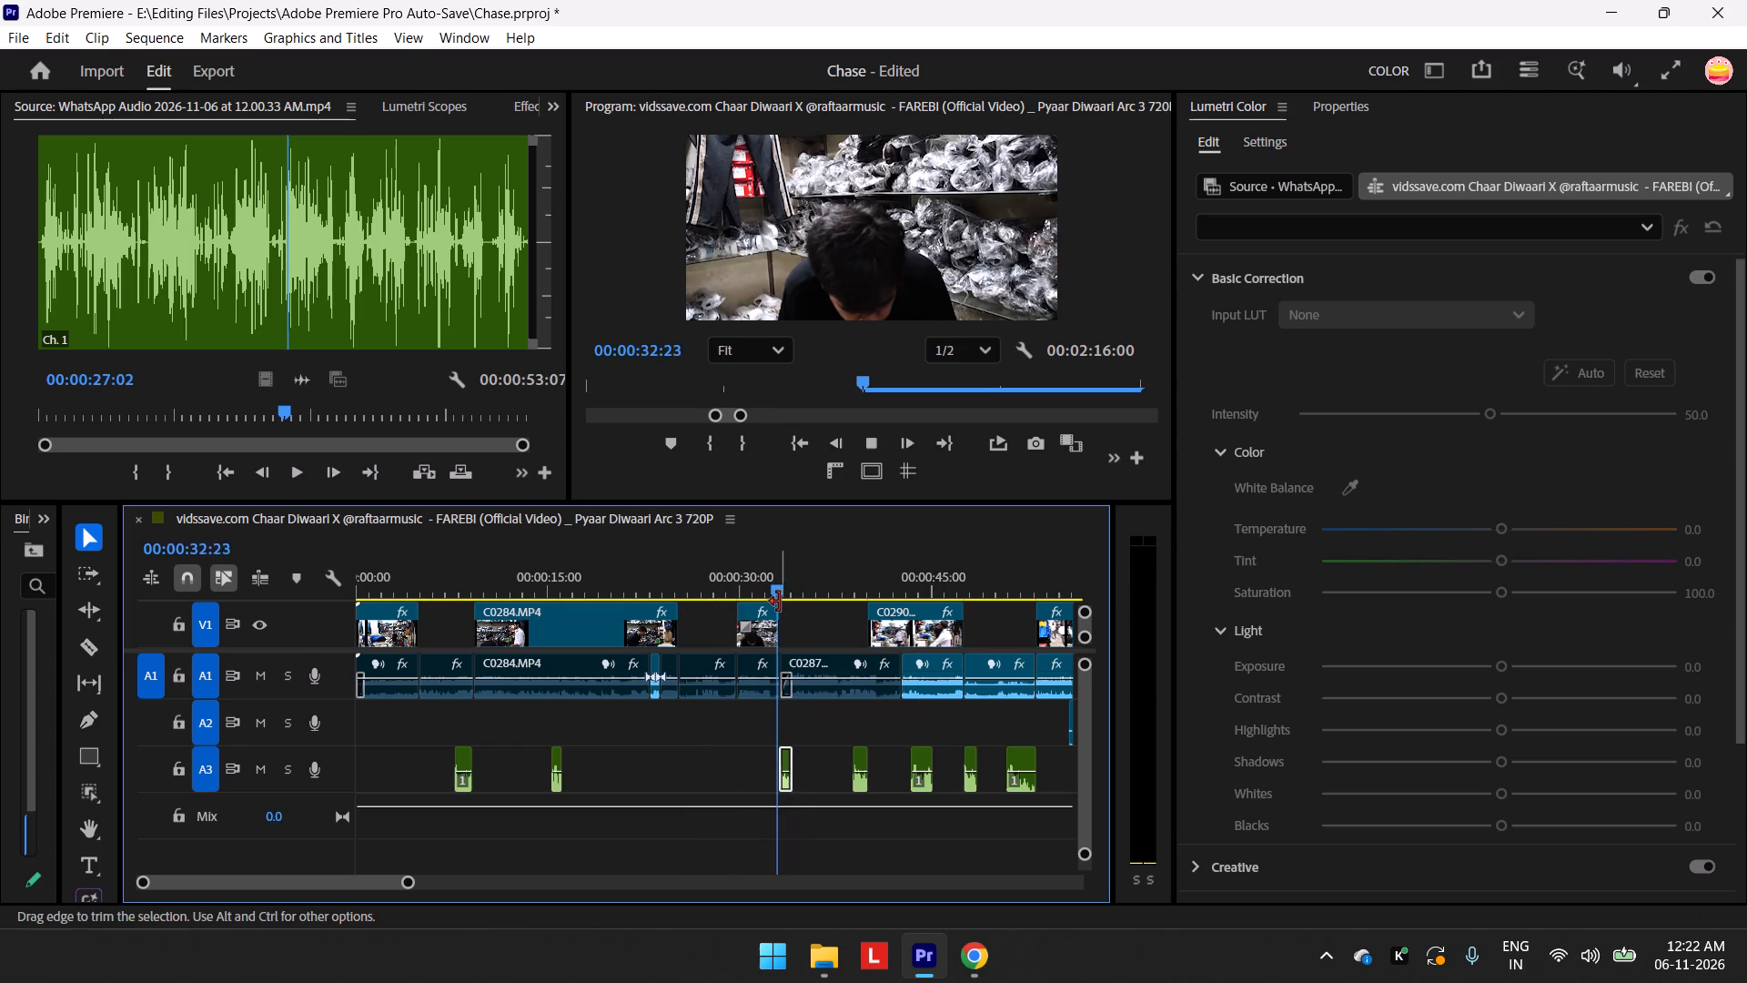
key("space")
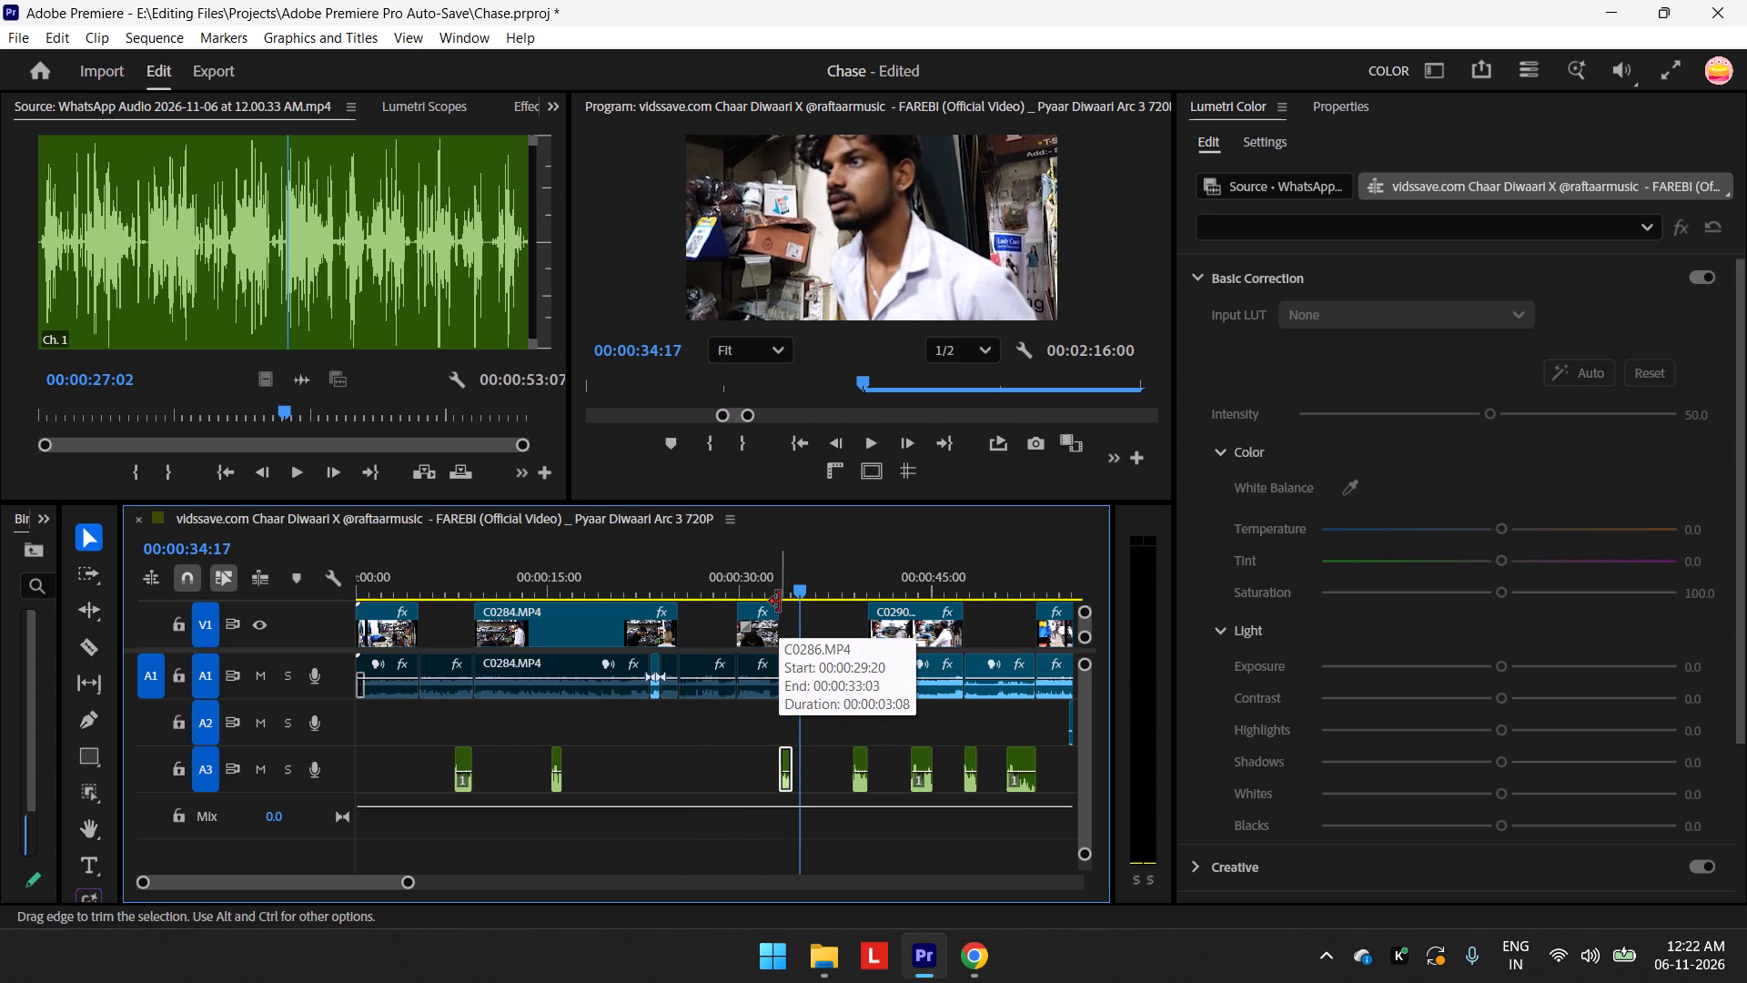
left_click_drag(794, 583, 773, 597)
key("space")
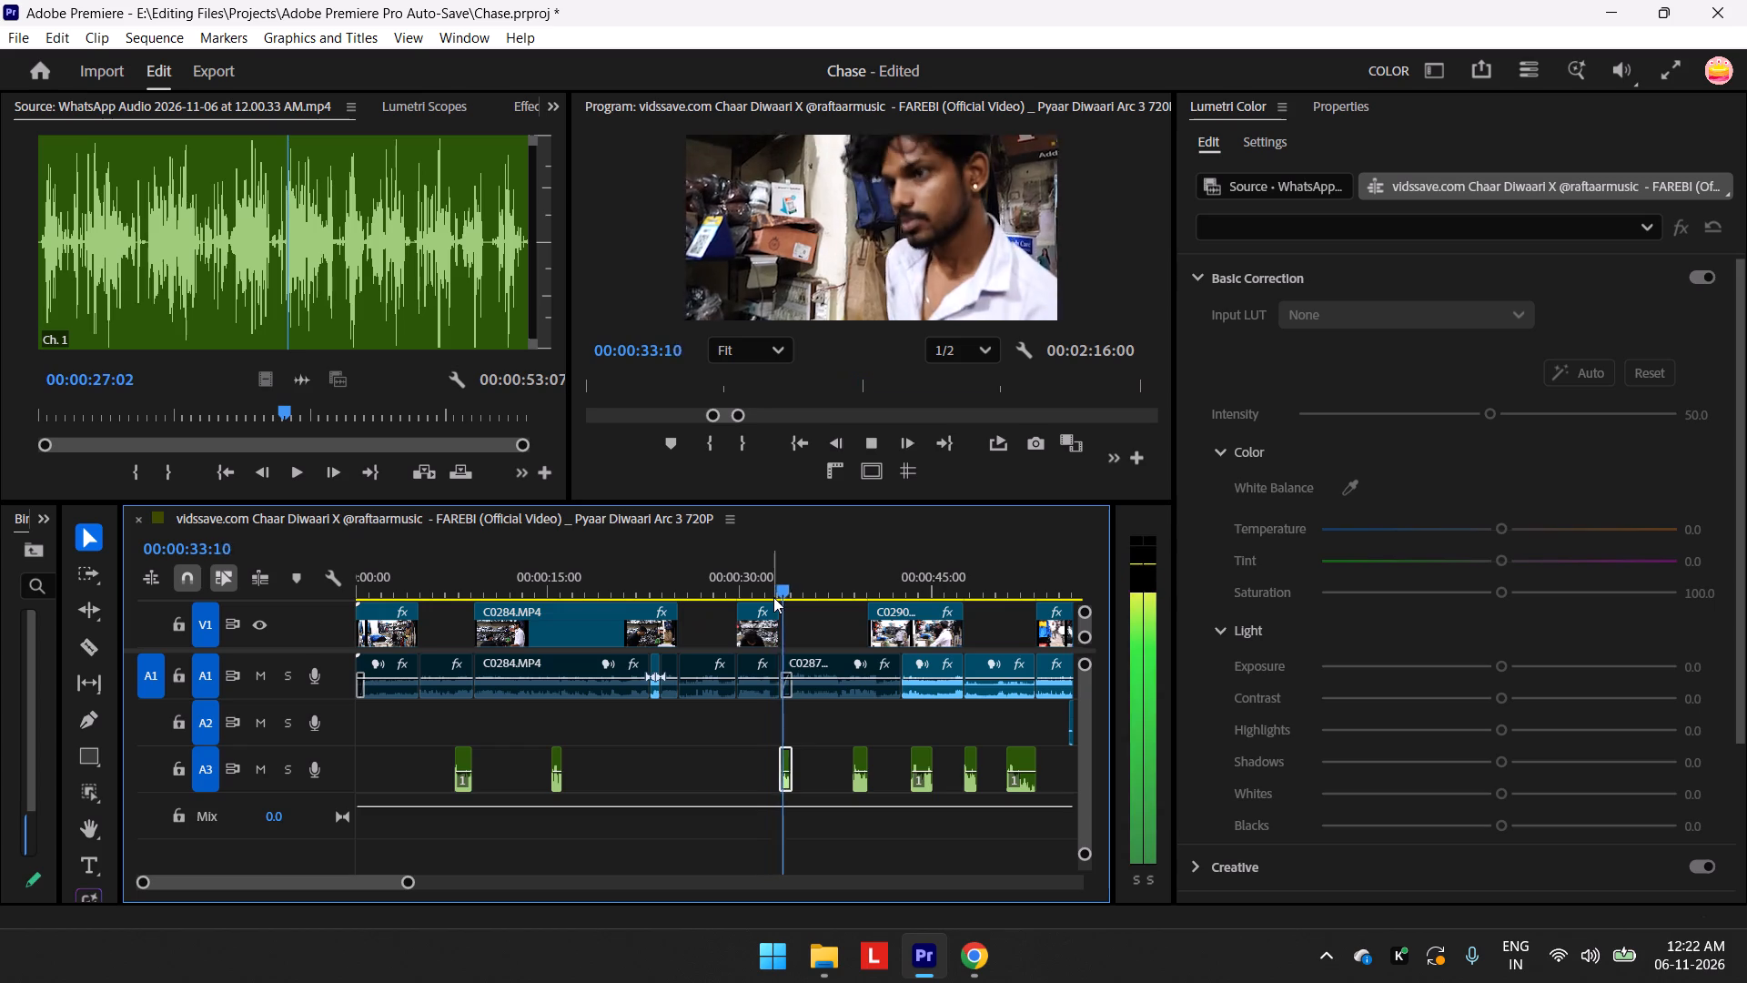
key("space")
left_click_drag(788, 585, 770, 596)
key("space")
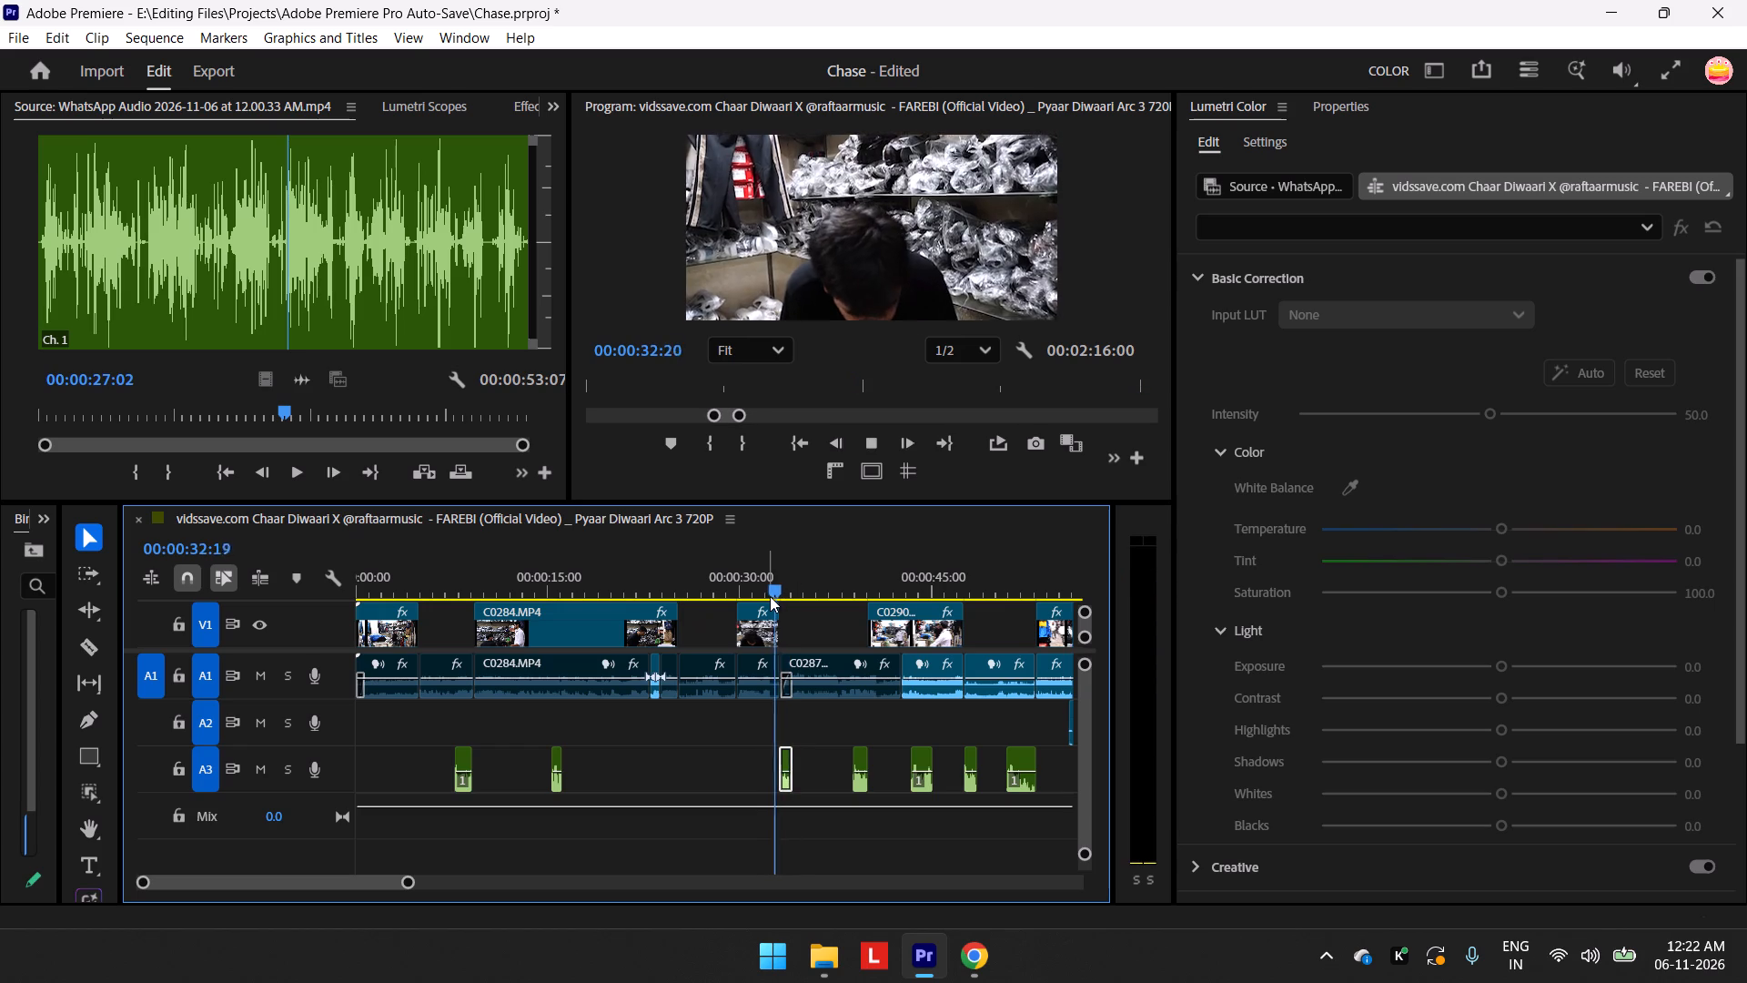
key("space")
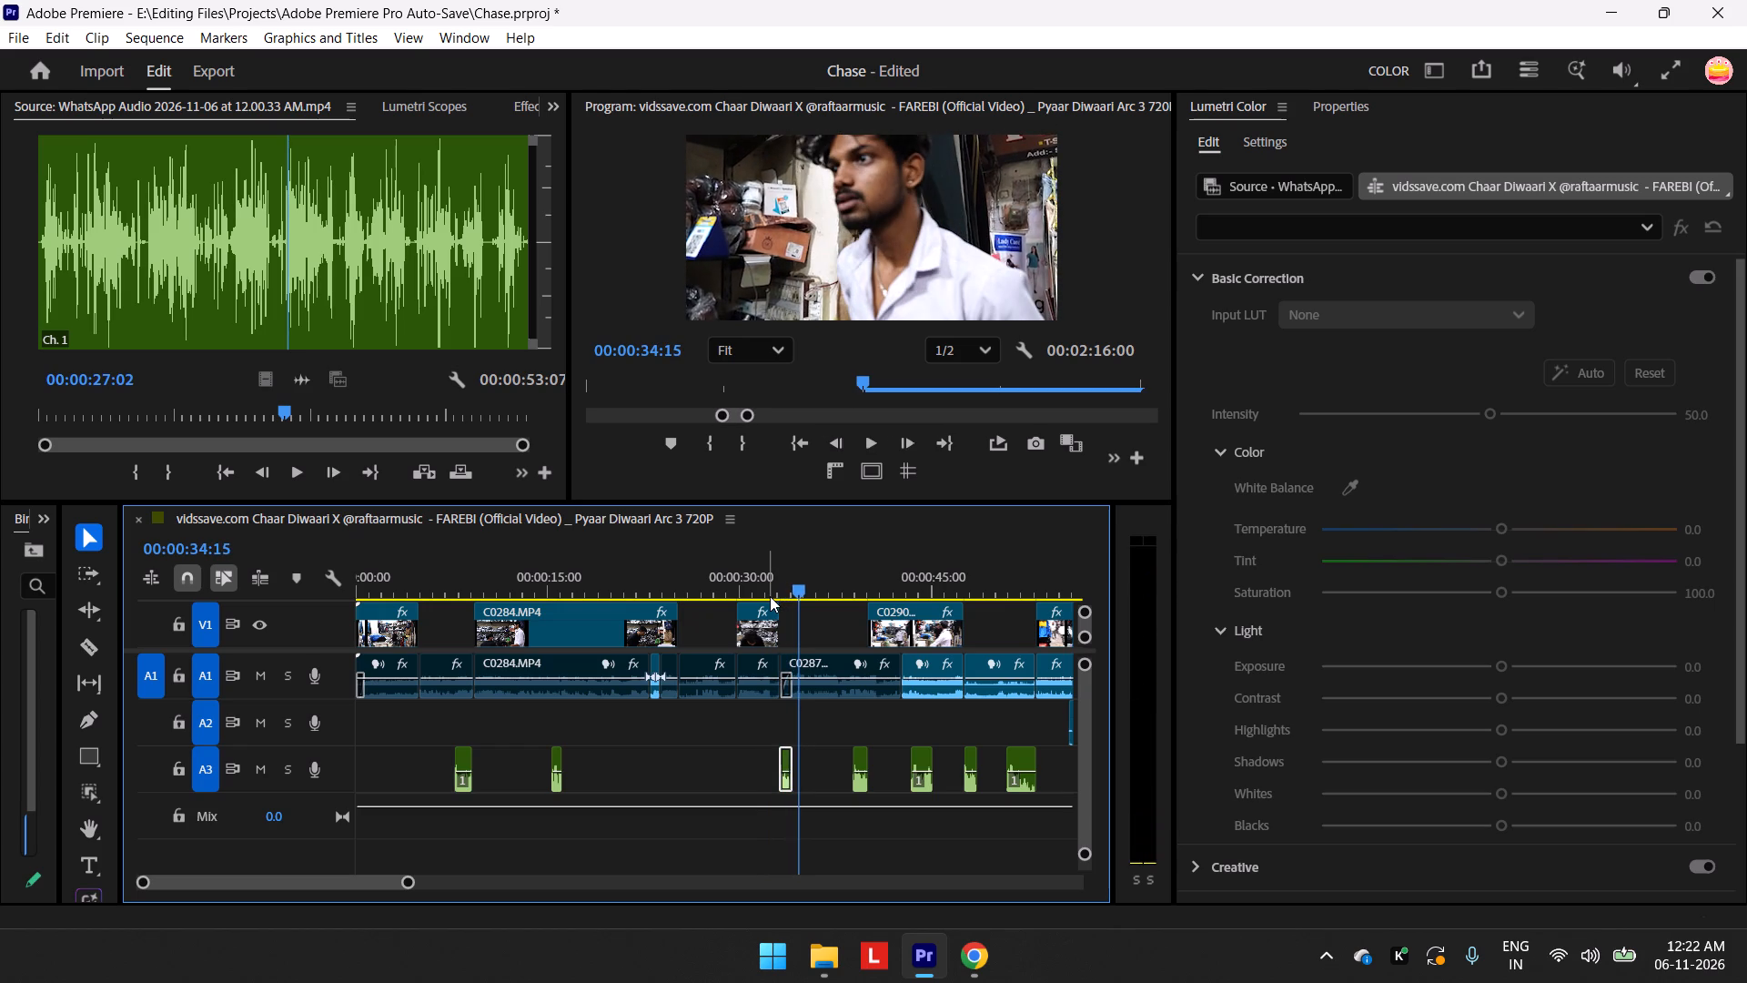
left_click_drag(796, 581, 777, 593)
key("space")
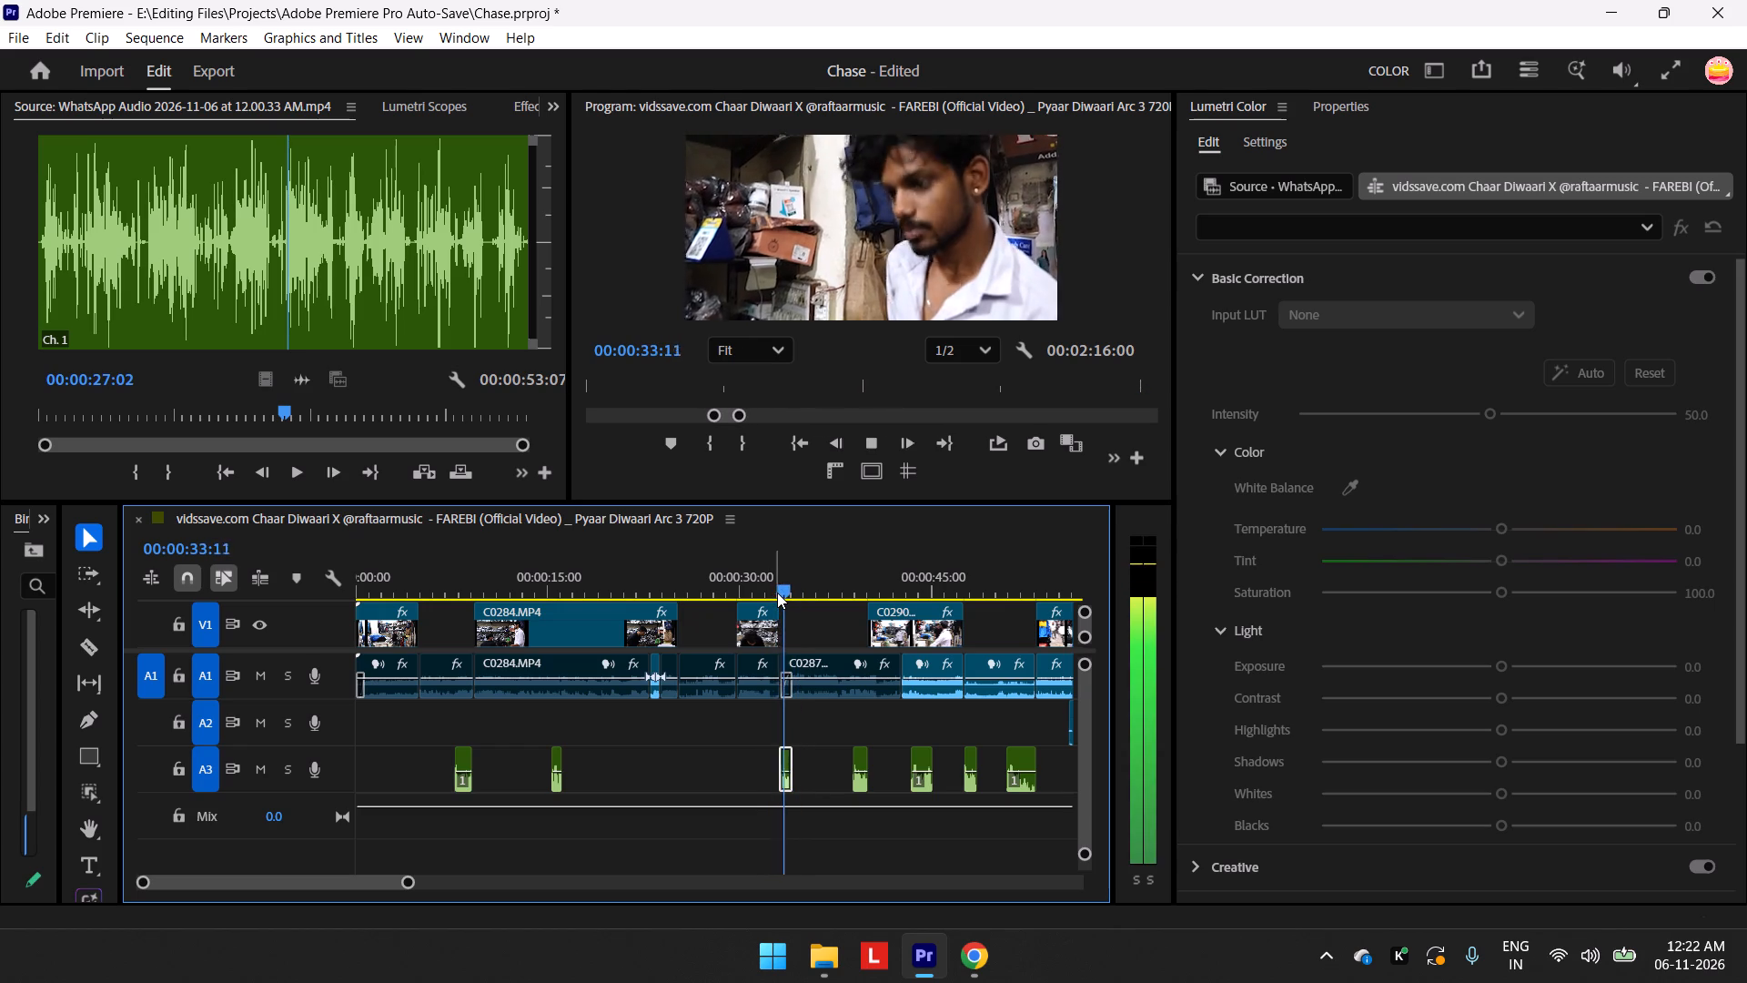
key("space")
left_click_drag(789, 583, 790, 583)
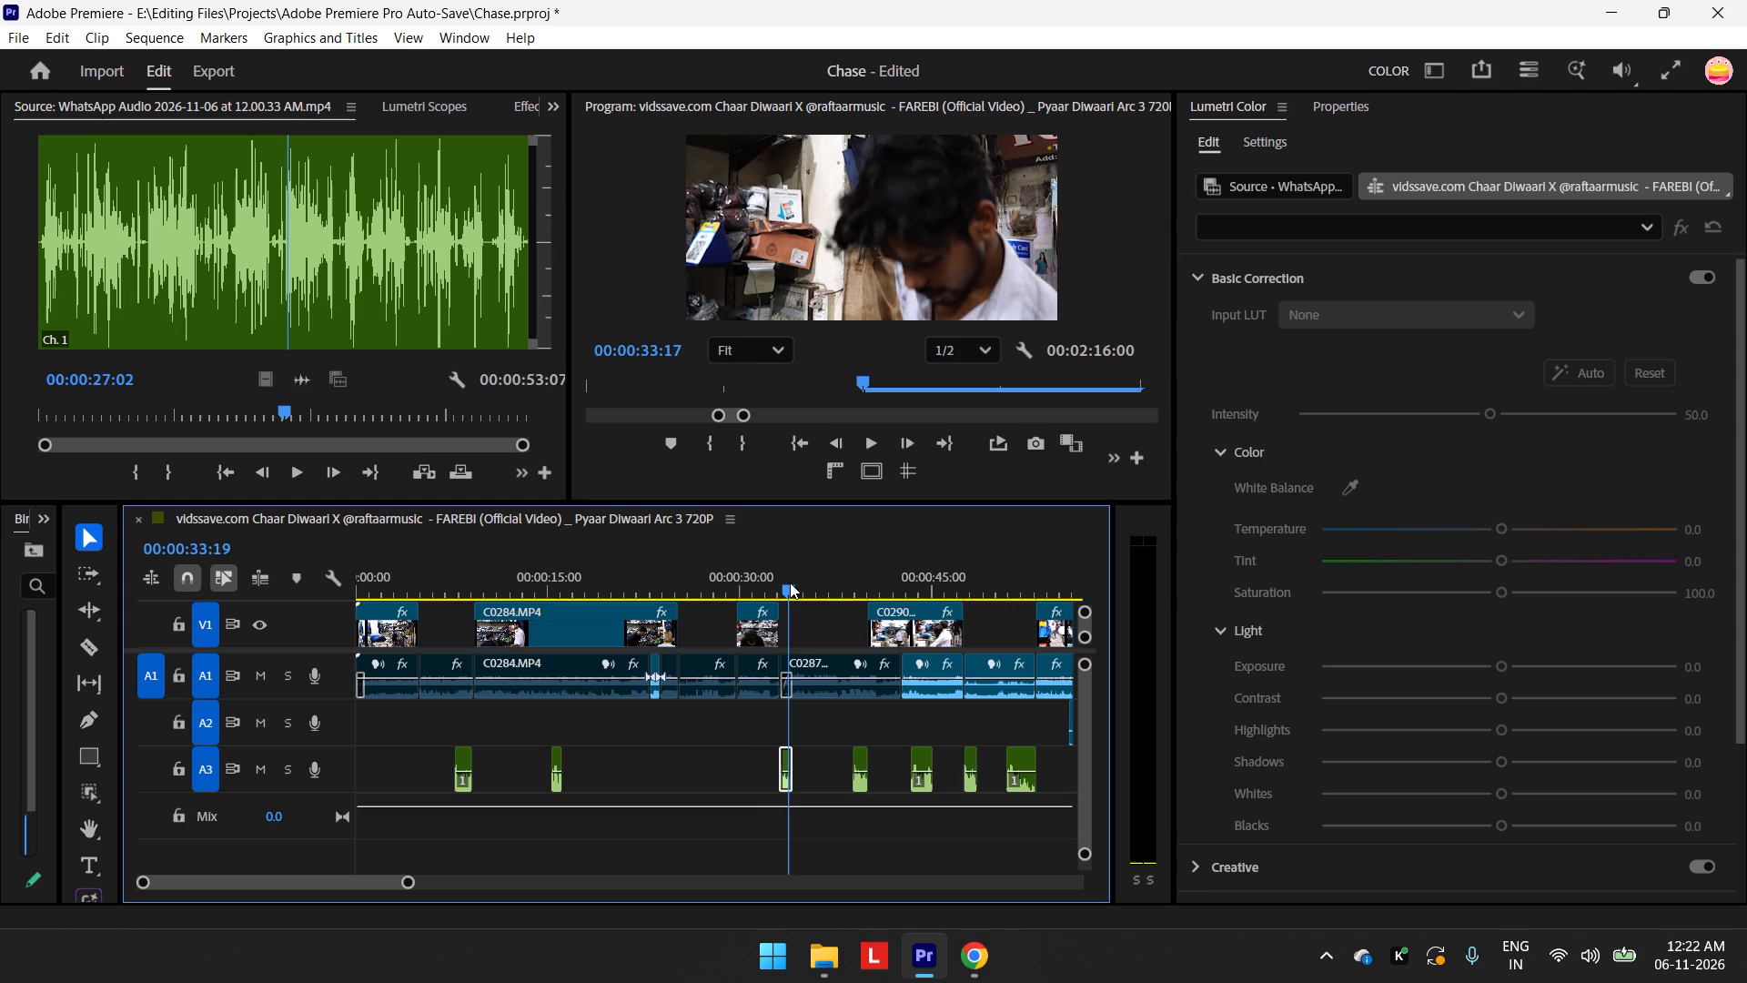
left_click_drag(790, 583, 780, 584)
Enable the C0287.MP4 audio clip on A1 again, and play it back together with the A3 voice segment.
left_click(820, 674)
right_click(820, 674)
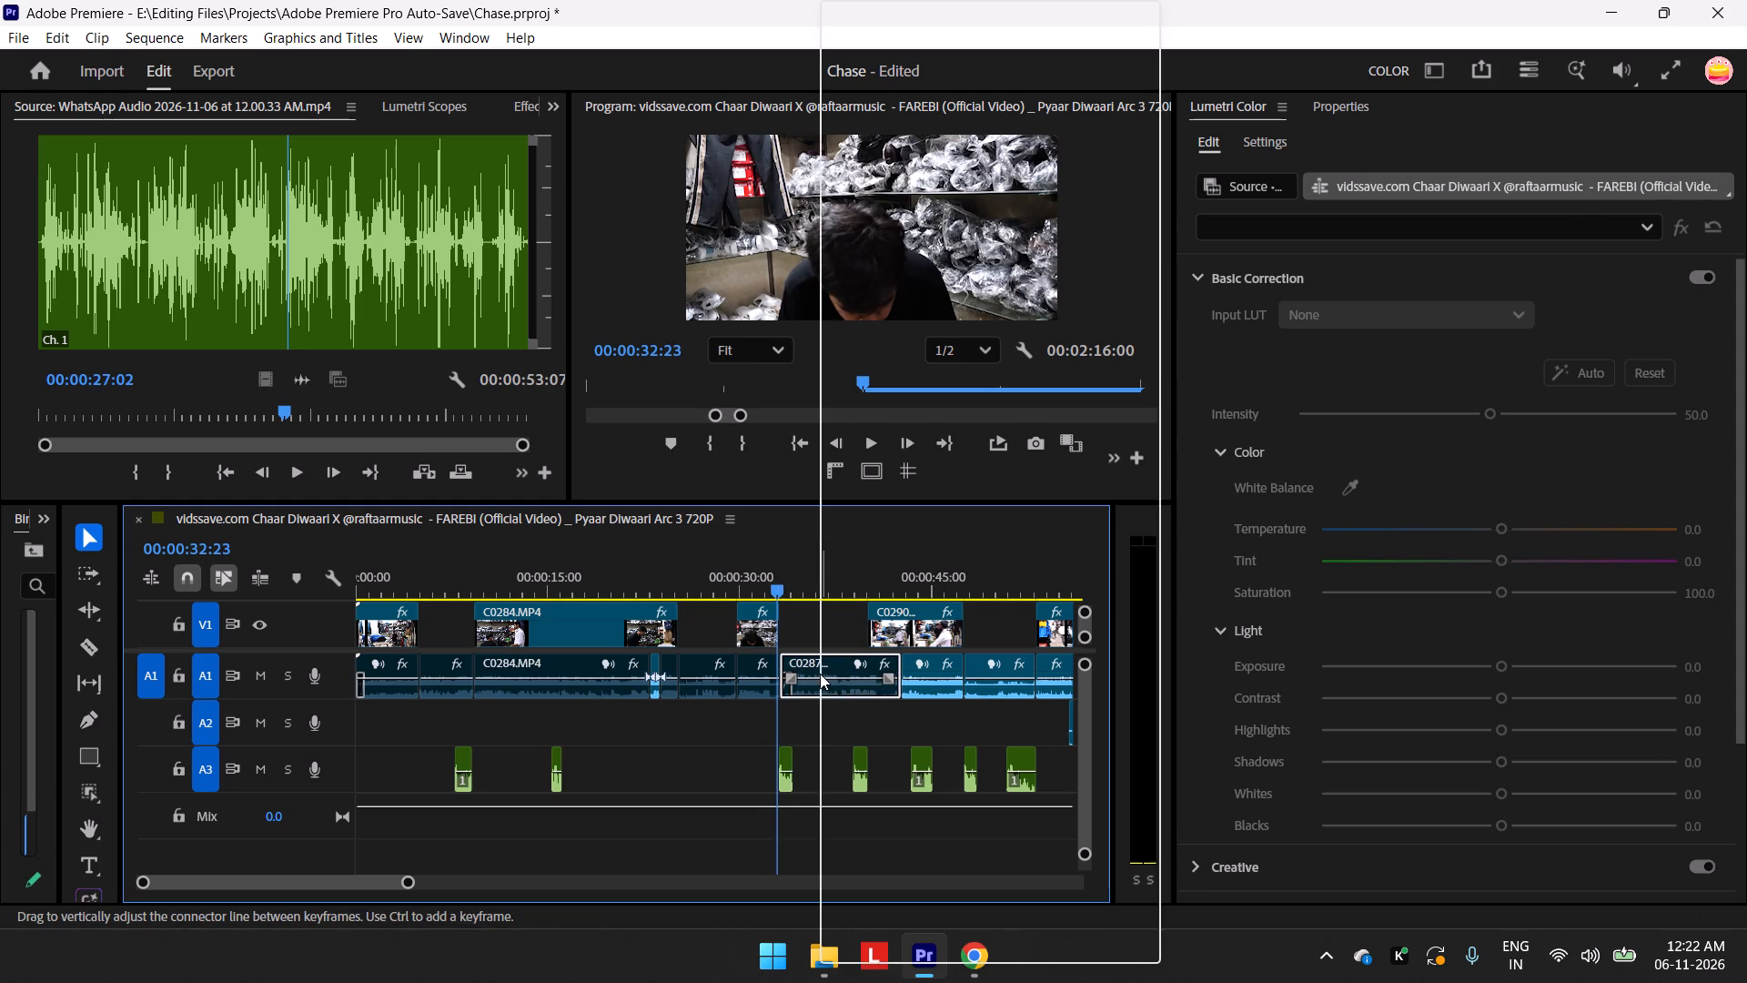
left_click(937, 418)
key("space")
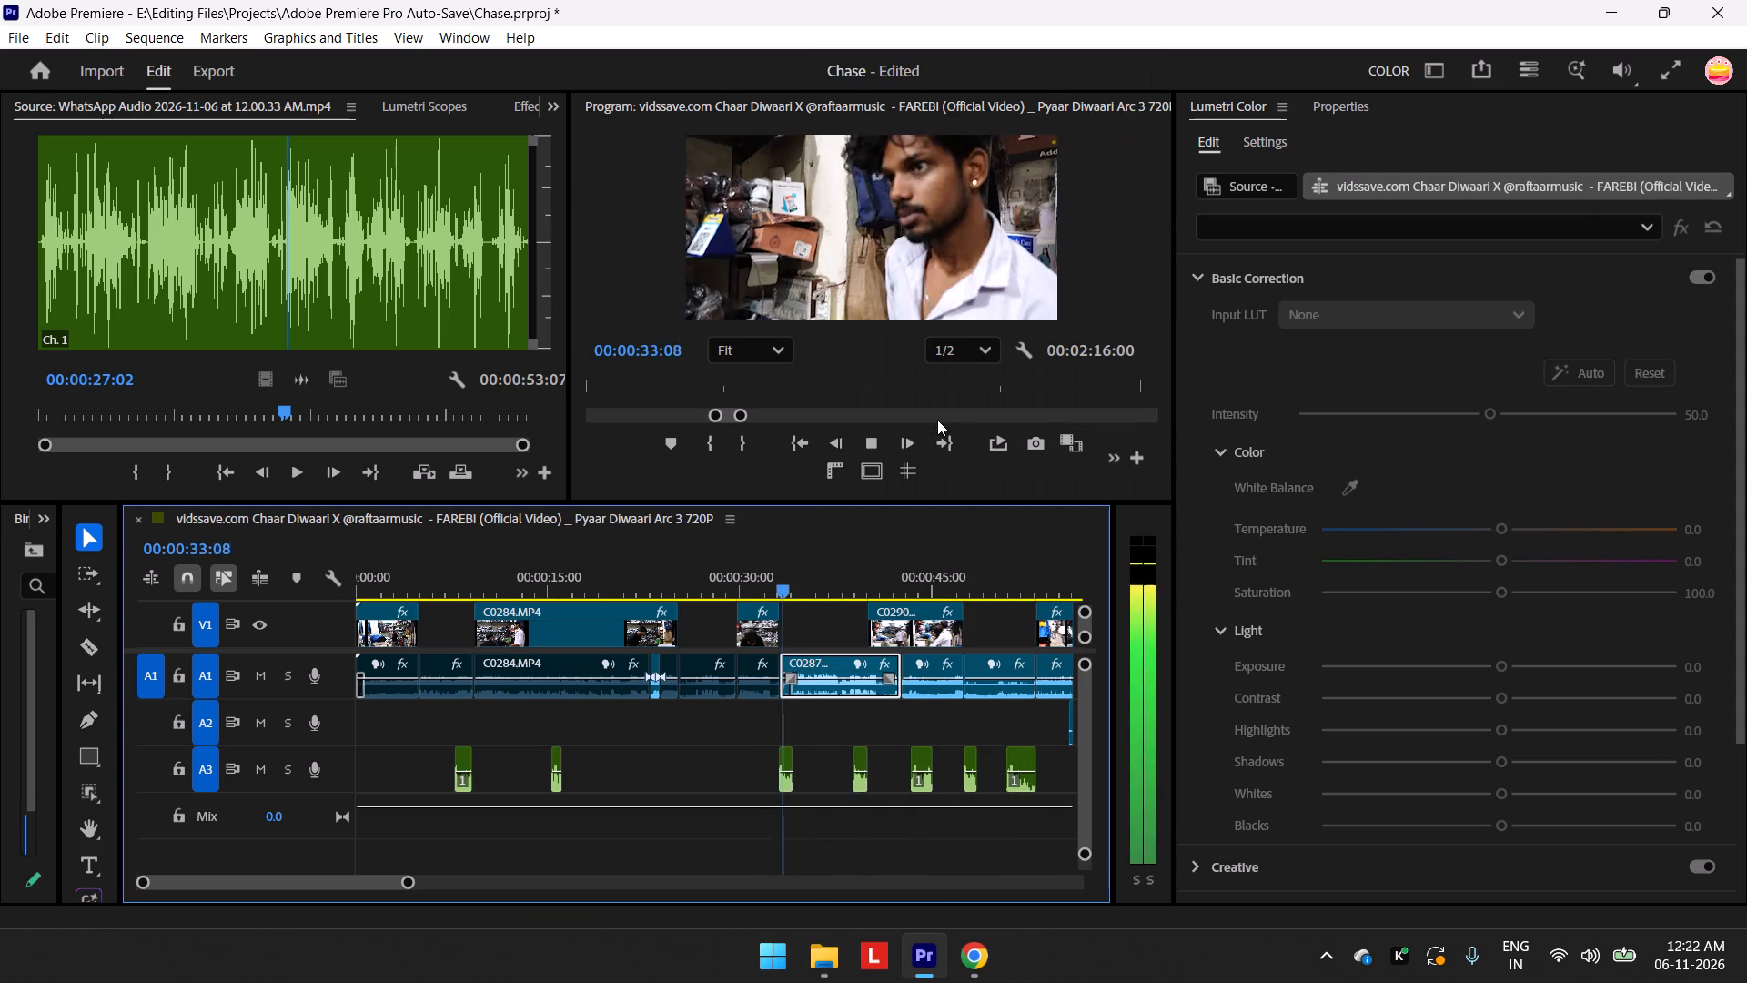
key("space")
left_click(787, 603)
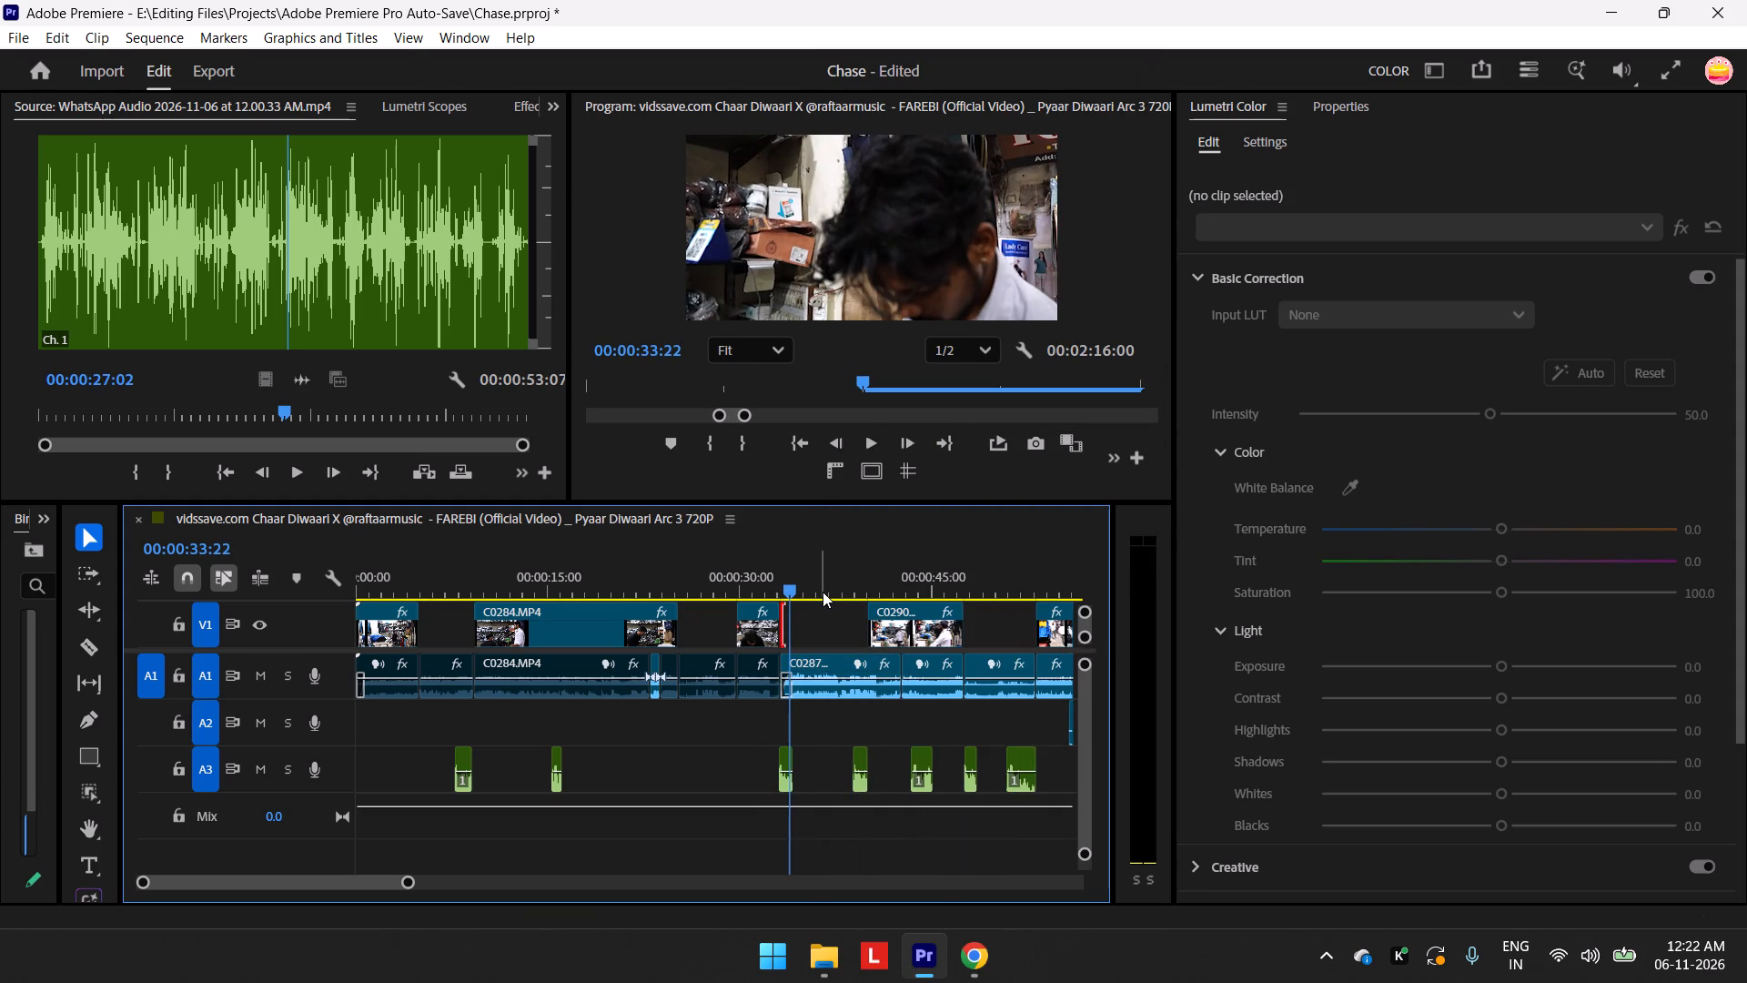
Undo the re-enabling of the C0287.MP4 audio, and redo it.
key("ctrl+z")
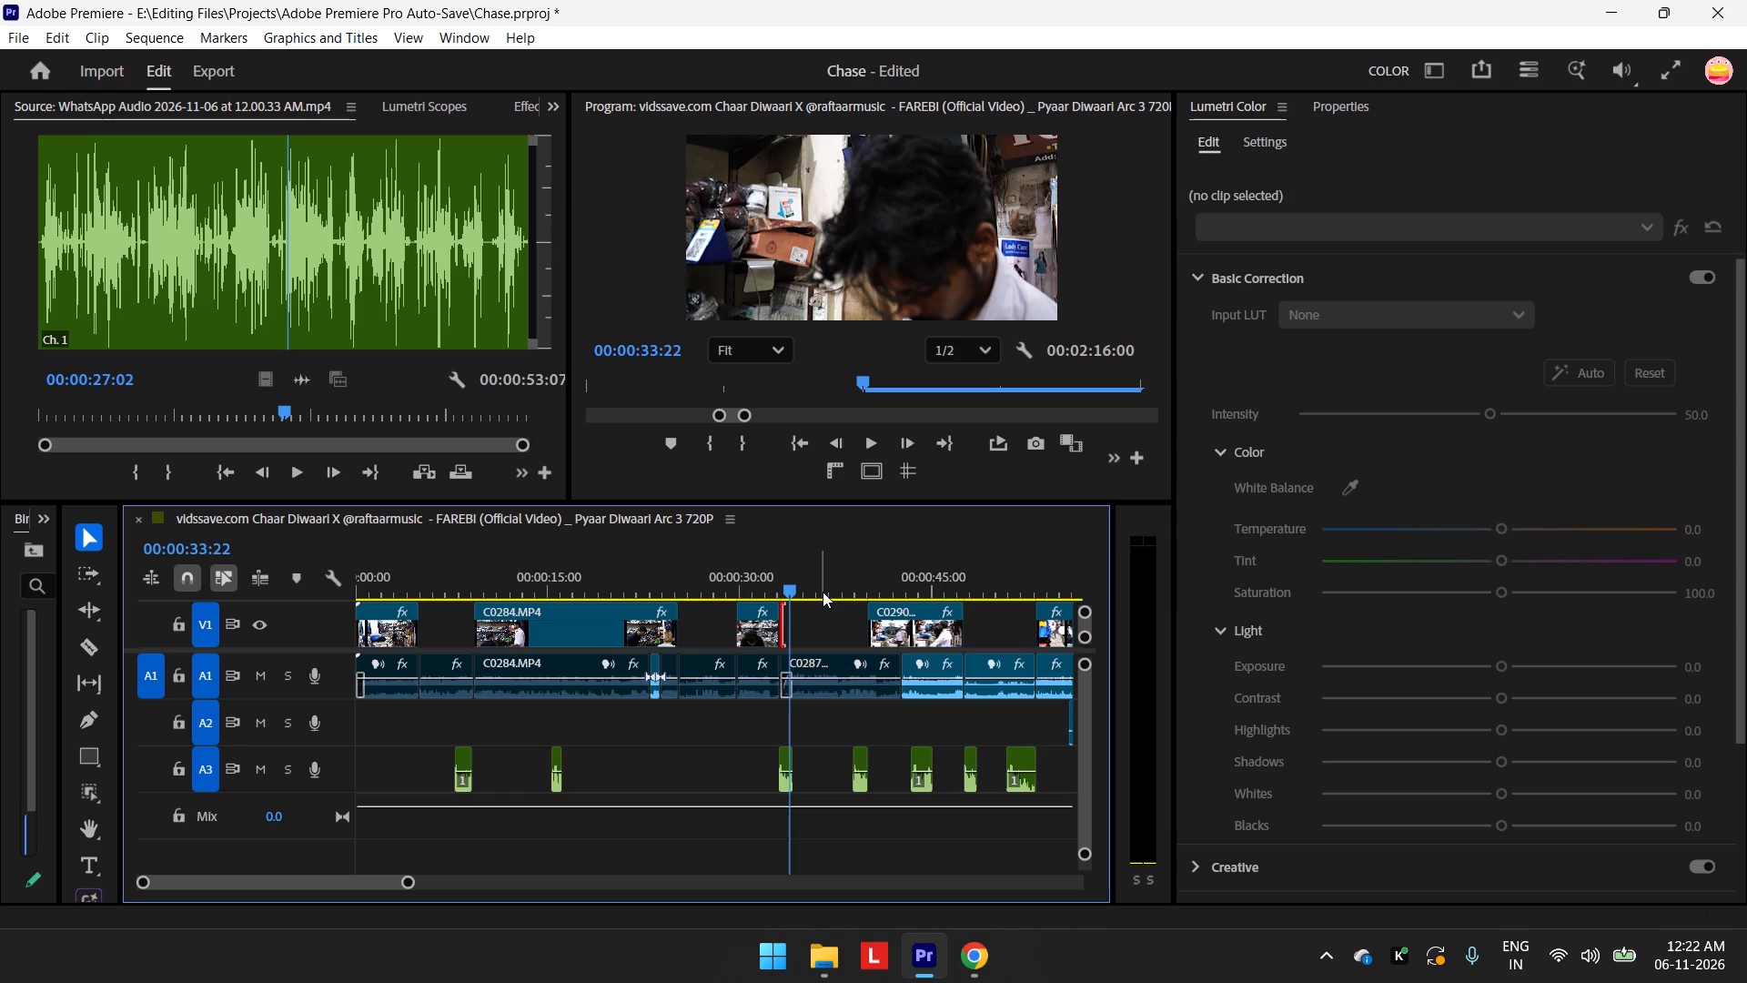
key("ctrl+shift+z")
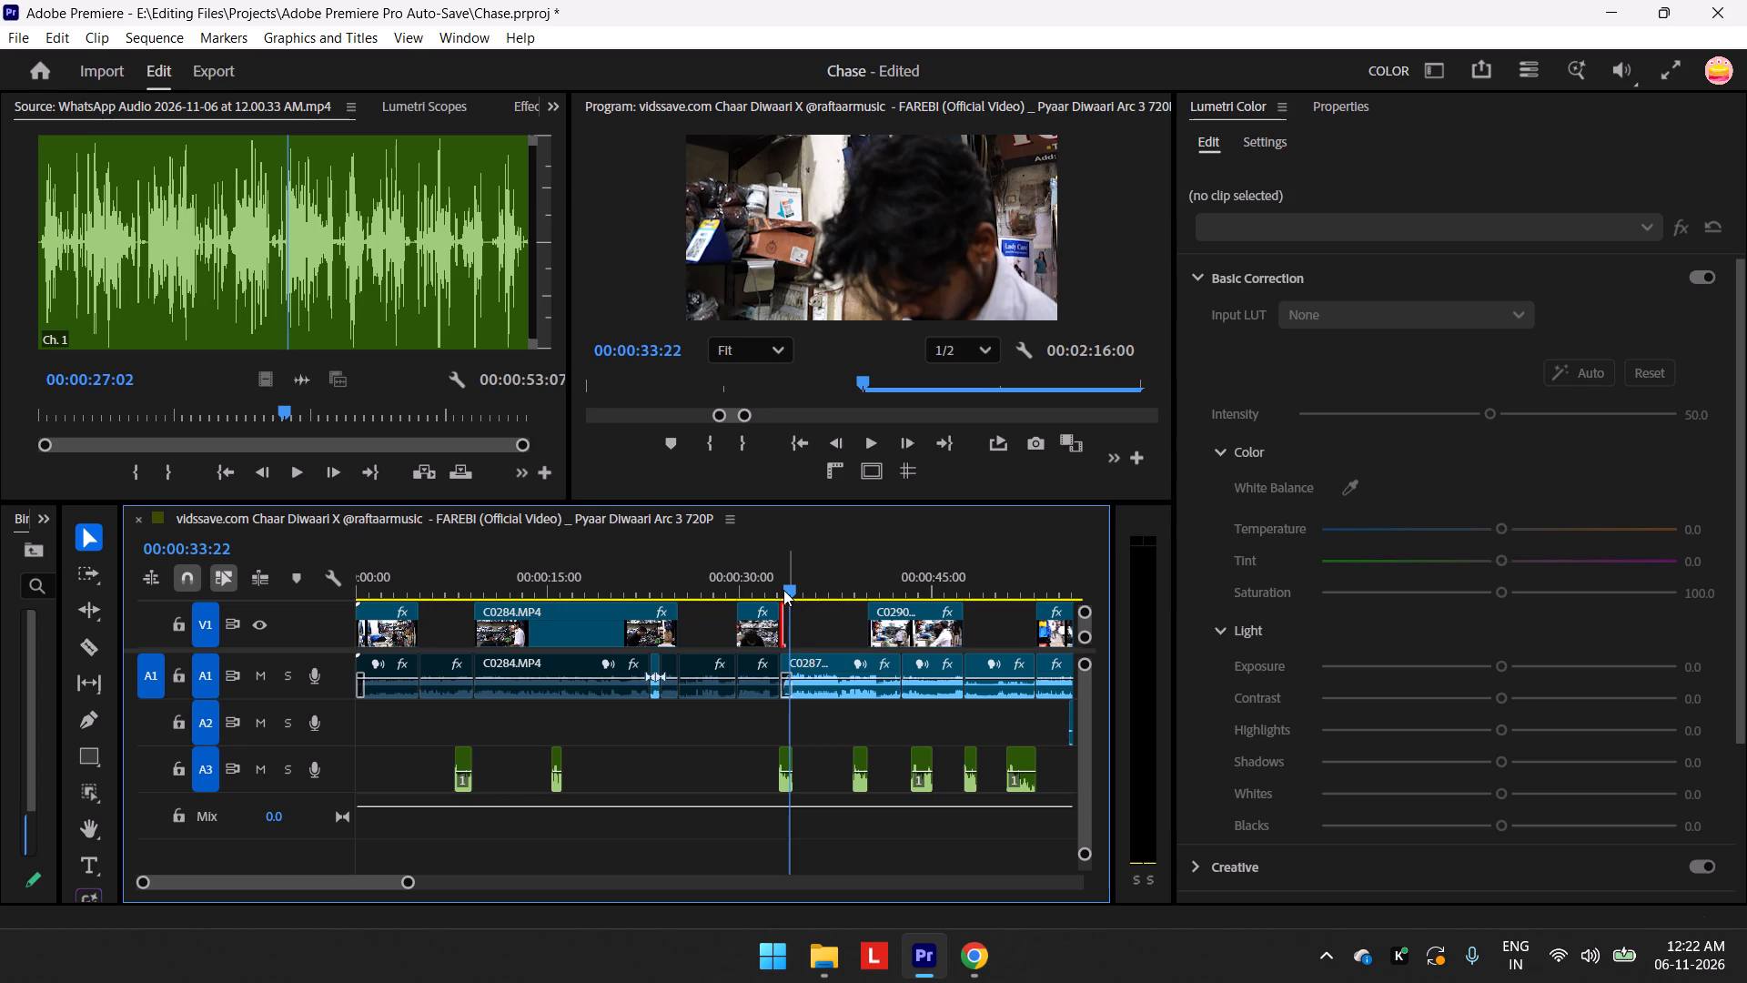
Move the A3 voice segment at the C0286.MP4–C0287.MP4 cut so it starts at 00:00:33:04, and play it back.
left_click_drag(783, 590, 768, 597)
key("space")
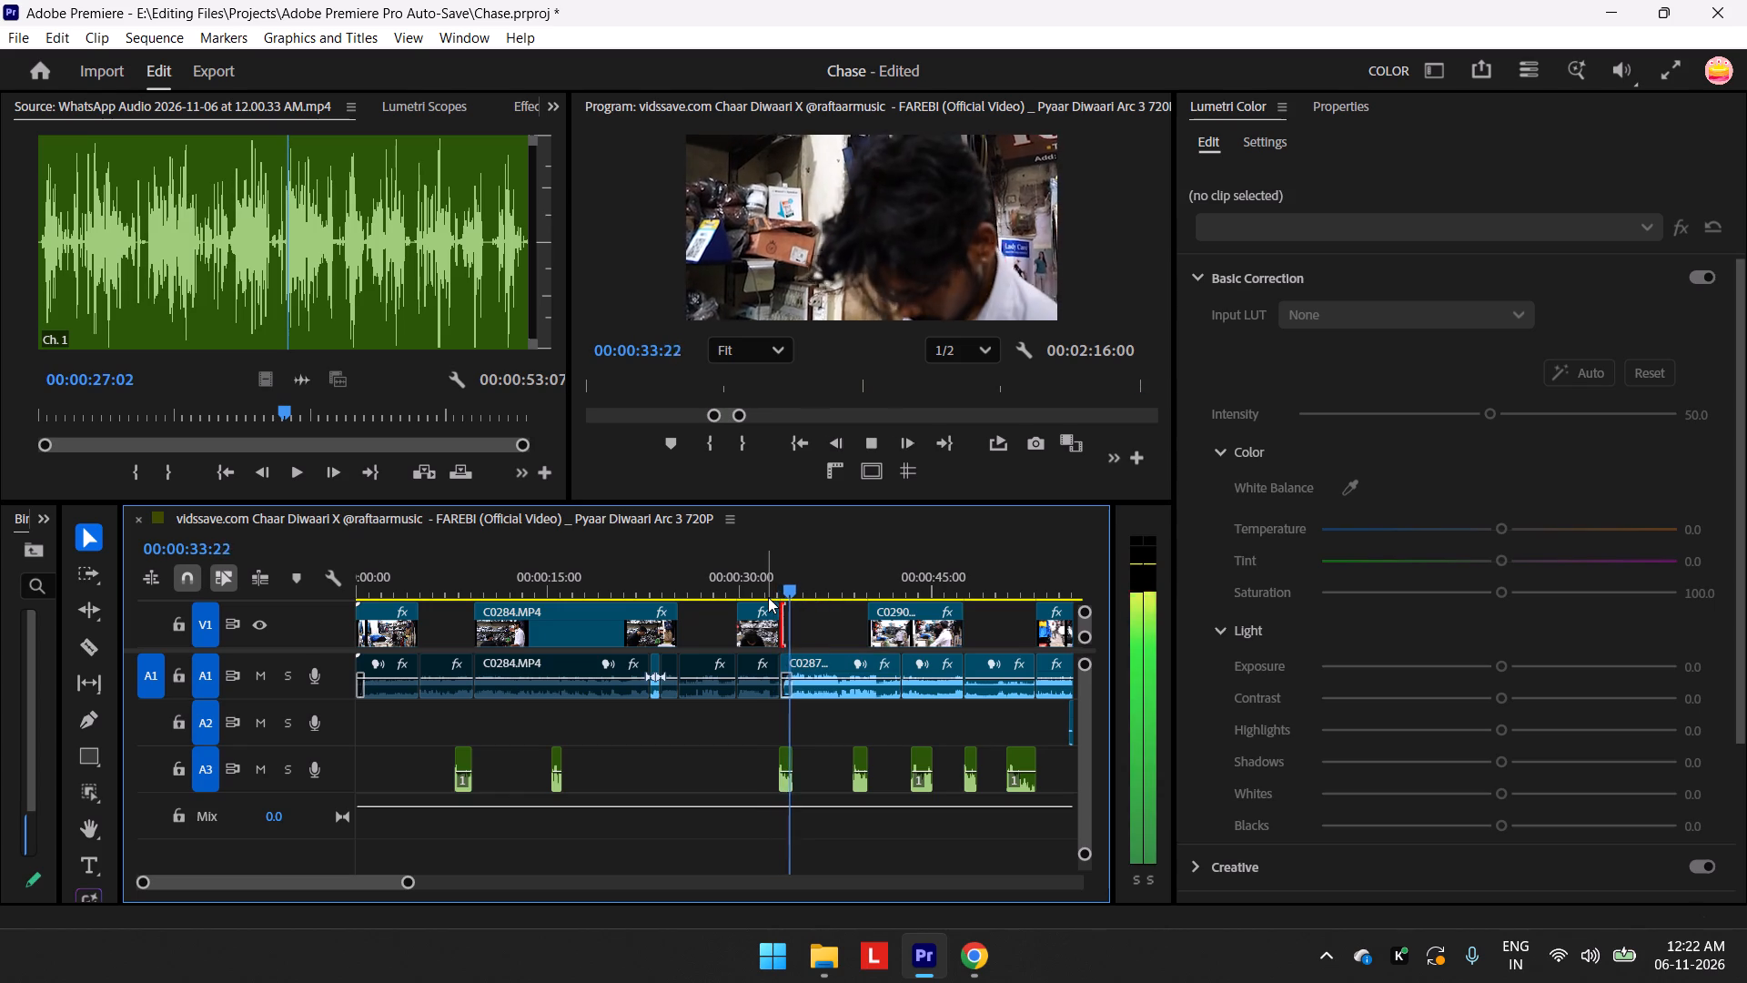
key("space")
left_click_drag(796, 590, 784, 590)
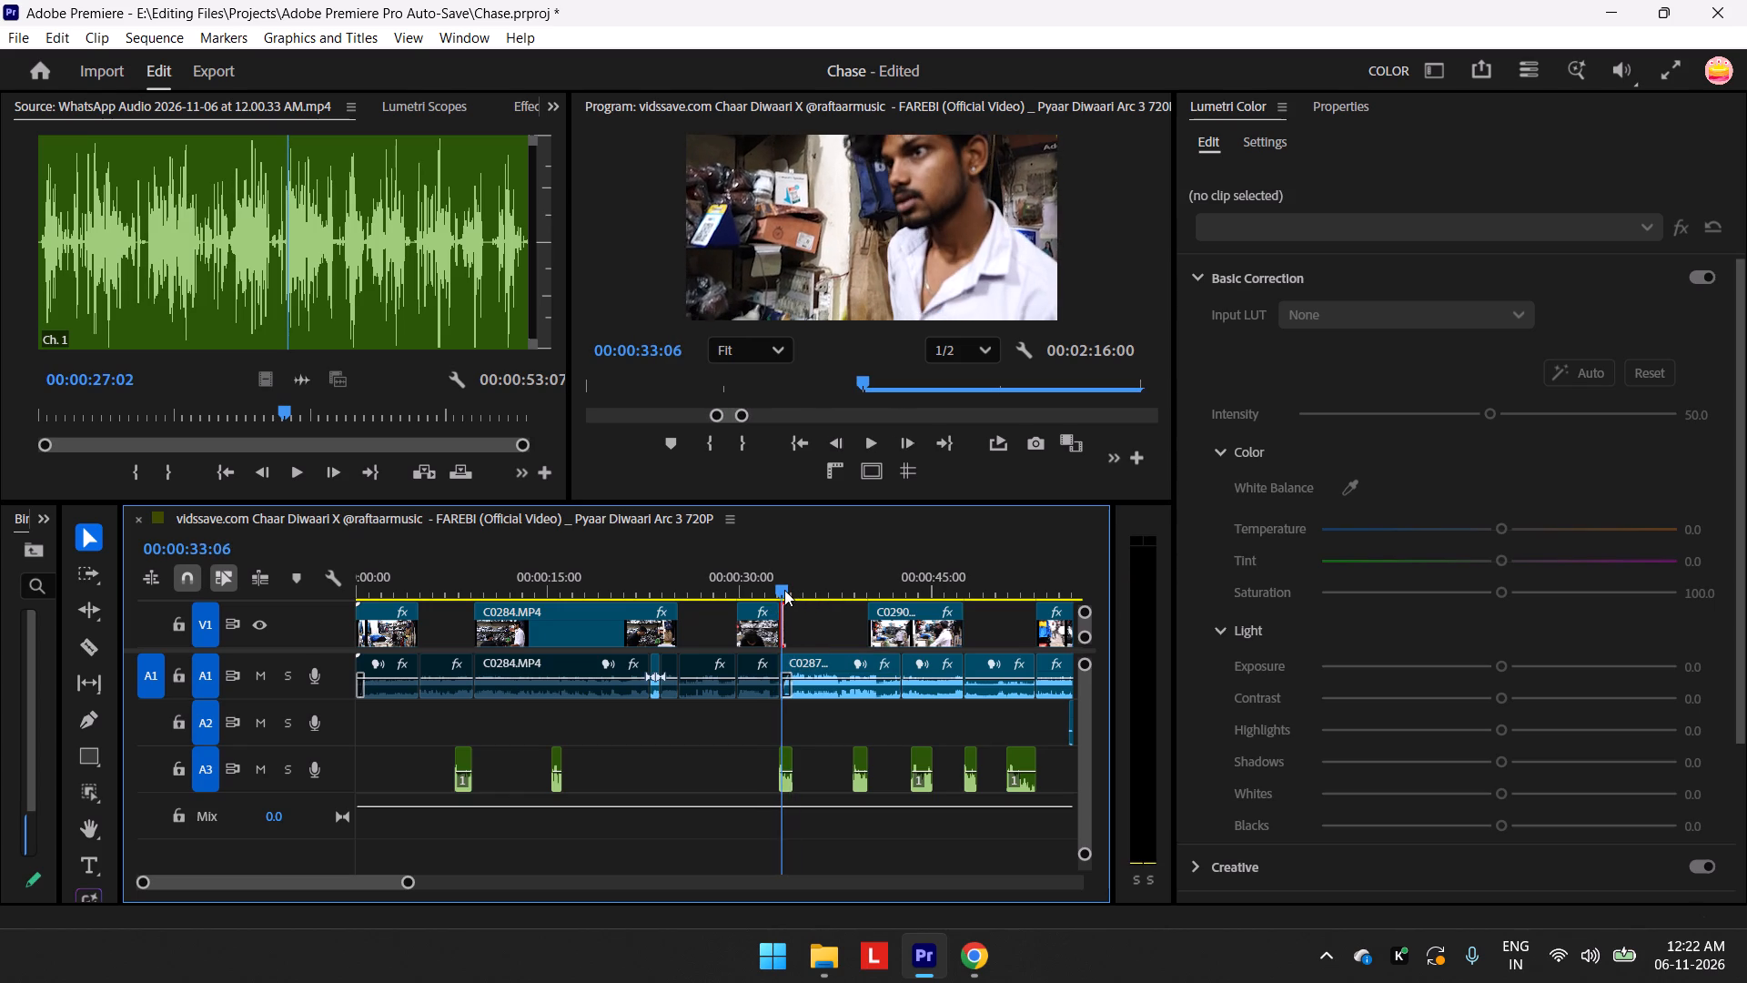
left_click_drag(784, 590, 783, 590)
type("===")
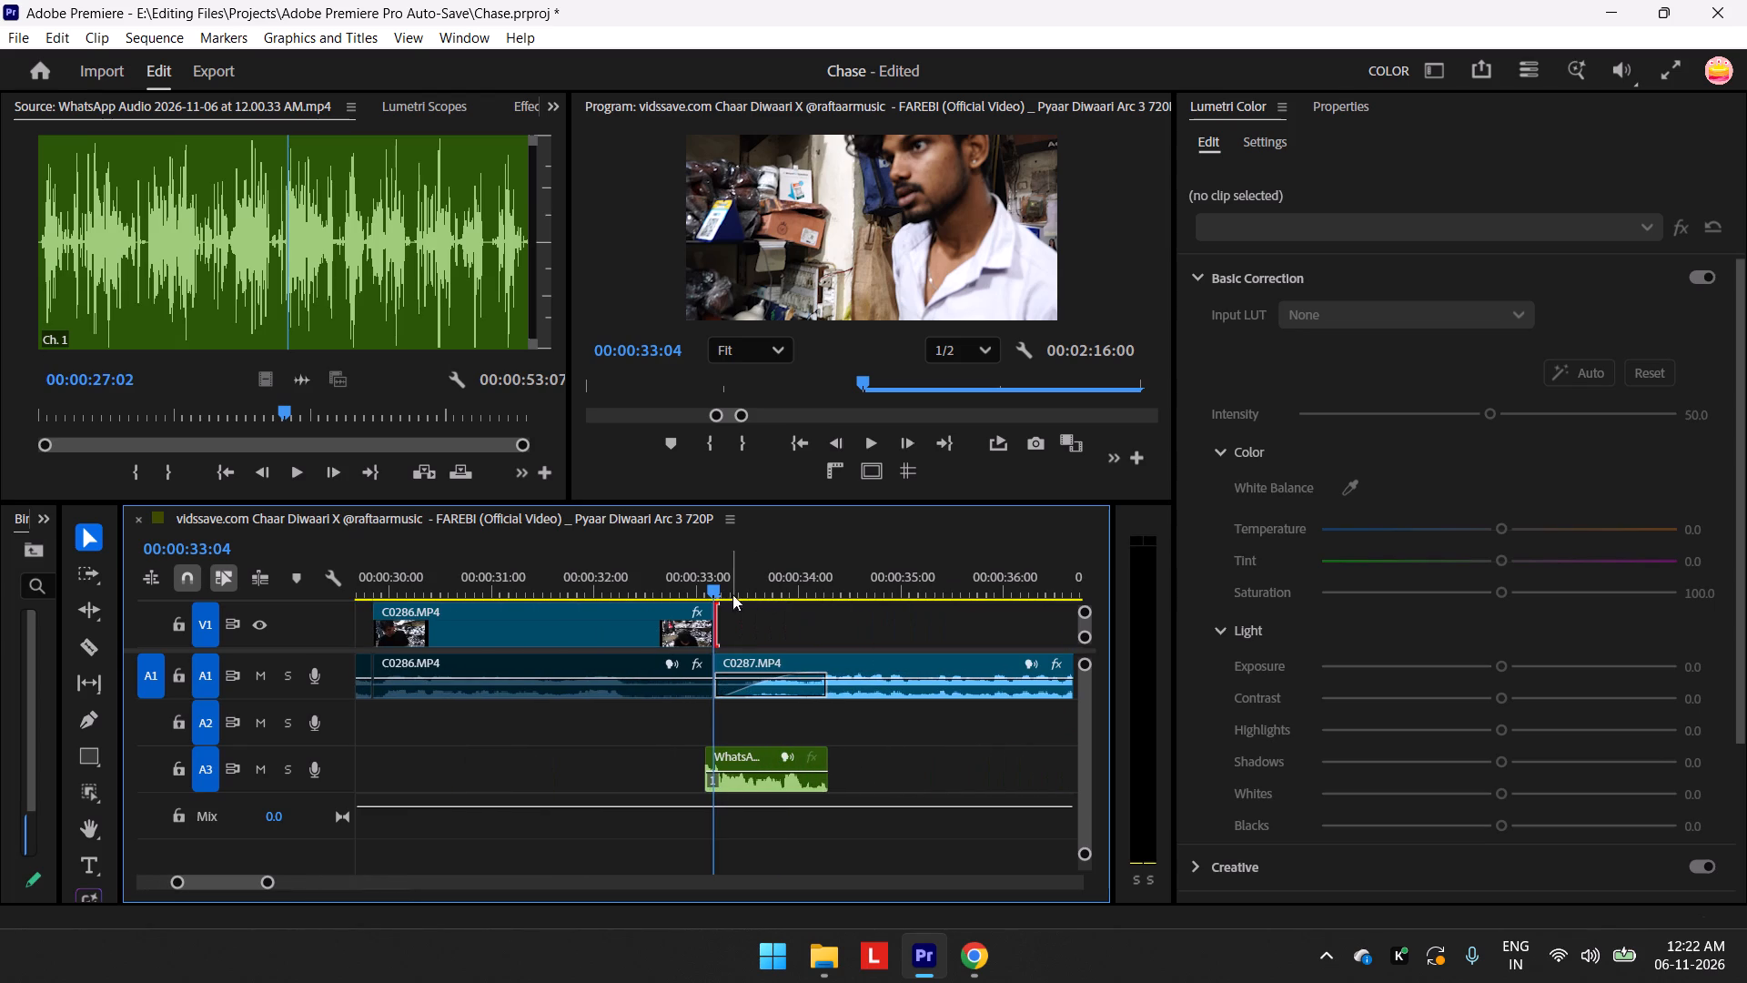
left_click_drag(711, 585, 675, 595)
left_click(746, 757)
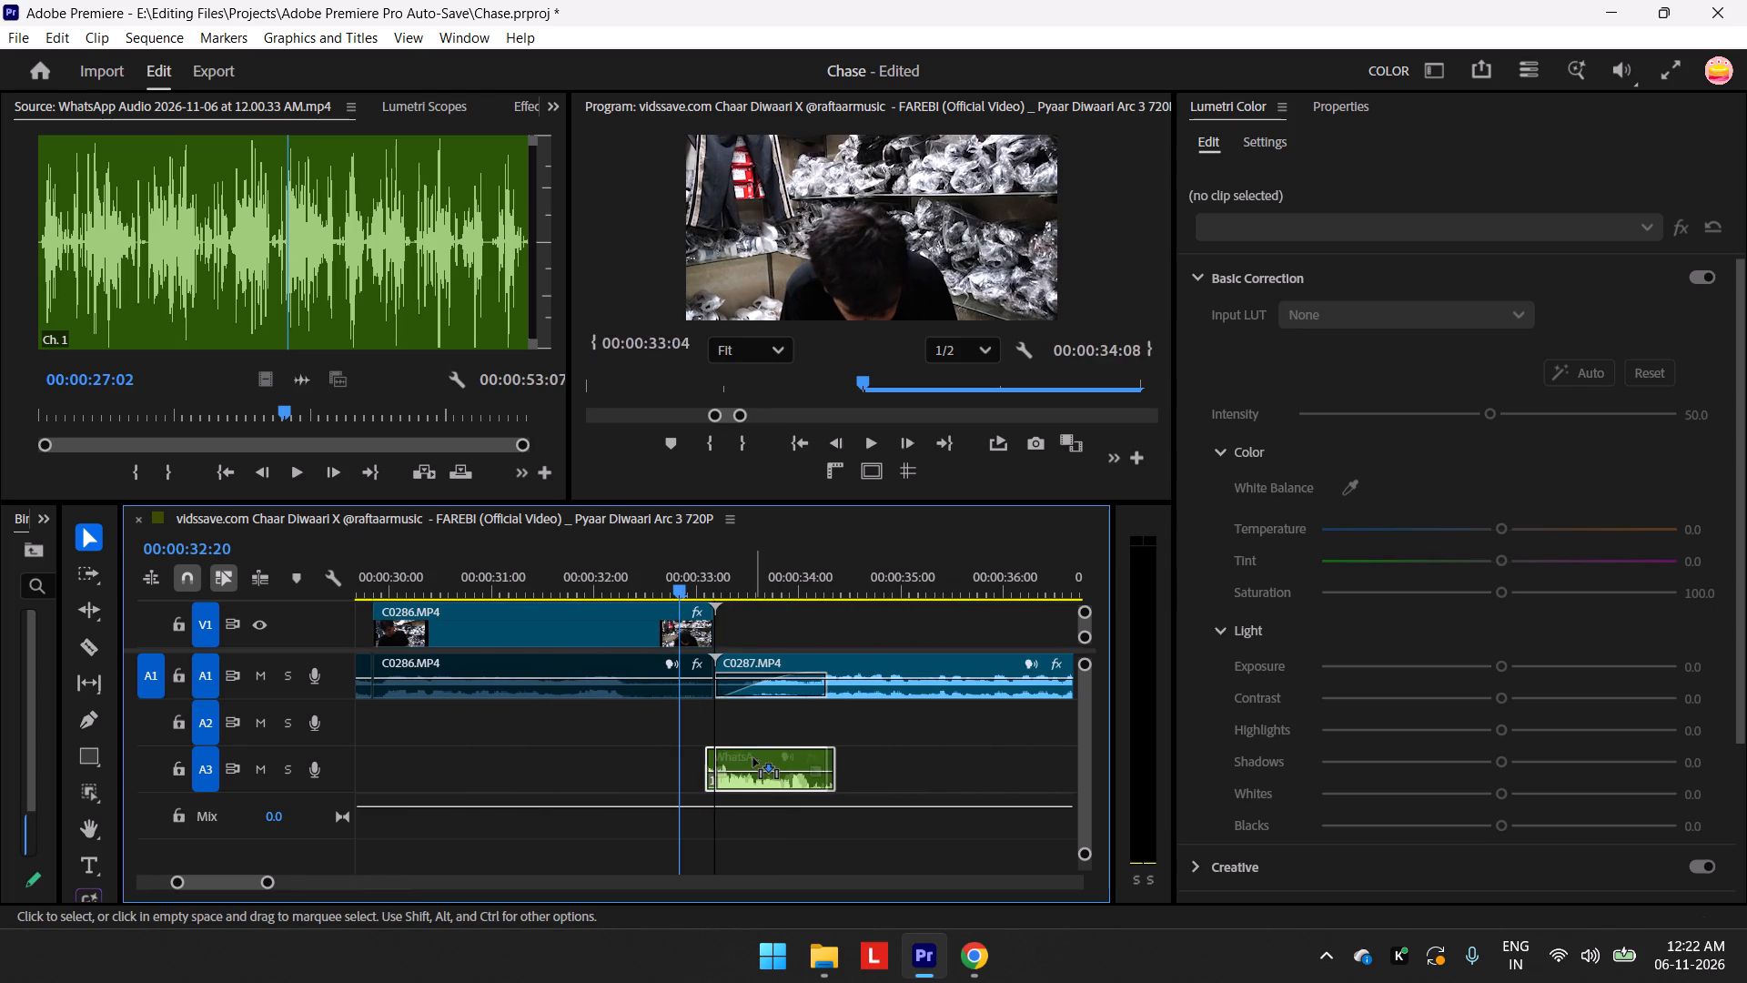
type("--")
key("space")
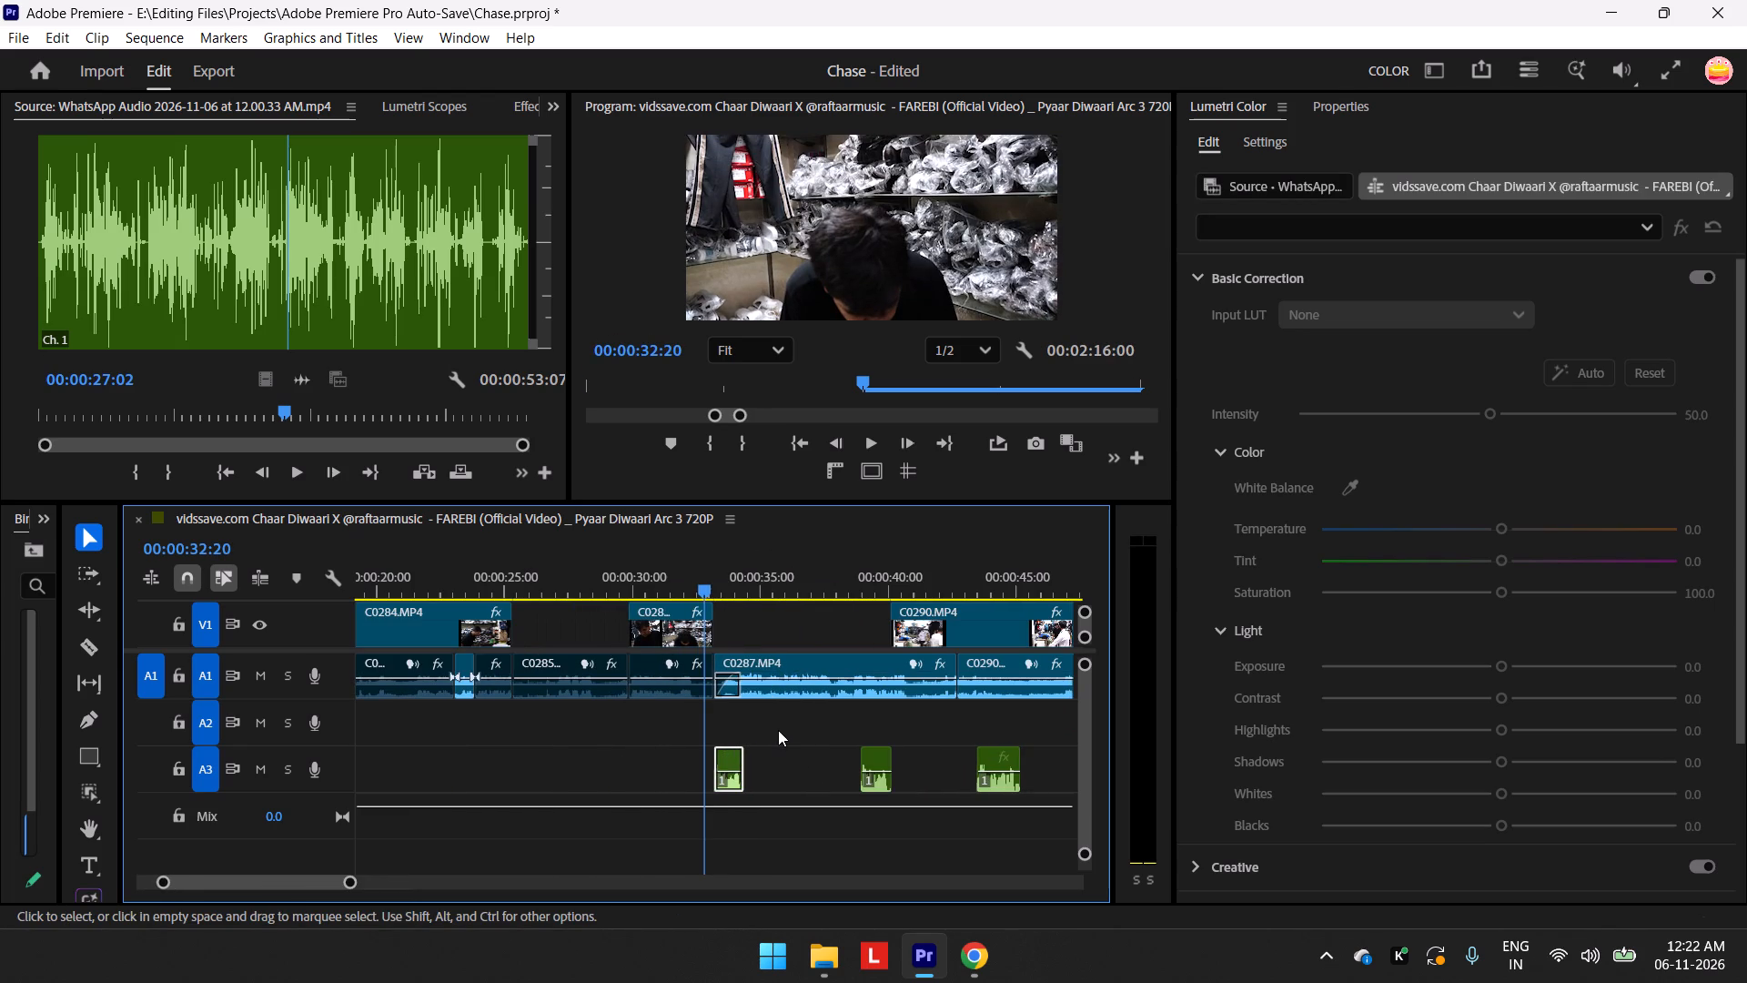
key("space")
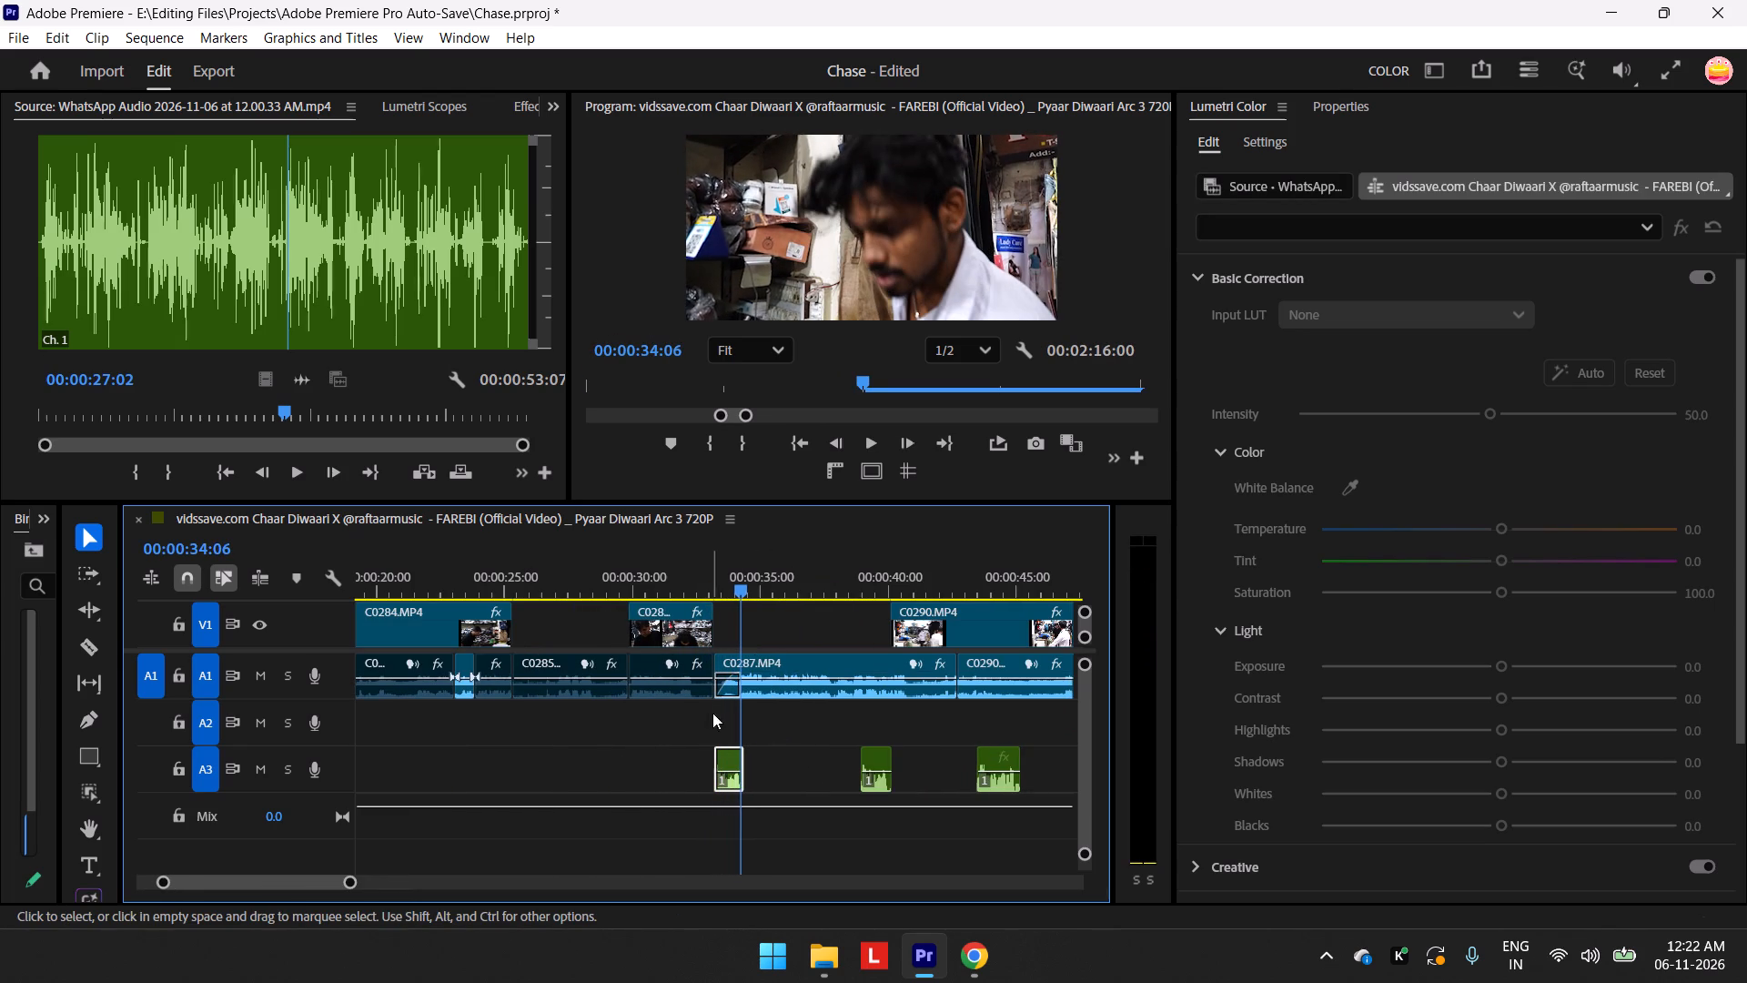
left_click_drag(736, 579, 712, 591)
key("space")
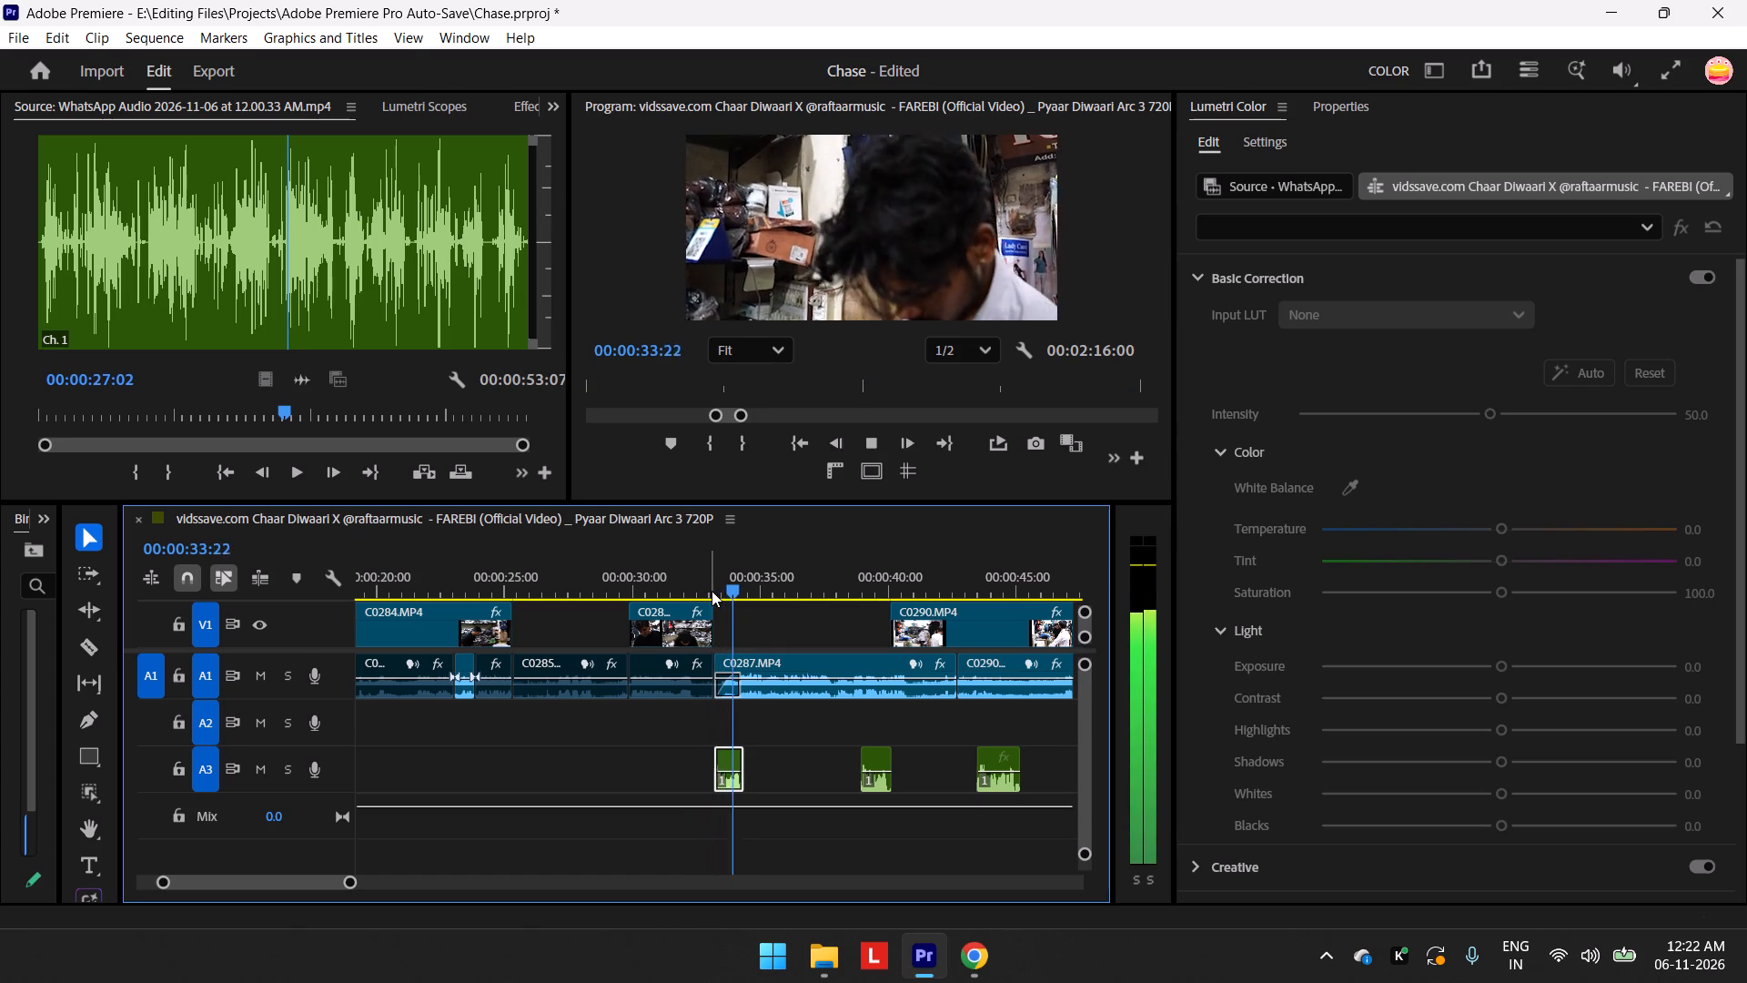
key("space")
Move the A3 voice segment at the start of C0287.MP4 so it starts at 00:00:33:10, and play it back.
left_click_drag(742, 589, 717, 601)
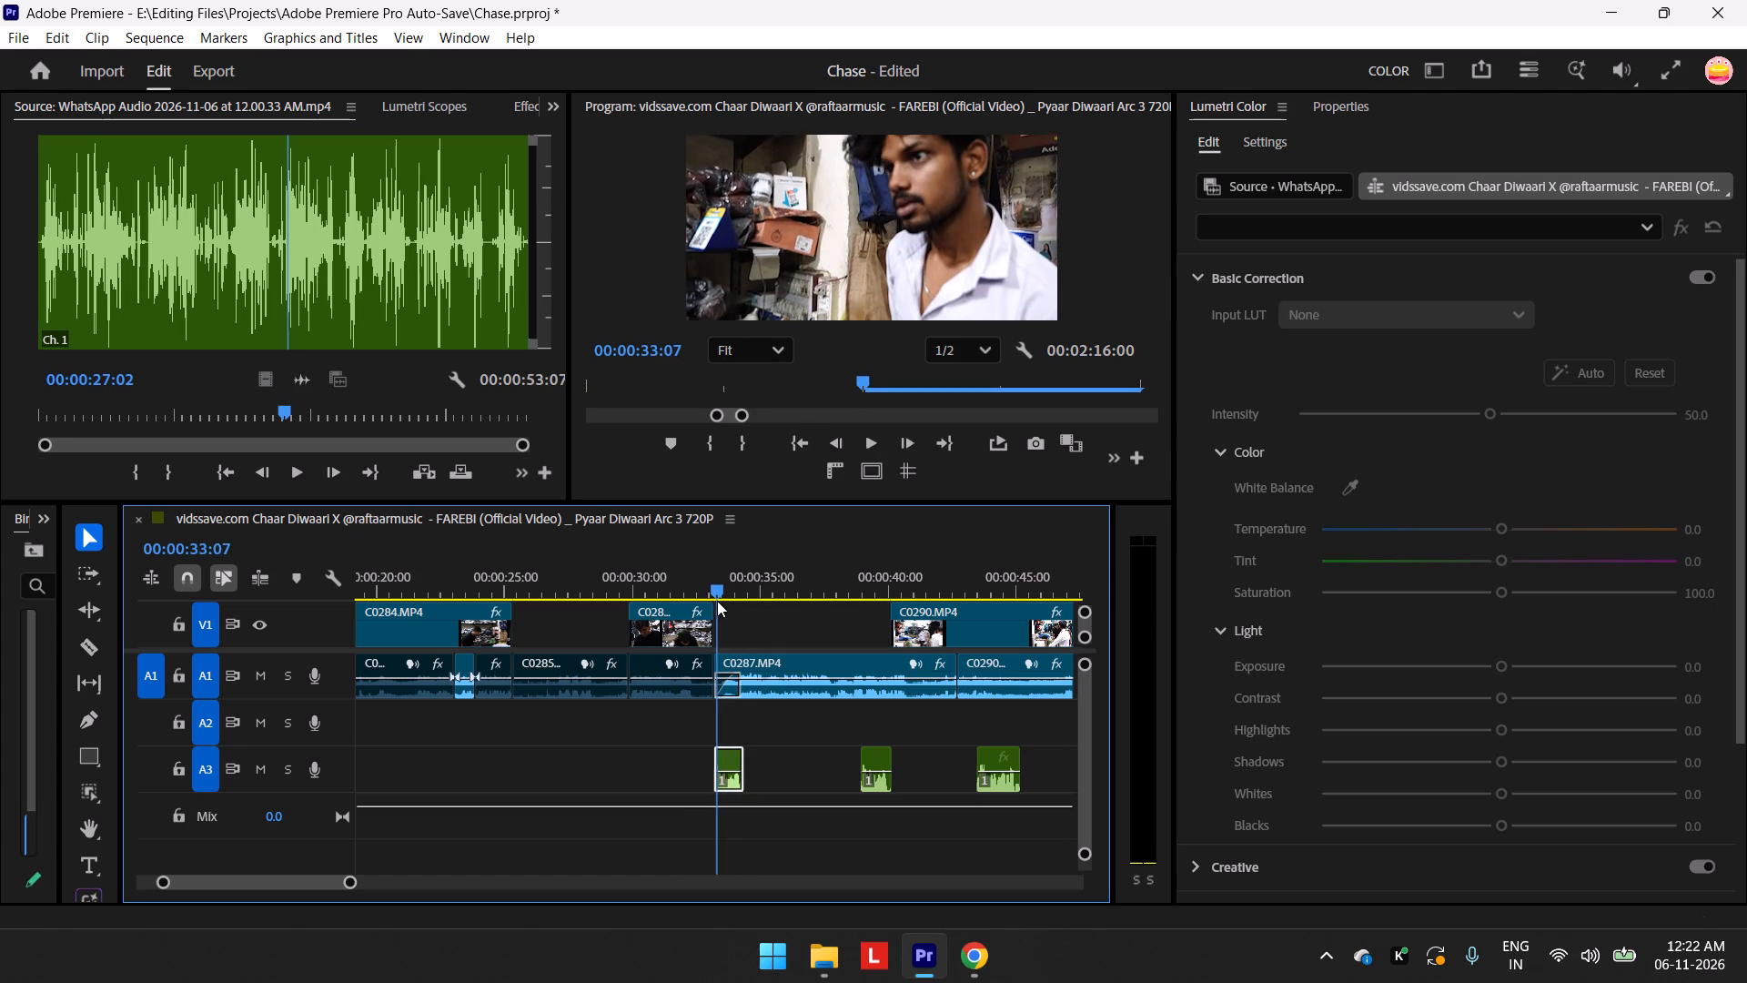
left_click_drag(717, 601, 720, 600)
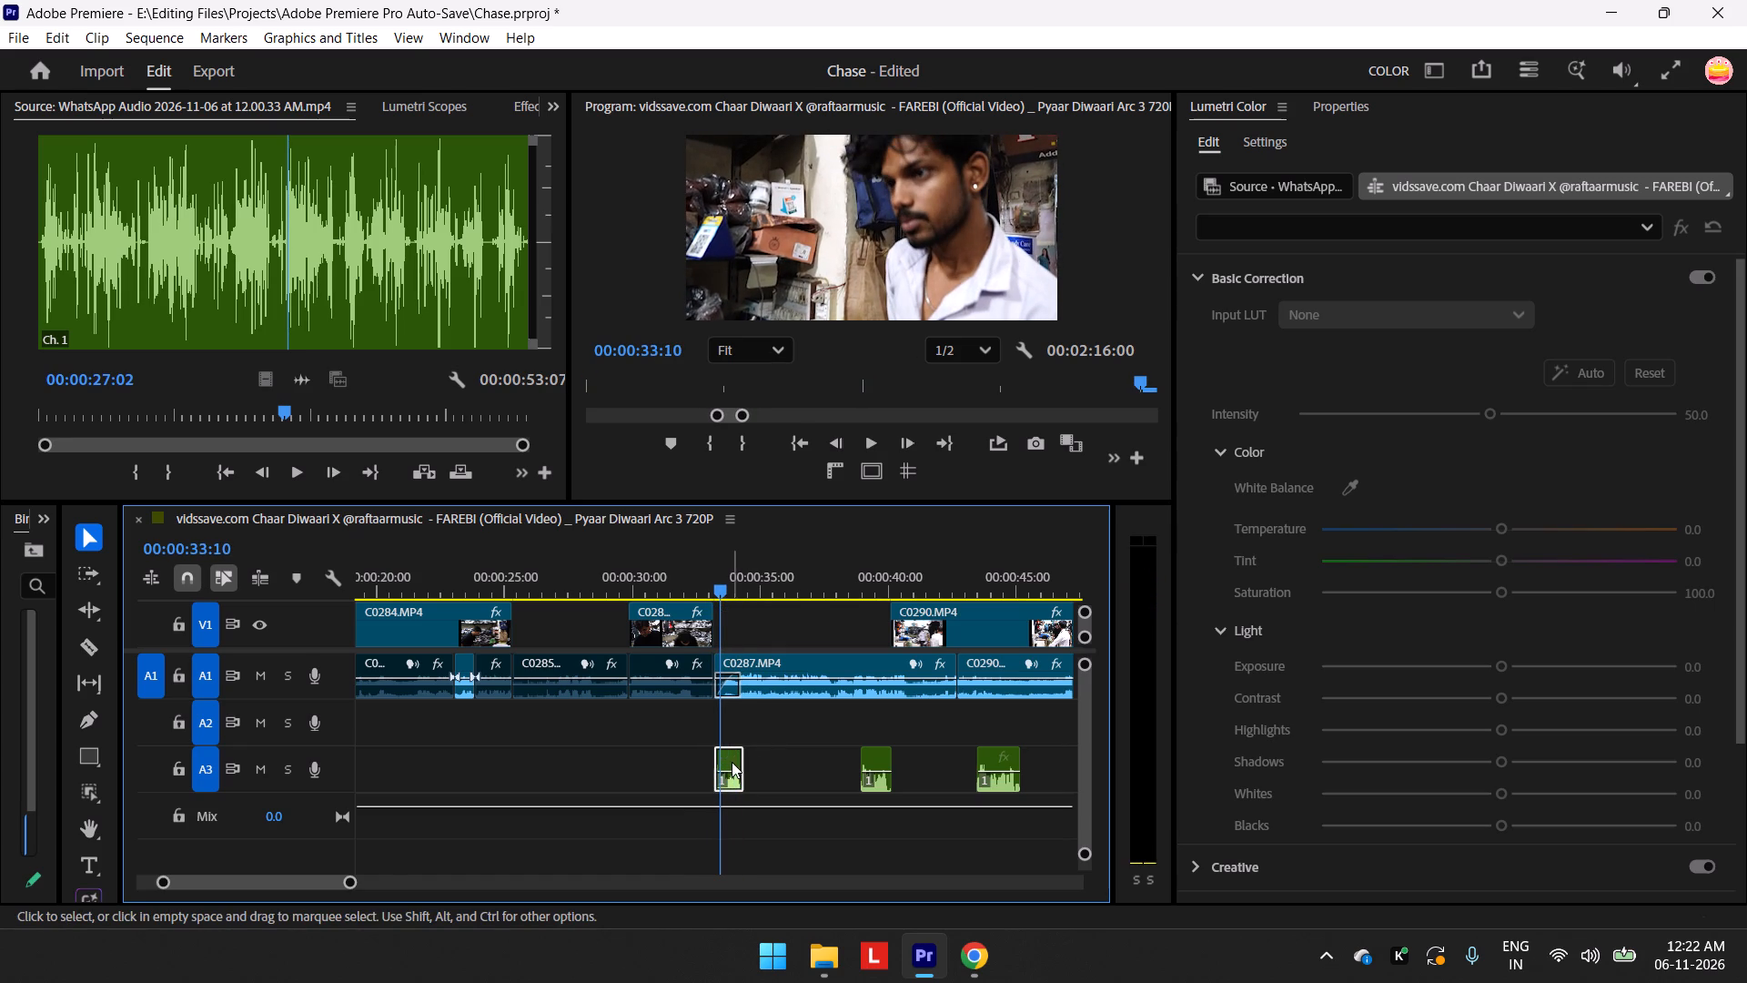
left_click(731, 762)
key("space")
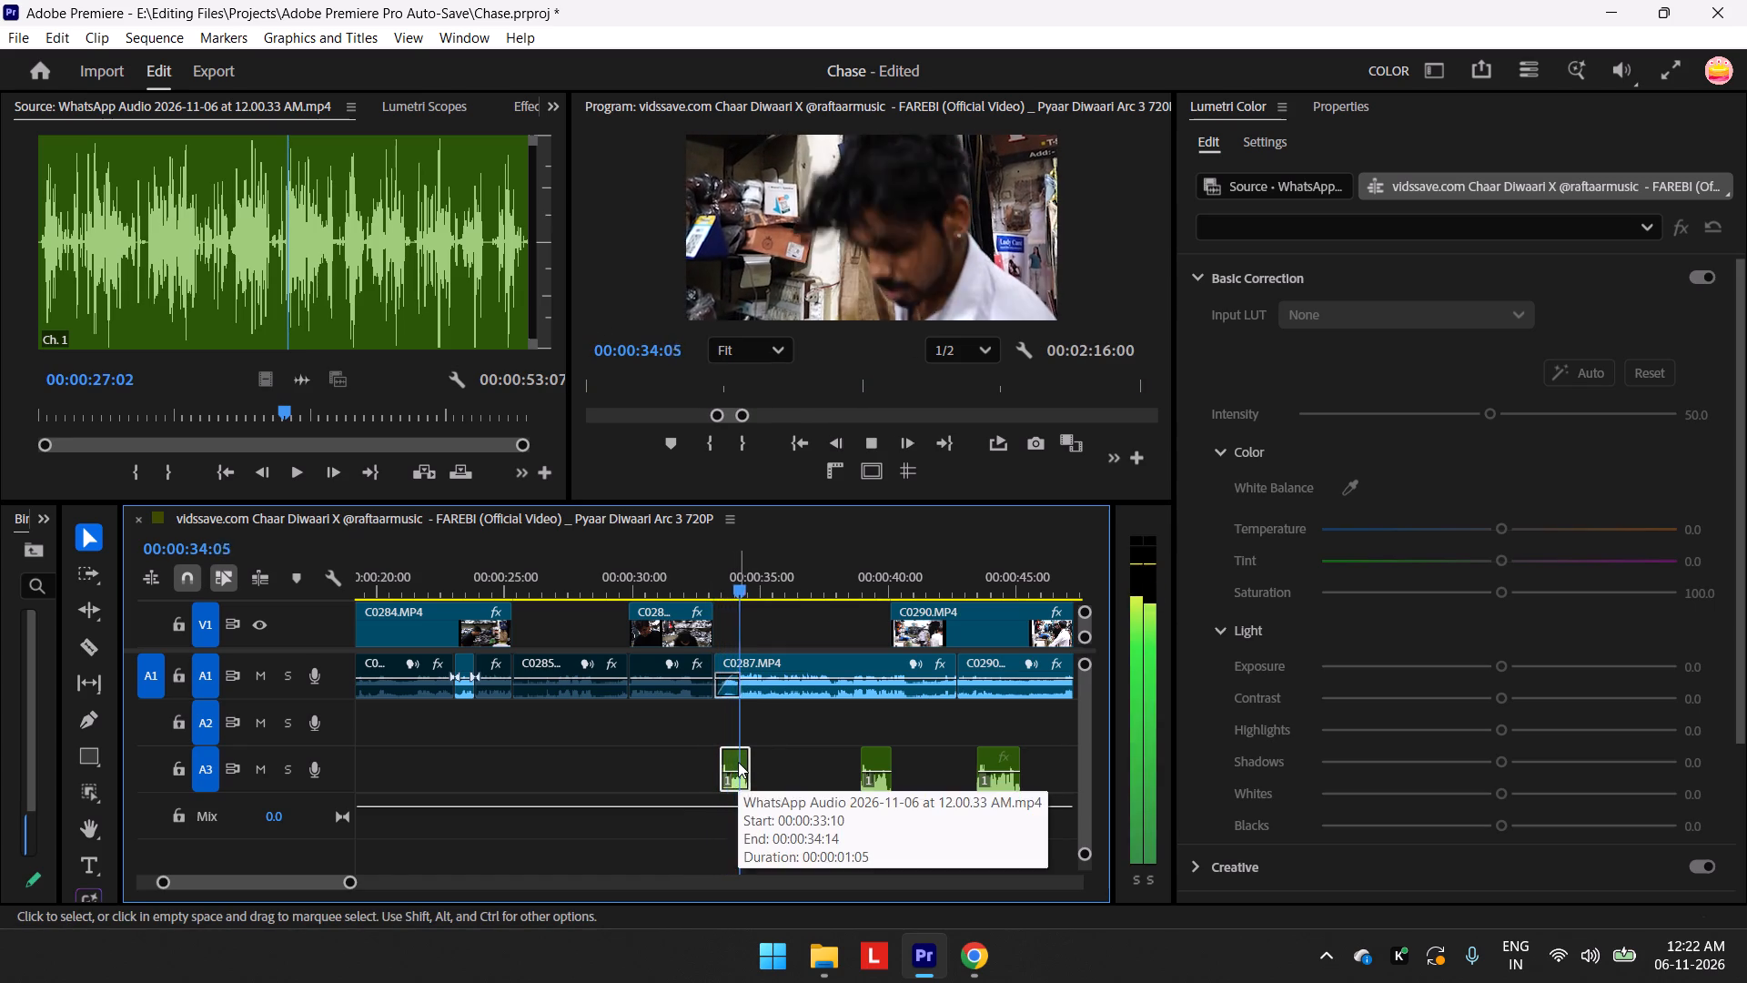
key("space")
left_click_drag(742, 586, 716, 598)
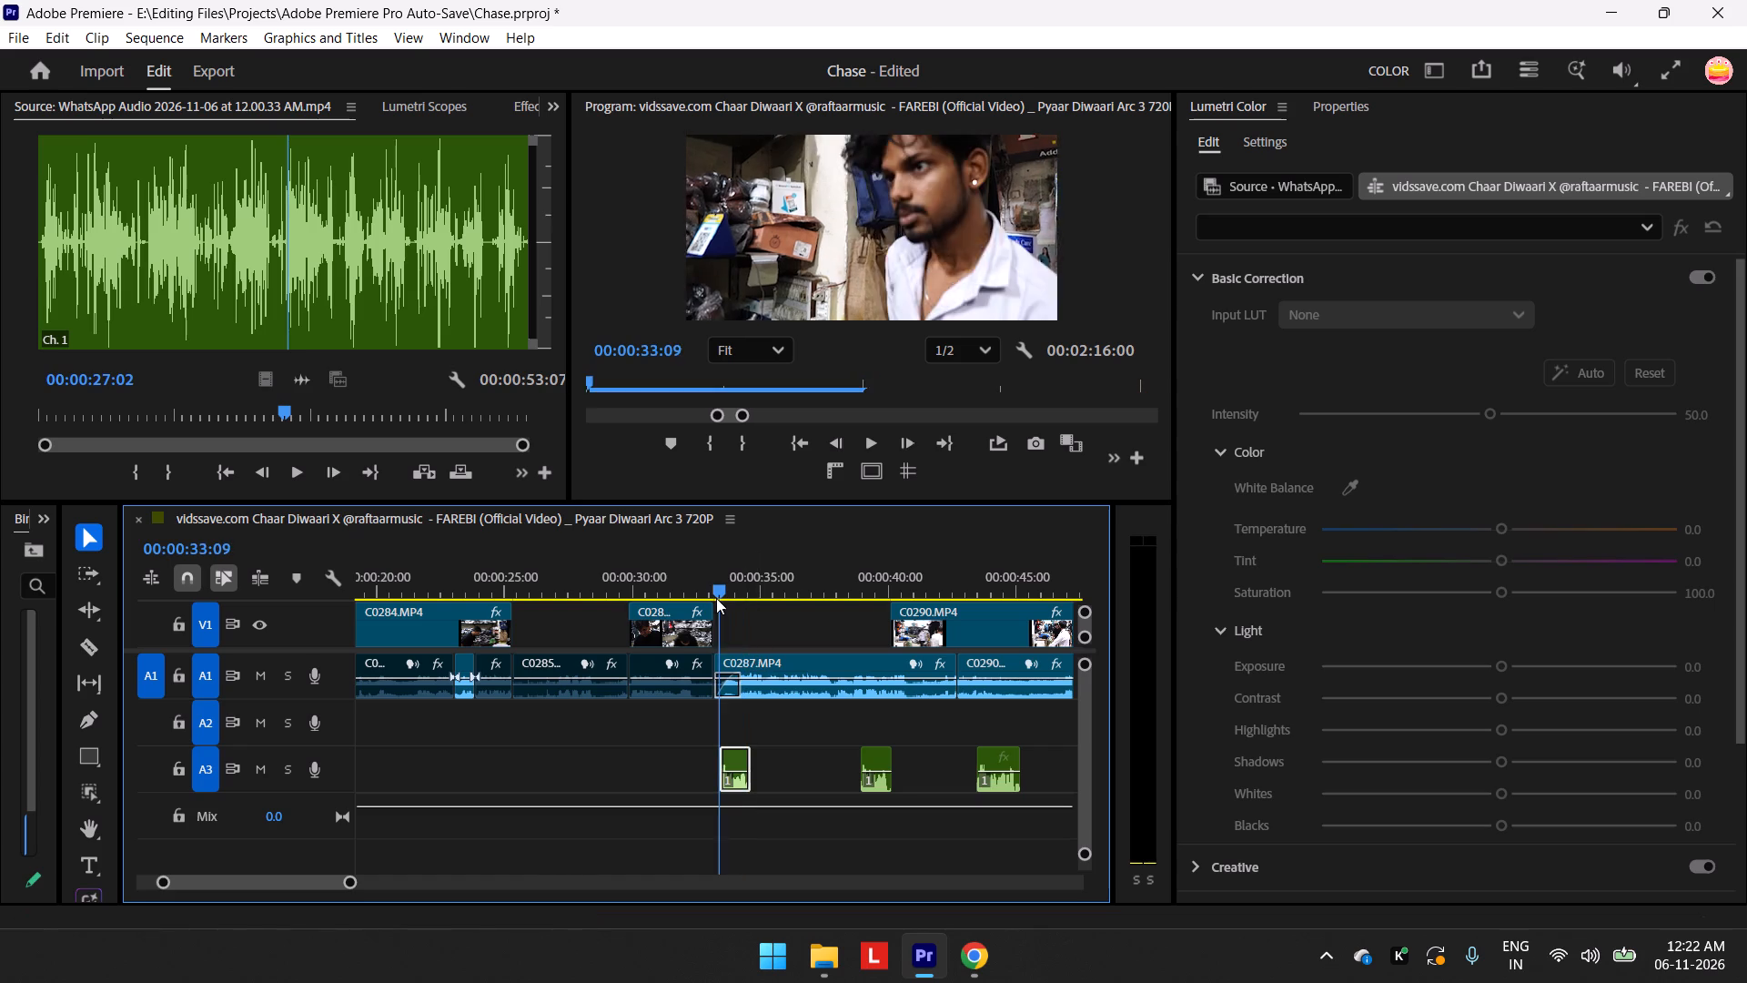
left_click_drag(716, 598, 706, 603)
key("space")
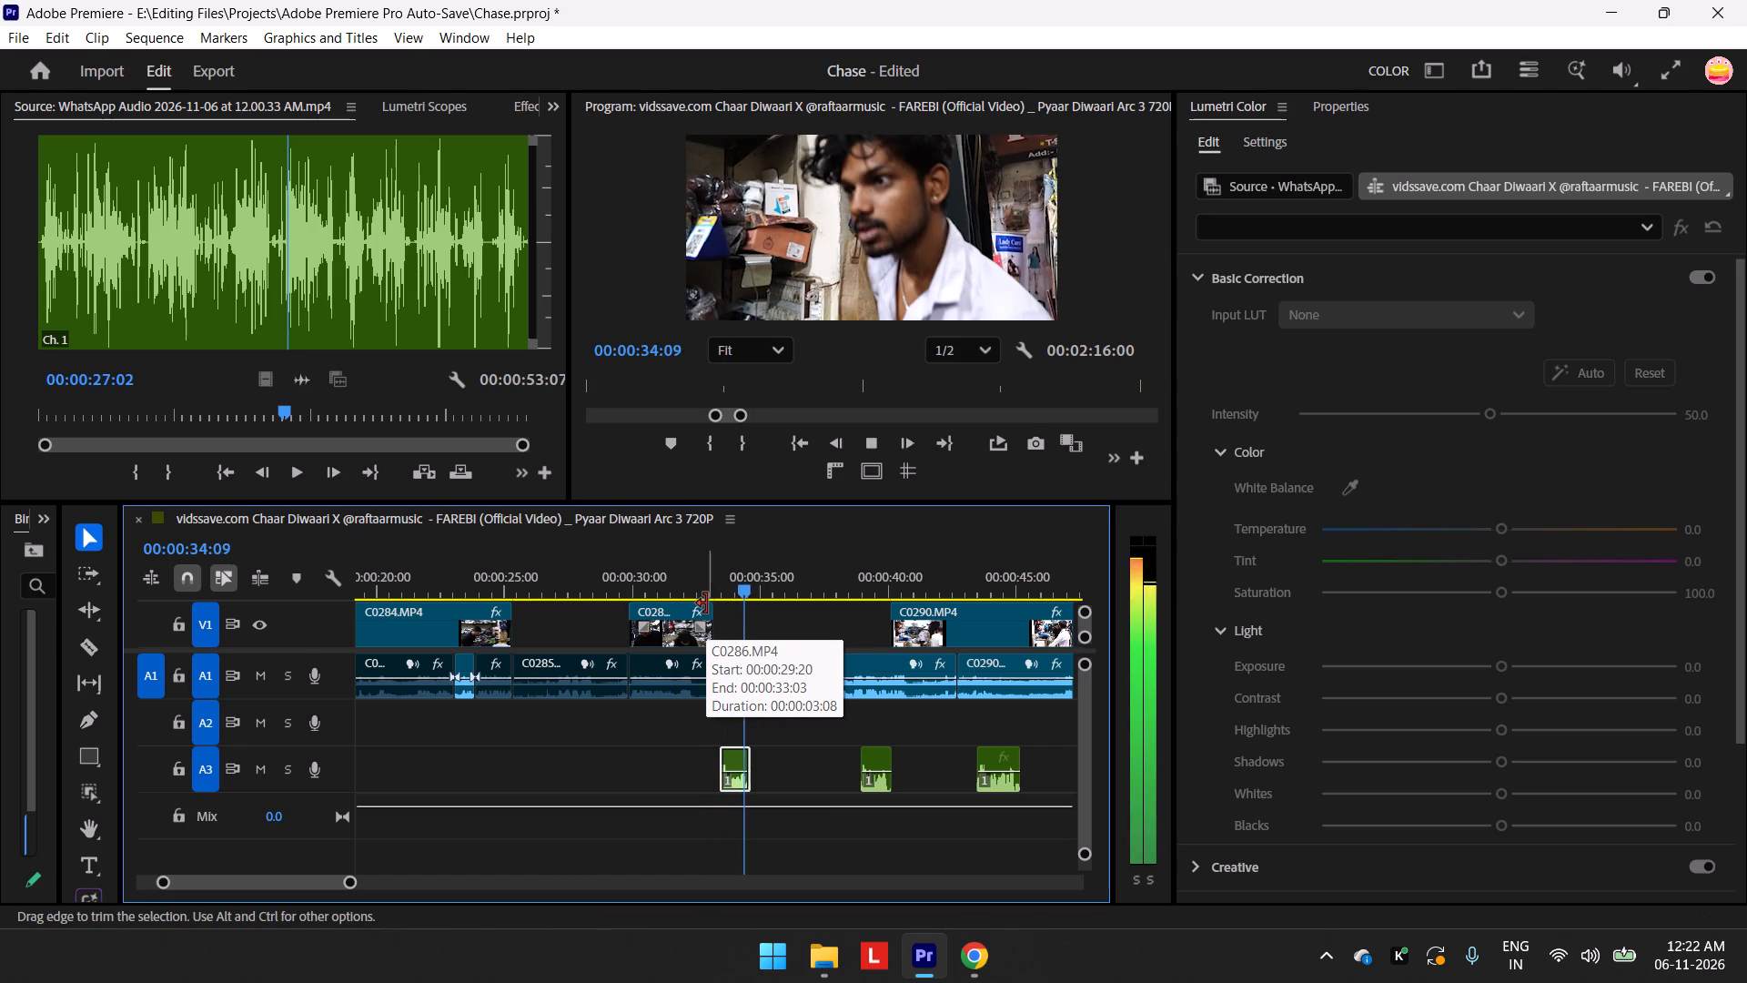
key("space")
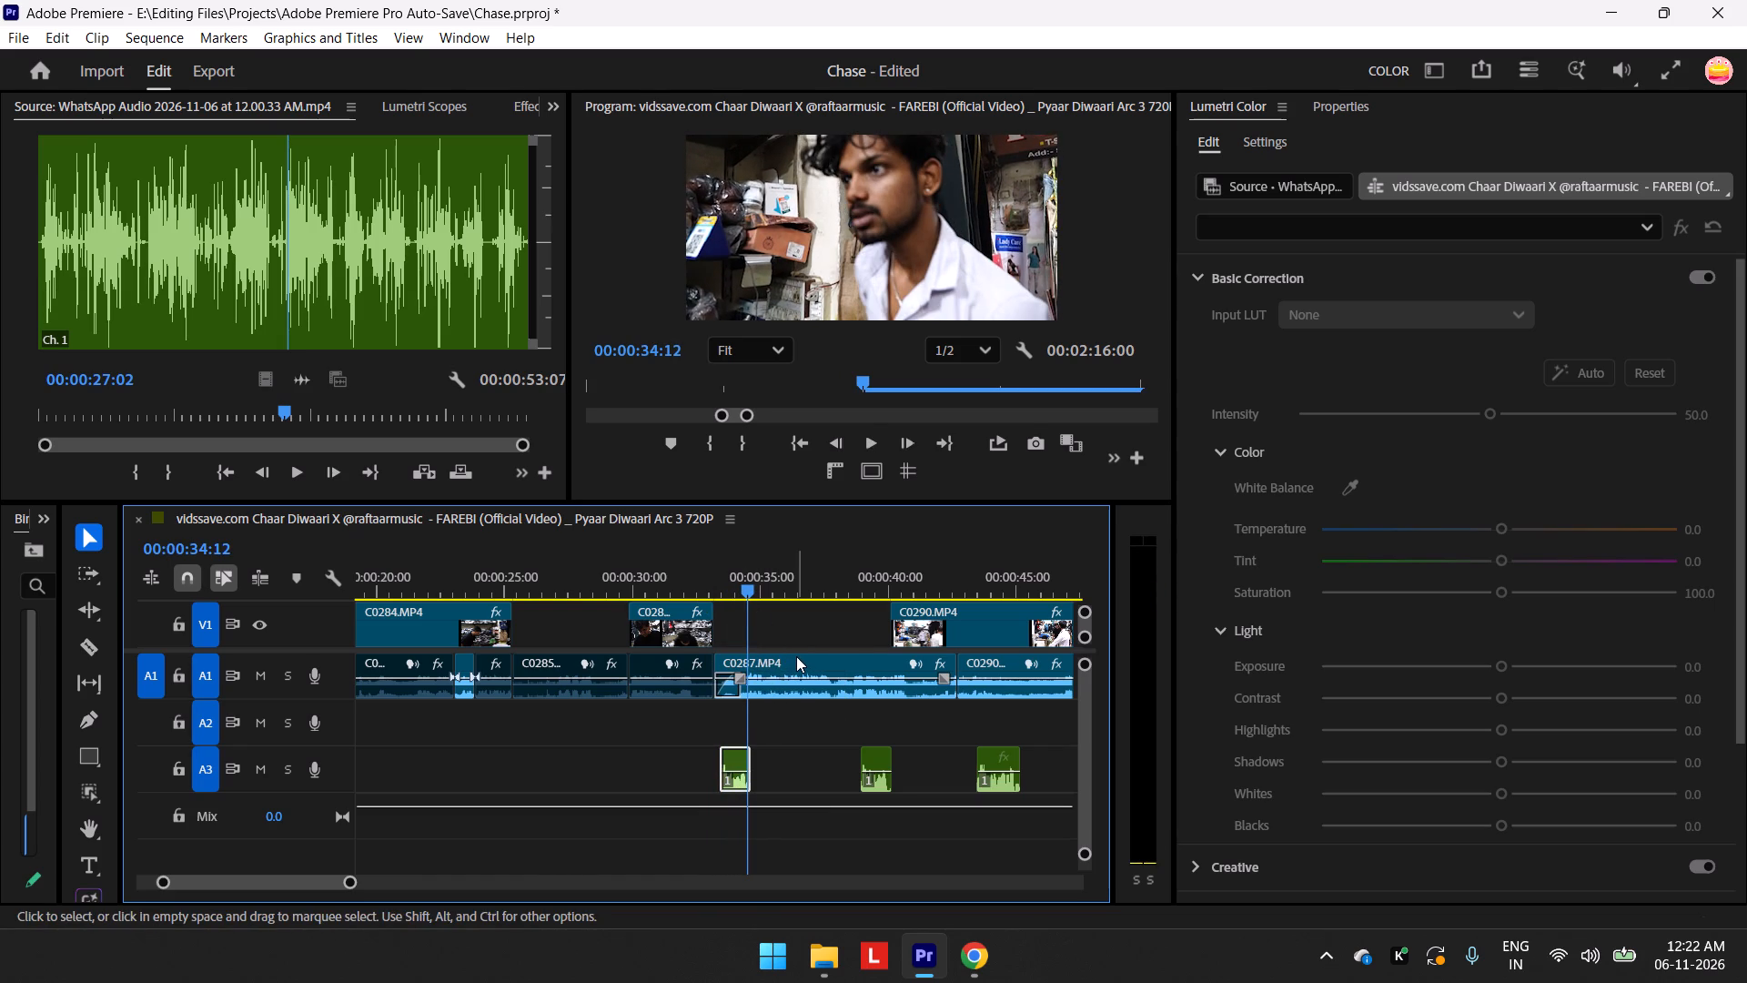
Find where the second speaker starts talking in C0287.MP4 and move the next A3 voice segment there, starting at 00:00:37:21.
key("space")
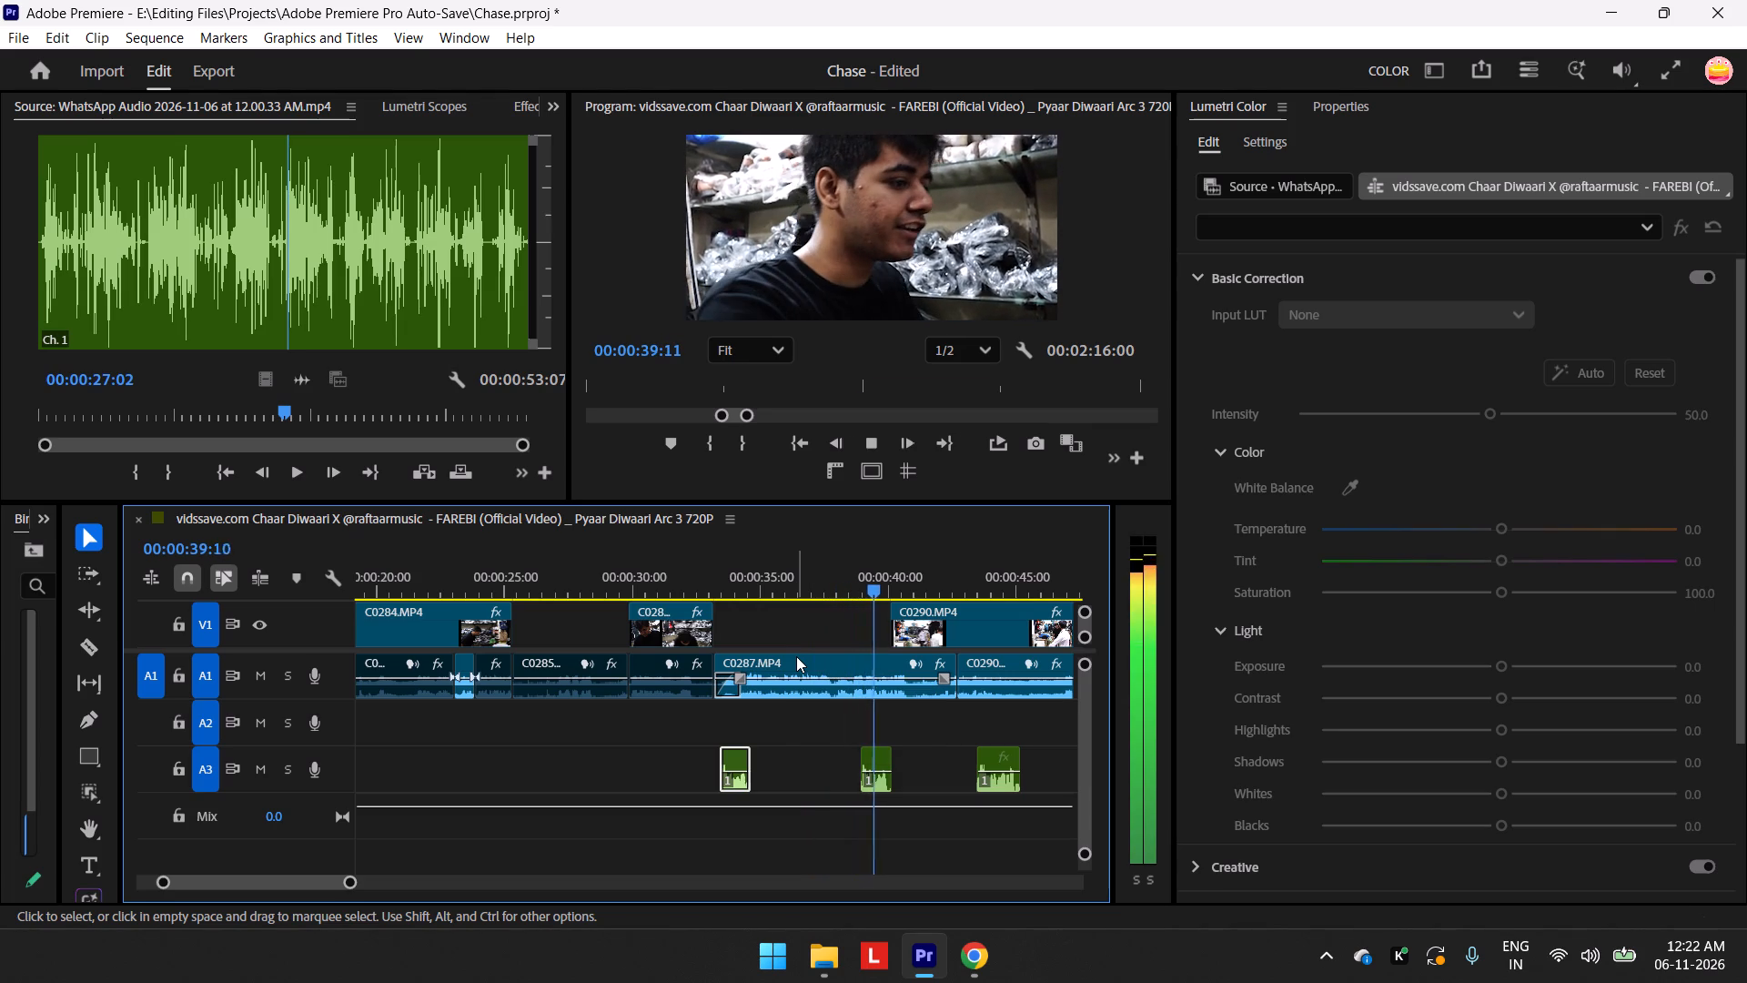
key("space")
left_click_drag(879, 589, 814, 599)
key("space")
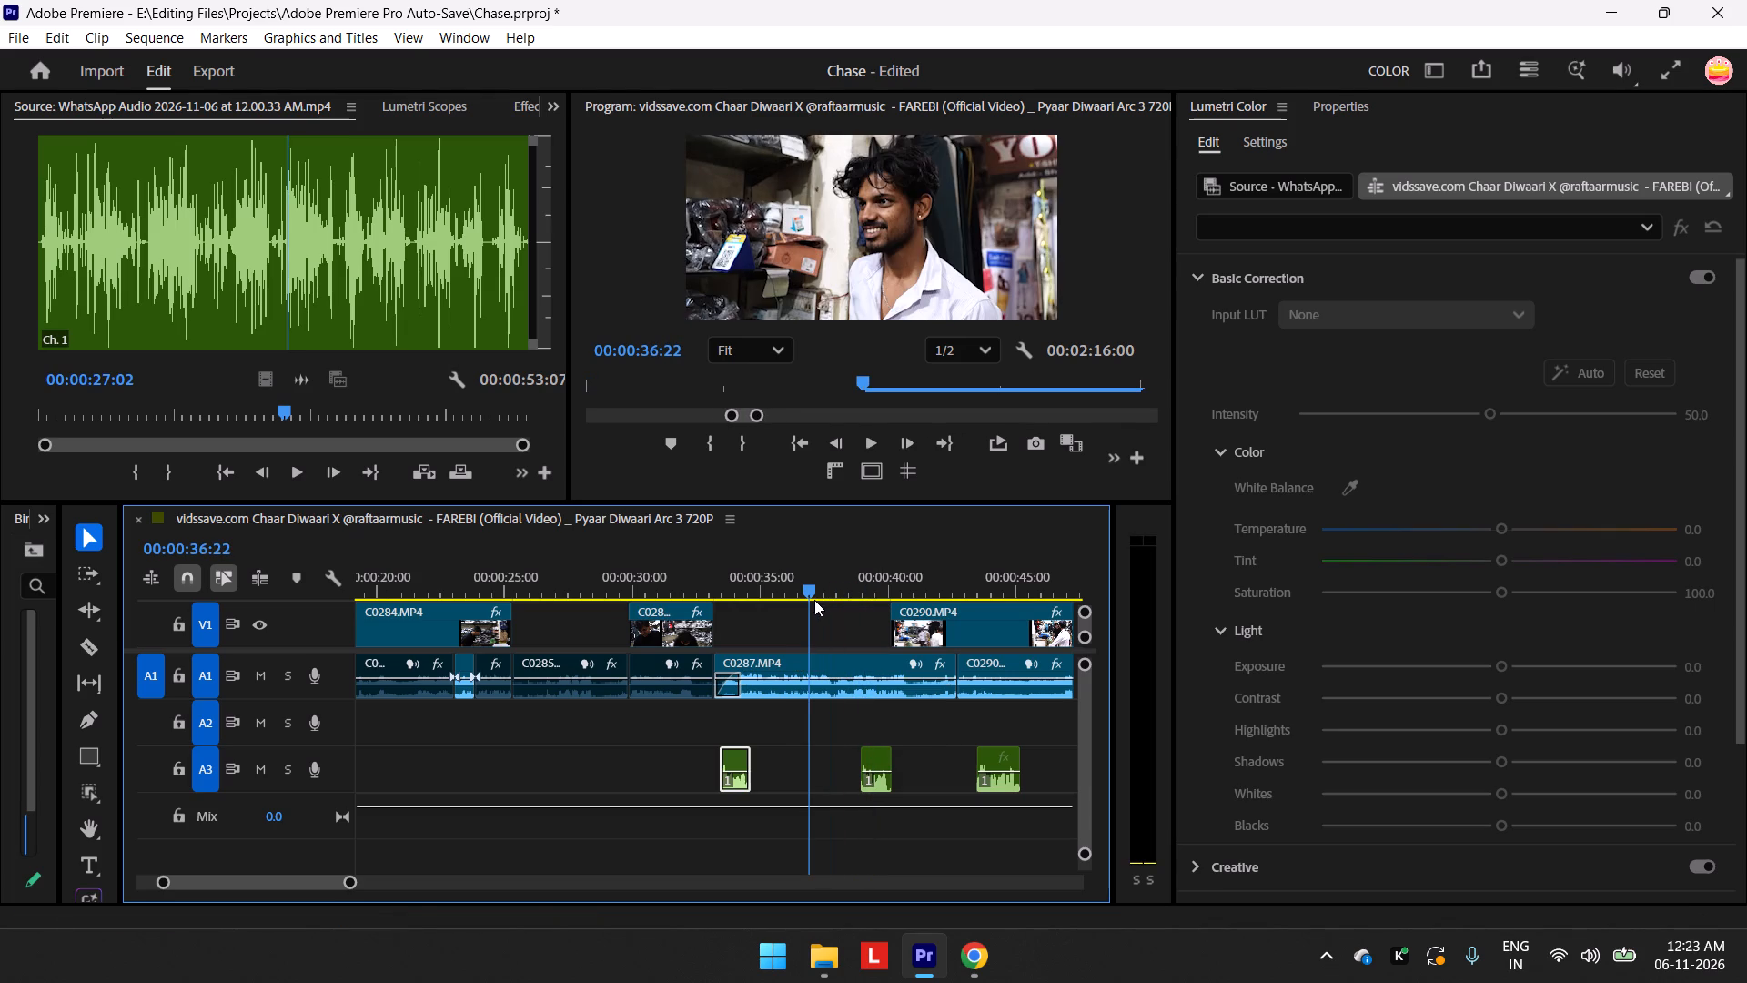
key("space")
key("space")
key("space")
key("space")
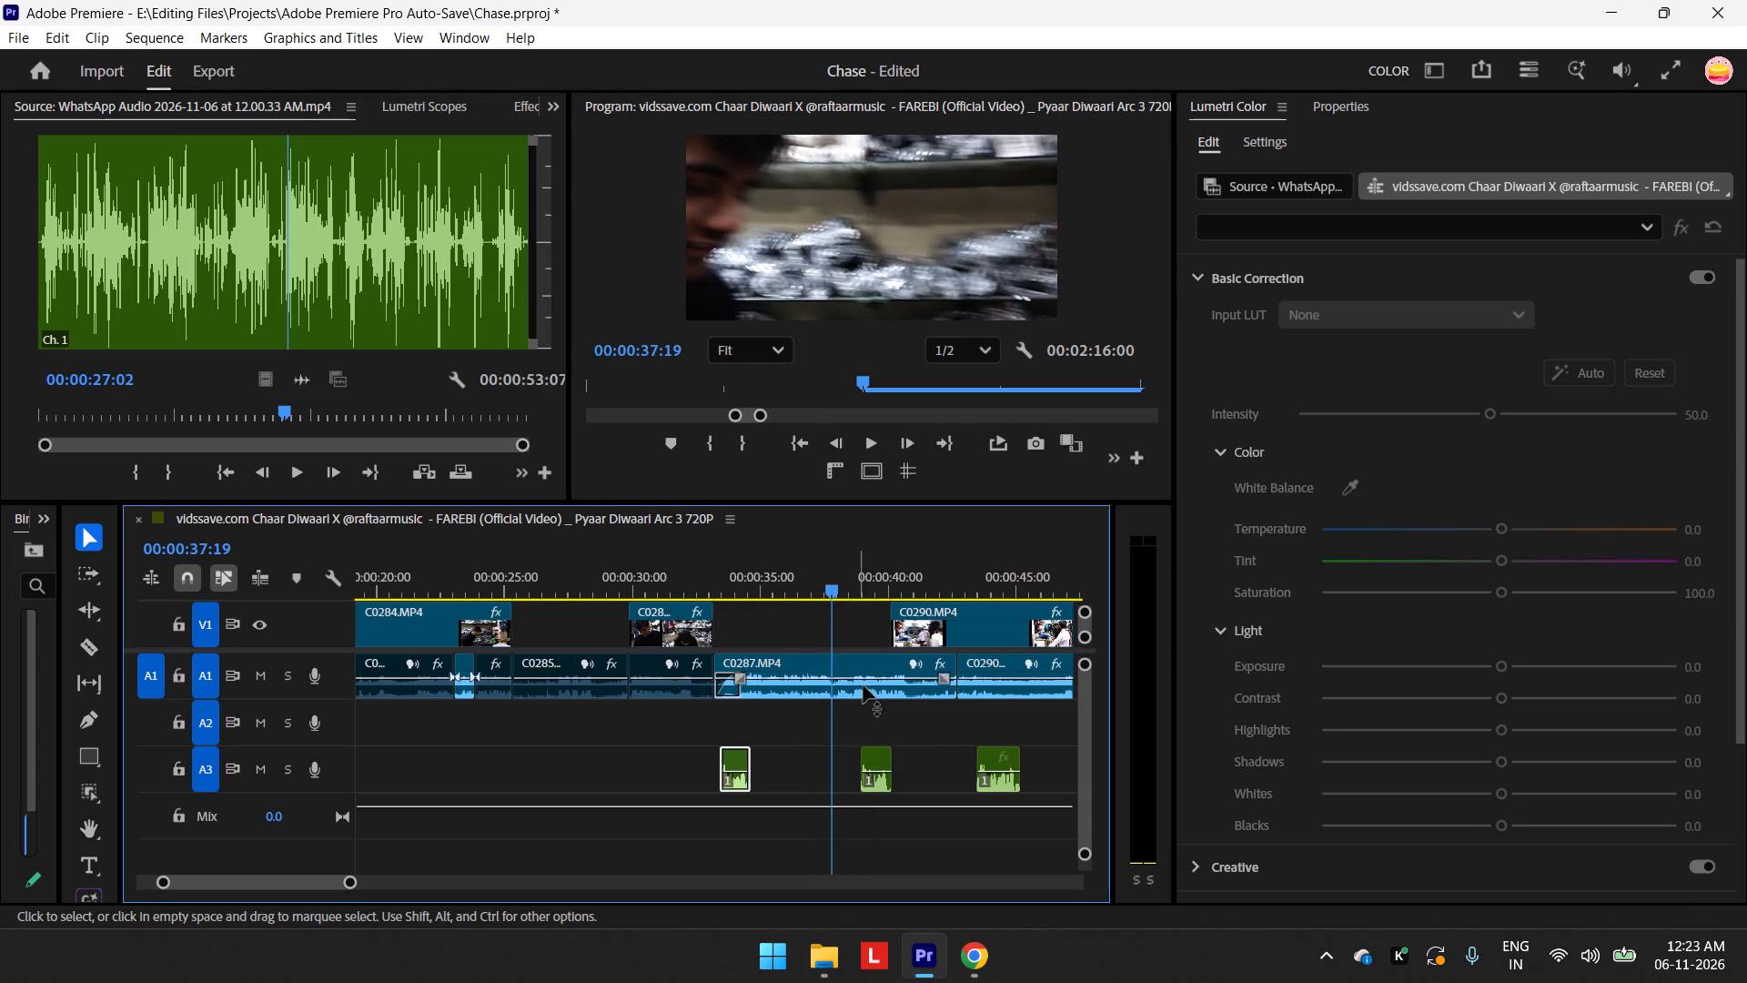
key("space")
key("space")
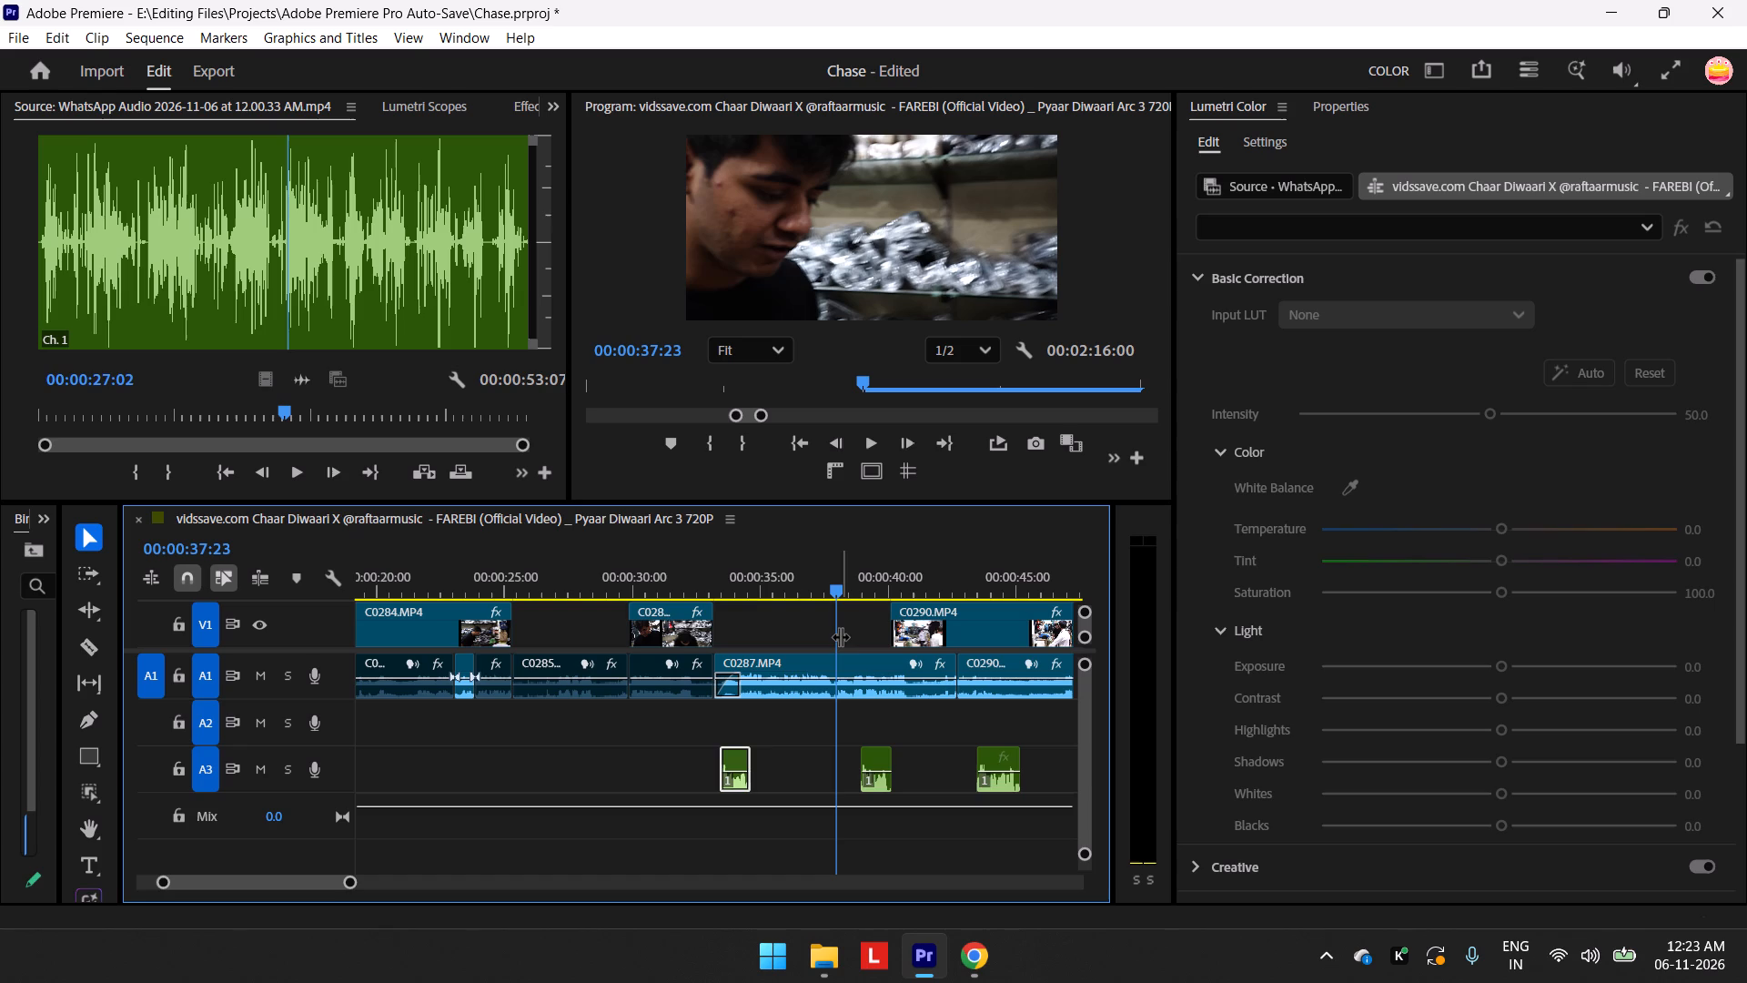
left_click(834, 593)
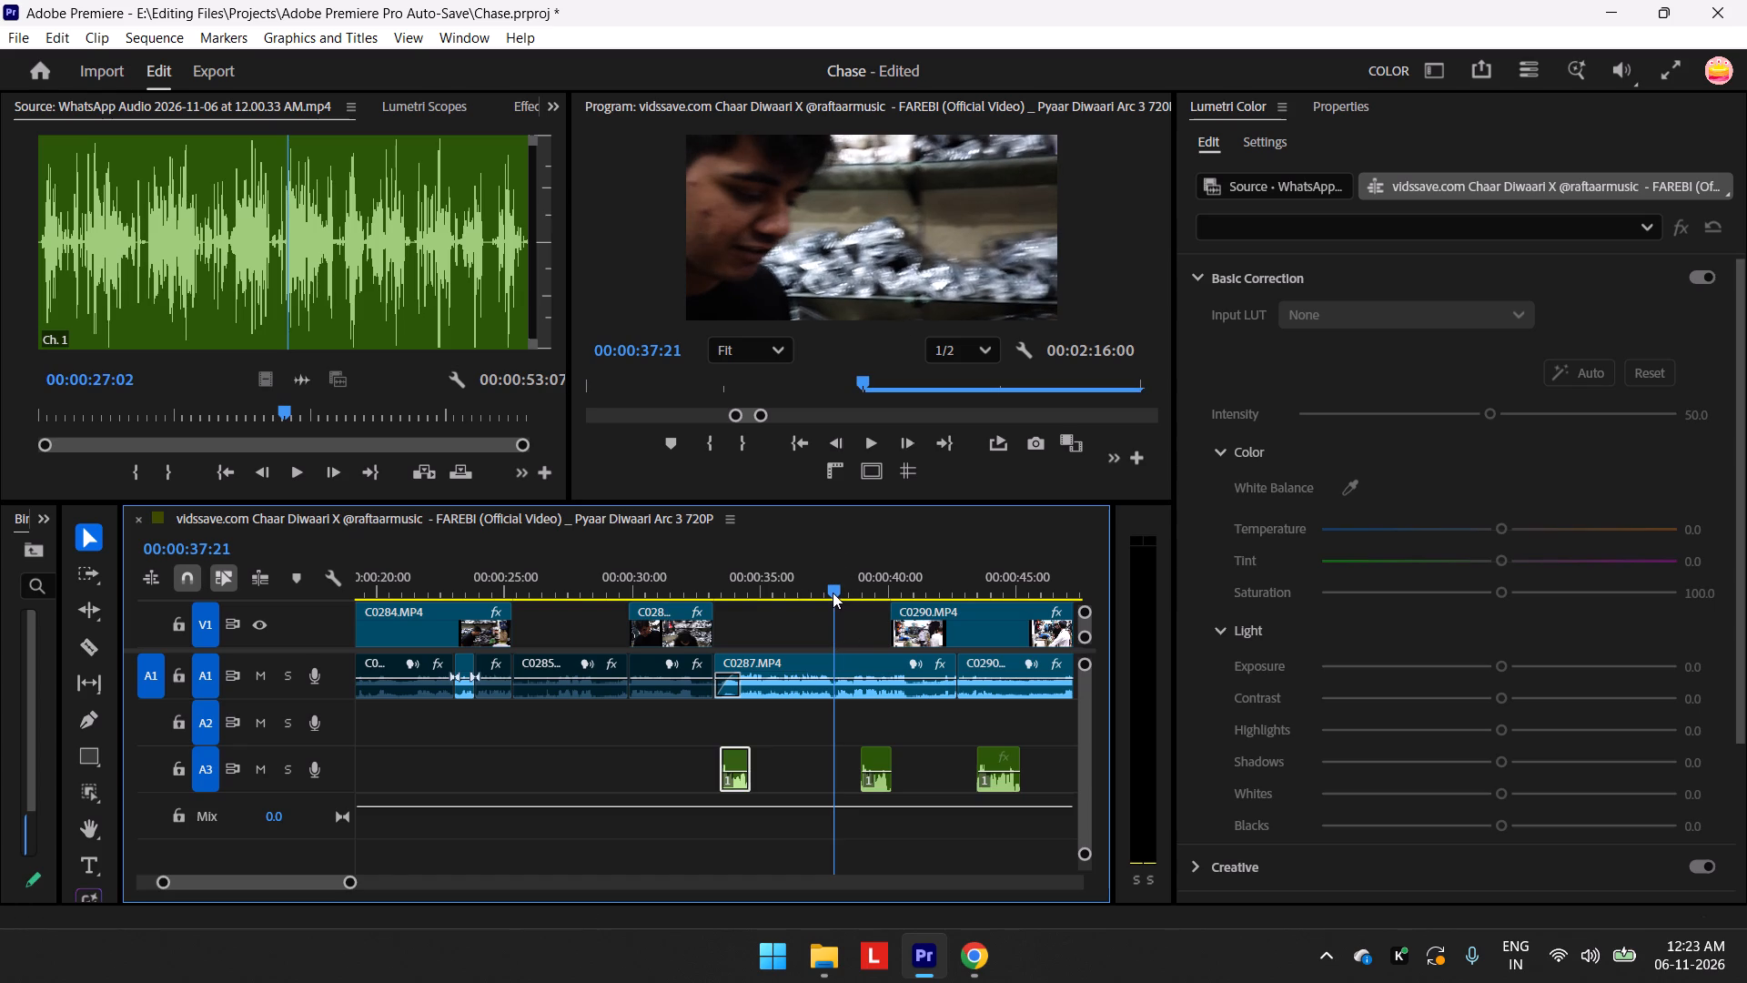
left_click_drag(881, 762, 857, 759)
Play back the A3 voice segment moved to 00:00:37:21 with the camera audio, checking its lip sync.
key("space")
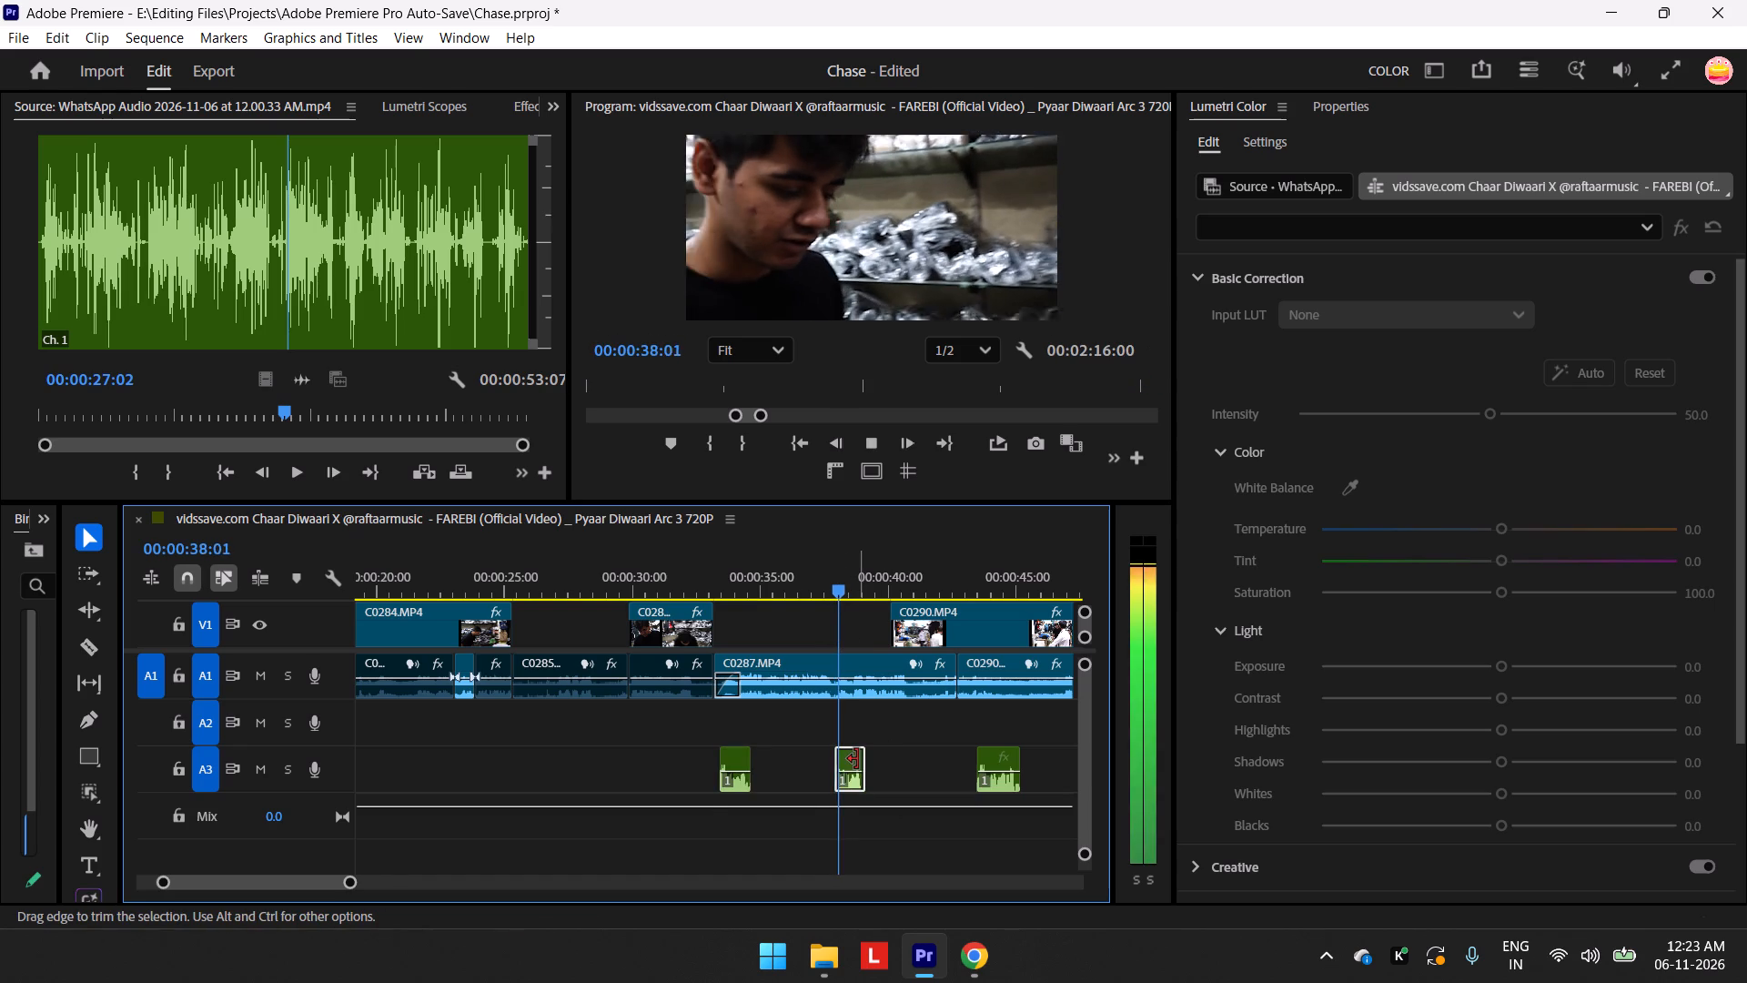
key("space")
left_click_drag(850, 595, 829, 606)
key("space")
key("space")
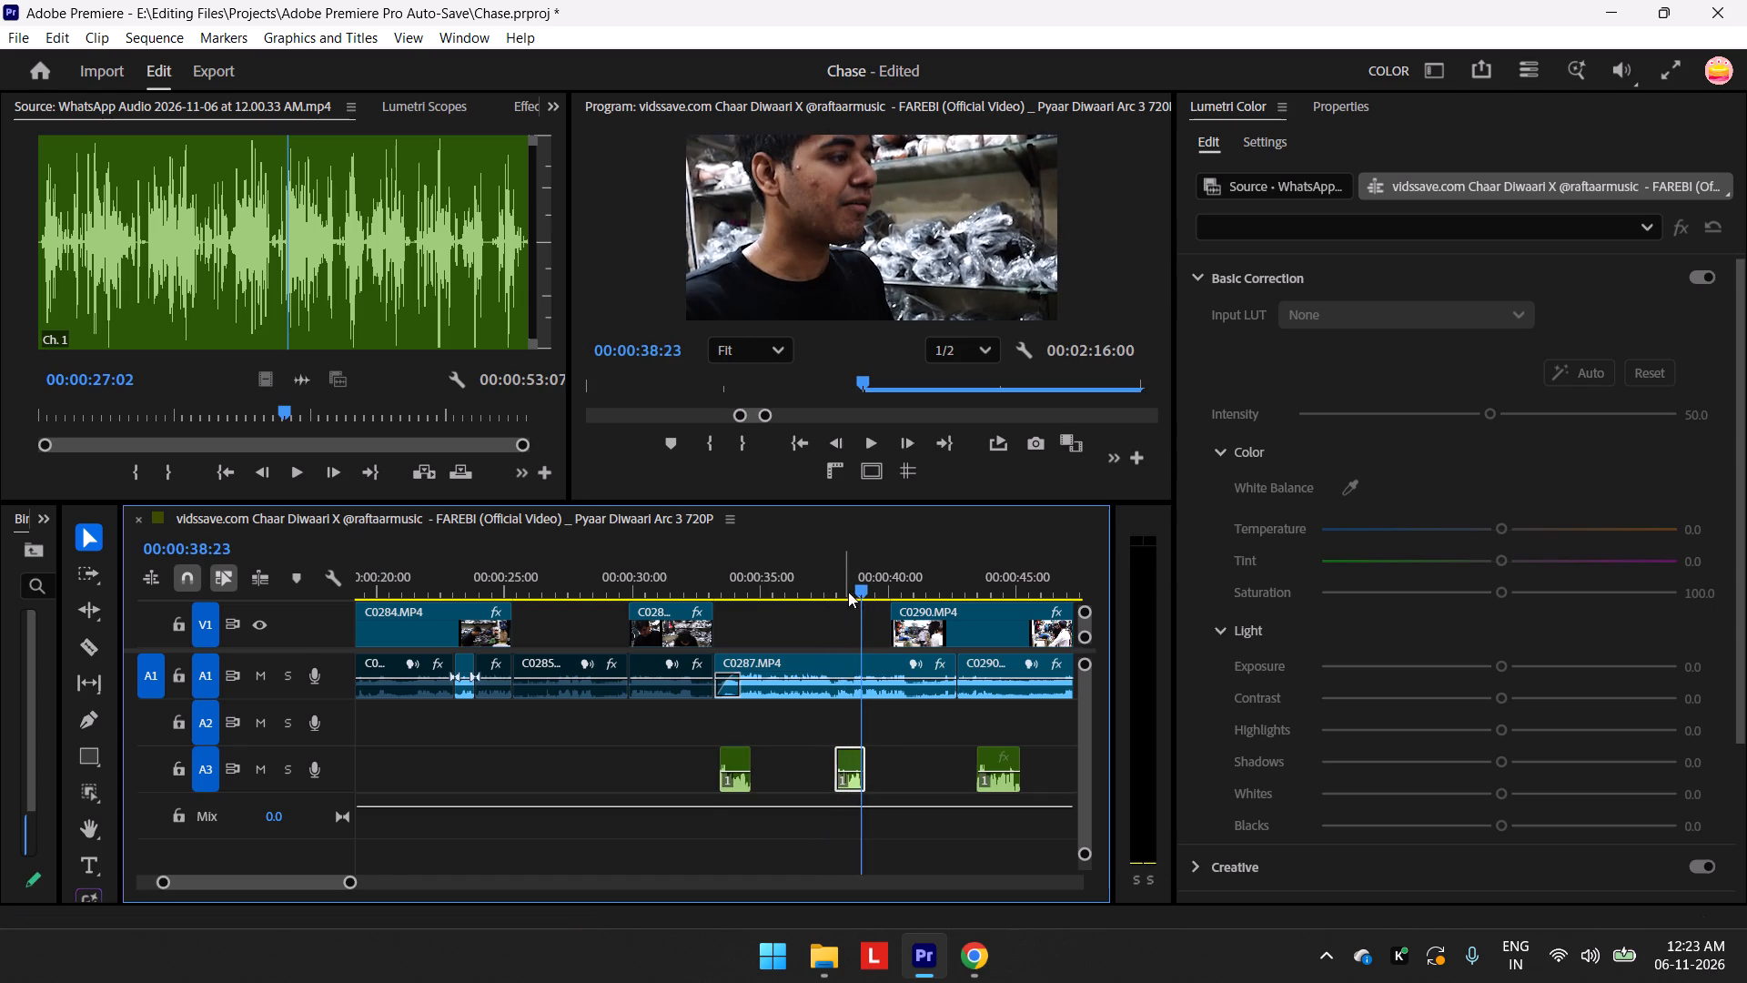
left_click_drag(862, 583, 835, 603)
key("space")
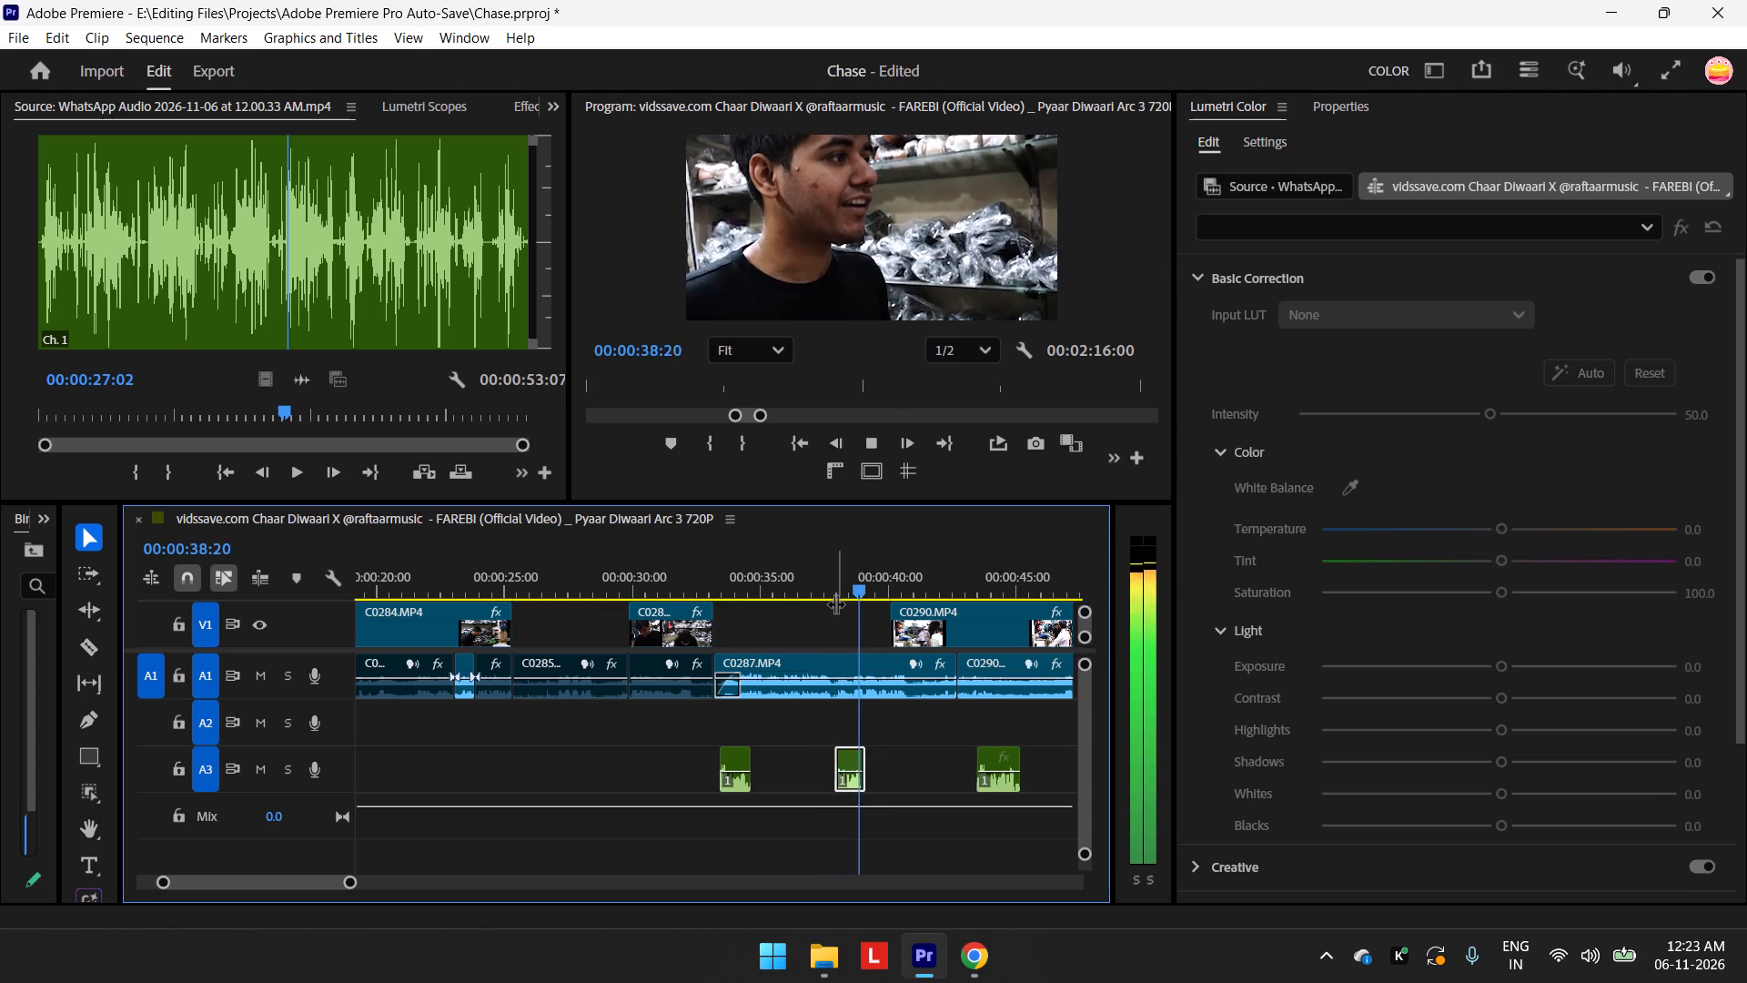
key("space")
key("space")
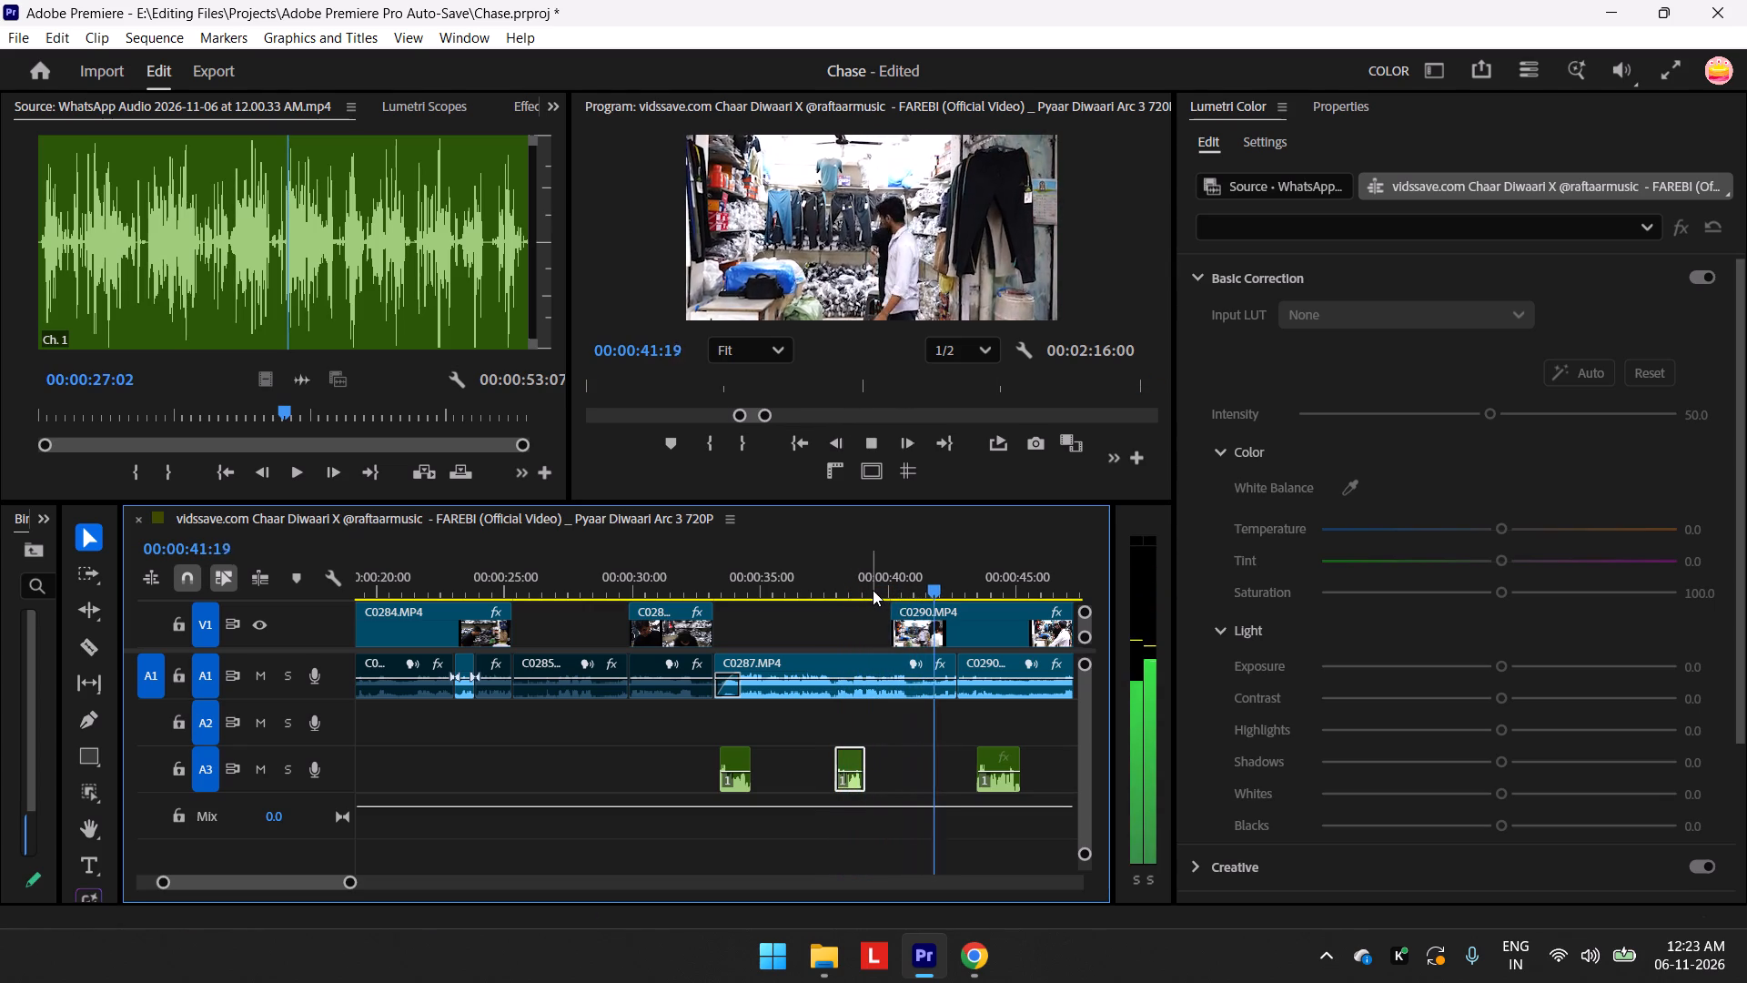
key("space")
Disable the C0287.MP4 audio clip on A1.
left_click(843, 666)
right_click(843, 666)
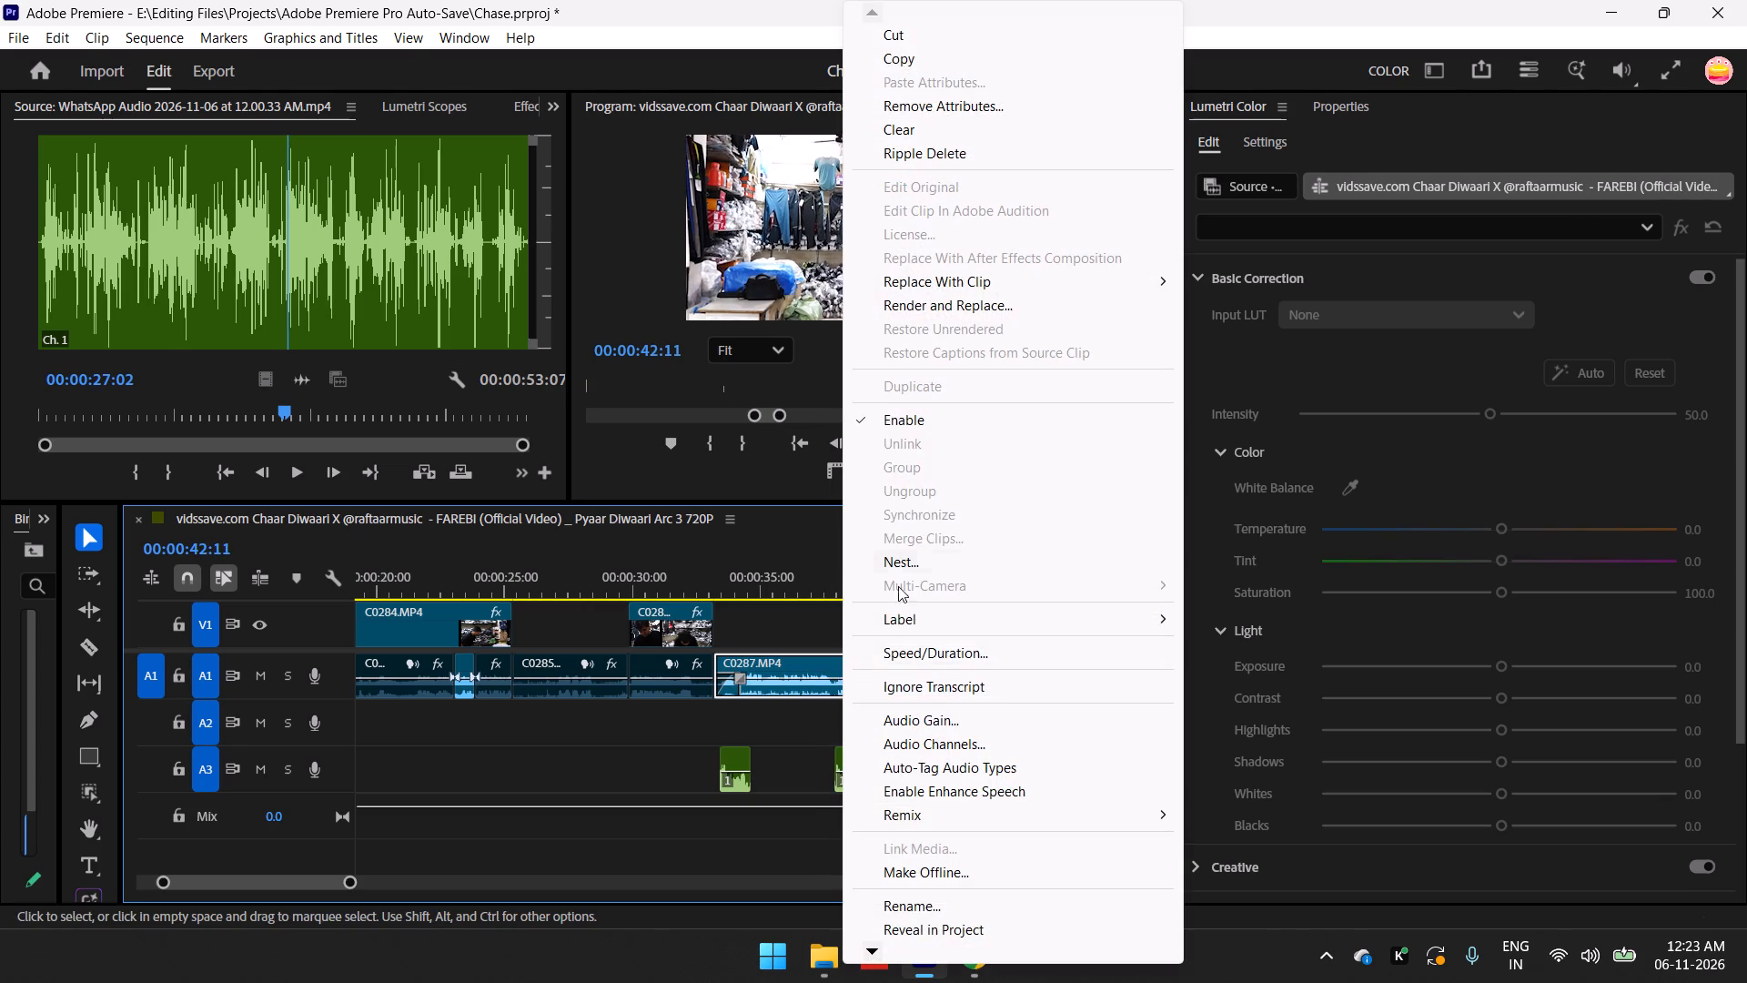
left_click(974, 428)
Play back the C0287.MP4 section with the camera audio off, repeating the voice segment at 00:00:37:21 to check its sync.
left_click_drag(952, 586, 774, 689)
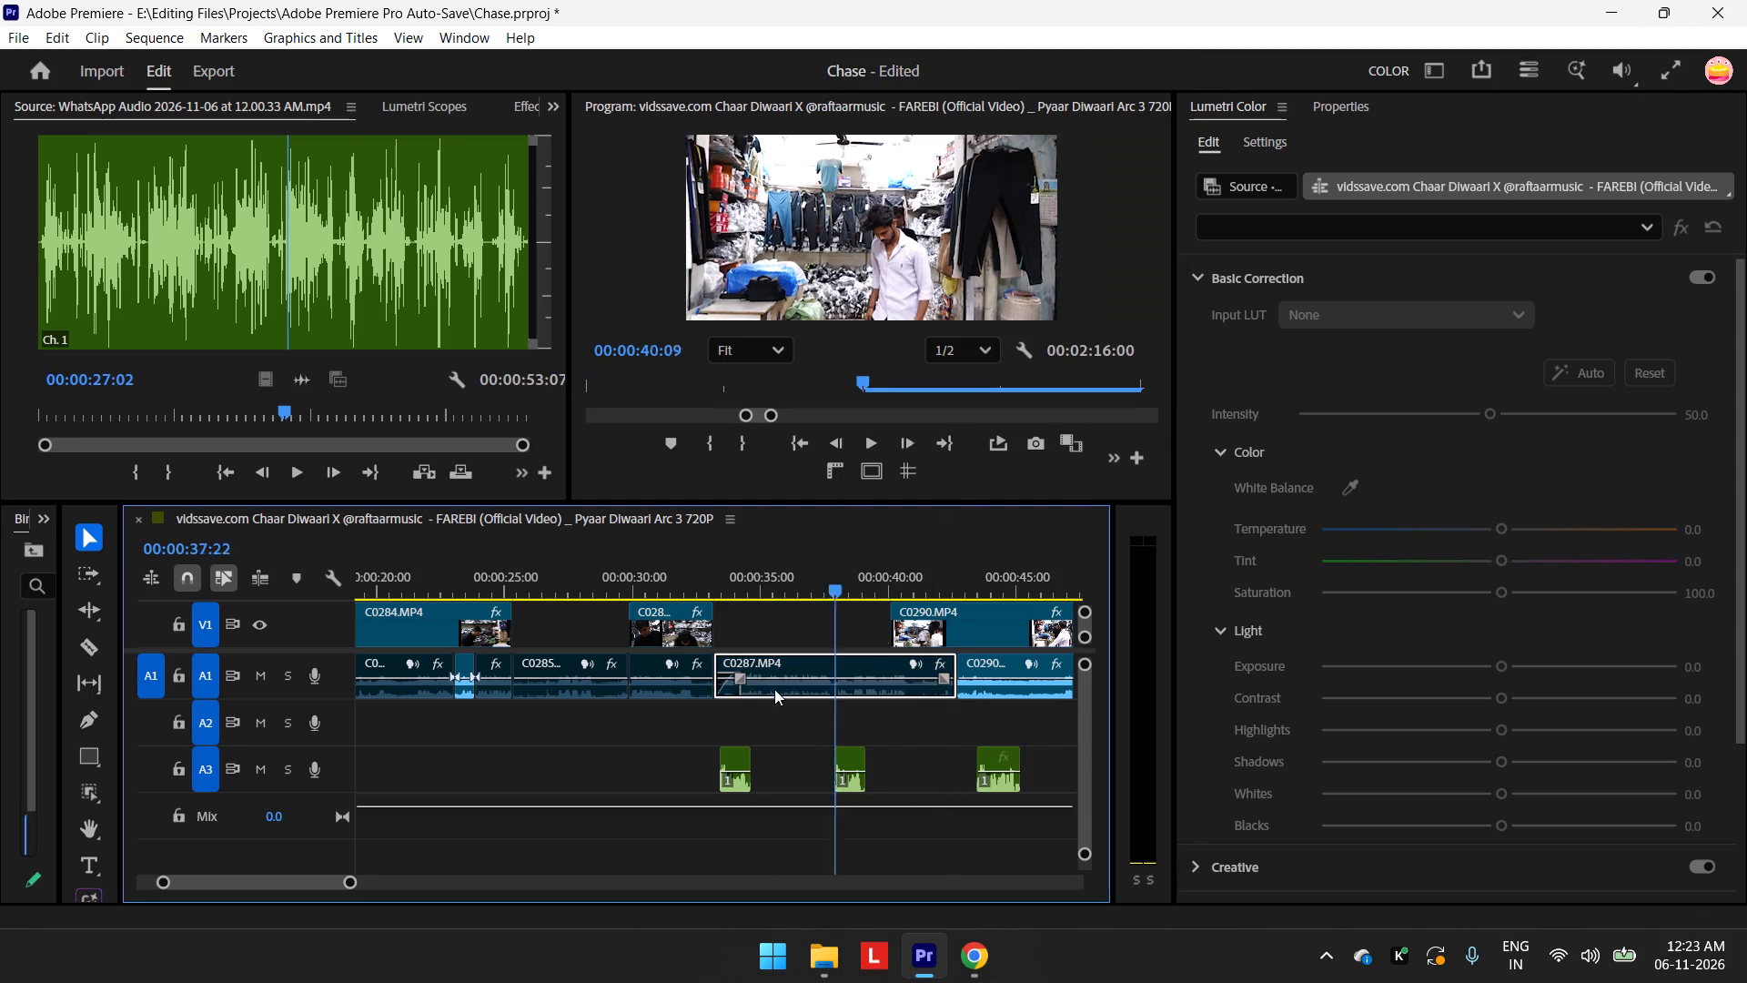
left_click_drag(774, 689, 702, 723)
key("space")
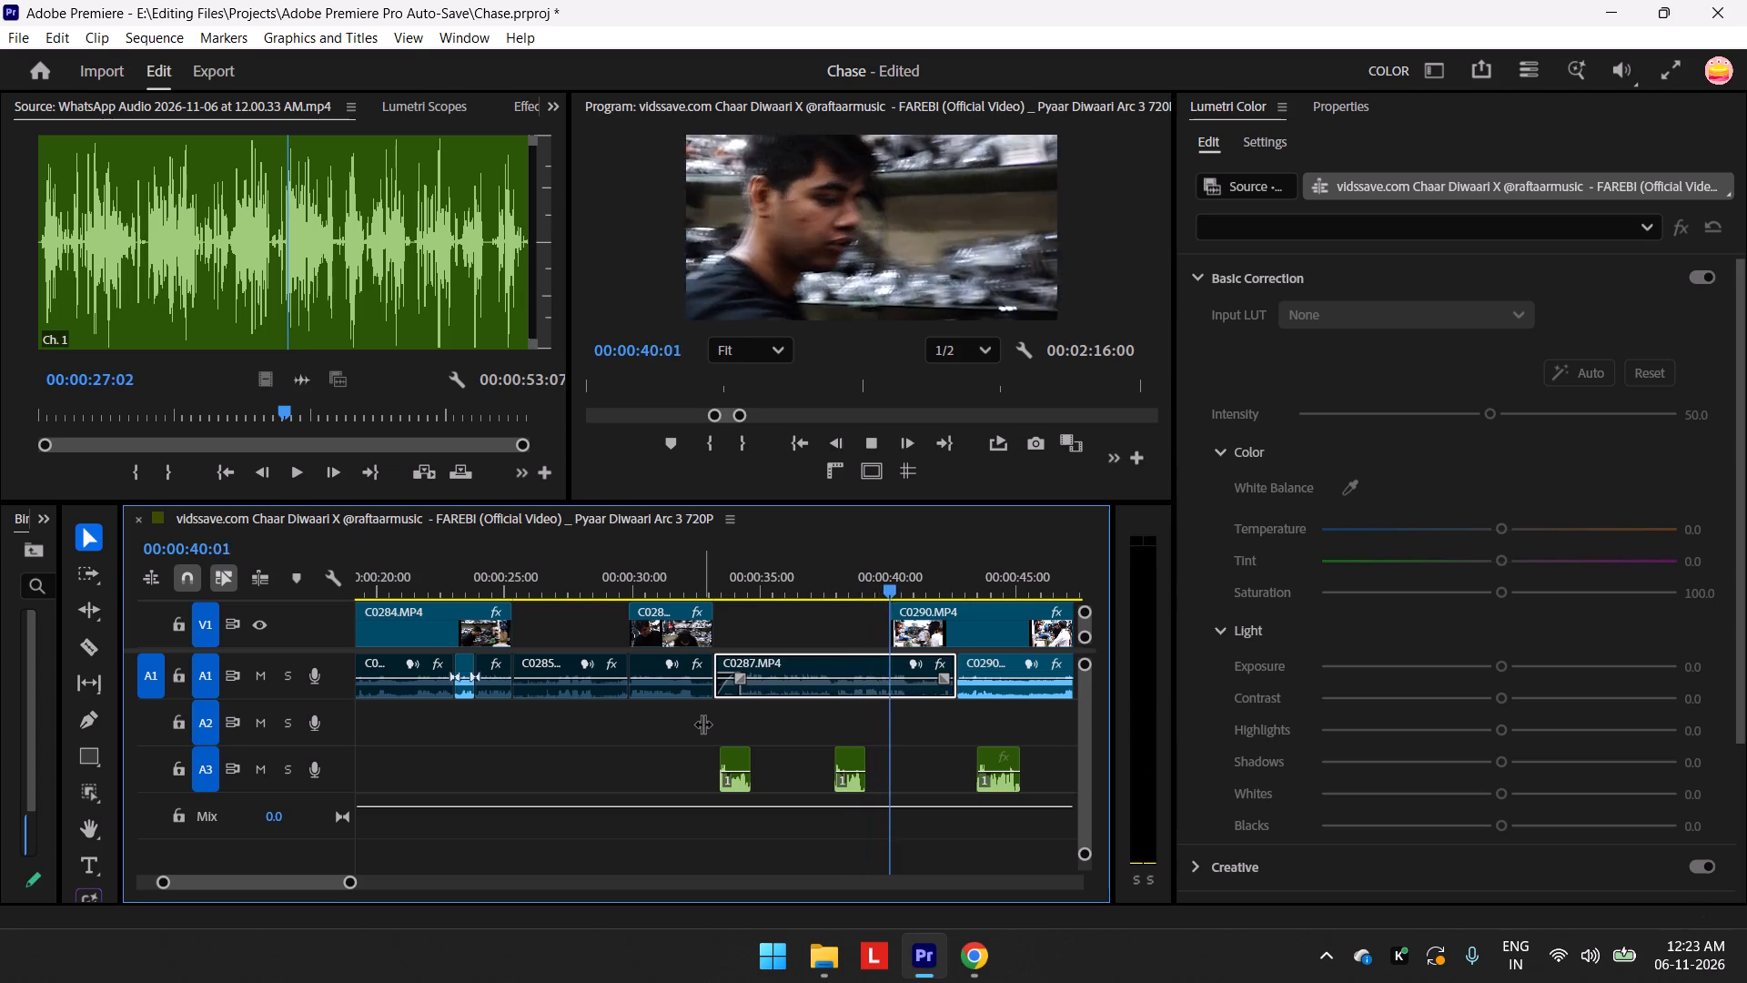
key("space")
left_click_drag(905, 585, 833, 636)
key("space")
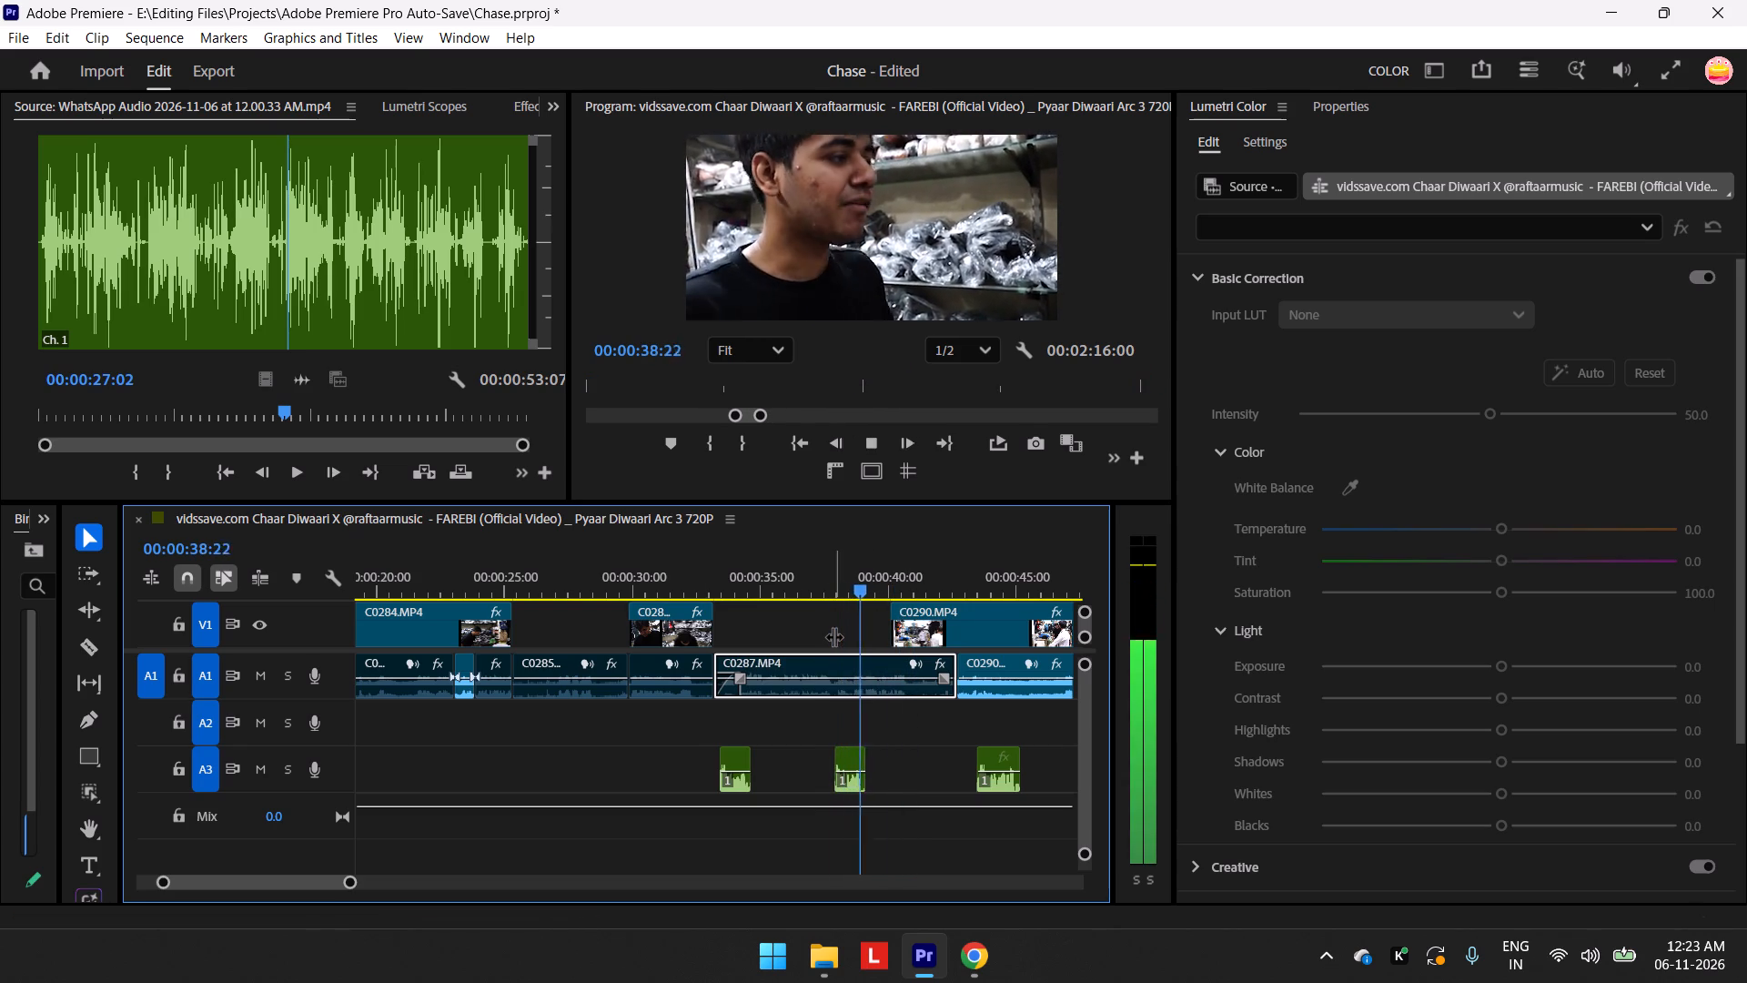
key("space")
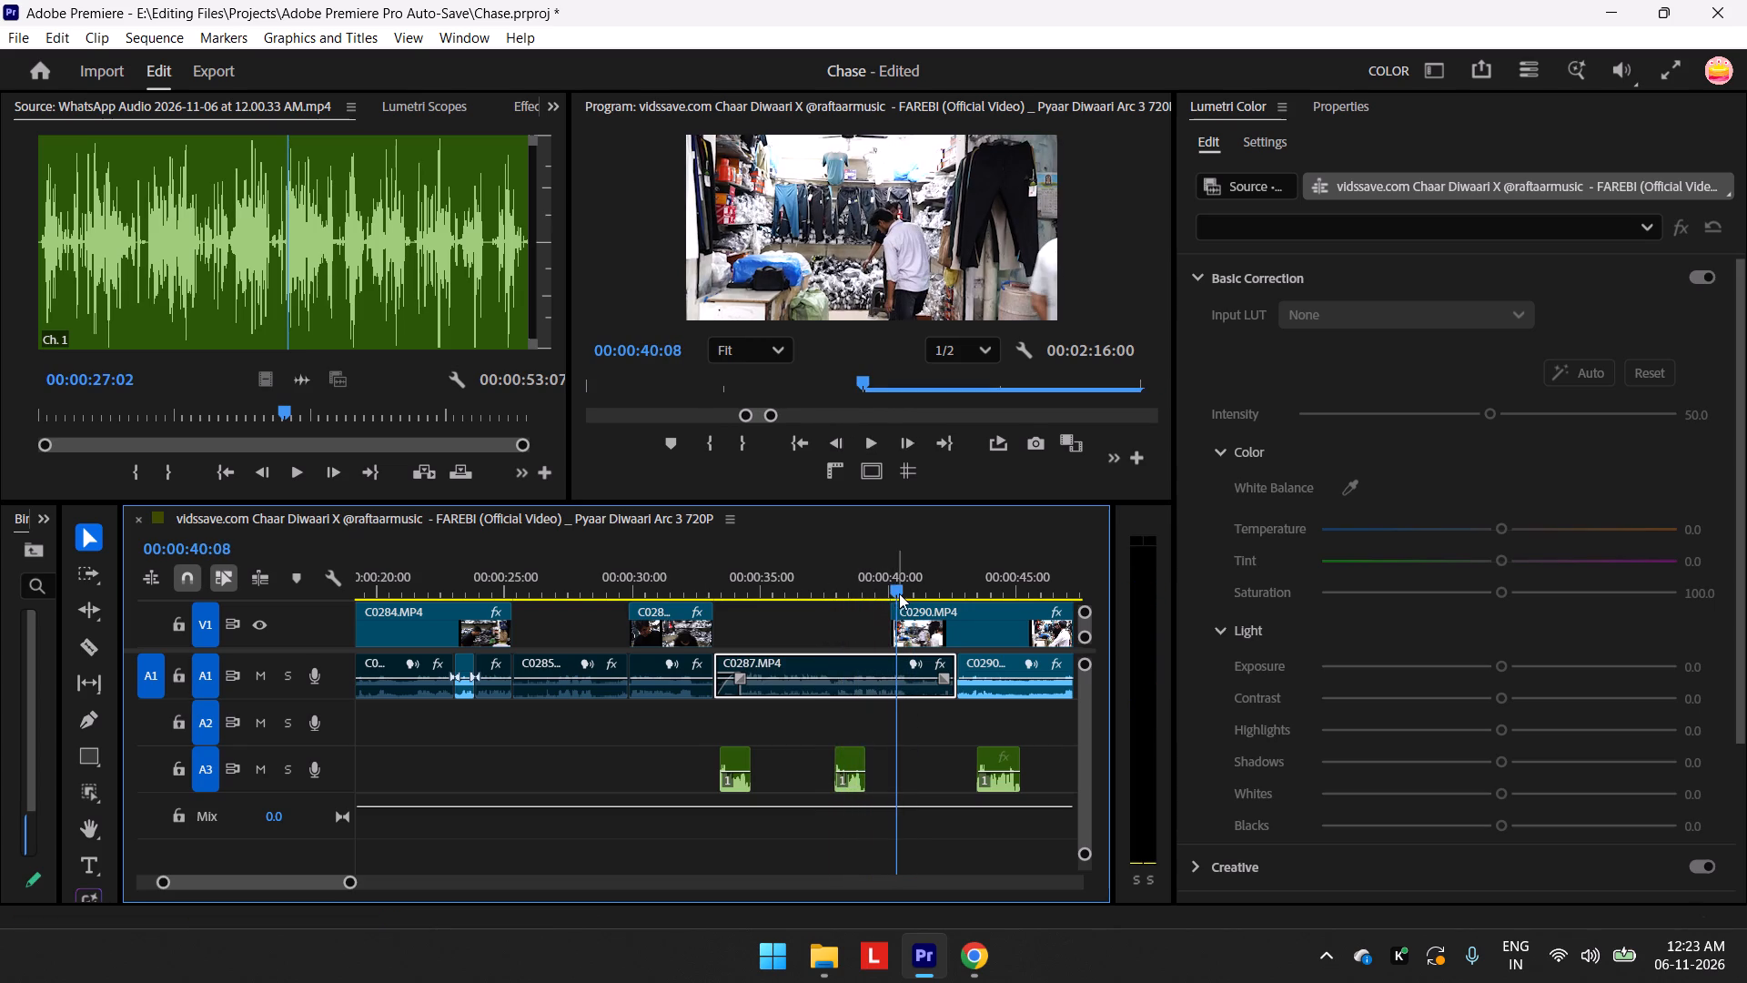
left_click_drag(897, 593, 833, 635)
key("space")
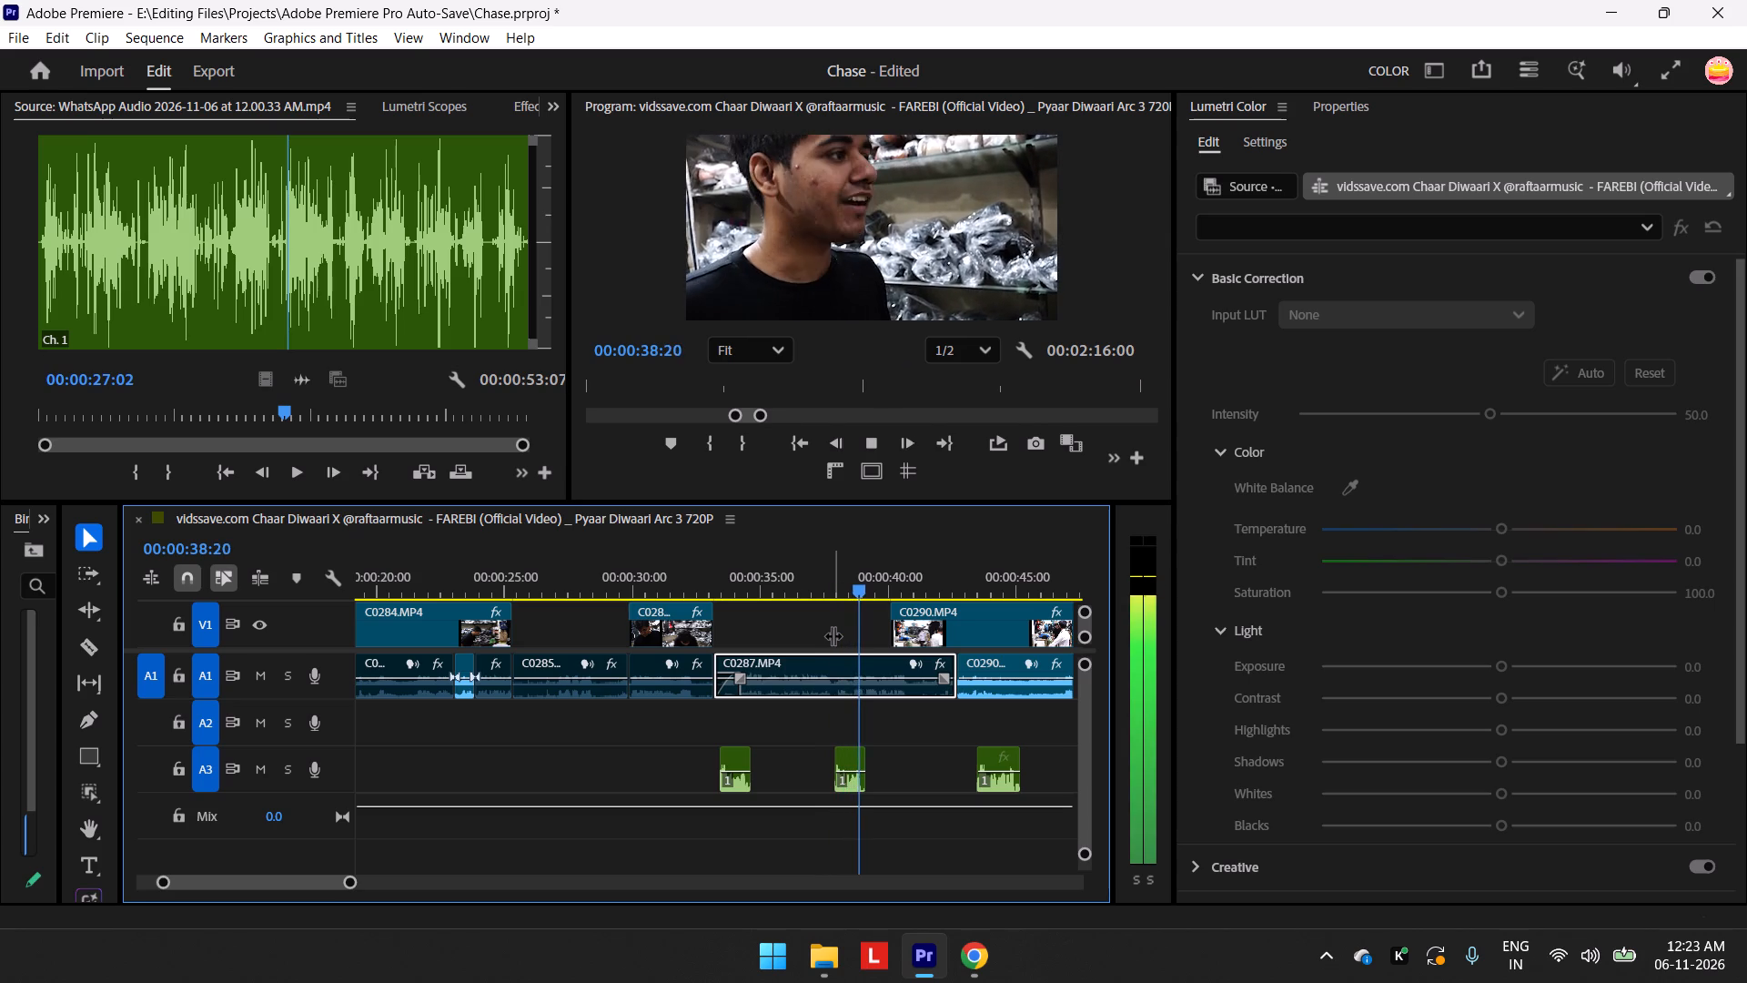
key("space")
left_click_drag(858, 585, 833, 602)
key("space")
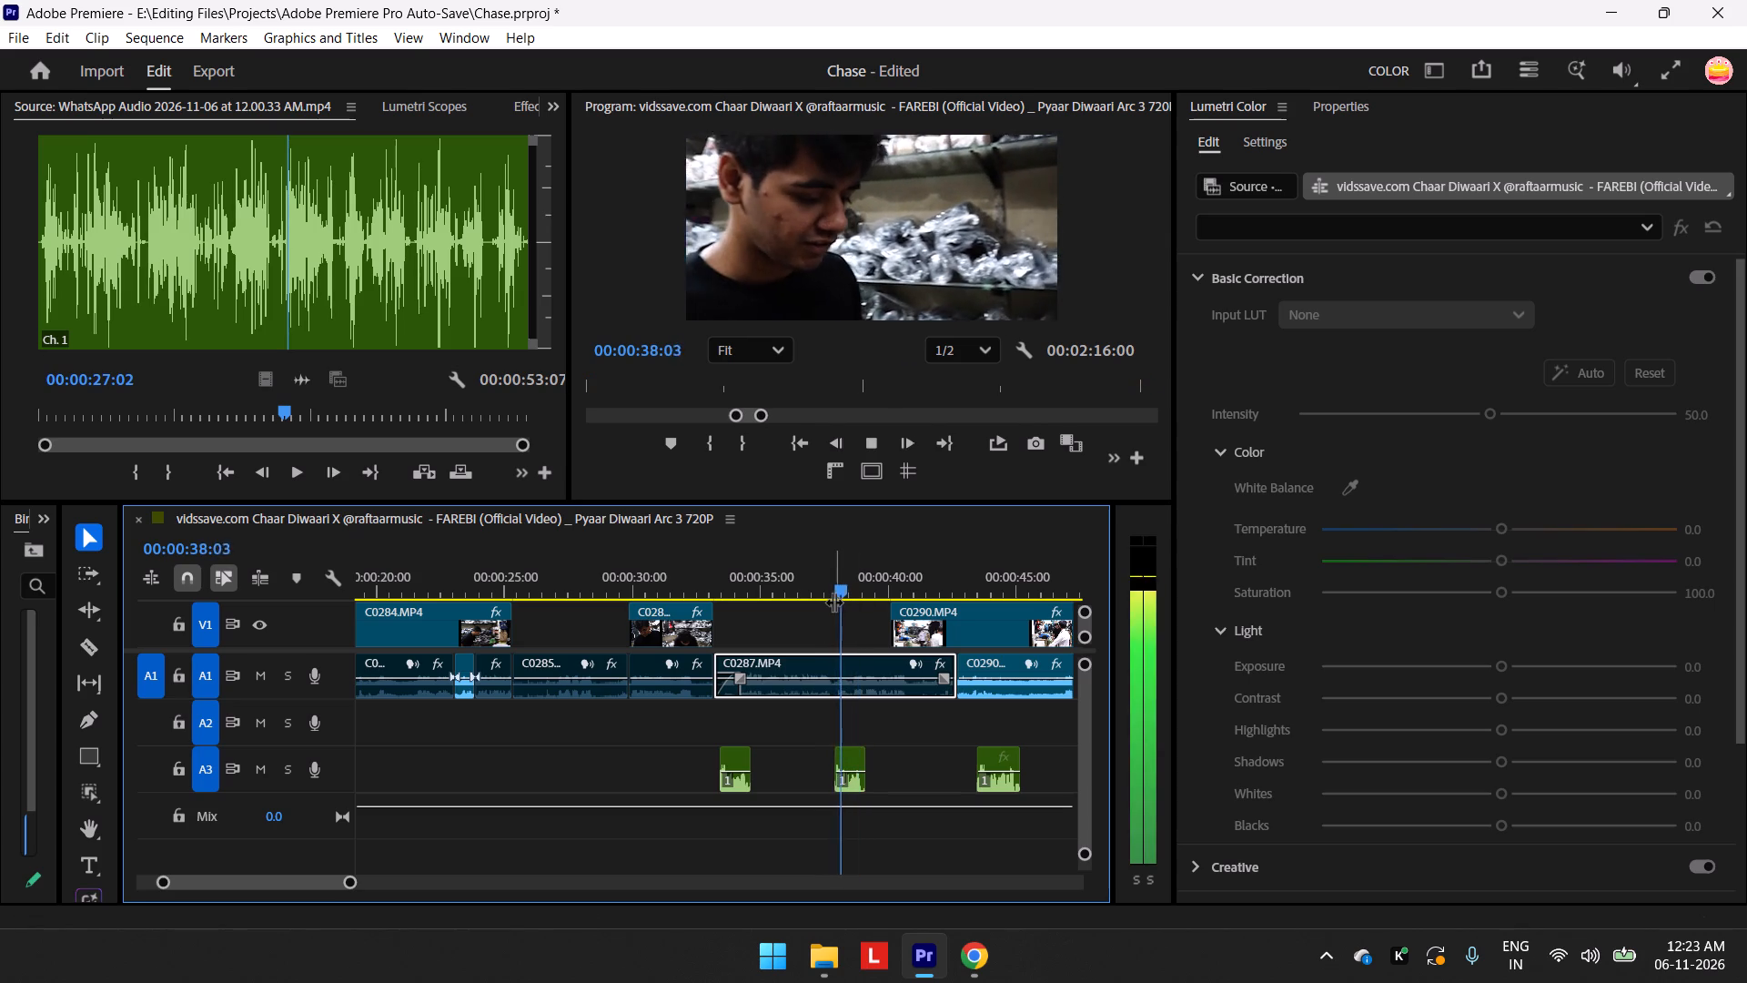
key("space")
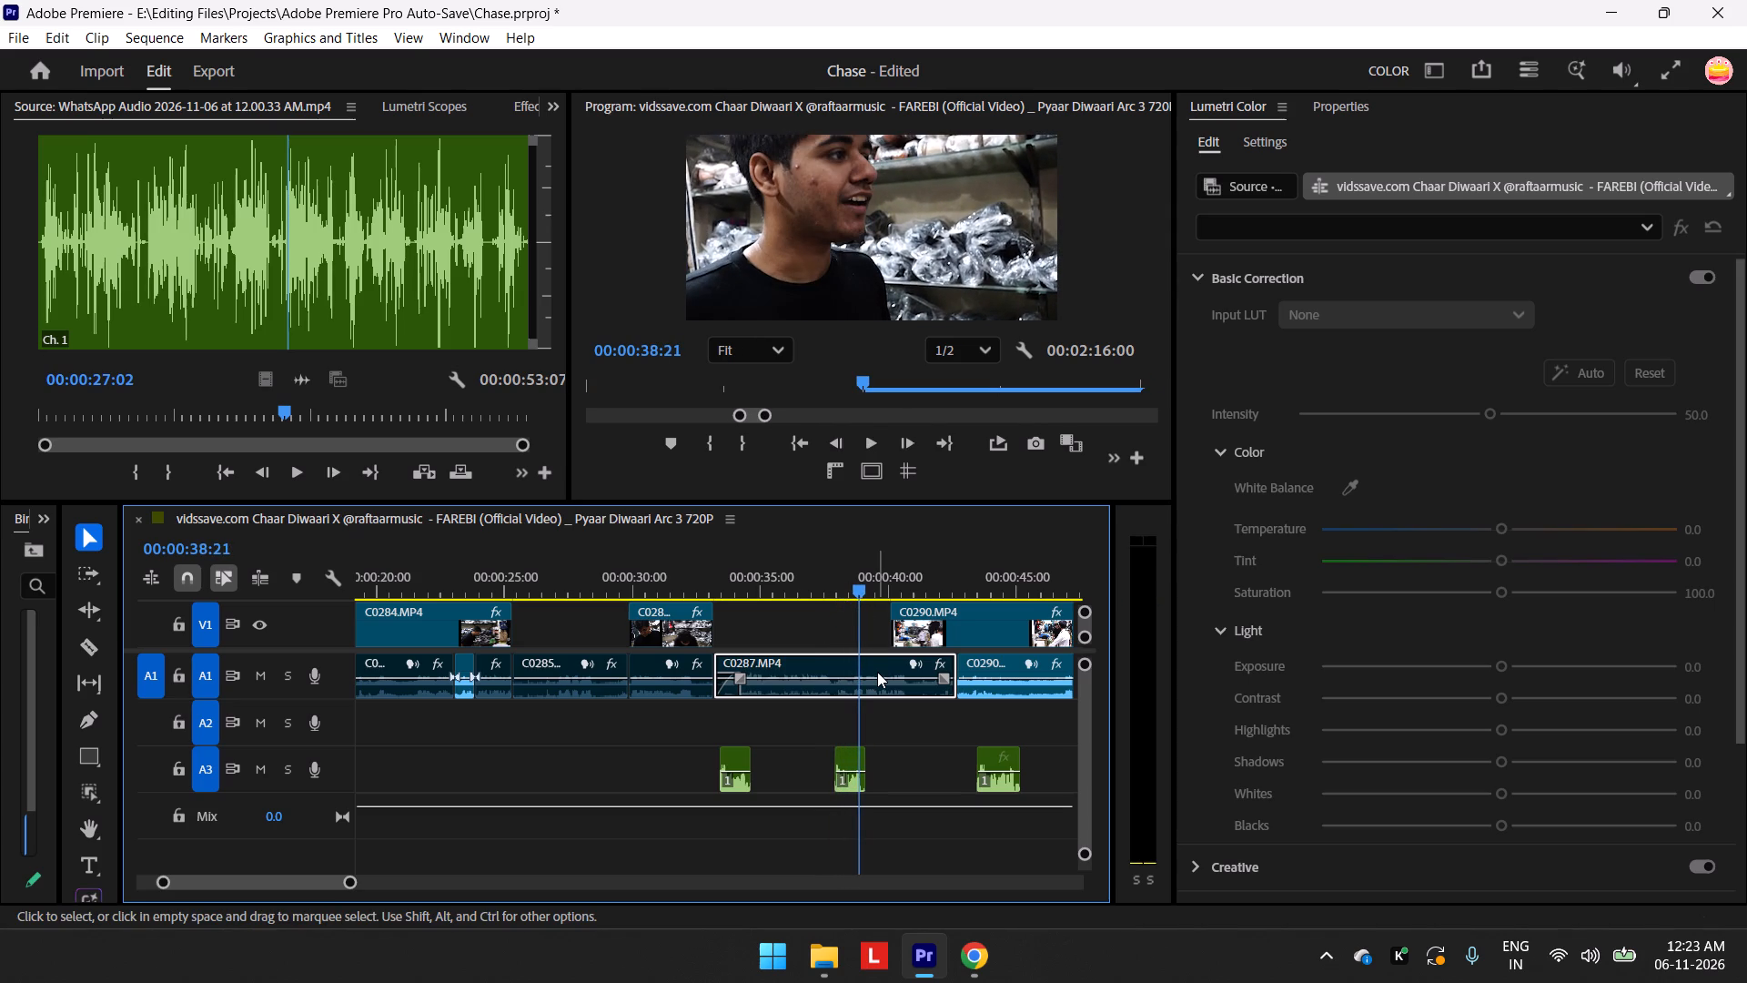
Trim the end of the A3 voice segment at 00:00:37:21 back to about 00:00:38:22, and play it back.
type("==")
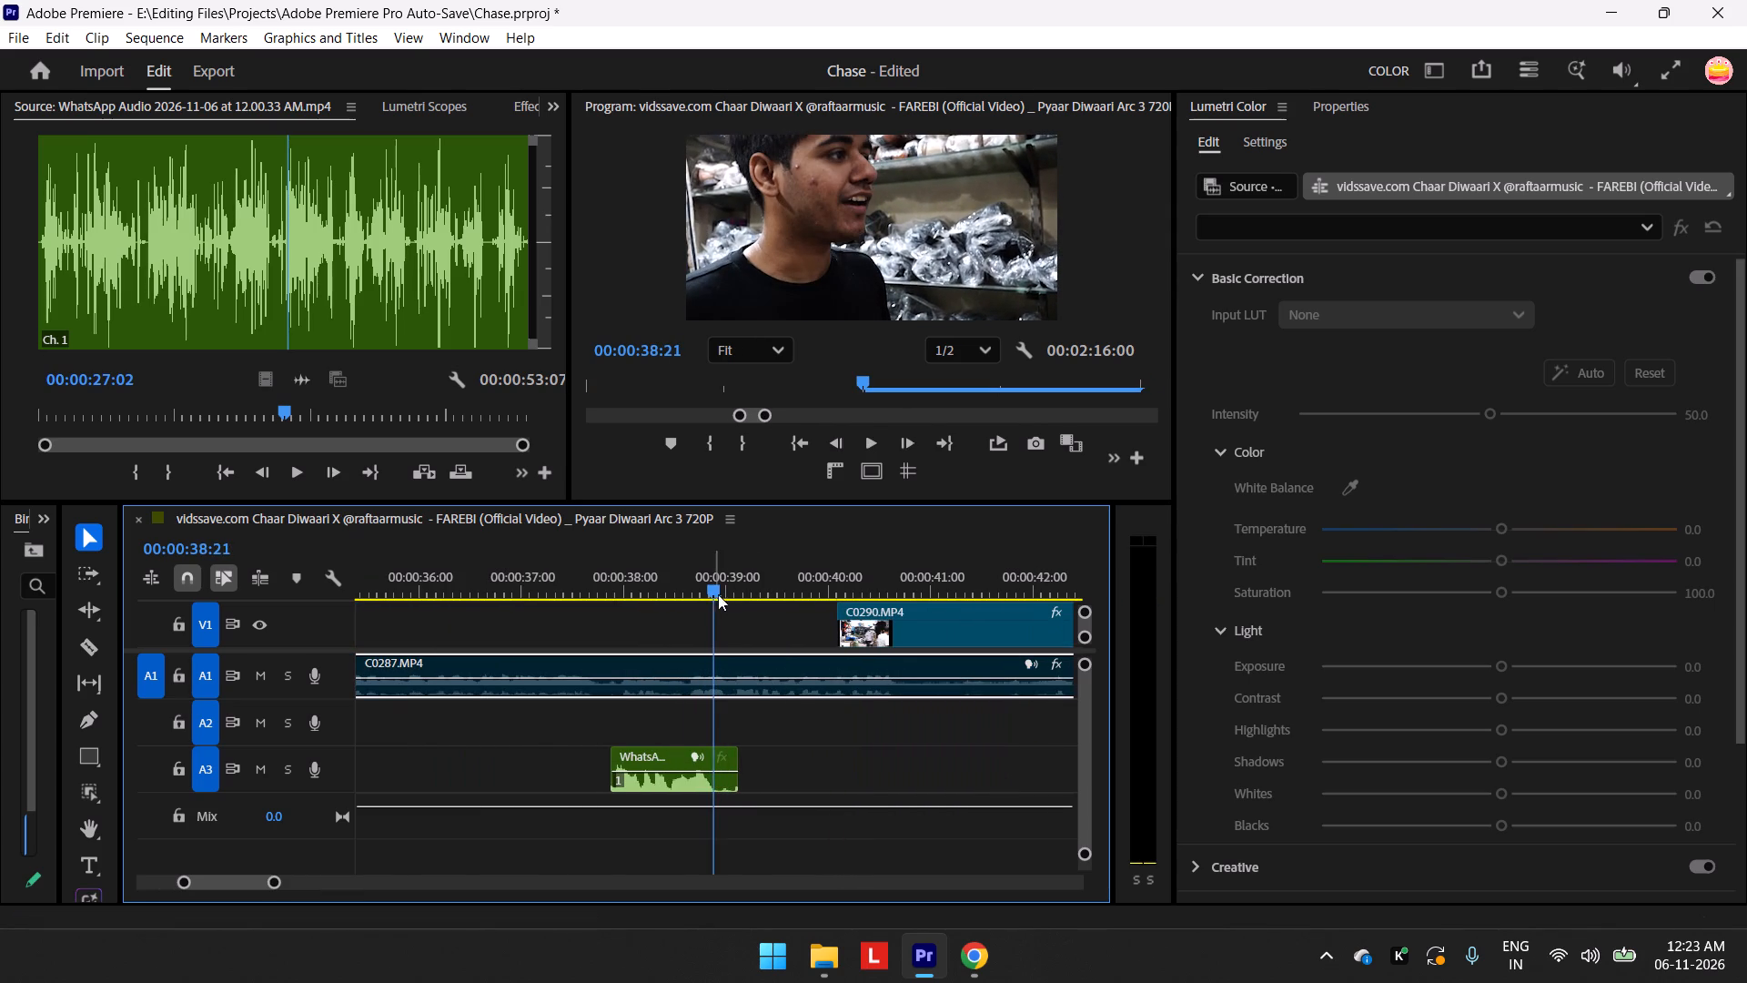
left_click(716, 593)
left_click(706, 784)
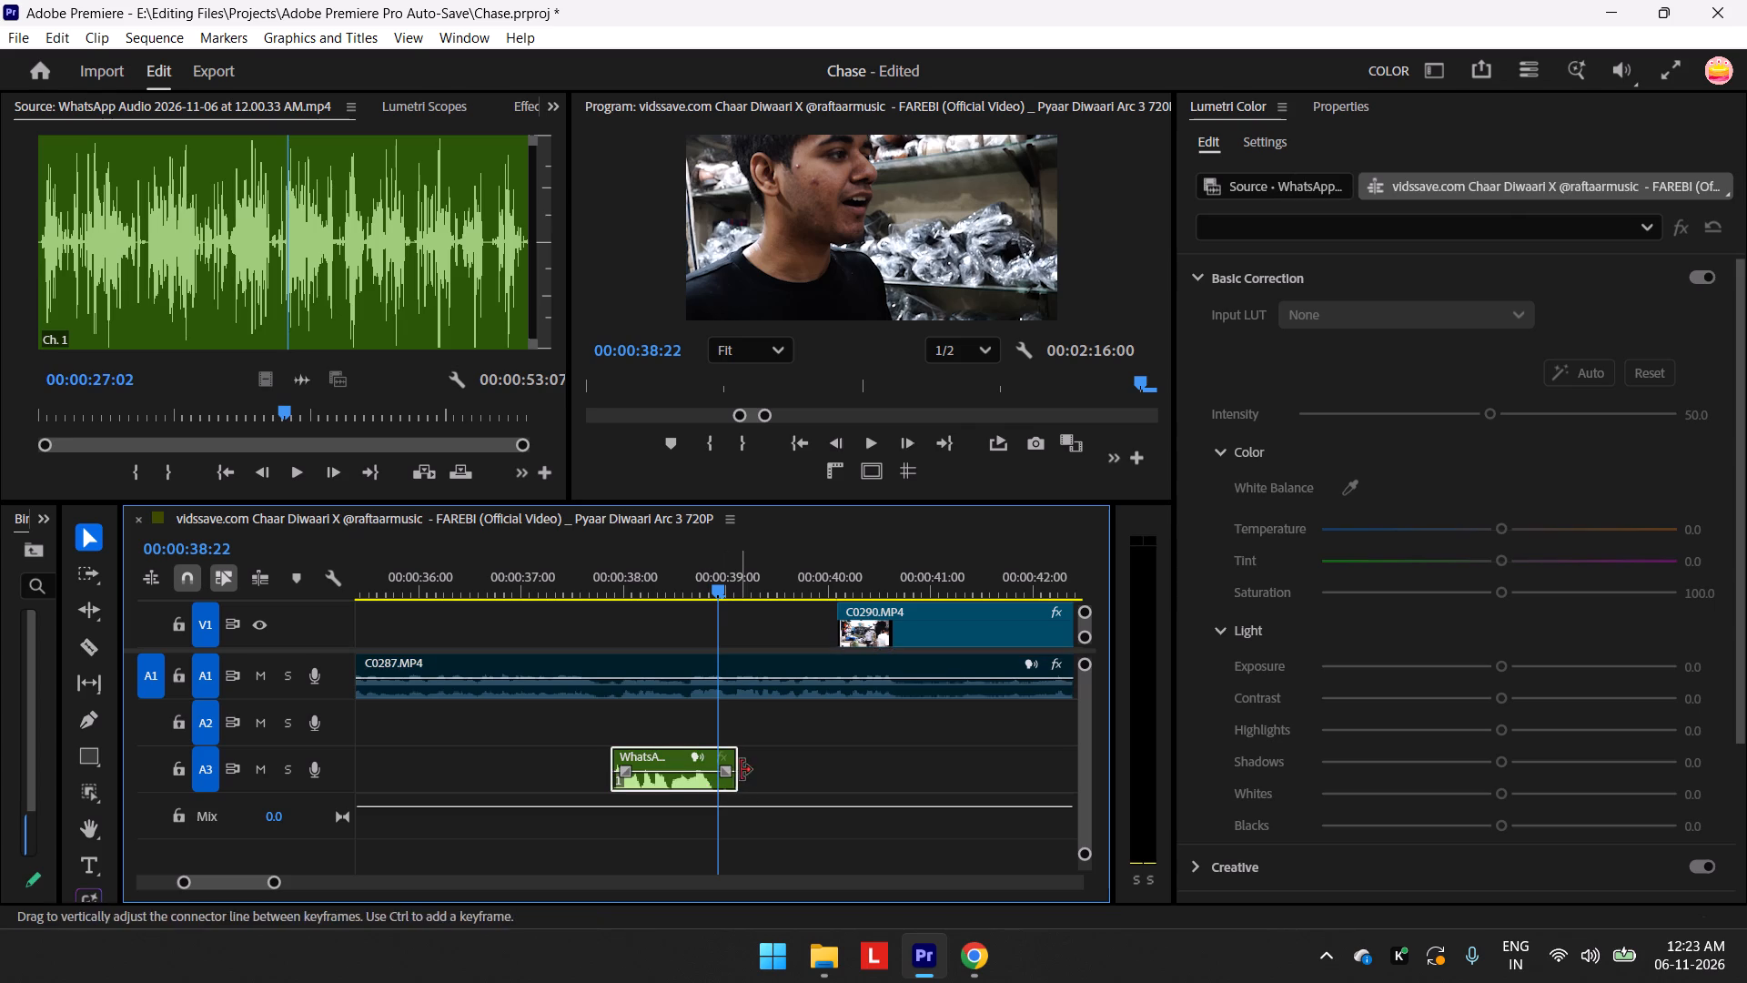
left_click_drag(739, 757, 727, 757)
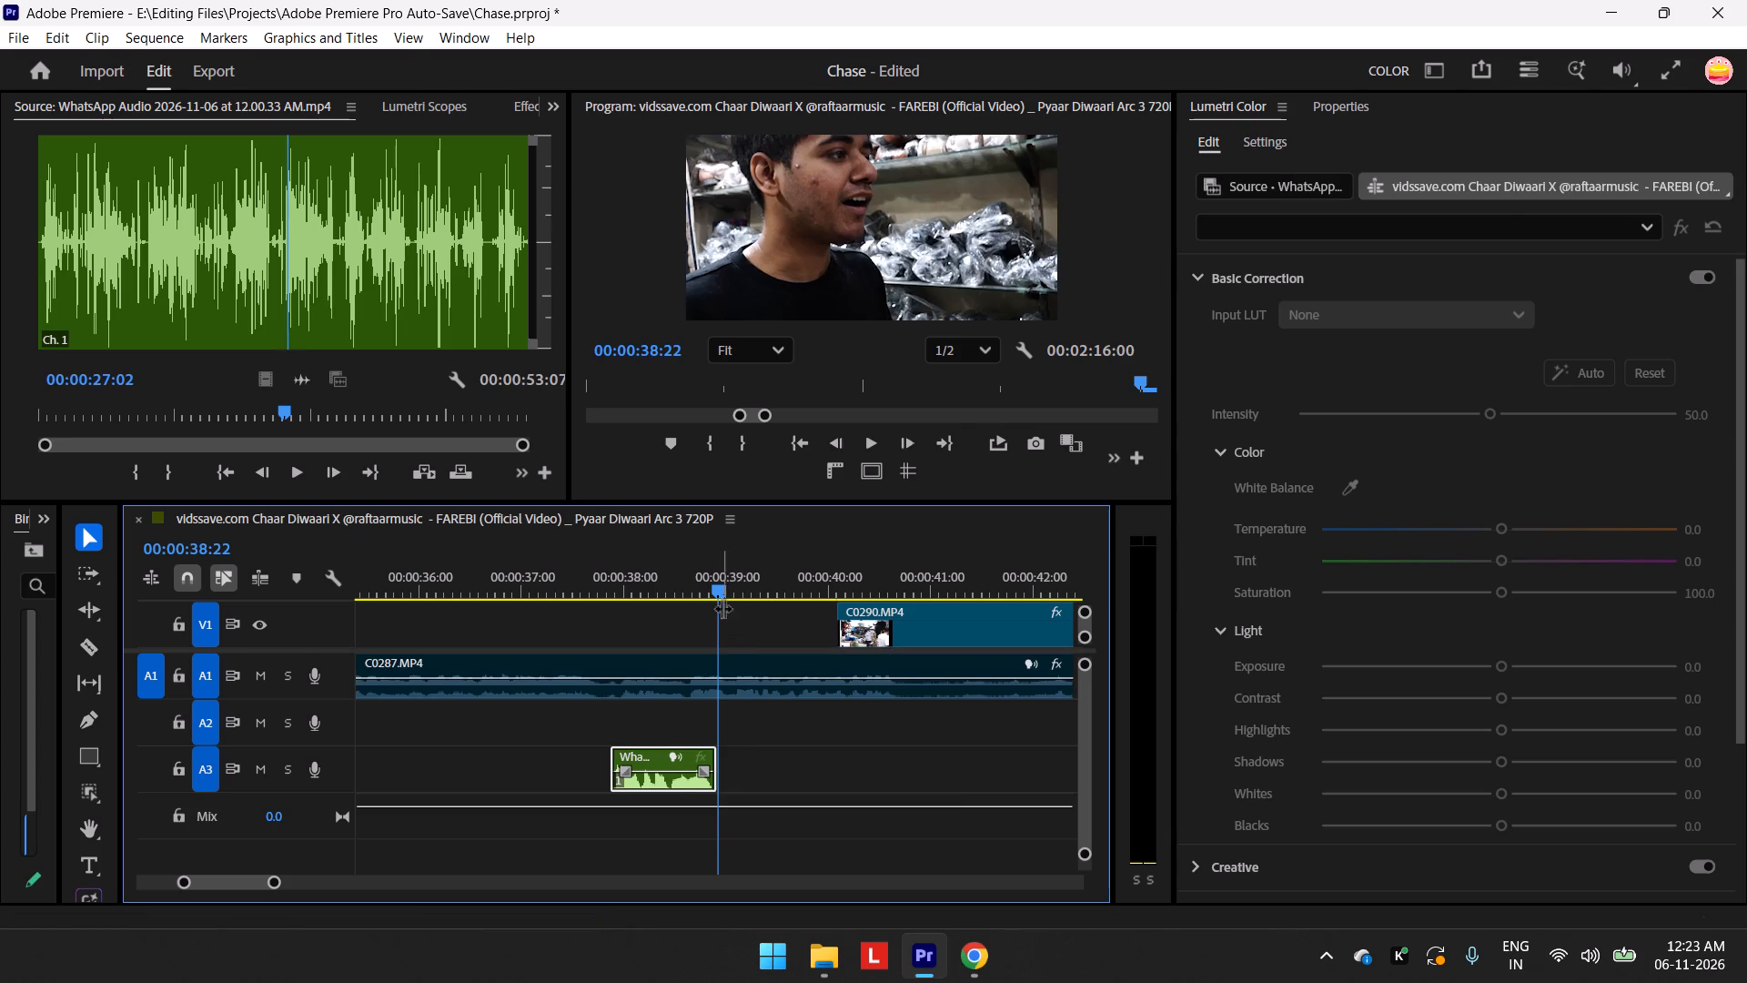
left_click_drag(720, 589, 681, 613)
key("space")
key("space")
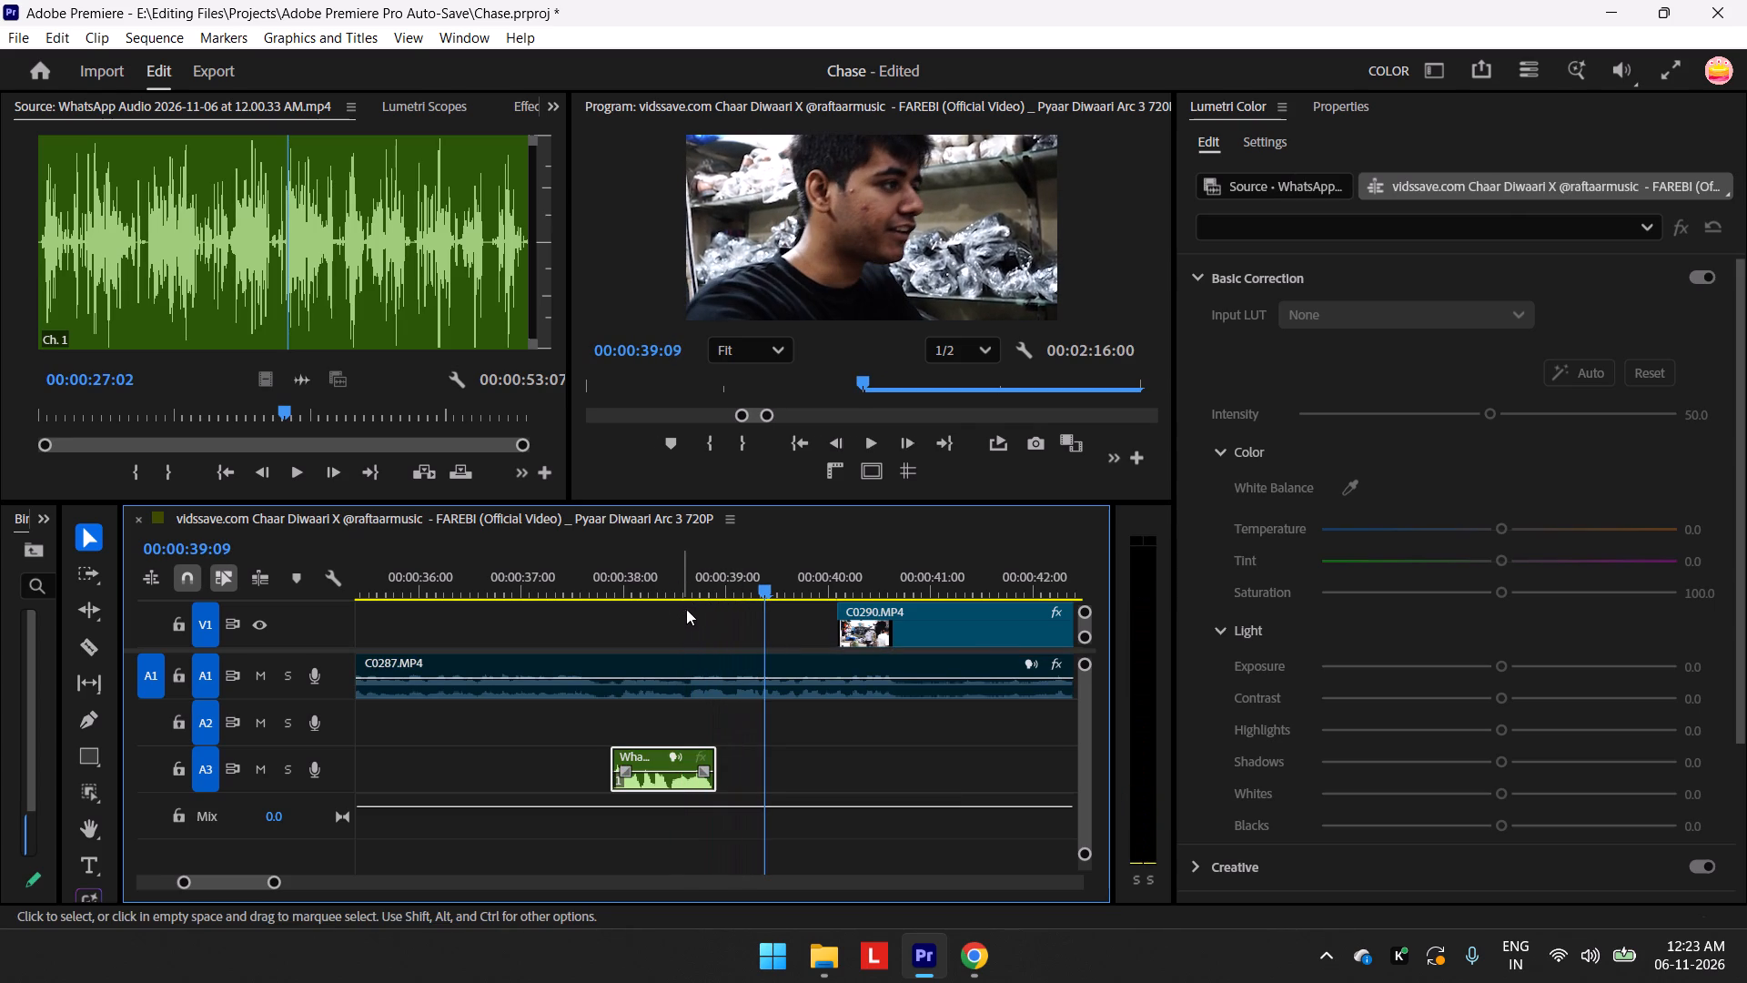
type("--")
left_click_drag(723, 583, 701, 599)
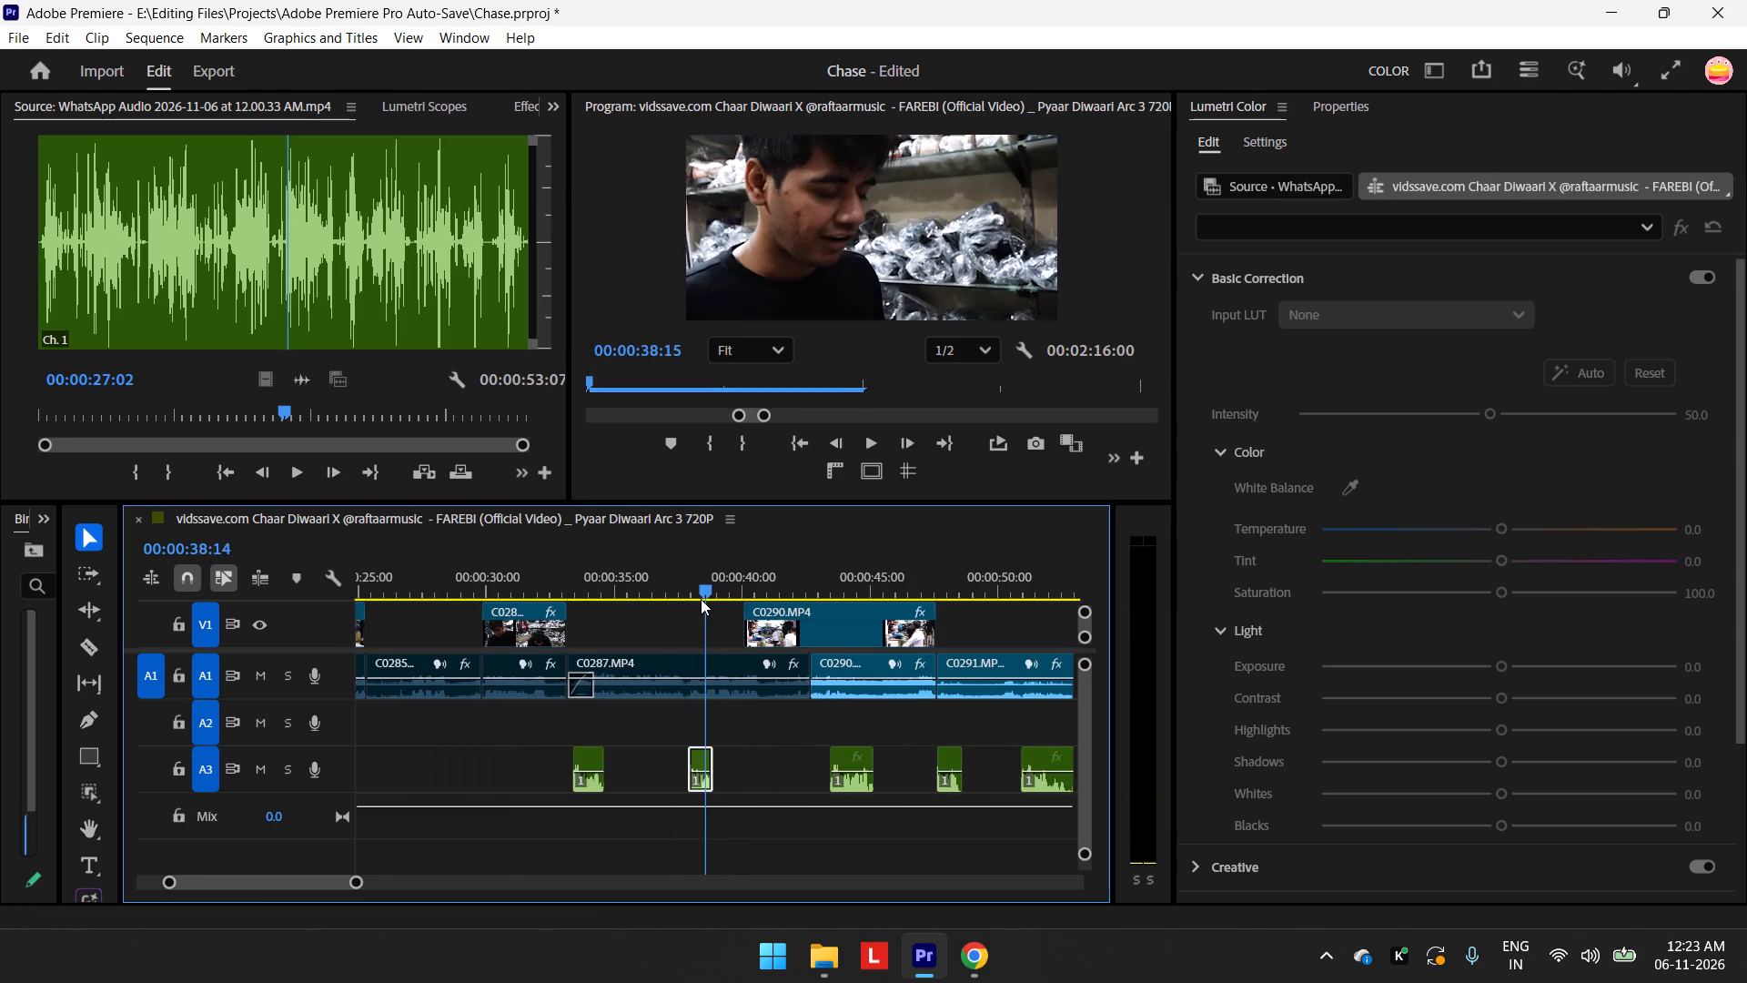
left_click_drag(701, 599, 682, 609)
key("space")
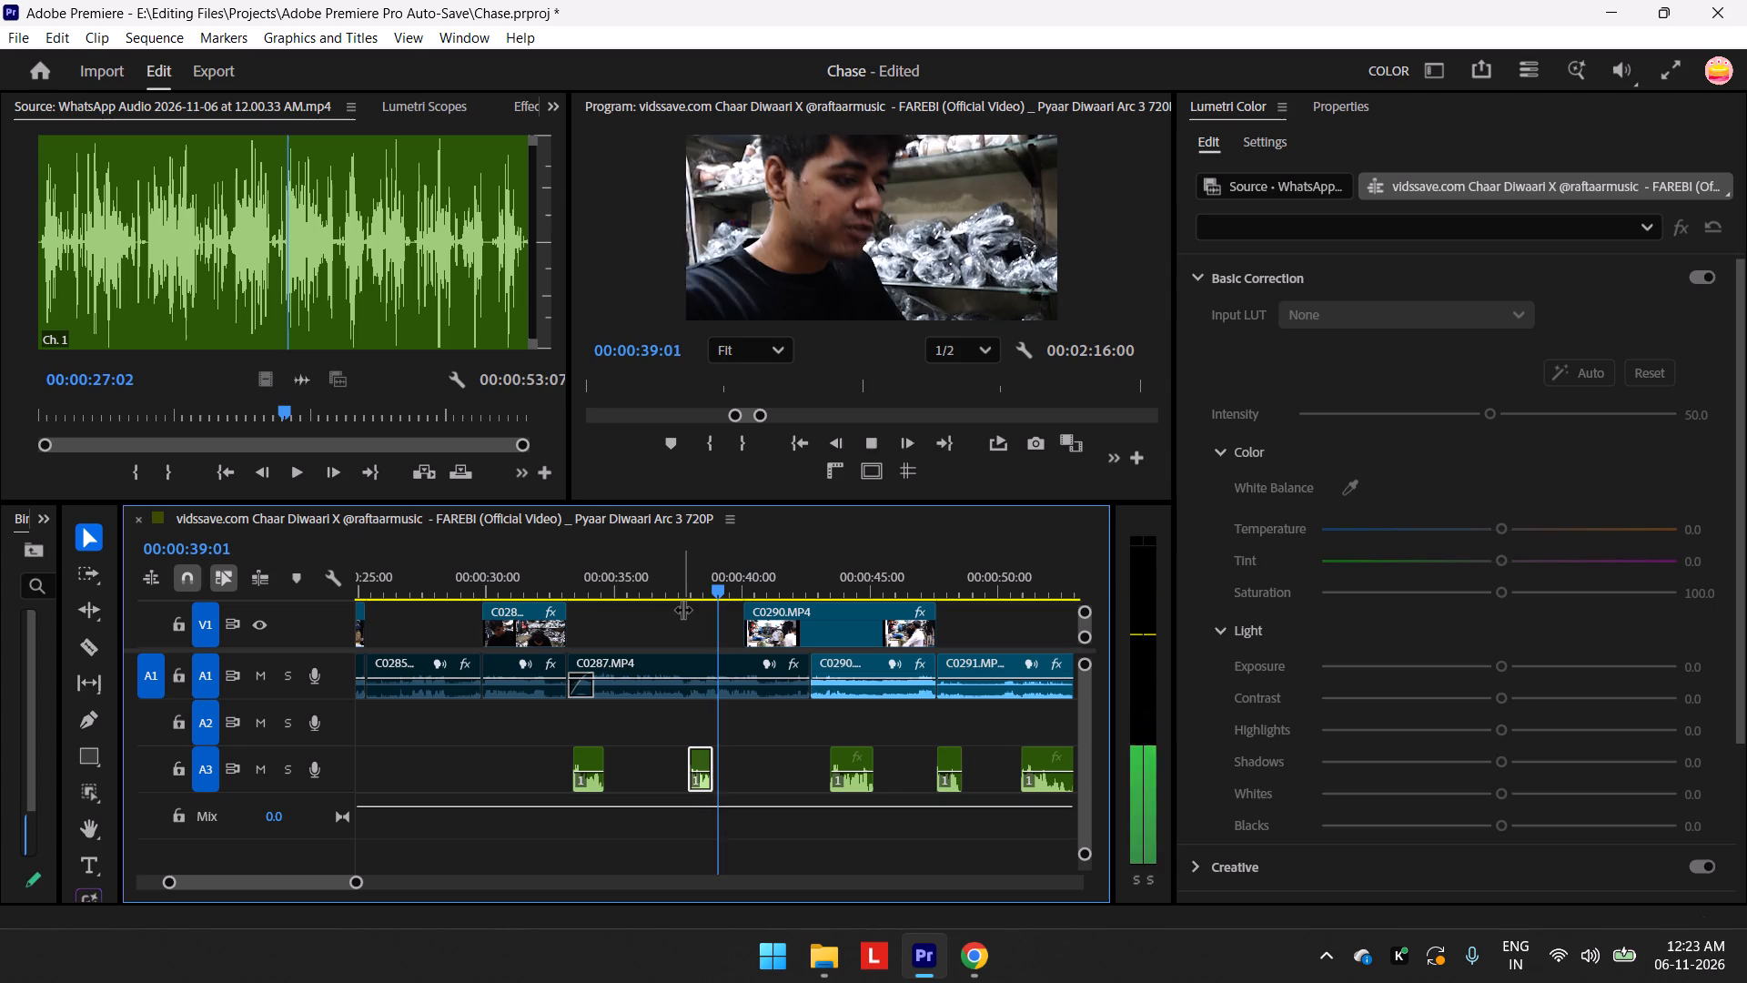
key("space")
Move the playhead to 00:00:41:21, shortly before the next camera audio clip and A3 voice segment.
left_click_drag(727, 592, 788, 596)
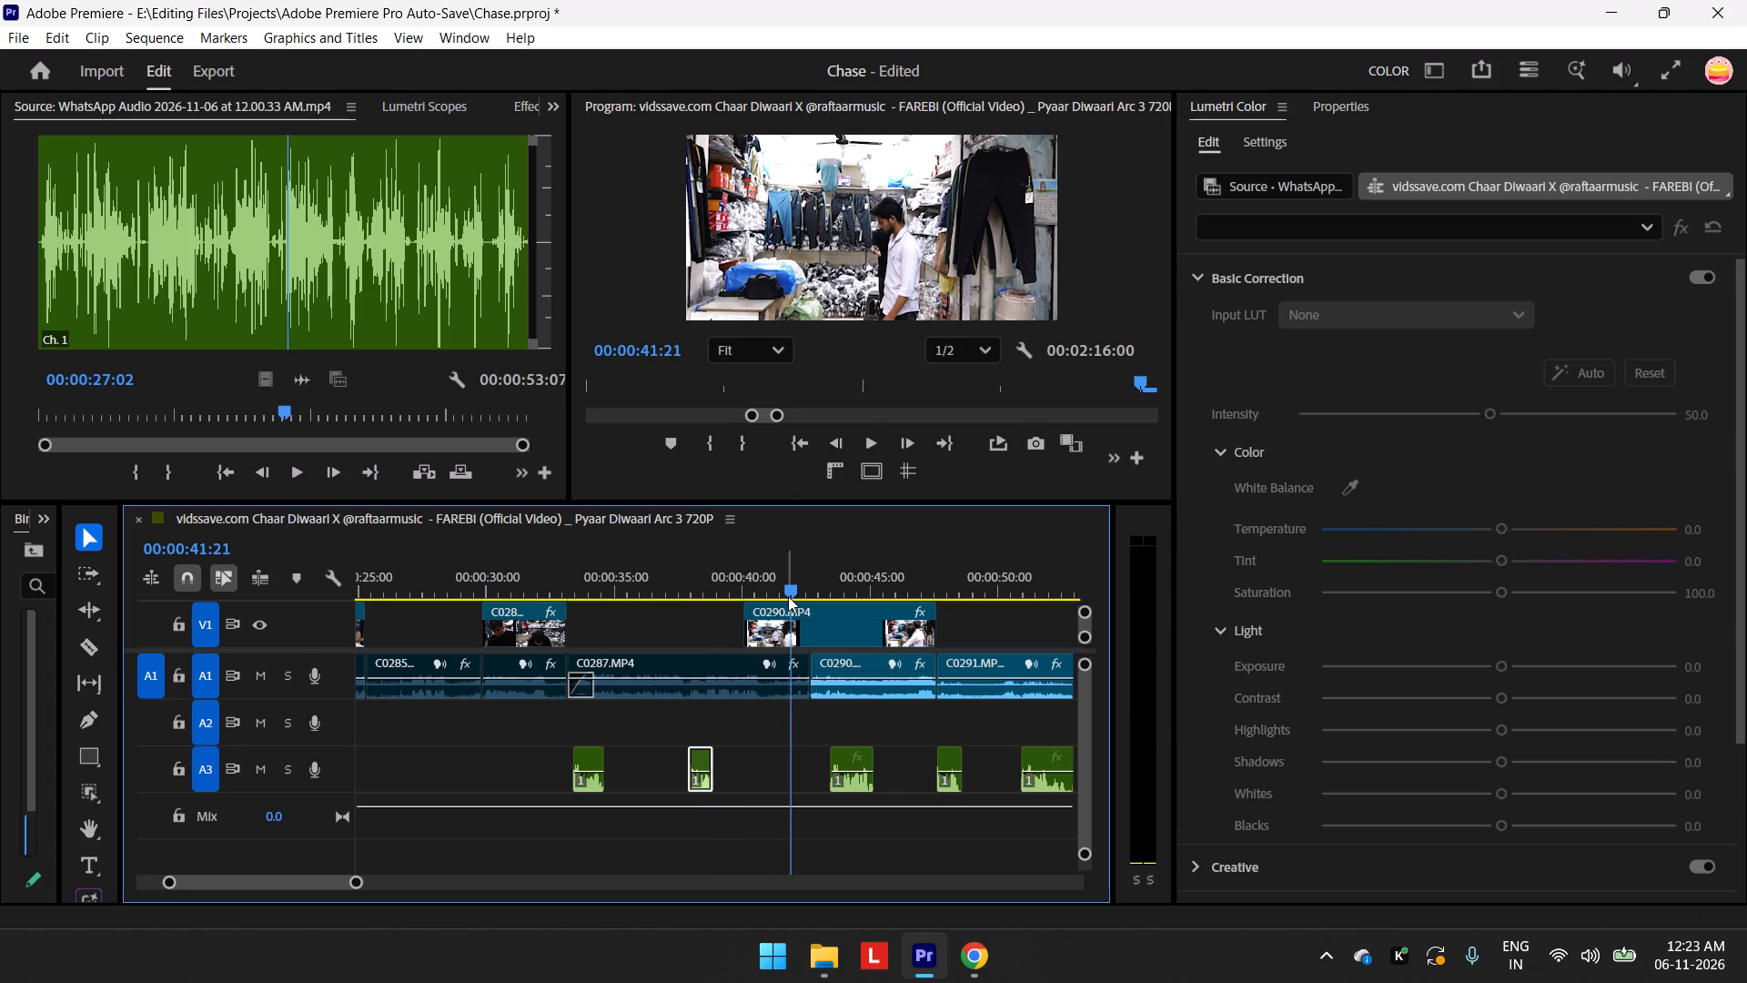